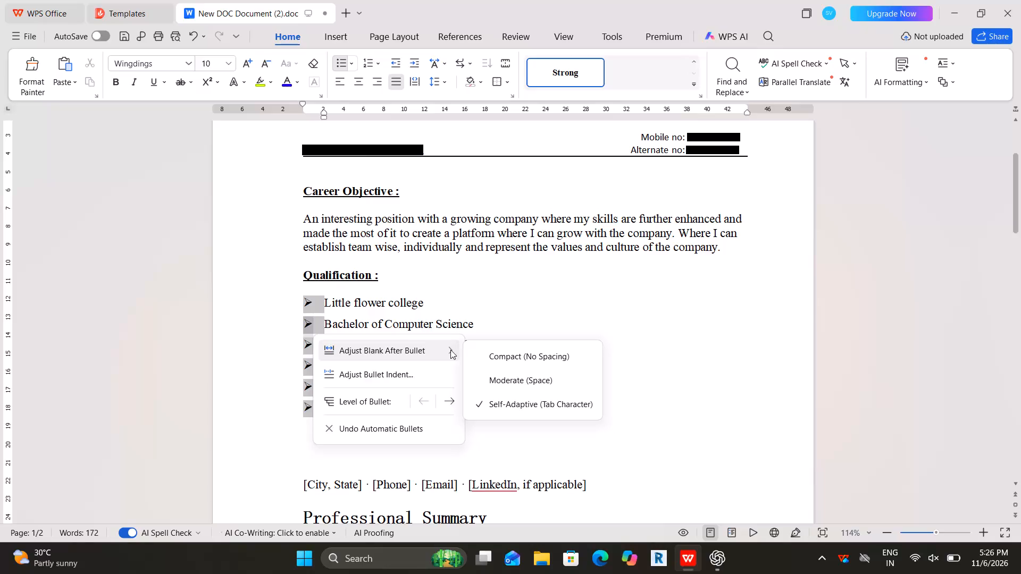
Set the blank after the Qualification list's bullets to Compact (No Spacing).
{"action": "left_click", "coordinate": [523, 358]}
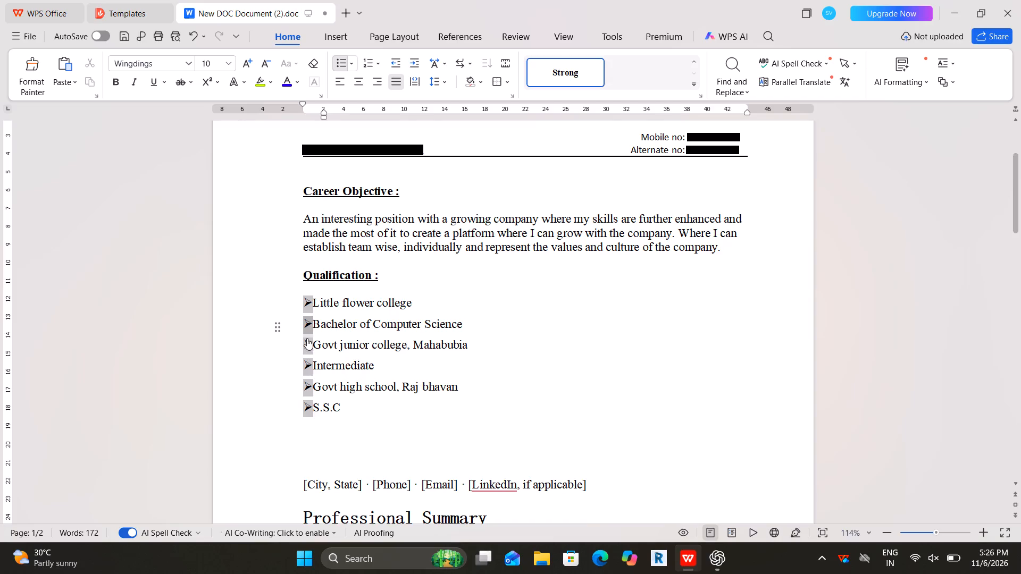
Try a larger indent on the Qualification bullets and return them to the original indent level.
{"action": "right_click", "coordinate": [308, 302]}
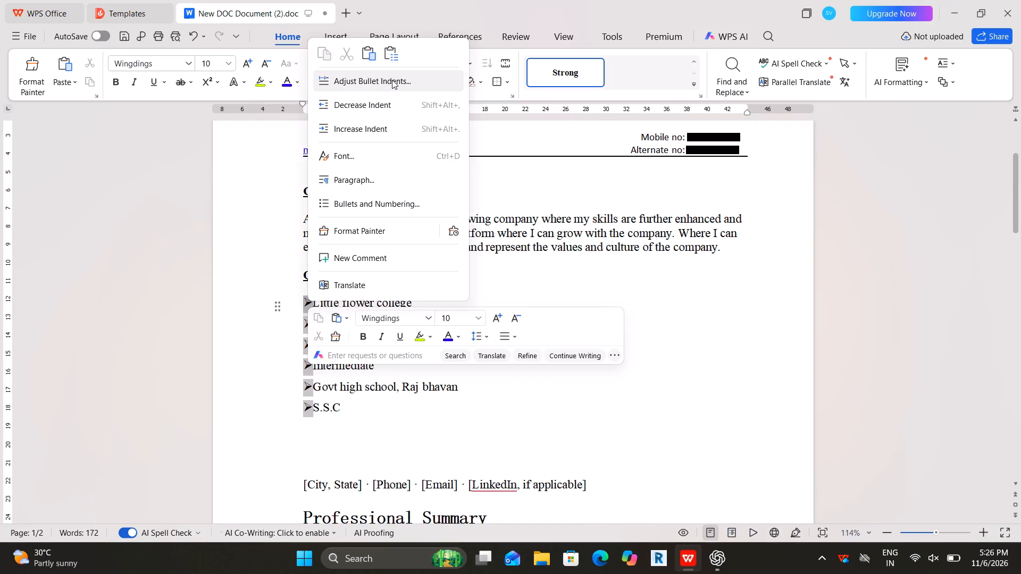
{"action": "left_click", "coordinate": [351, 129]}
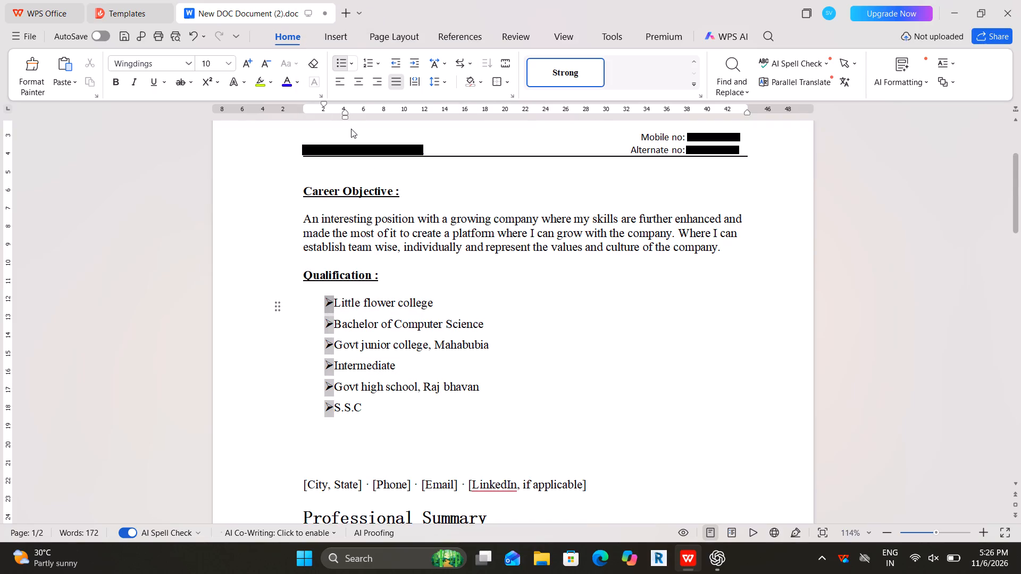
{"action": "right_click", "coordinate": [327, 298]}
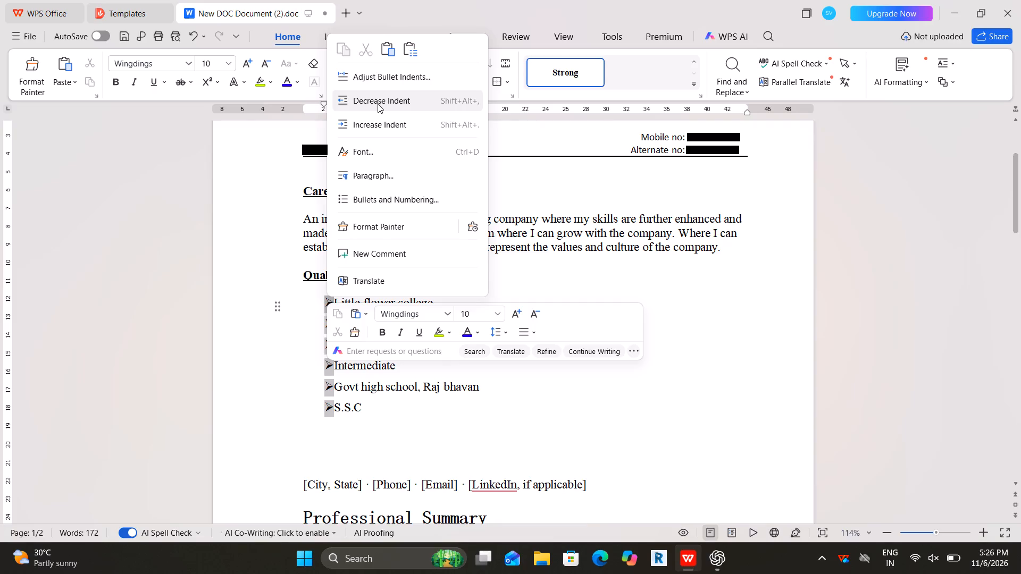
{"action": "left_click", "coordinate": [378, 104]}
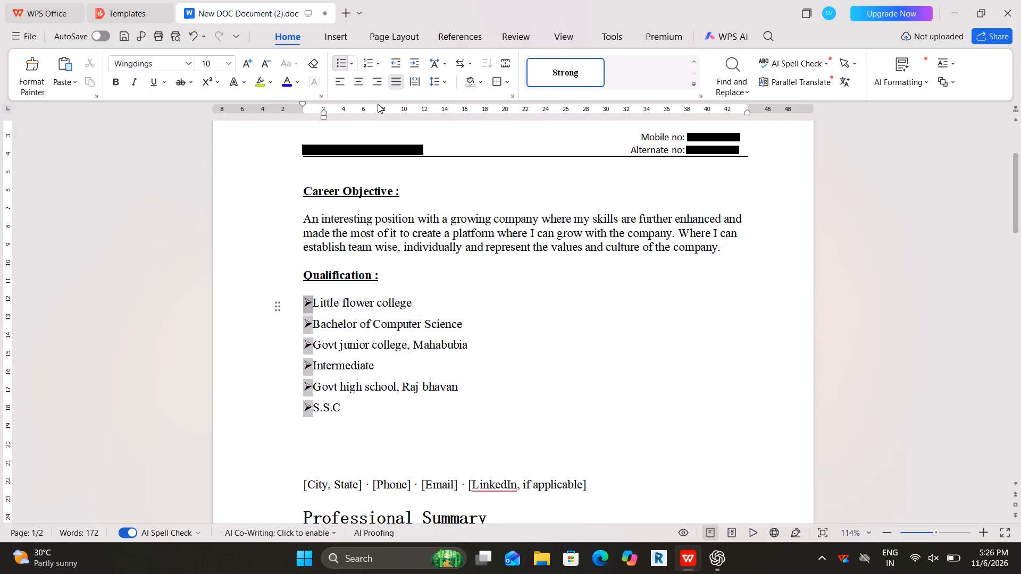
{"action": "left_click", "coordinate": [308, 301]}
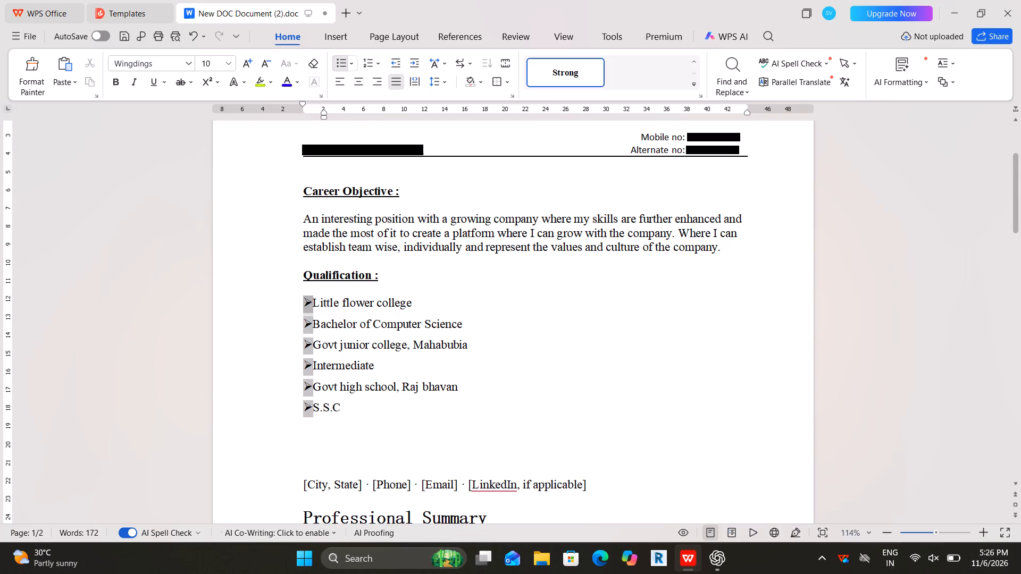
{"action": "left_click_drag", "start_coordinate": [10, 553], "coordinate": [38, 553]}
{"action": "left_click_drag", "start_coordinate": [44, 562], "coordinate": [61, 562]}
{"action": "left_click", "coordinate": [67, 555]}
Review the custom list format of the Qualification bullets in Bullets and Numbering and accept it as is.
{"action": "right_click", "coordinate": [312, 309]}
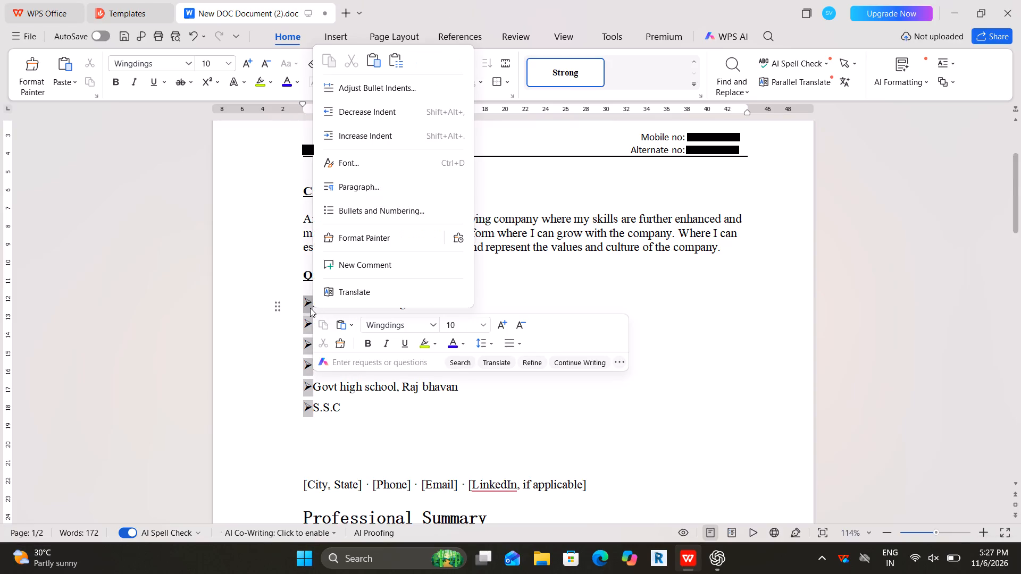
{"action": "left_click", "coordinate": [366, 210]}
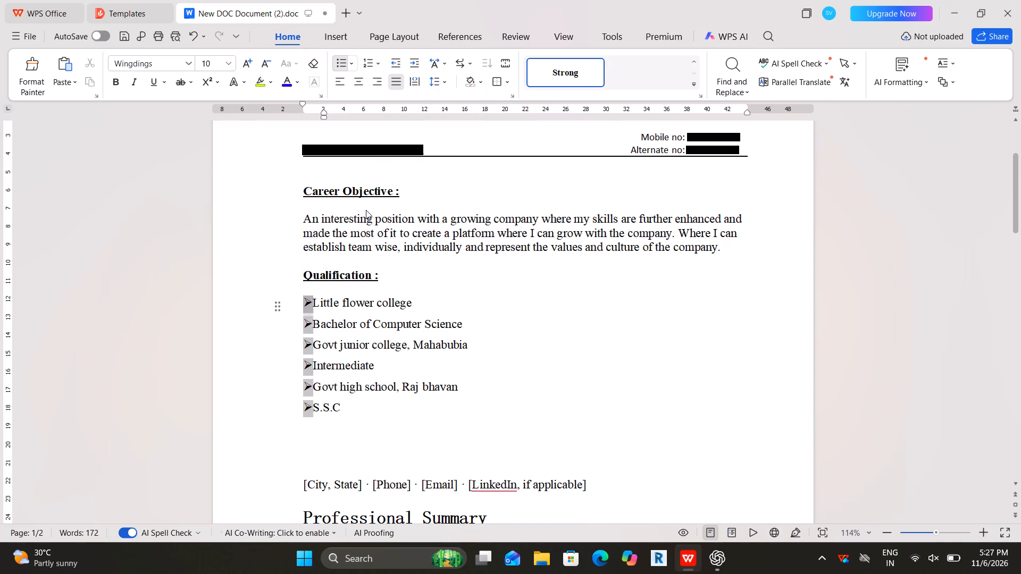
{"action": "left_click", "coordinate": [306, 301]}
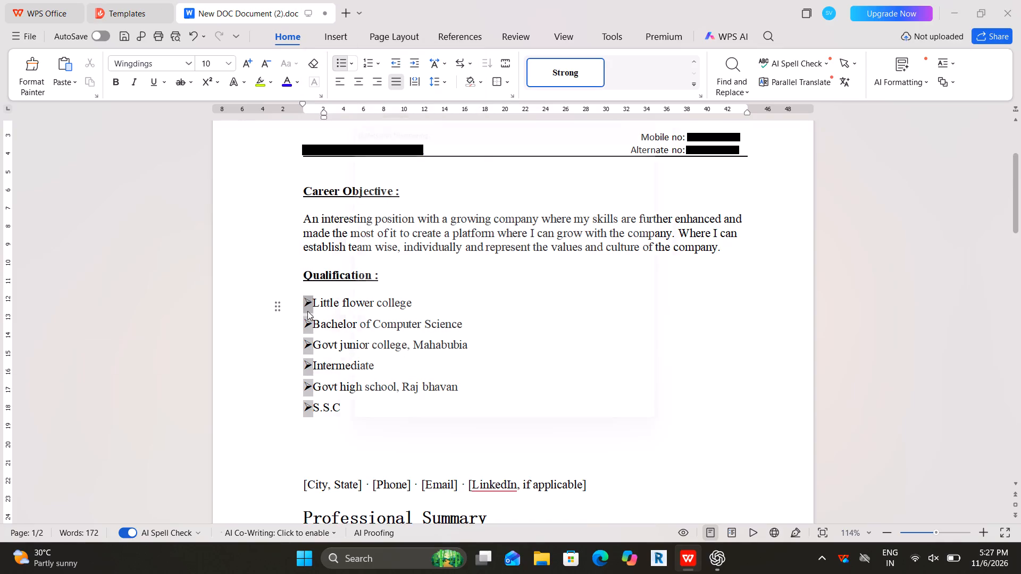
{"action": "left_click", "coordinate": [307, 311]}
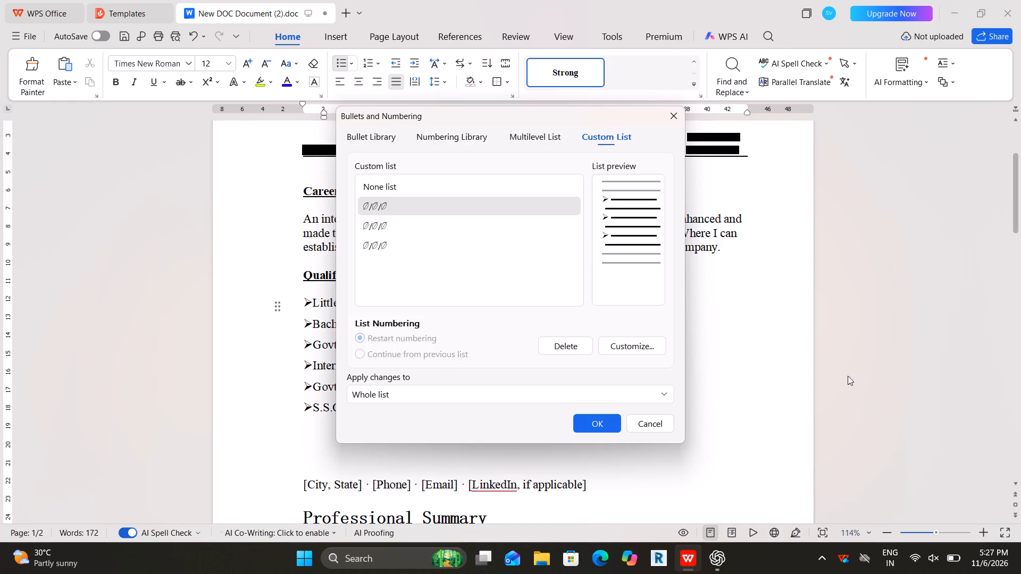
{"action": "left_click", "coordinate": [651, 343]}
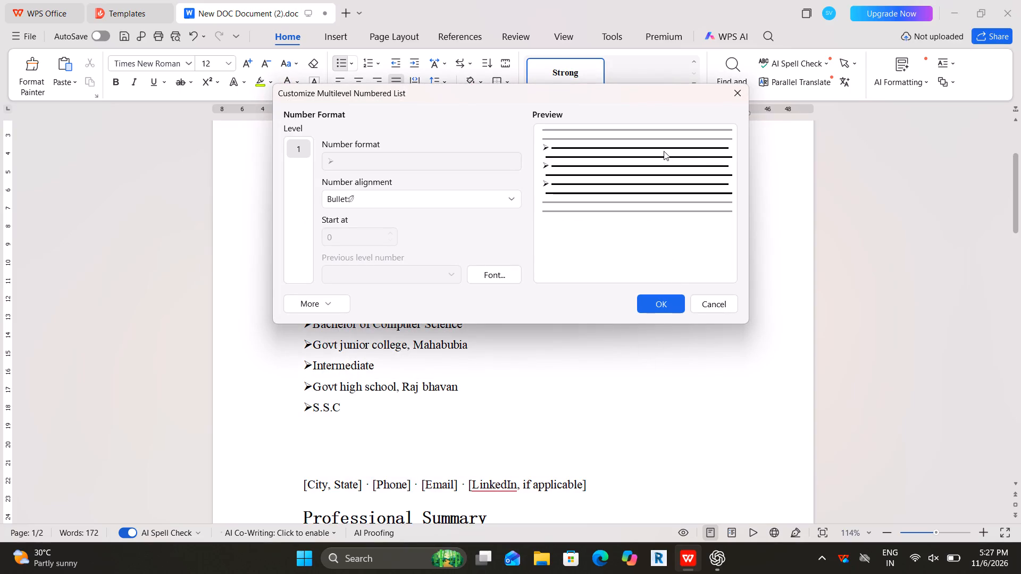
{"action": "left_click", "coordinate": [660, 300]}
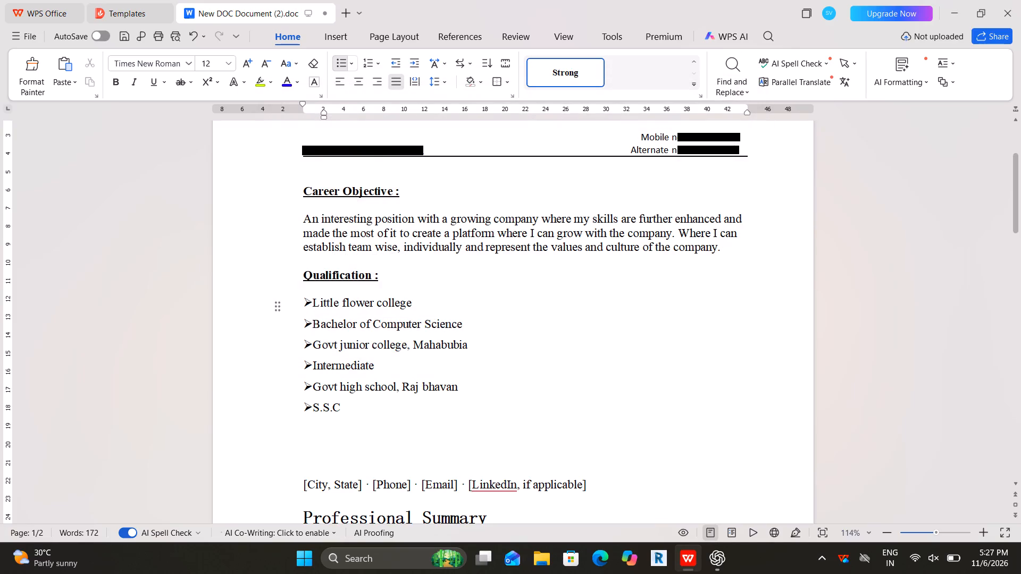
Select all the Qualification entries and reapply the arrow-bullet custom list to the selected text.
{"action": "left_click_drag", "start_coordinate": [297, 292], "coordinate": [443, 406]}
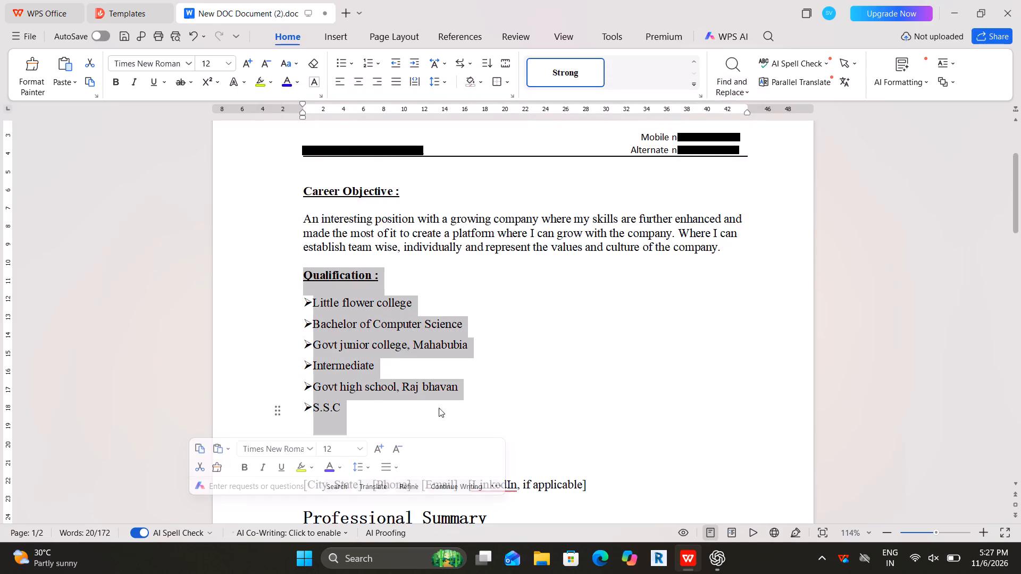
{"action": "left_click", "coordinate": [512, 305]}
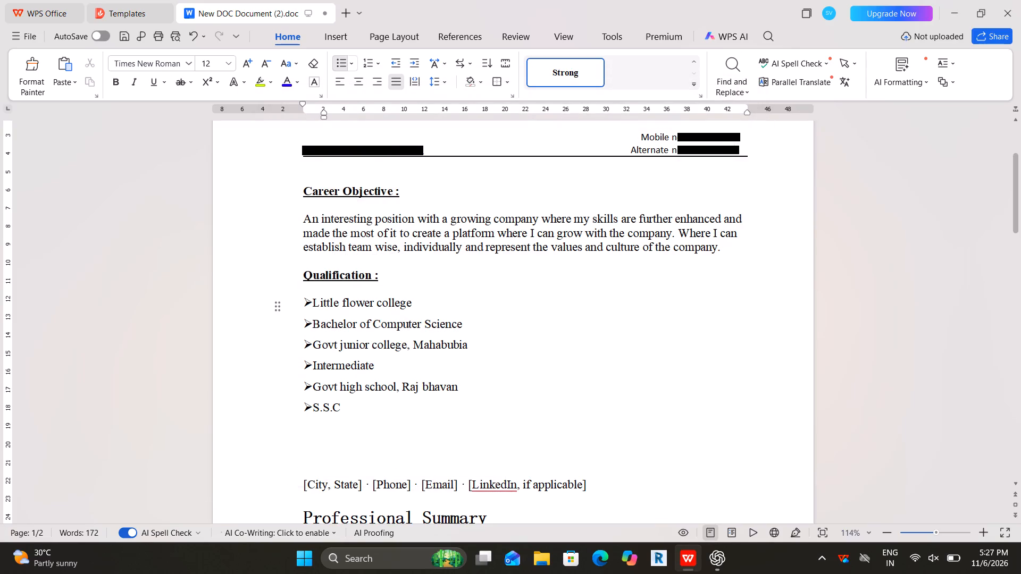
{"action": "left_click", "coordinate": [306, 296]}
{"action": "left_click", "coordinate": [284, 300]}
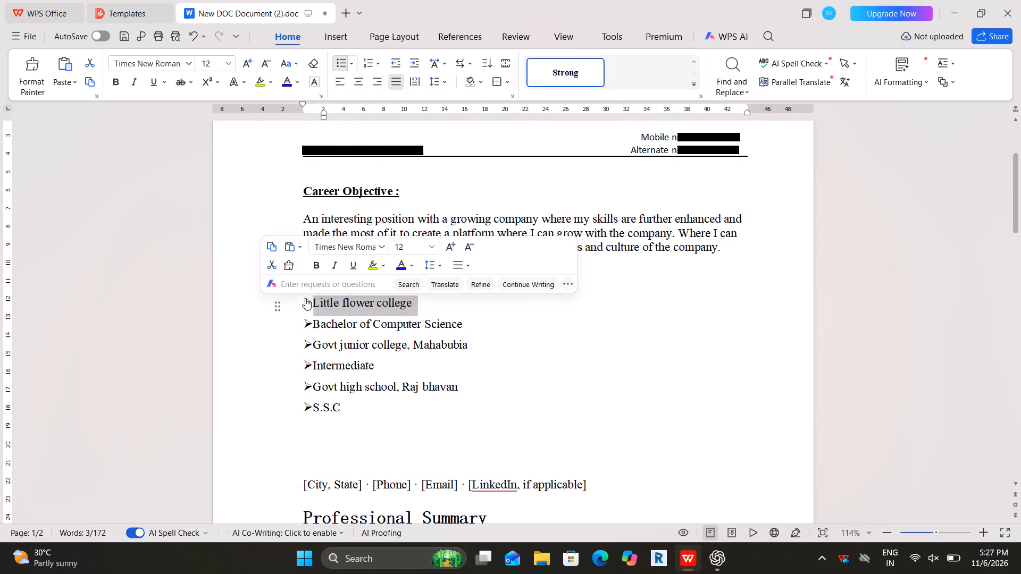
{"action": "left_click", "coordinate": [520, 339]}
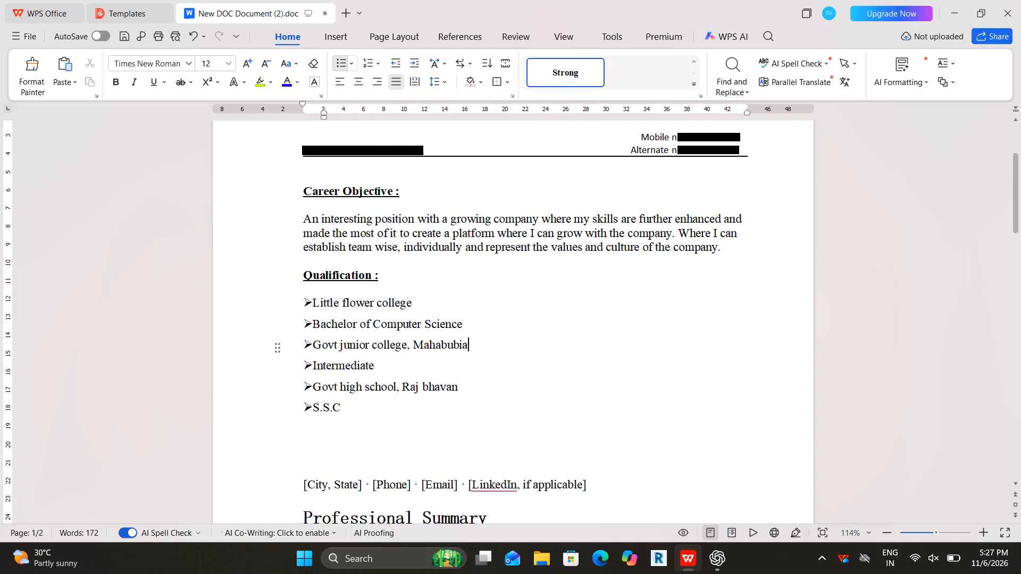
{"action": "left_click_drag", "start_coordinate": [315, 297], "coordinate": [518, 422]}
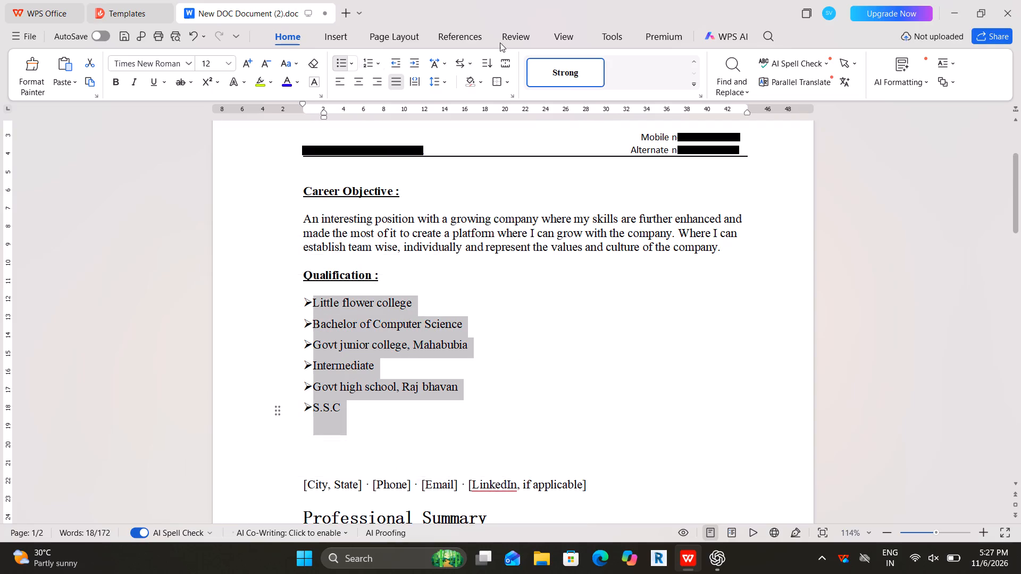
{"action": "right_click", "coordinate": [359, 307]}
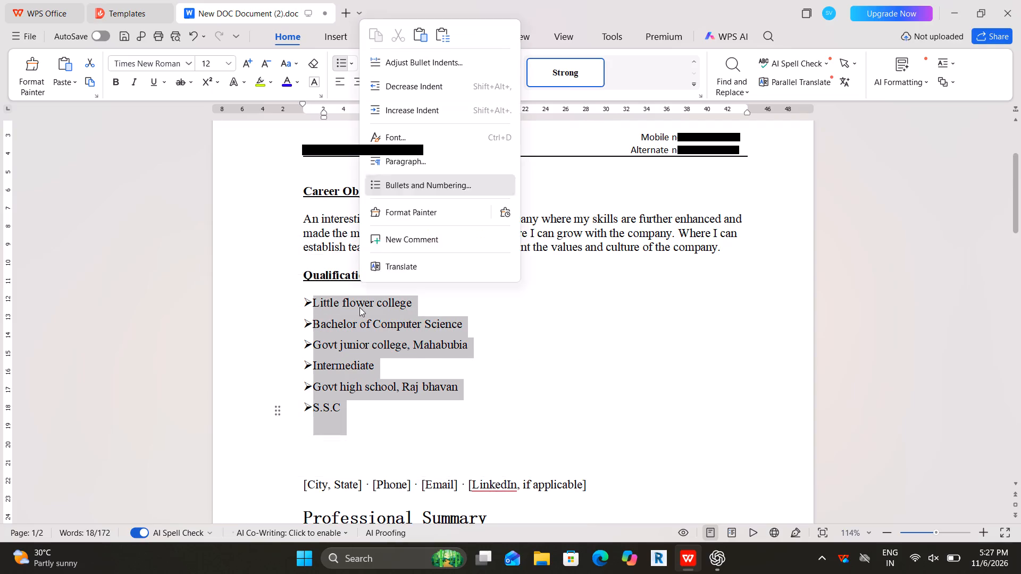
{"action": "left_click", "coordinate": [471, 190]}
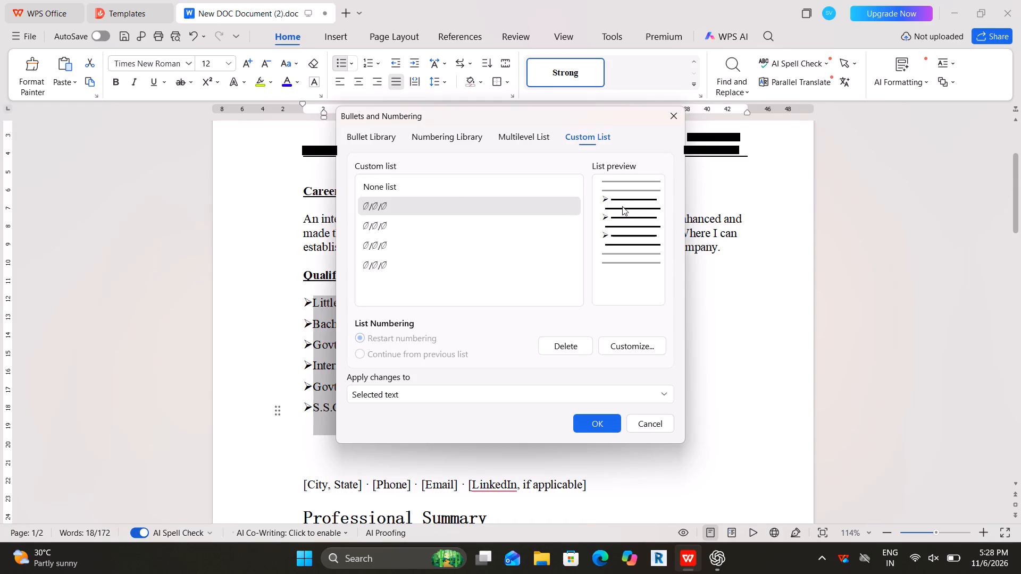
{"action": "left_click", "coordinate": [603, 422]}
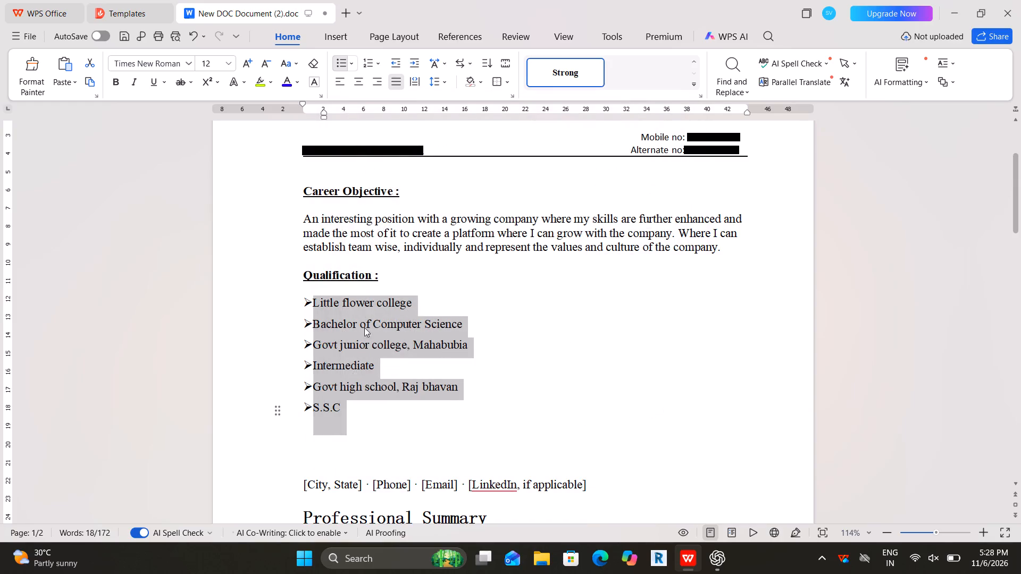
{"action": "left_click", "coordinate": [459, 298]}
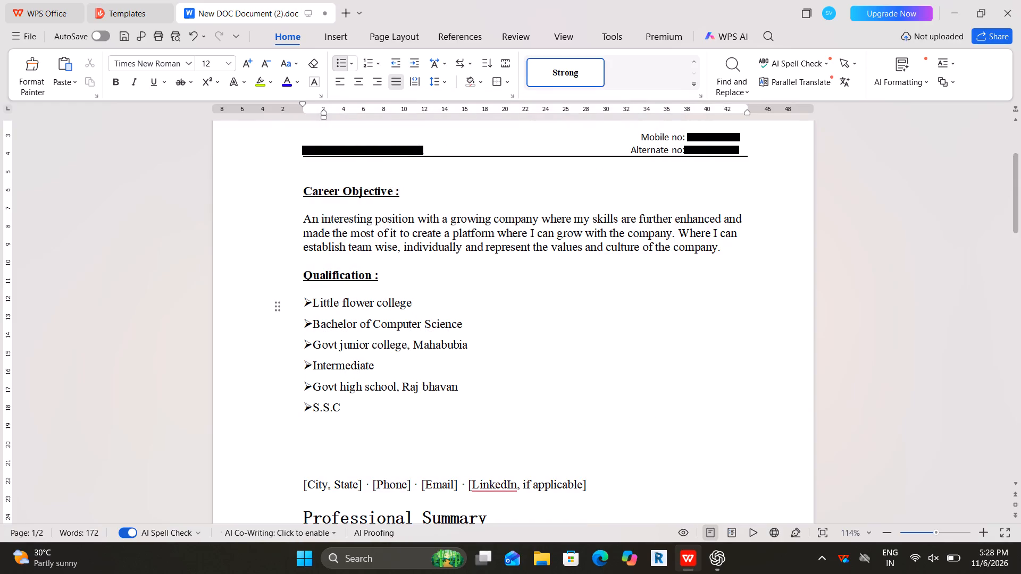
Join the "Bachelor of Computer Science" entry onto the "Little flower college" line, separated by a space.
{"action": "left_click", "coordinate": [311, 325]}
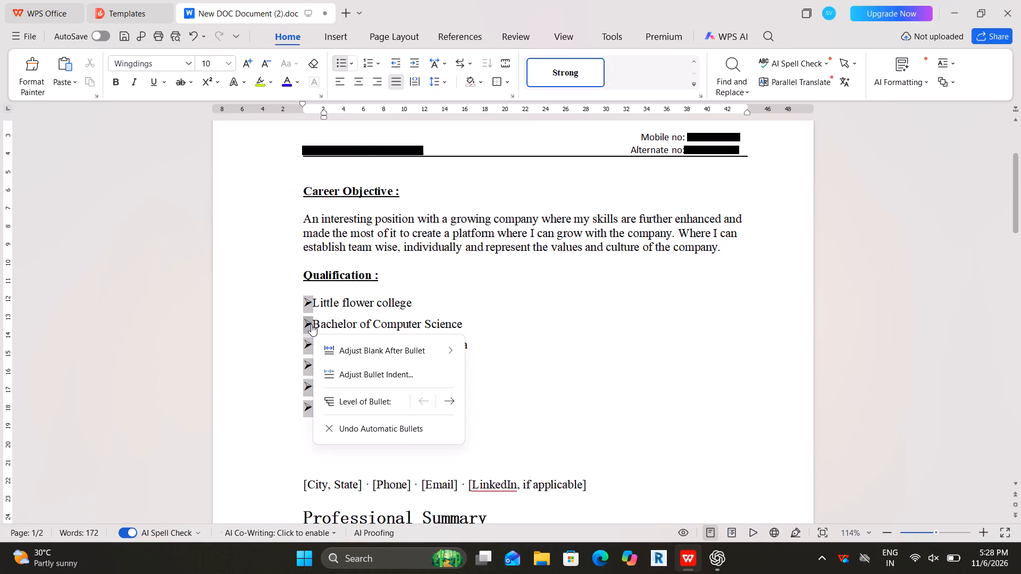
{"action": "left_click", "coordinate": [311, 324]}
{"action": "left_click", "coordinate": [317, 320]}
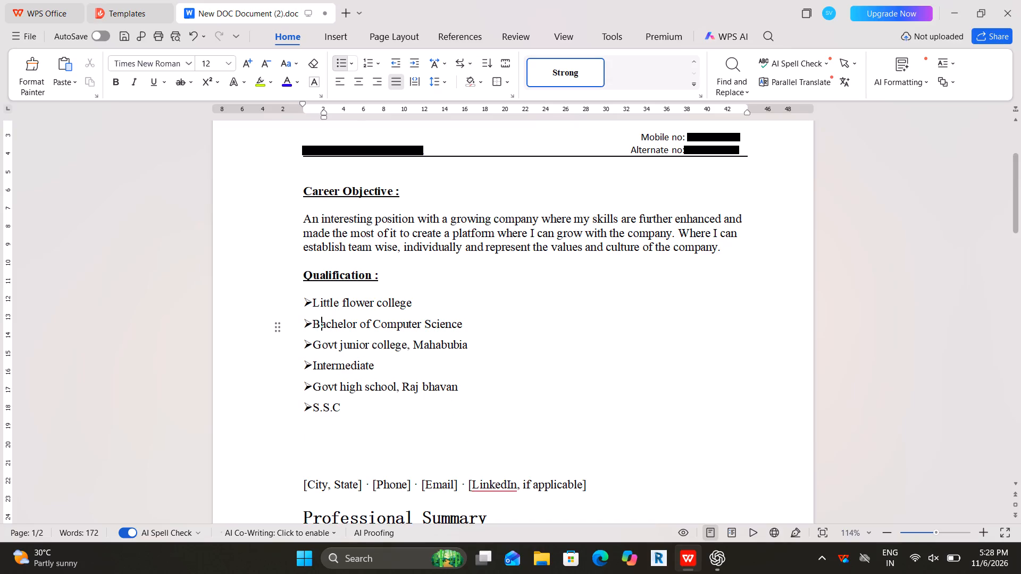
{"action": "key", "text": "Left"}
{"action": "key", "text": "BackSpace"}
{"action": "key", "text": "BackSpace"}
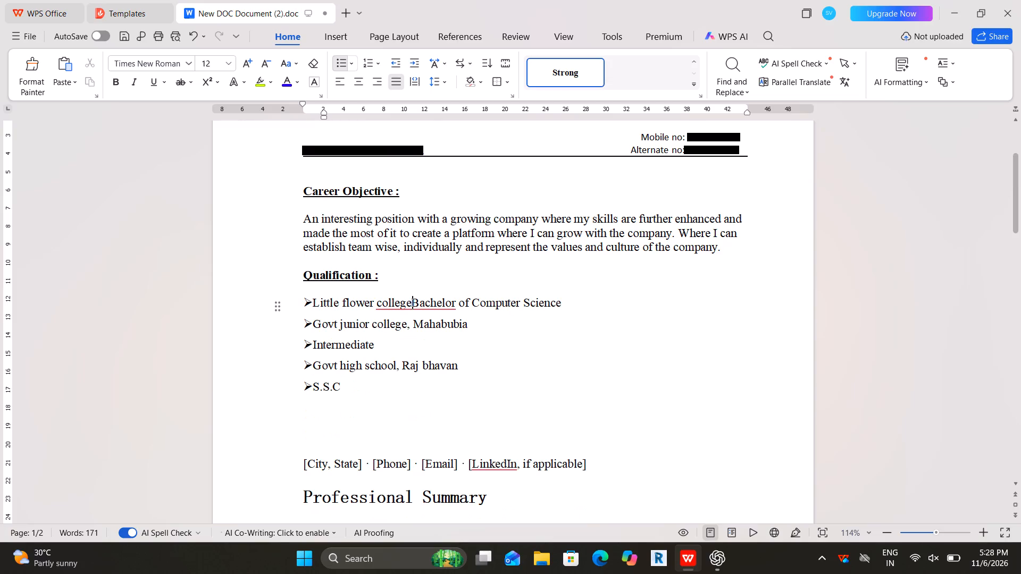
{"action": "key", "text": "space"}
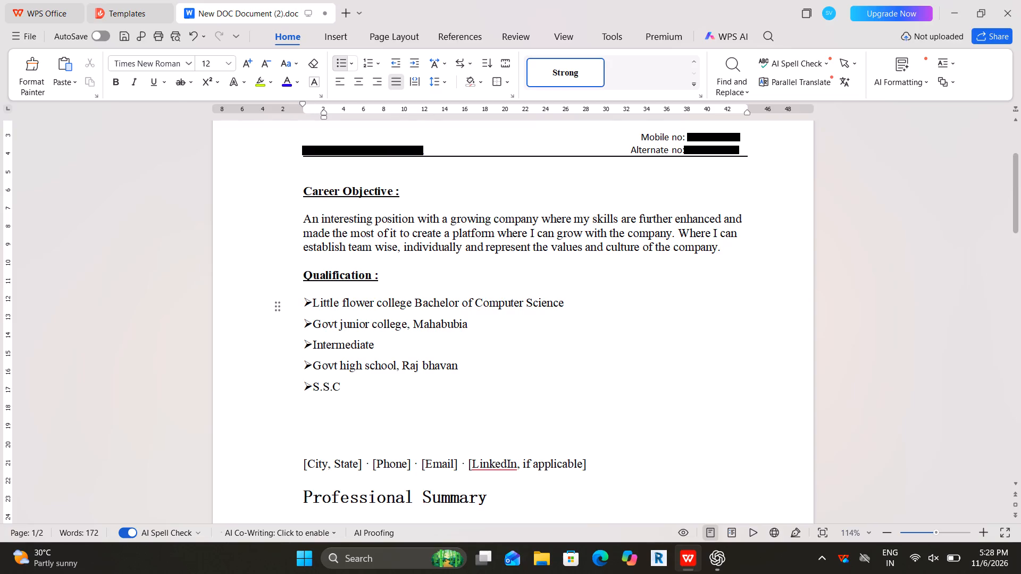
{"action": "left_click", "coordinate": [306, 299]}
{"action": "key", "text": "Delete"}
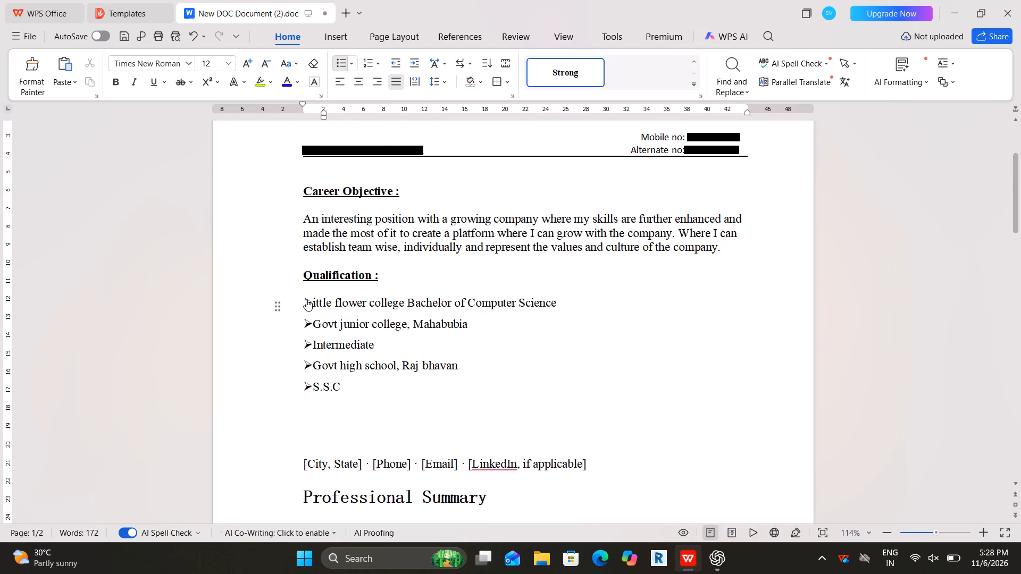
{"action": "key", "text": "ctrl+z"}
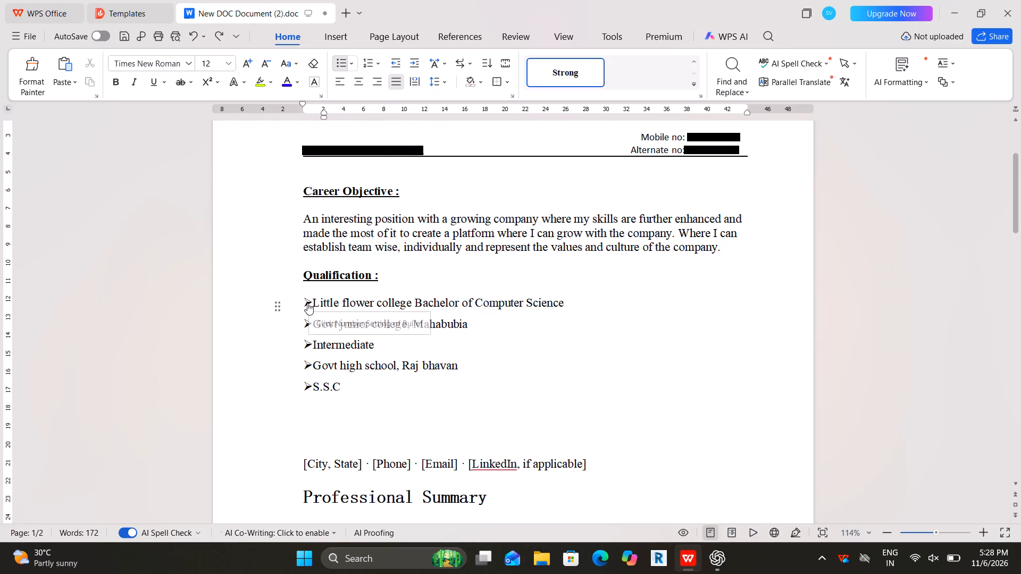
Remove the bullet from the "Little flower college Bachelor of Computer Science" line.
{"action": "left_click", "coordinate": [307, 303]}
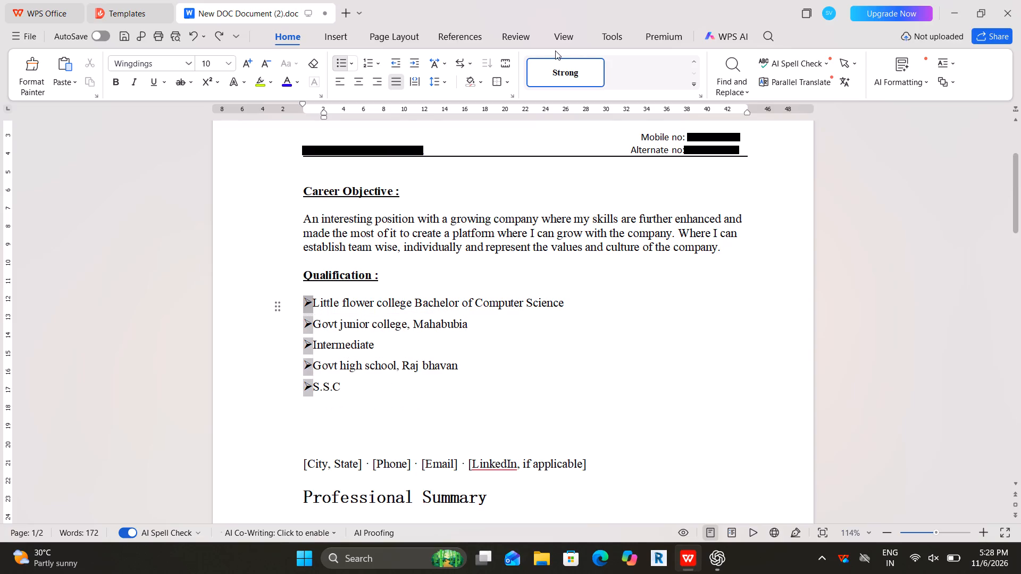
{"action": "left_click", "coordinate": [339, 66]}
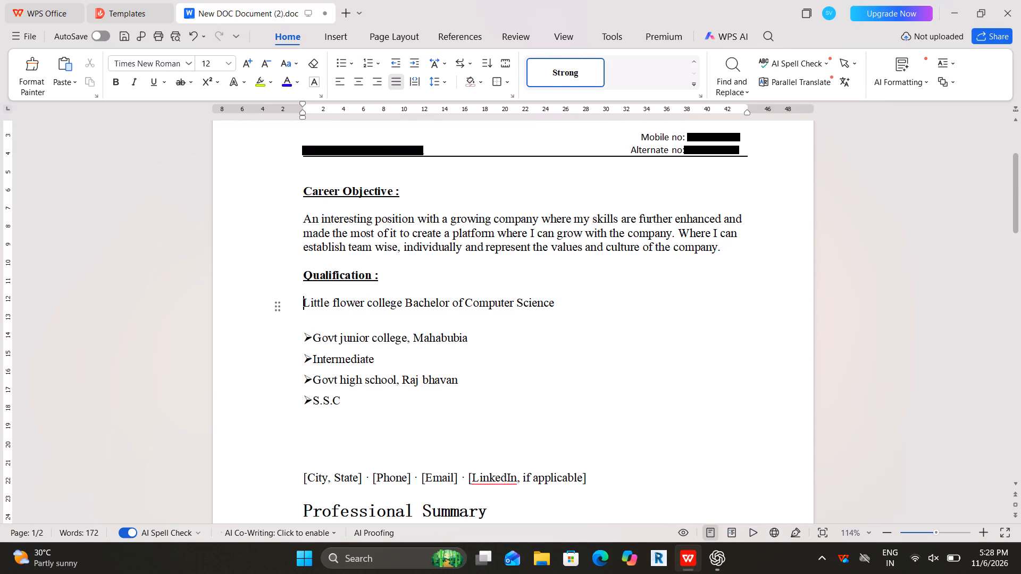
Remove the bullet from the "Govt junior college, Mahabubia" line, keeping its text intact.
{"action": "left_click", "coordinate": [307, 338]}
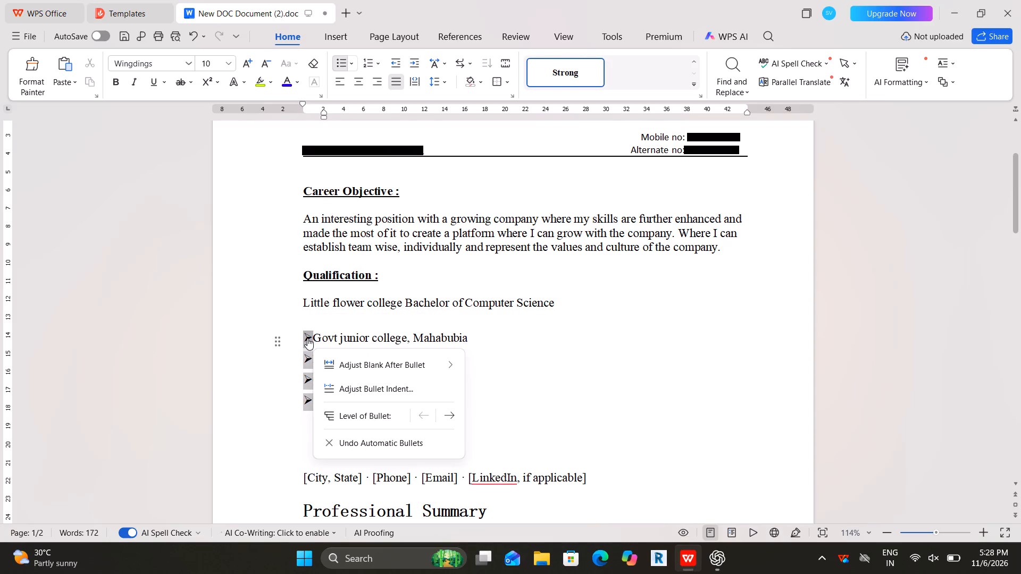
{"action": "key", "text": "Delete"}
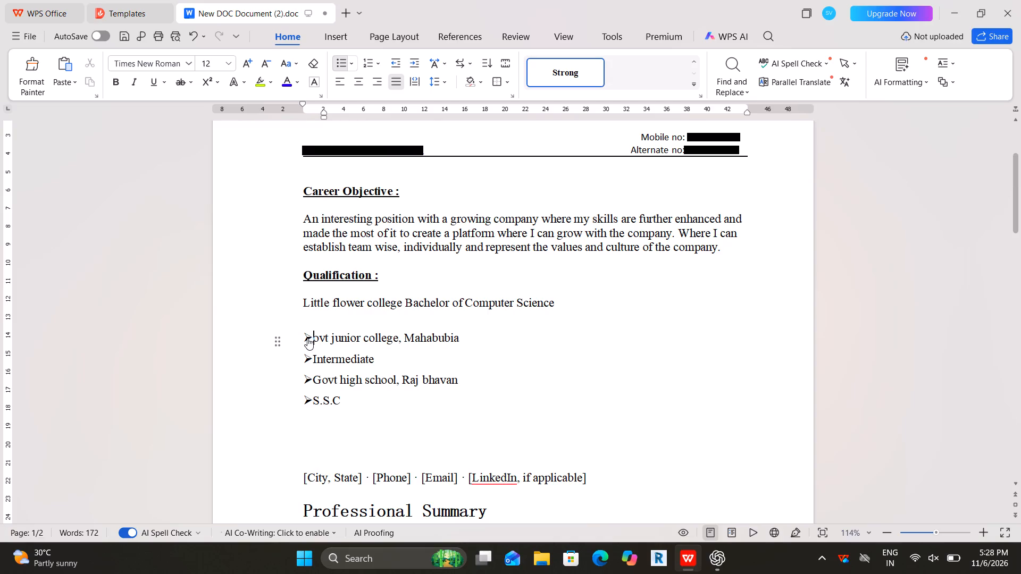
{"action": "key", "text": "ctrl+z"}
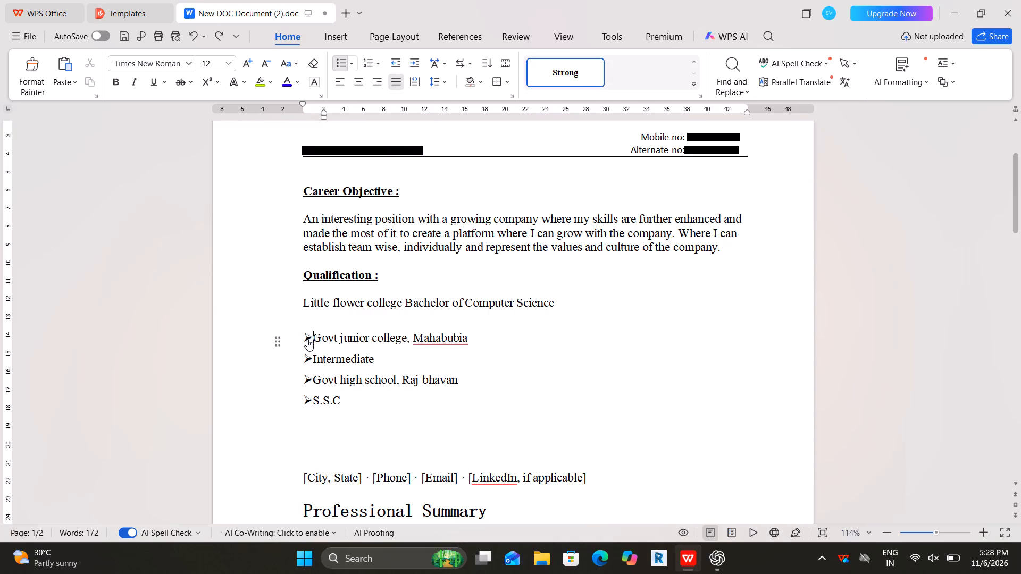
{"action": "key", "text": "BackSpace"}
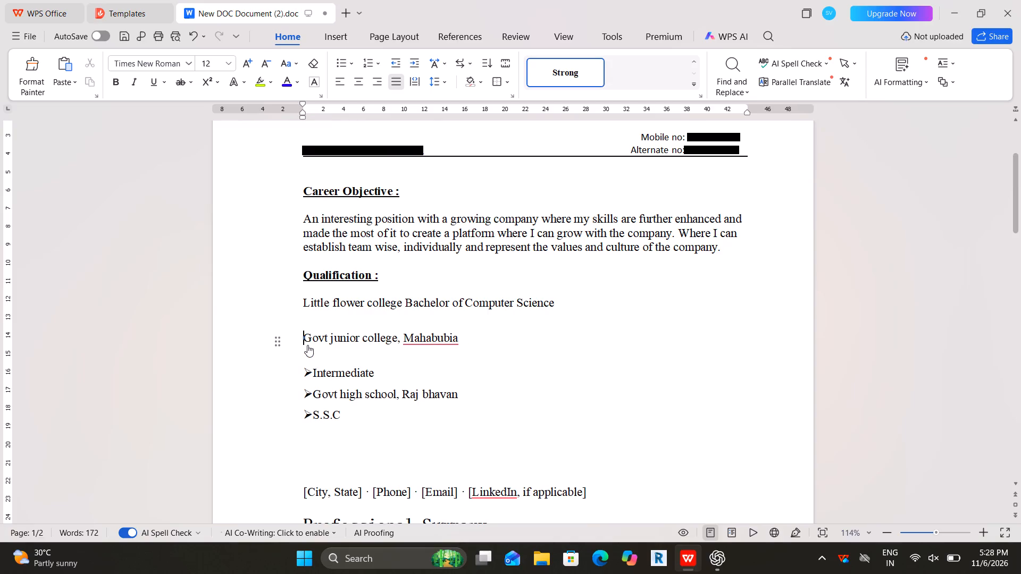
Remove the bullet from the "Intermediate" line in the Qualification section, keeping its text intact.
{"action": "left_click", "coordinate": [306, 372]}
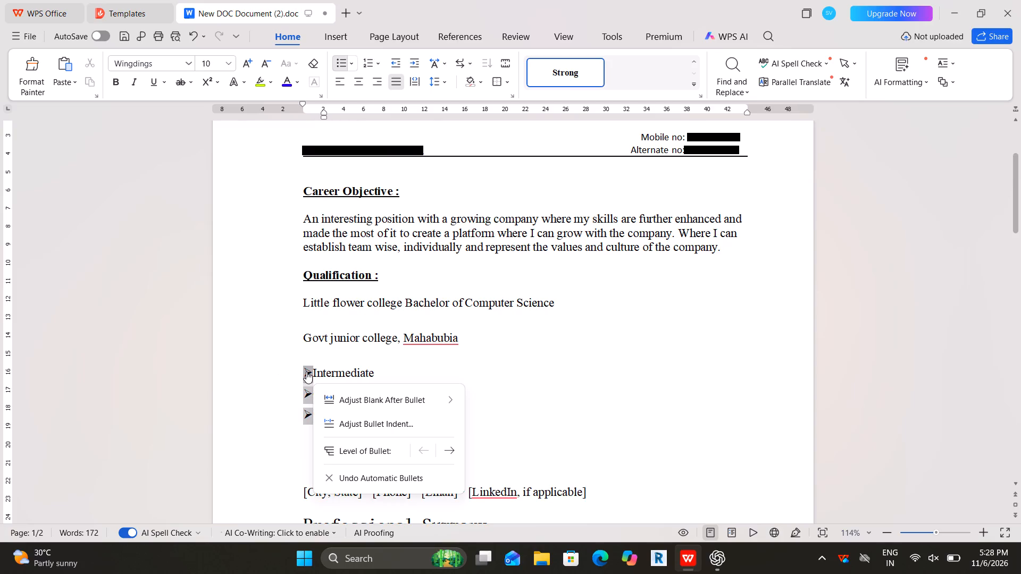
{"action": "key", "text": "Delete"}
{"action": "key", "text": "ctrl+z"}
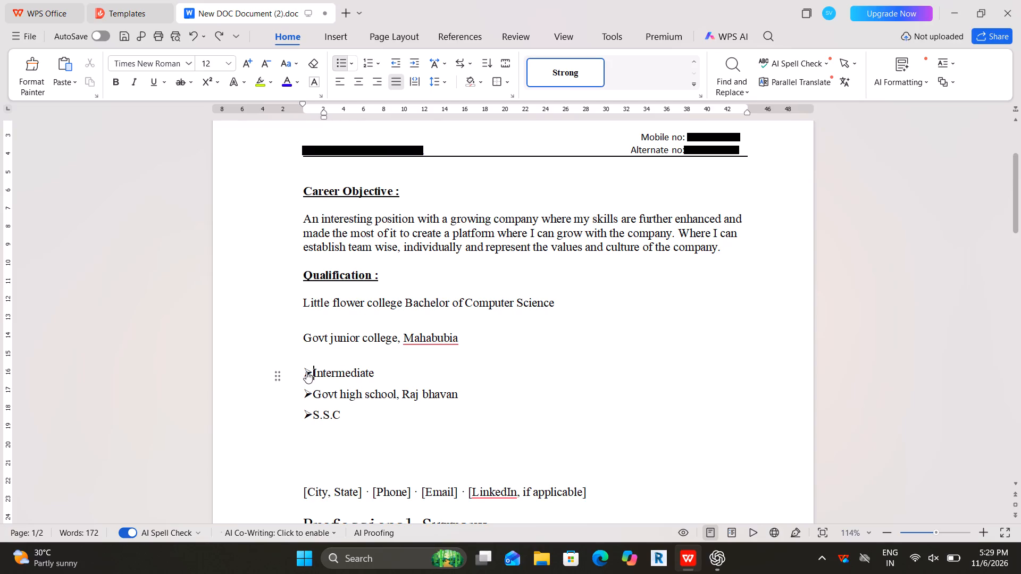
{"action": "key", "text": "BackSpace"}
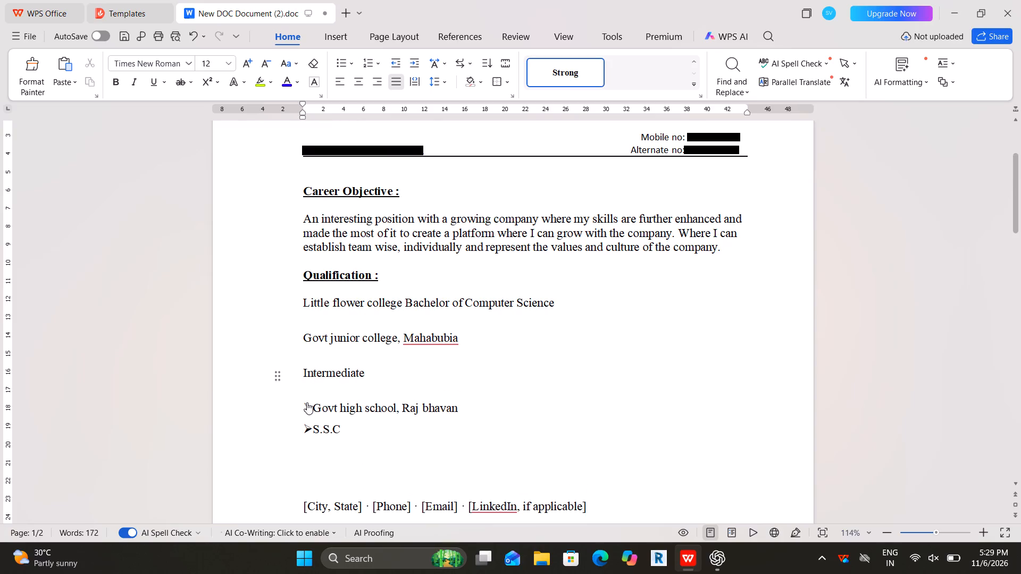
Remove the bullet from the "Govt high school, Raj bhavan" line, keeping its text intact.
{"action": "left_click", "coordinate": [310, 410]}
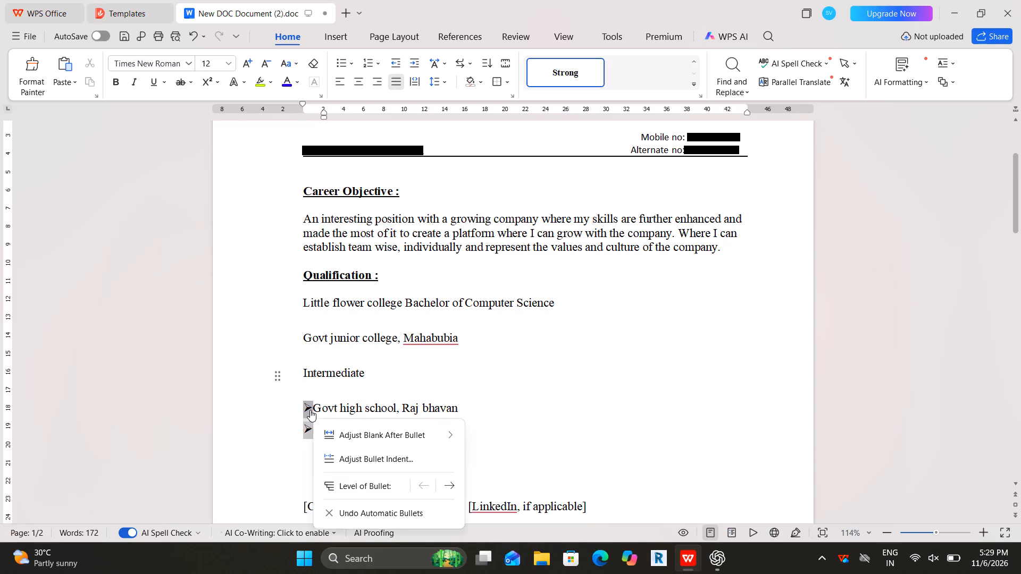
{"action": "left_click", "coordinate": [310, 410]}
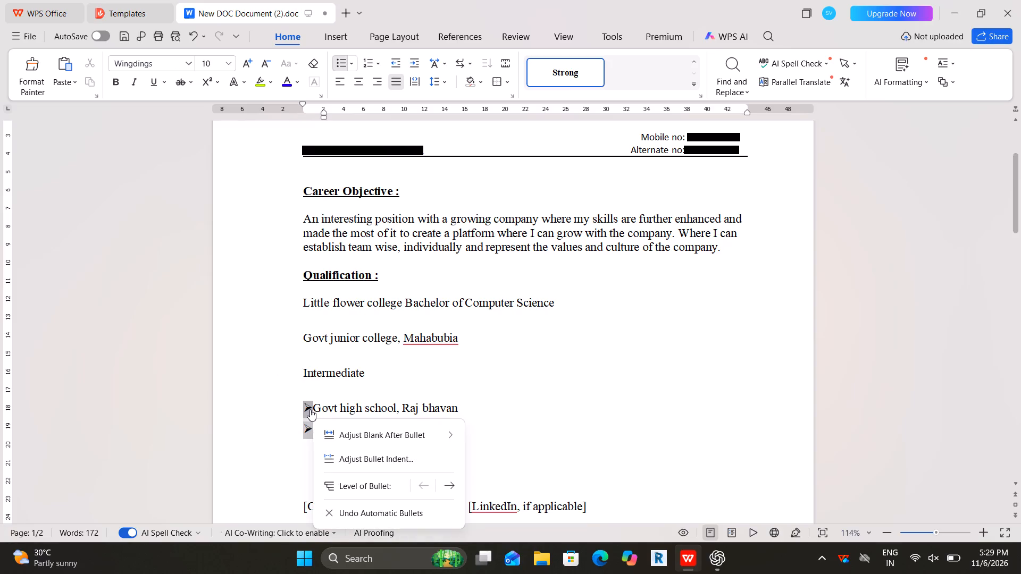
{"action": "left_click", "coordinate": [312, 405]}
{"action": "left_click", "coordinate": [319, 404]}
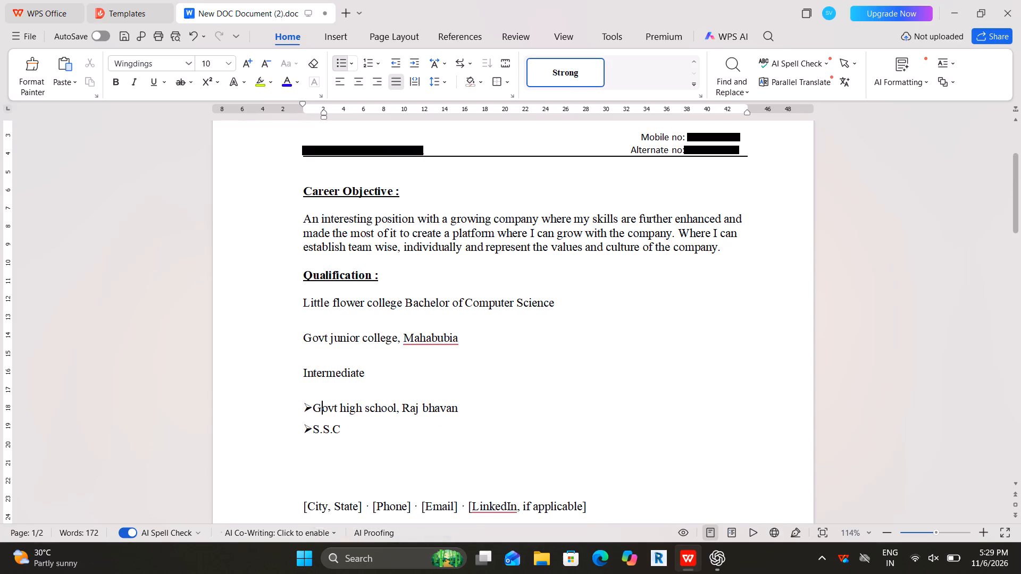
{"action": "key", "text": "Left"}
{"action": "key", "text": "BackSpace"}
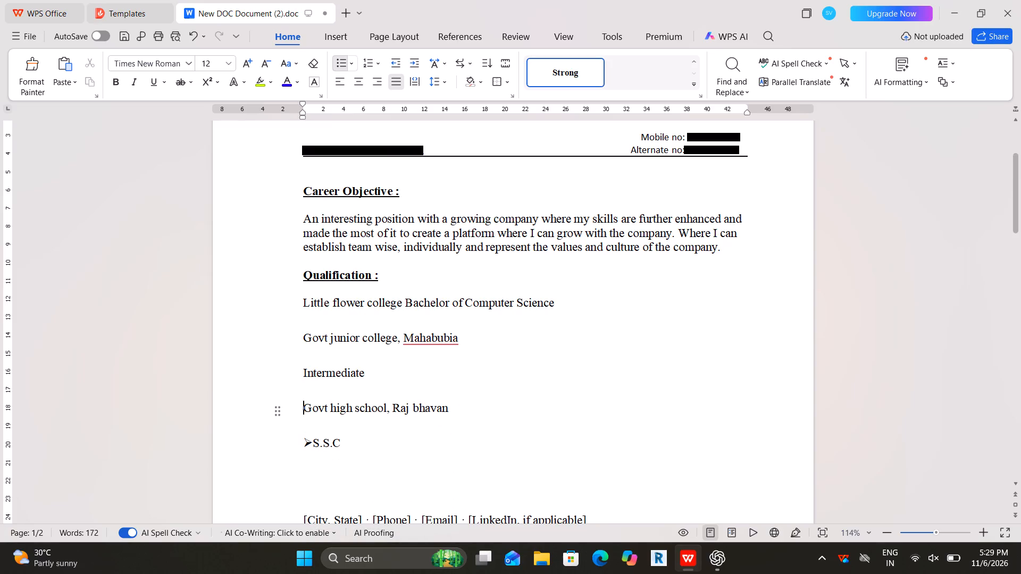
Remove the bullet from the "S.S.C" line at the end of the Qualification section.
{"action": "left_click", "coordinate": [314, 441]}
{"action": "key", "text": "BackSpace"}
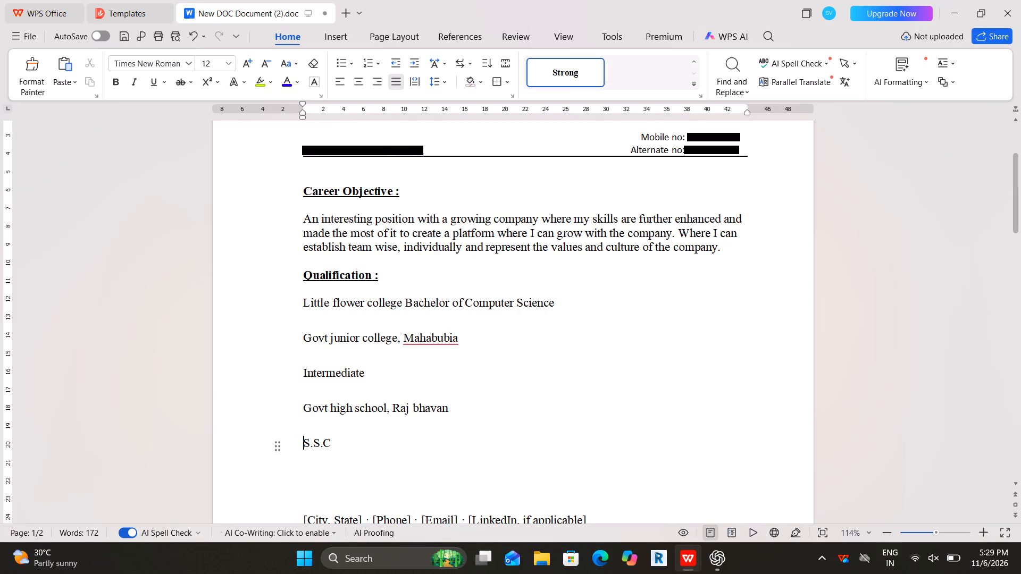
Split "Bachelor of Computer Science" off the "Little flower college" line into its own paragraph.
{"action": "left_click", "coordinate": [572, 305]}
{"action": "left_click", "coordinate": [304, 305]}
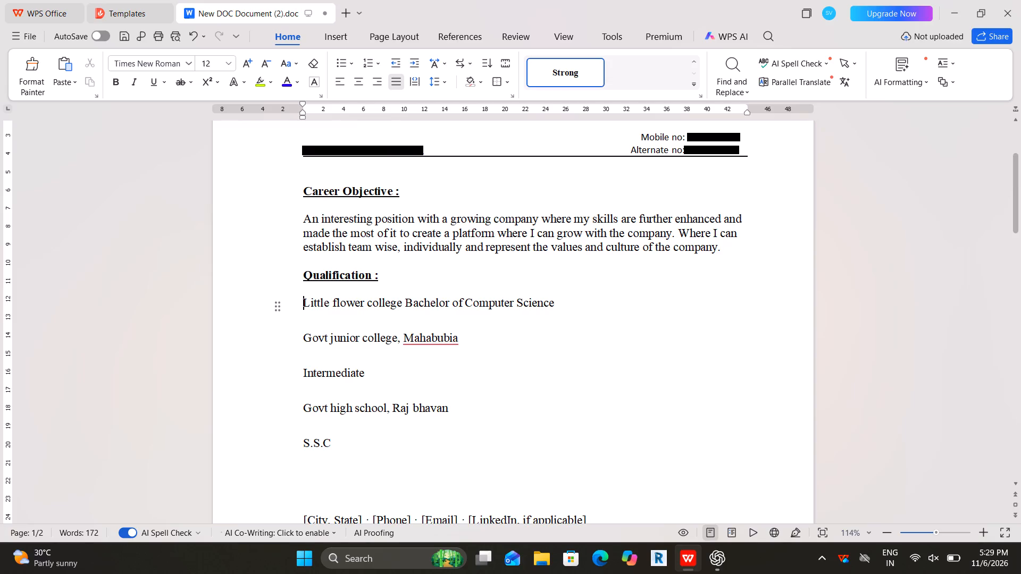
{"action": "left_click", "coordinate": [405, 301]}
{"action": "key", "text": "Return"}
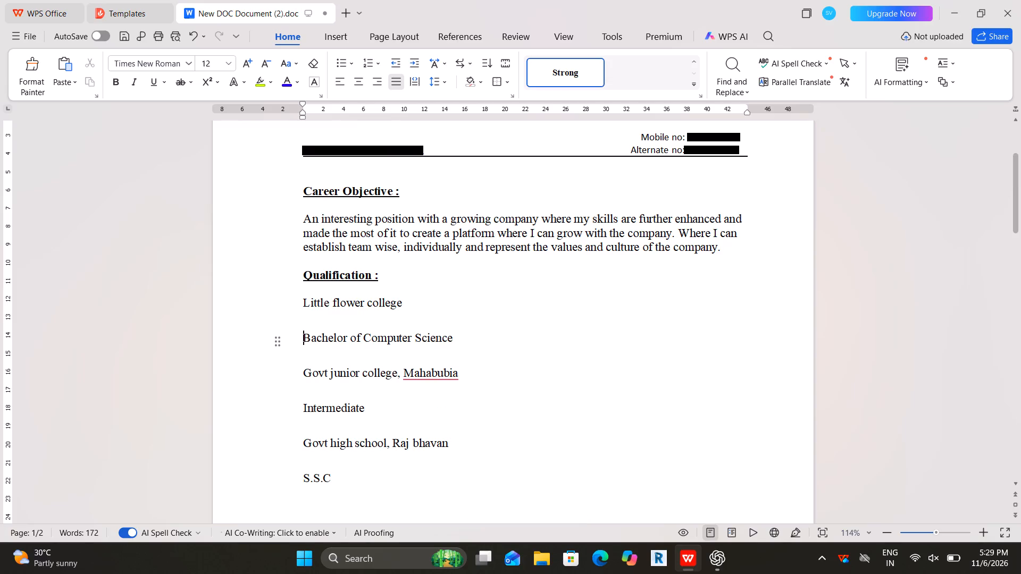
Select all Qualification entries from "Little flower college" through "S.S.C" and set their line spacing to Single.
{"action": "left_click", "coordinate": [304, 301]}
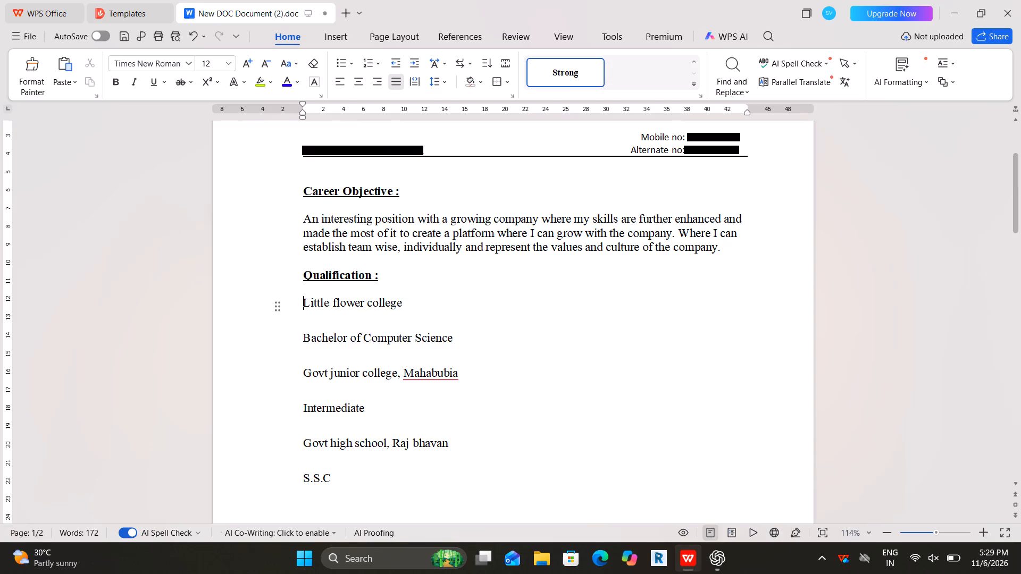
{"action": "key", "text": "shift+Down"}
{"action": "key", "text": "shift+Down"}
{"action": "key", "text": "shift+Down"}
{"action": "key", "text": "shift+Down"}
{"action": "key", "text": "shift+Down"}
{"action": "key", "text": "shift+Down"}
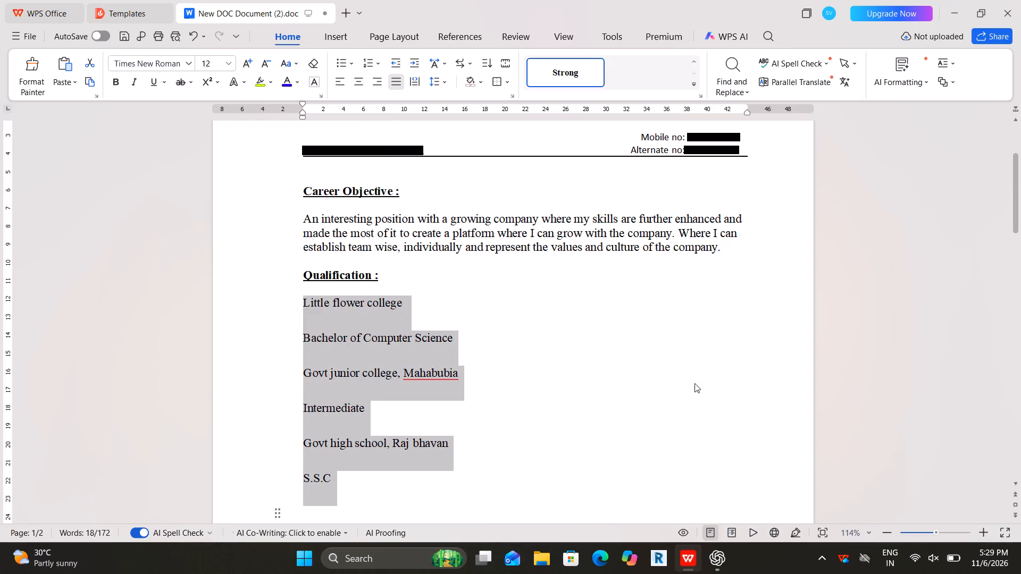
{"action": "right_click", "coordinate": [419, 357]}
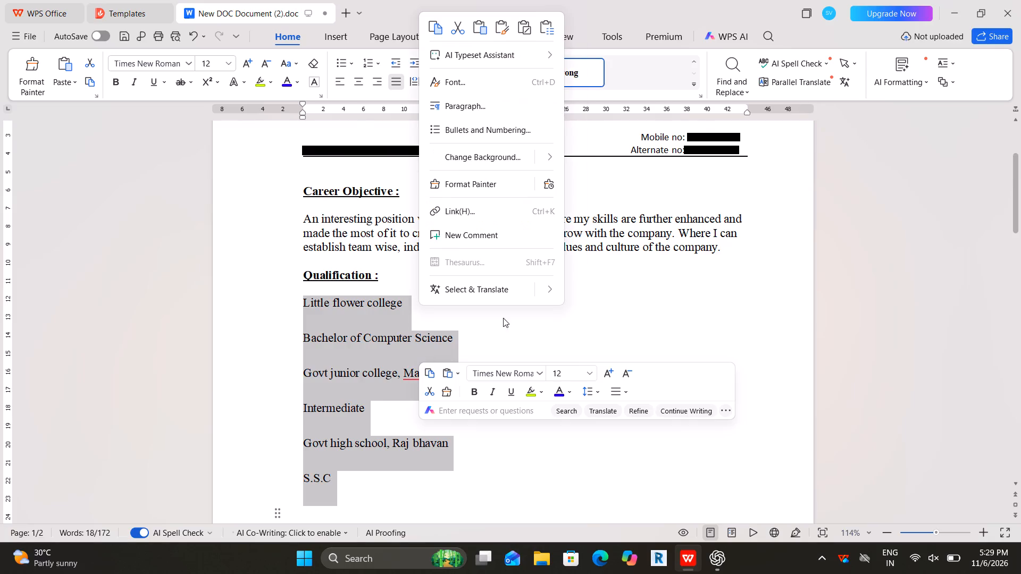
{"action": "left_click", "coordinate": [533, 107]}
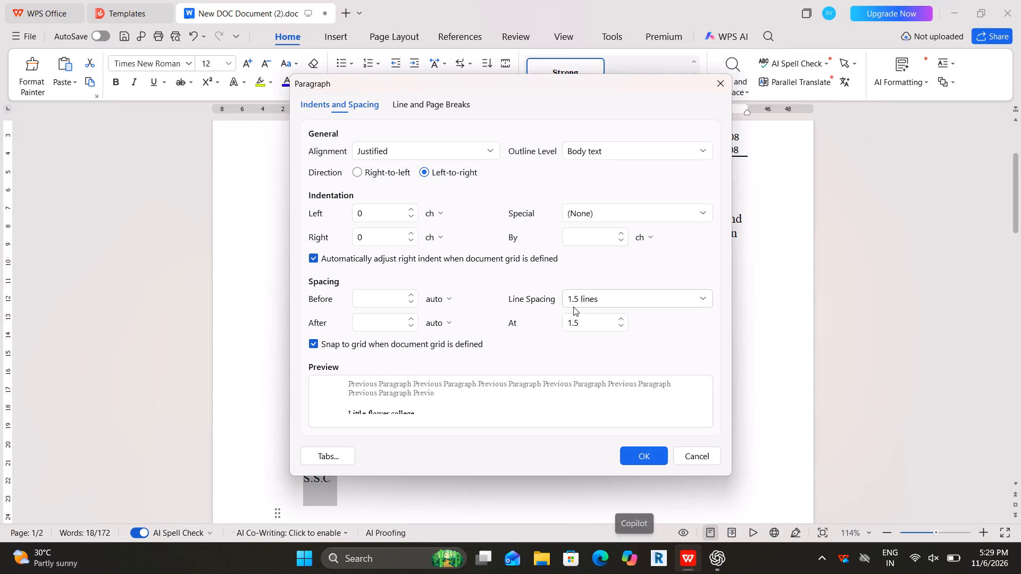
{"action": "left_click", "coordinate": [700, 300]}
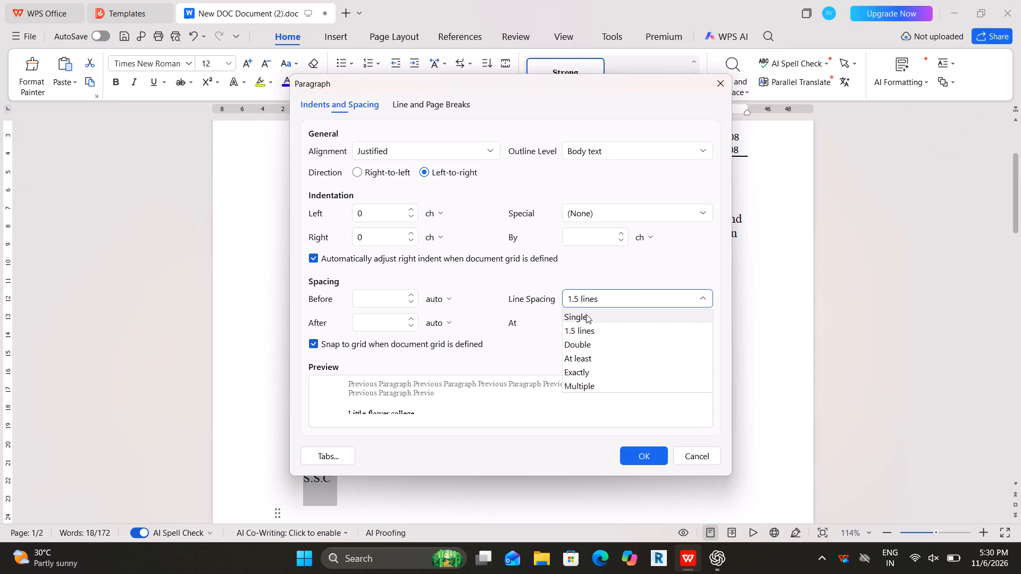
{"action": "left_click", "coordinate": [586, 314]}
{"action": "left_click", "coordinate": [642, 455]}
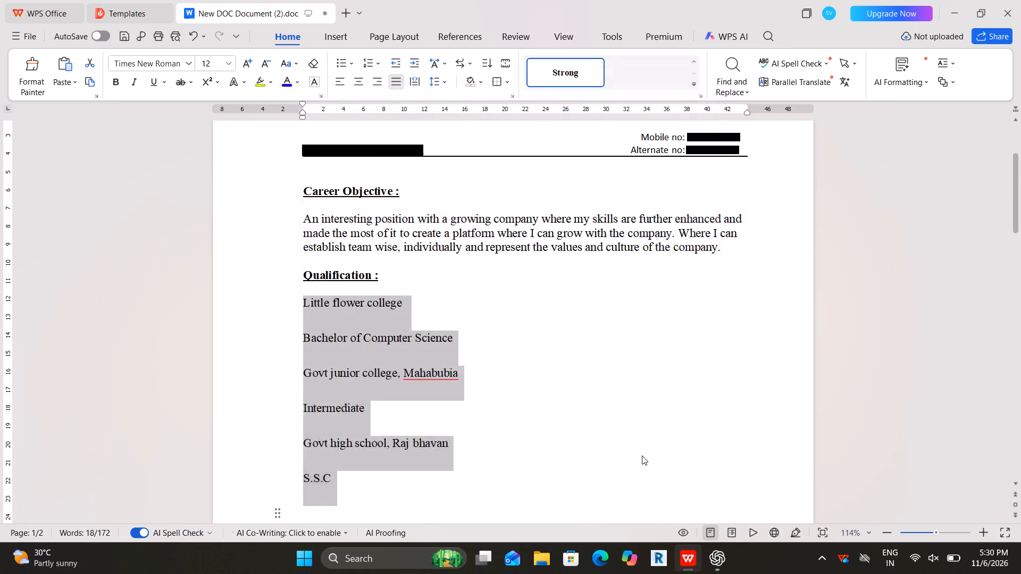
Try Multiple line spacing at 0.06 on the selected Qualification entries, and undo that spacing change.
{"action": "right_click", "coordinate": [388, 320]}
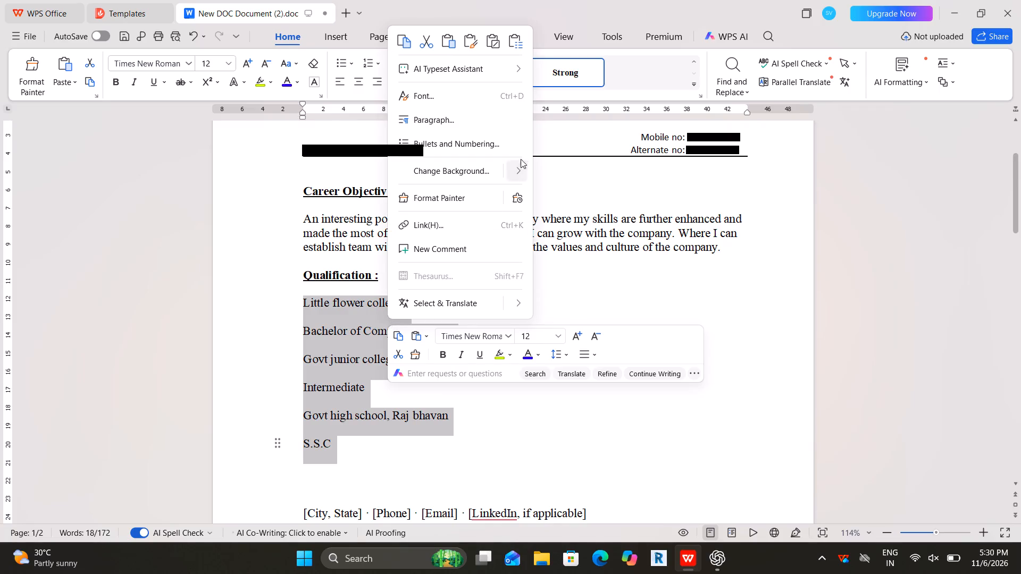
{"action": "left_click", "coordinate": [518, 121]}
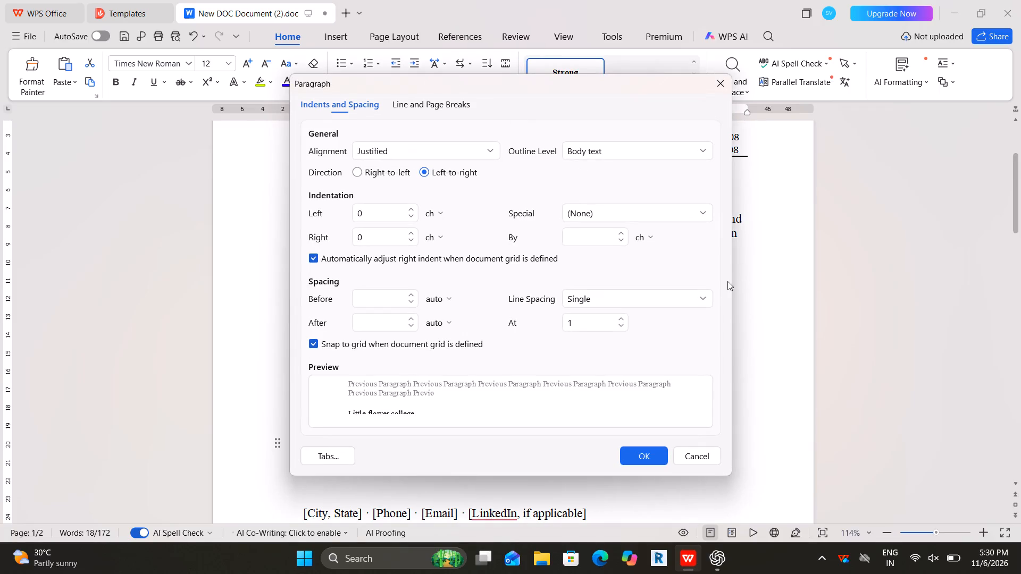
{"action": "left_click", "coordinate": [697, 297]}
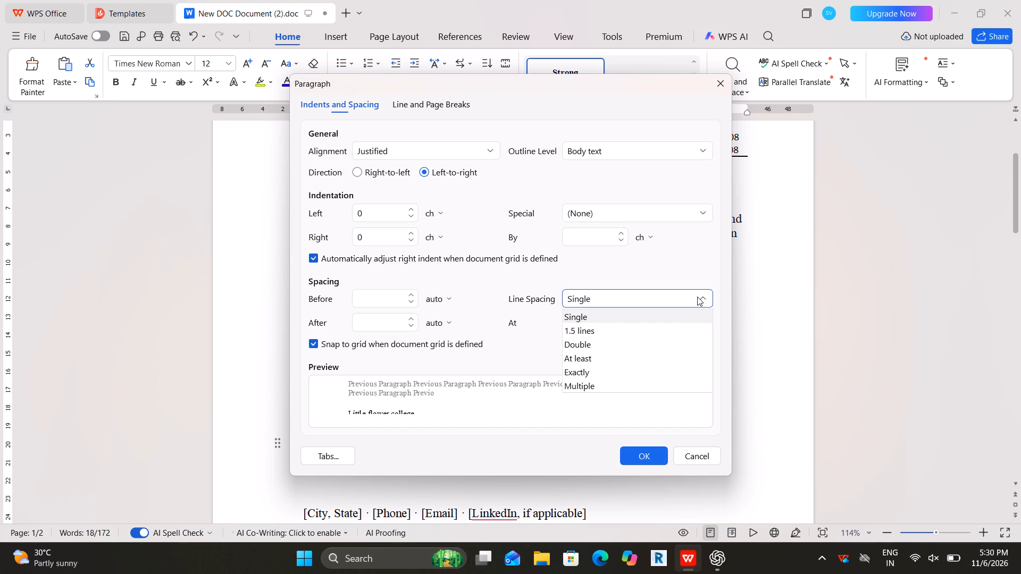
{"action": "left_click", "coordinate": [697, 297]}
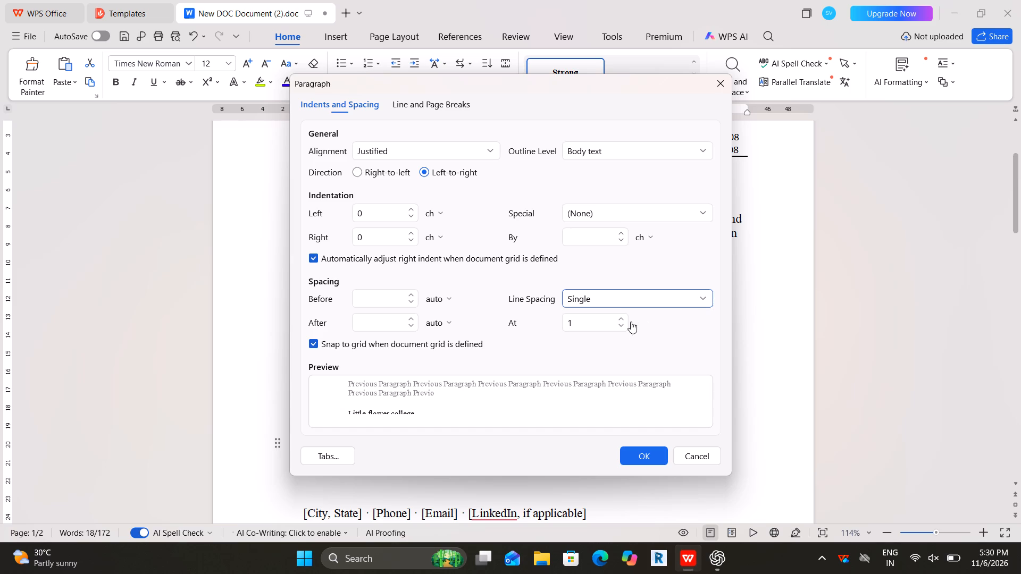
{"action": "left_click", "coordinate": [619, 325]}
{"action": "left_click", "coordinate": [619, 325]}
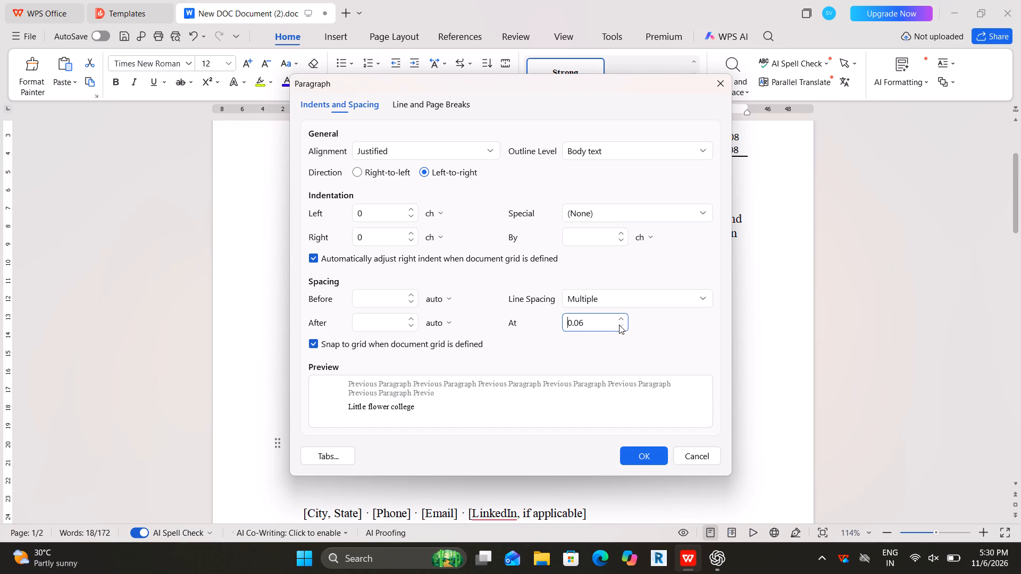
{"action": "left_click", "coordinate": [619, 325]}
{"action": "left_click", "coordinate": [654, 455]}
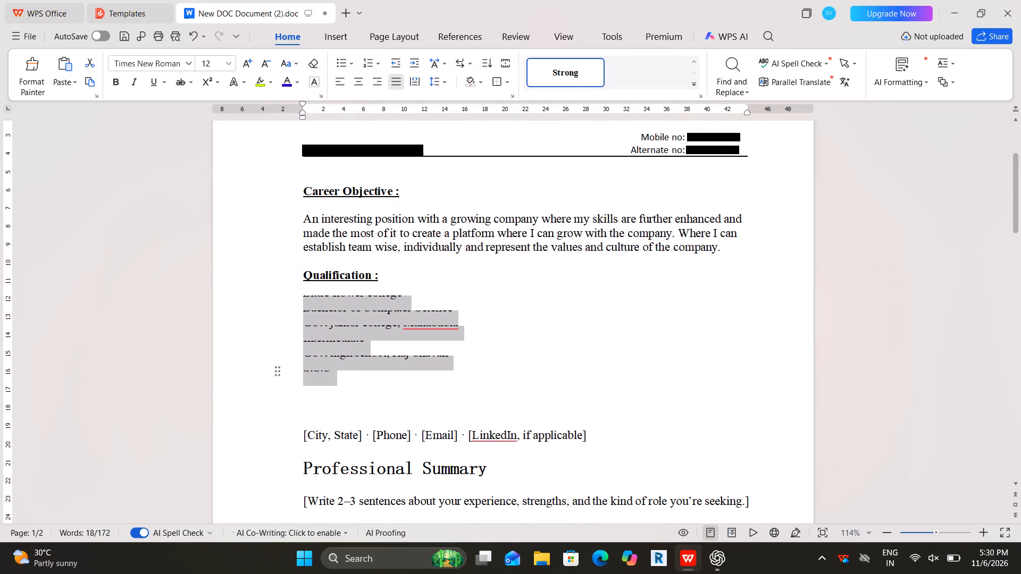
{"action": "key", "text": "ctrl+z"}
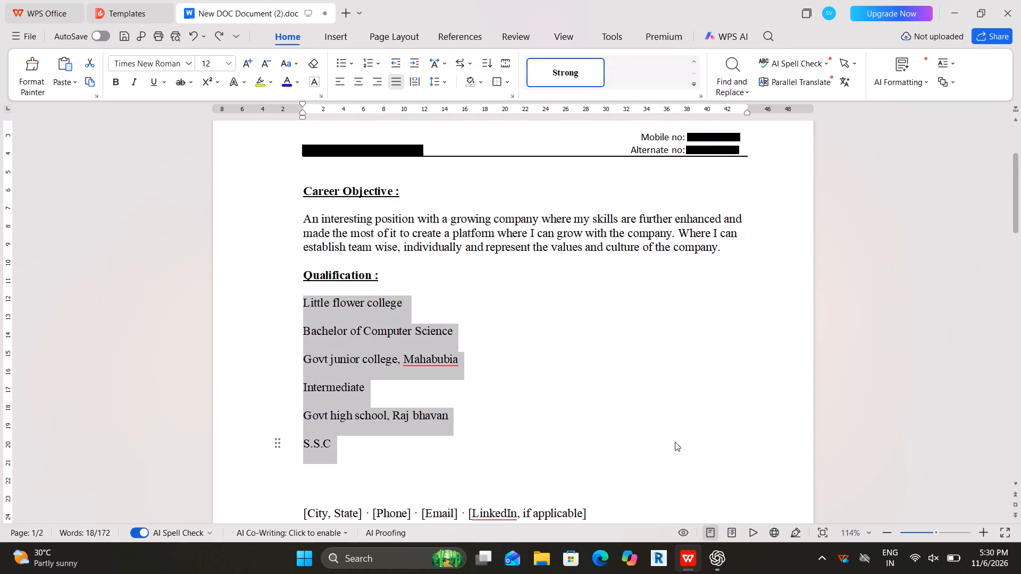
Set the line spacing of the selected Qualification entries to Exactly 12 pt.
{"action": "right_click", "coordinate": [392, 336]}
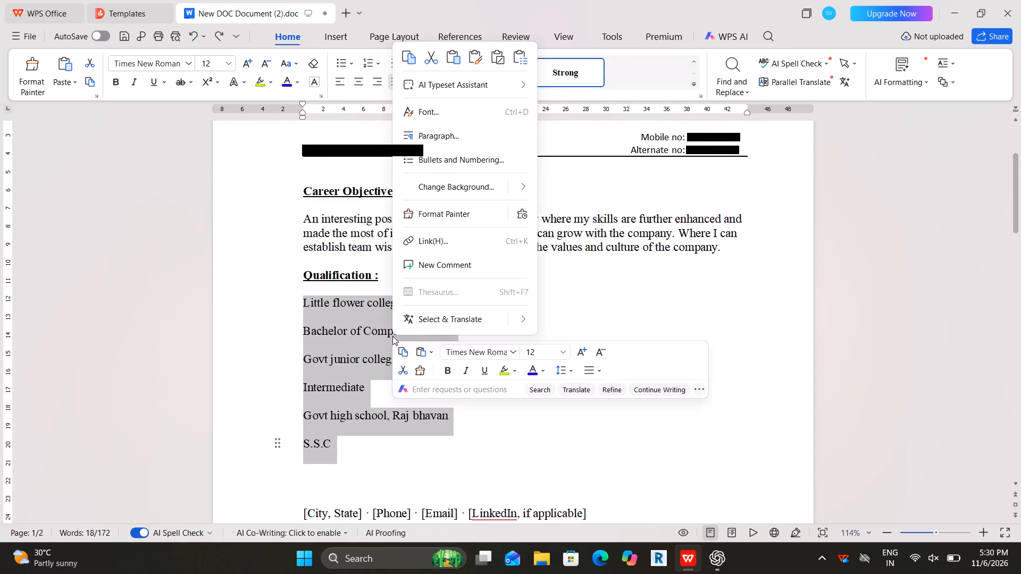
{"action": "left_click", "coordinate": [495, 138]}
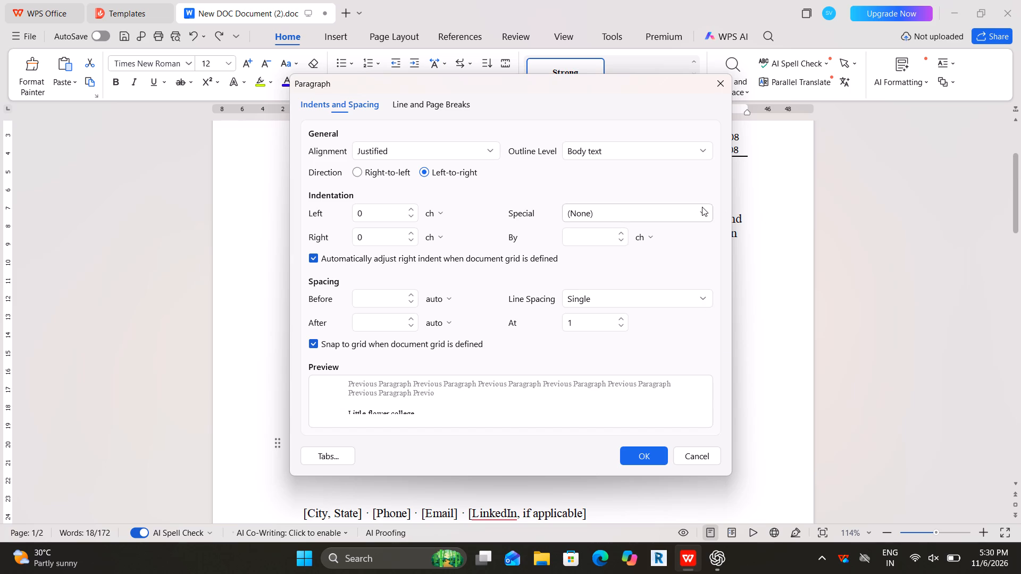
{"action": "left_click", "coordinate": [487, 151]}
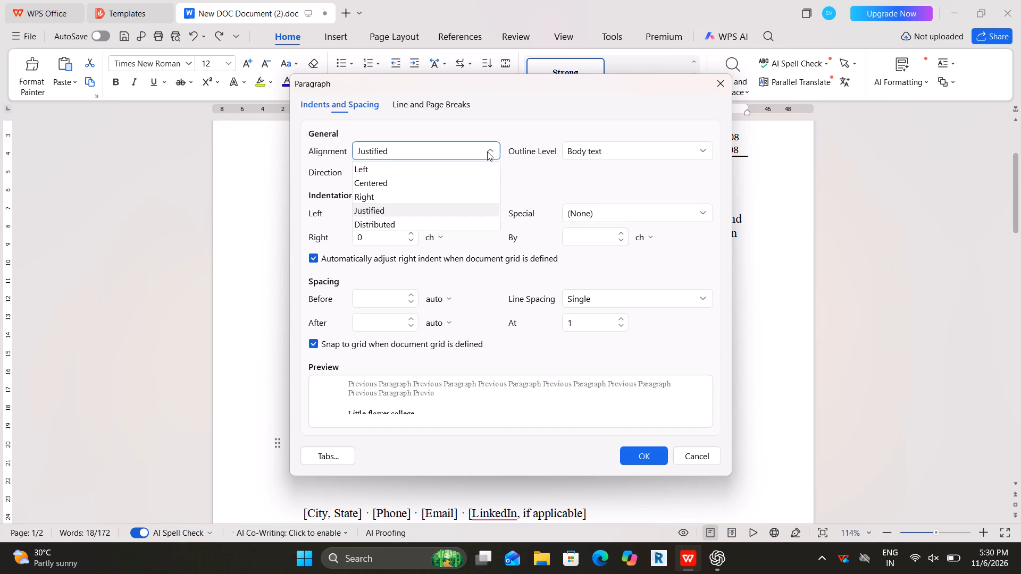
{"action": "left_click", "coordinate": [487, 151]}
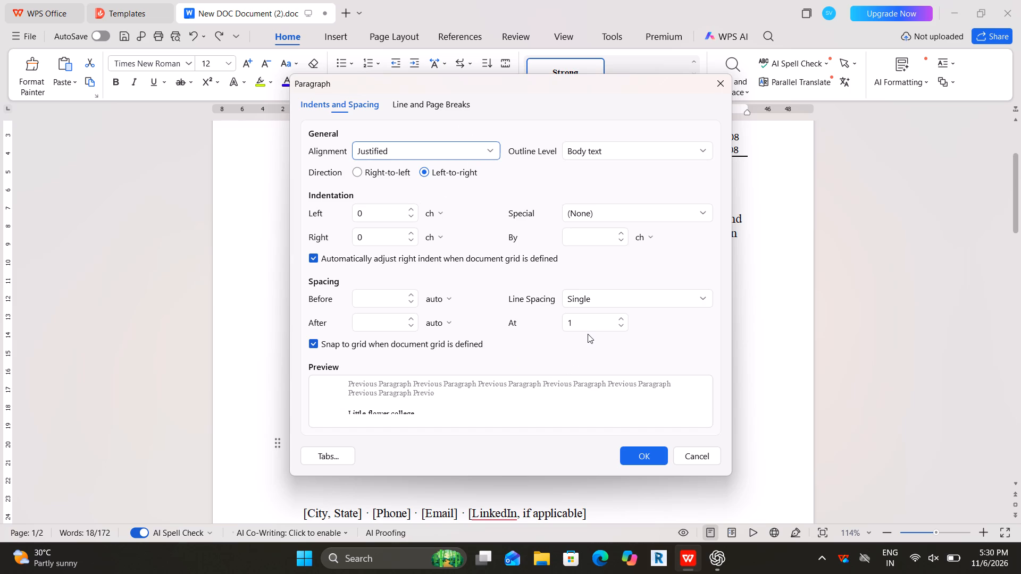
{"action": "left_click", "coordinate": [699, 302]}
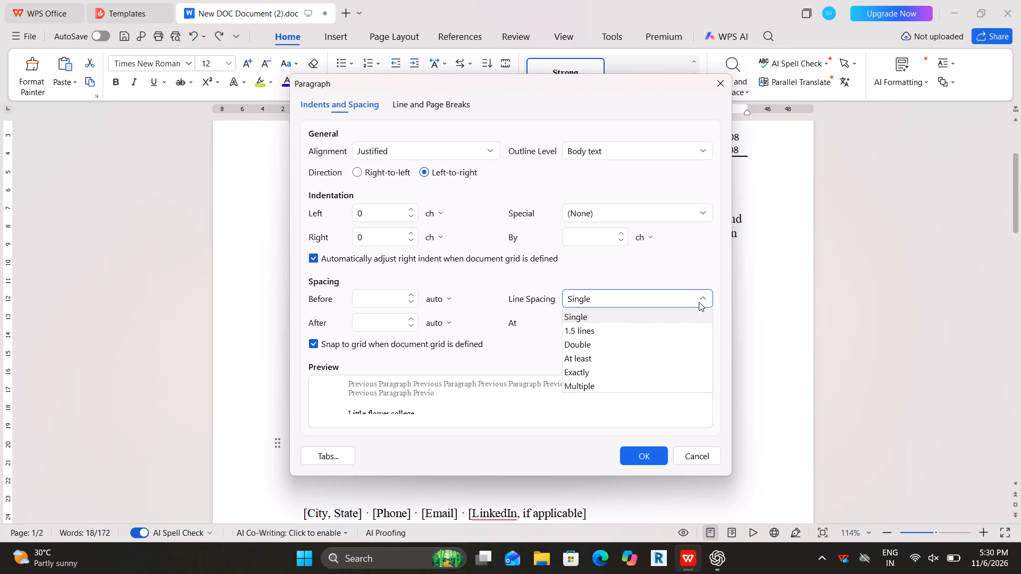
{"action": "left_click", "coordinate": [584, 371]}
{"action": "left_click", "coordinate": [643, 460]}
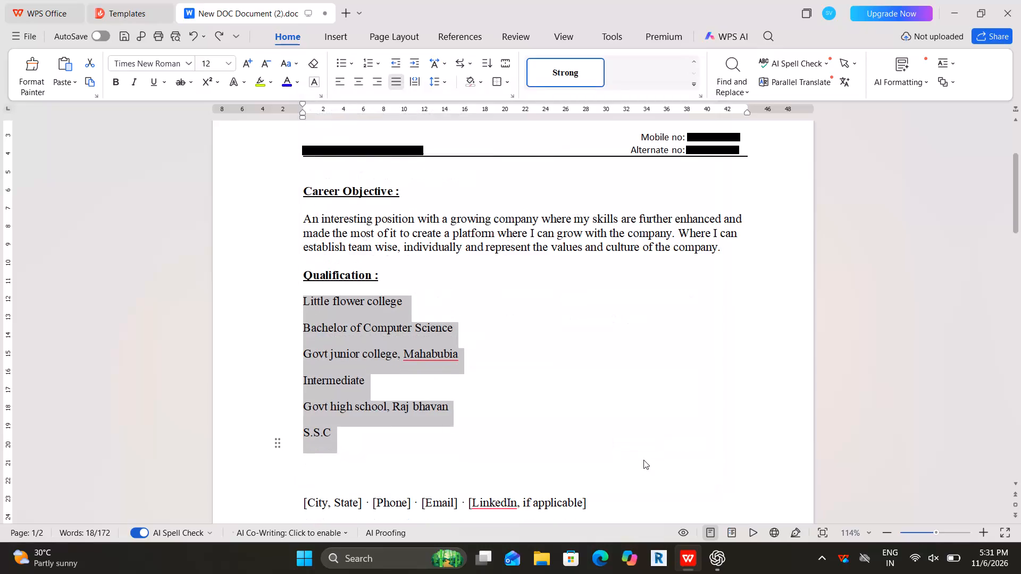
Apply the Career Objective paragraph's Normal (Web) style to all Qualification entries from "Little flower college" through "S.S.C".
{"action": "left_click", "coordinate": [494, 239]}
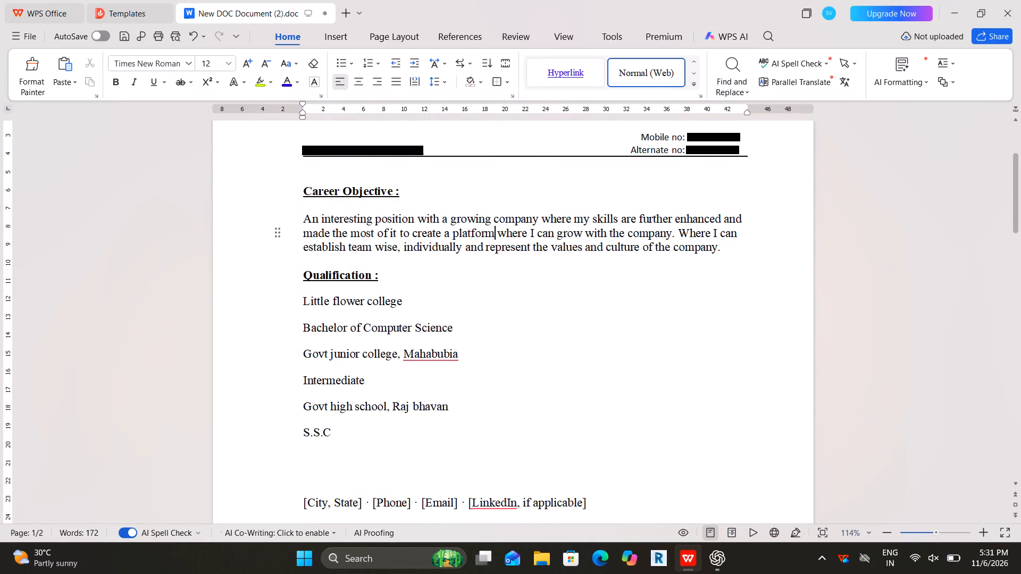
{"action": "left_click_drag", "start_coordinate": [502, 215], "coordinate": [501, 226]}
{"action": "left_click_drag", "start_coordinate": [501, 226], "coordinate": [495, 246]}
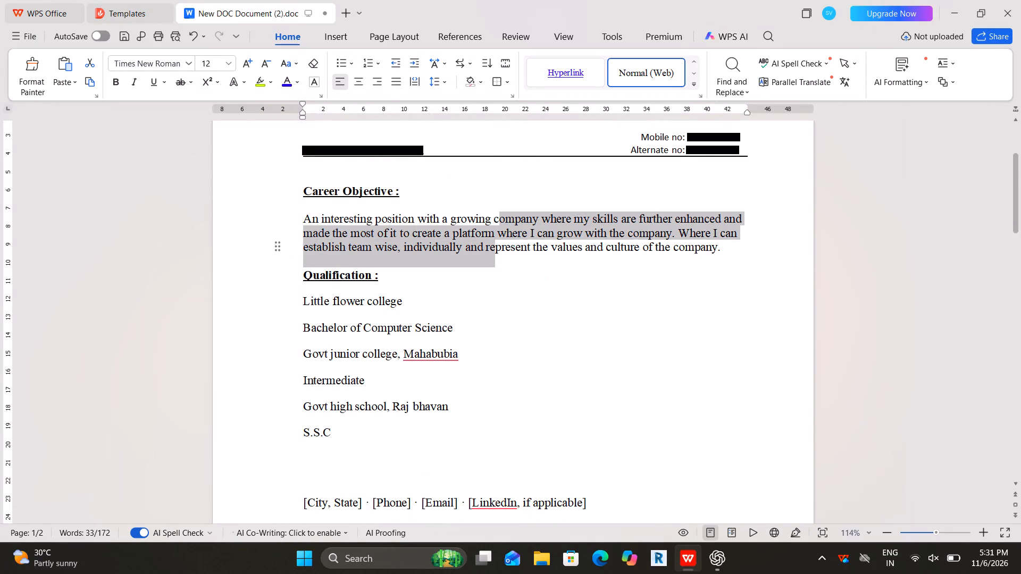
{"action": "left_click", "coordinate": [585, 335]}
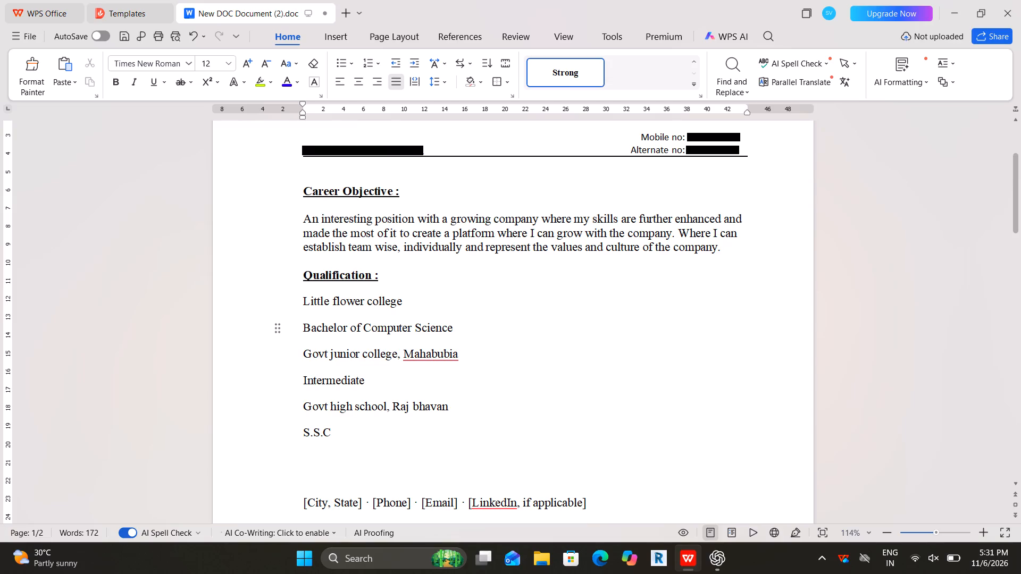
{"action": "left_click_drag", "start_coordinate": [302, 299], "coordinate": [438, 434]}
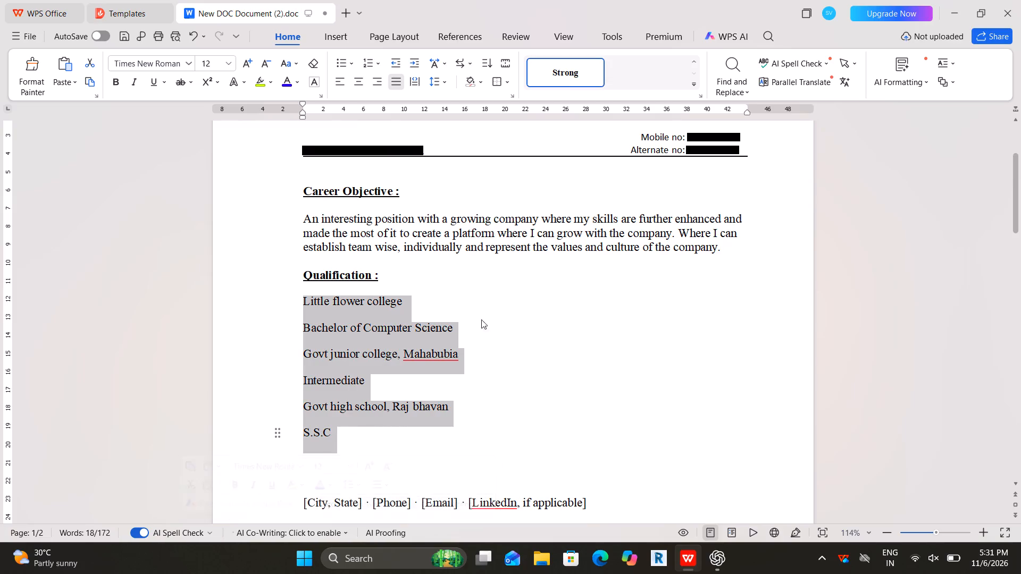
{"action": "left_click", "coordinate": [692, 62]}
{"action": "left_click", "coordinate": [649, 74]}
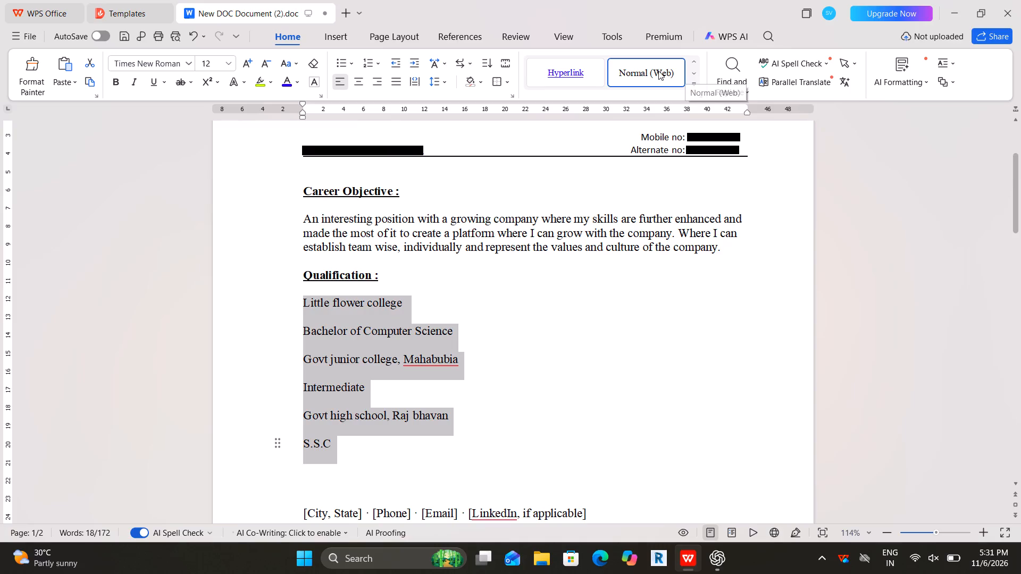
Try centered and distributed alignment on the selected Qualification entries, and leave them justified.
{"action": "left_click", "coordinate": [357, 81]}
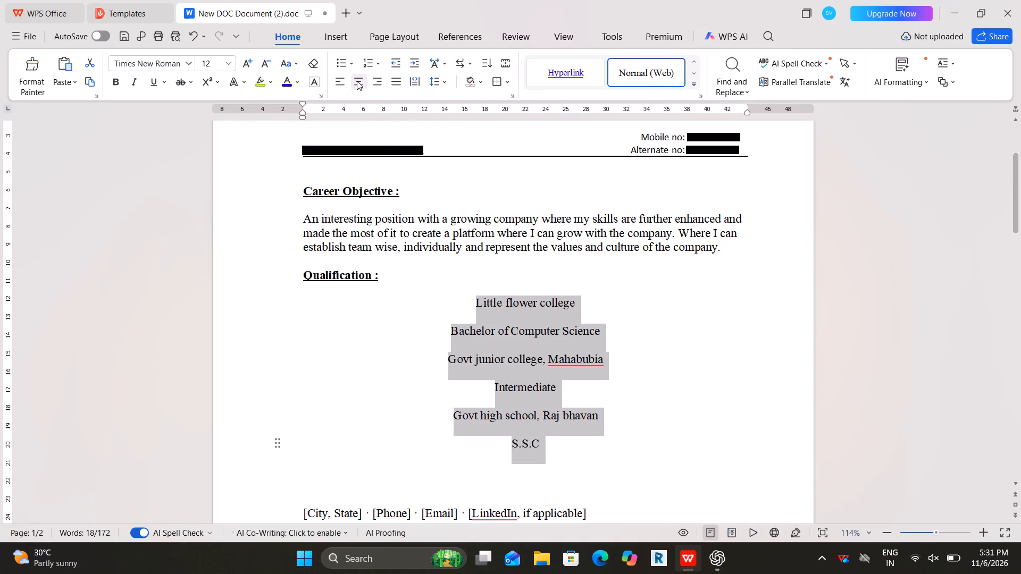
{"action": "left_click", "coordinate": [396, 83]}
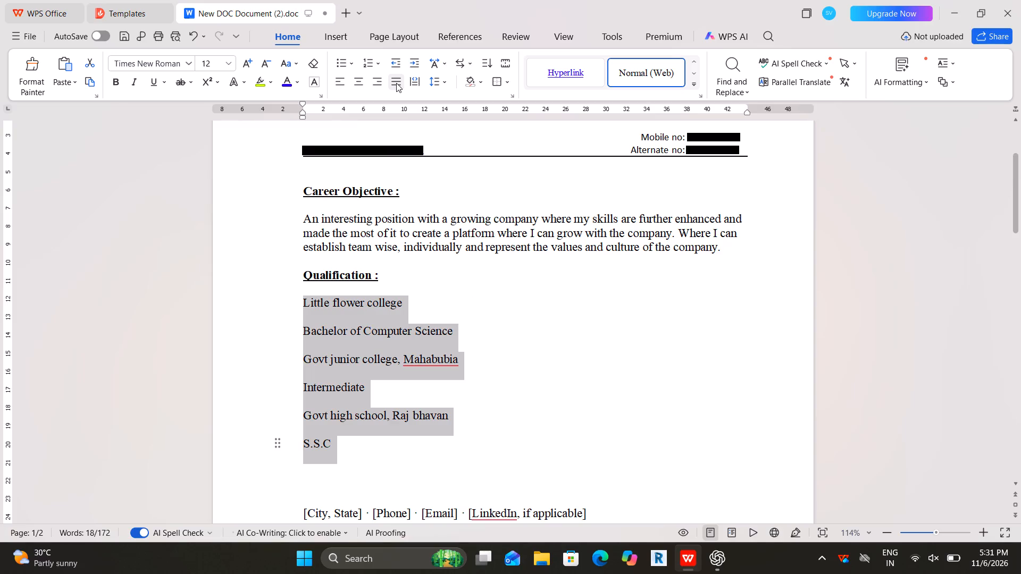
{"action": "left_click", "coordinate": [416, 86]}
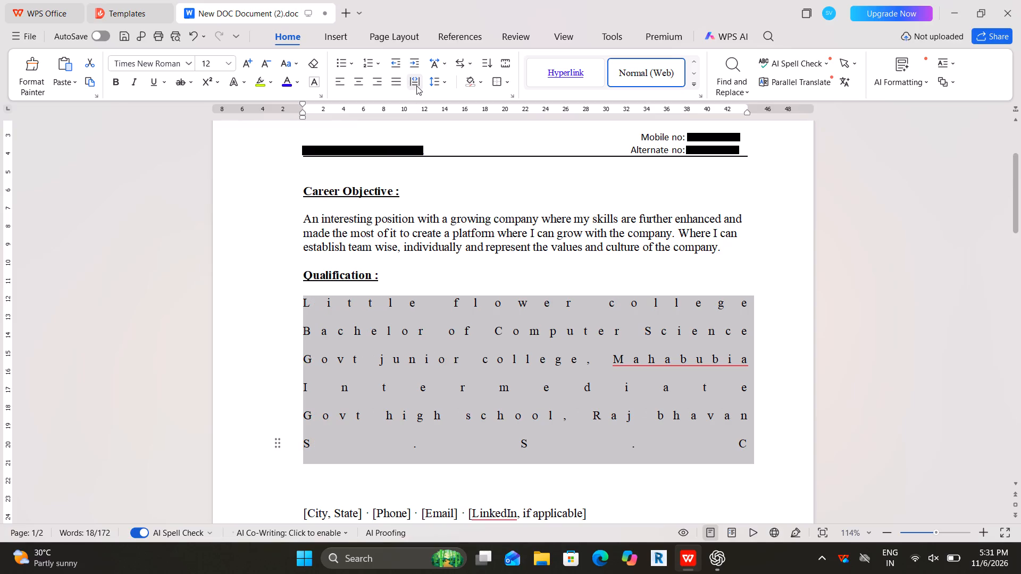
{"action": "left_click", "coordinate": [416, 86]}
Set the text alignment of the selected Qualification paragraphs to Bottom in the line and page break settings.
{"action": "left_click", "coordinate": [436, 85]}
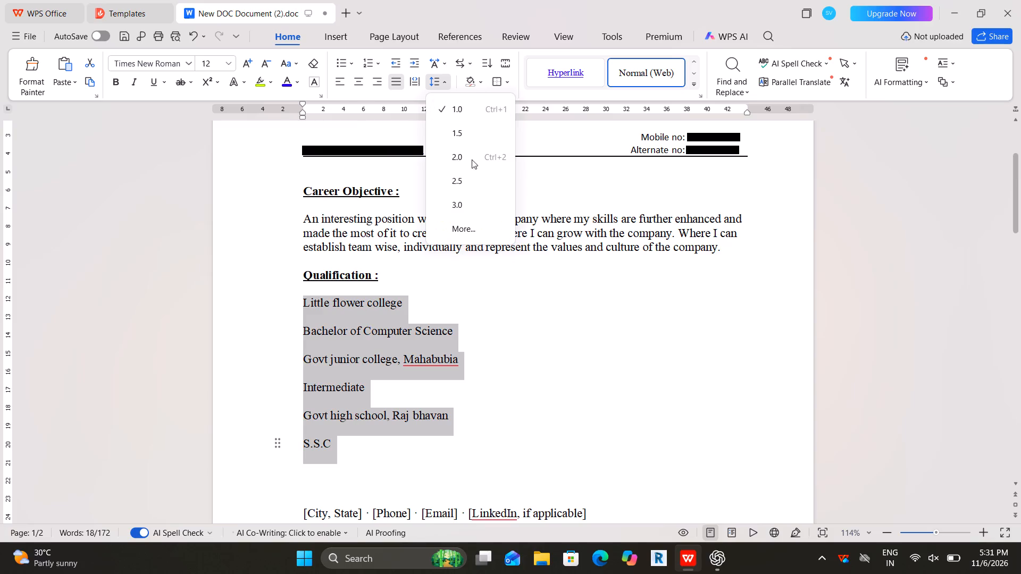
{"action": "left_click", "coordinate": [471, 224]}
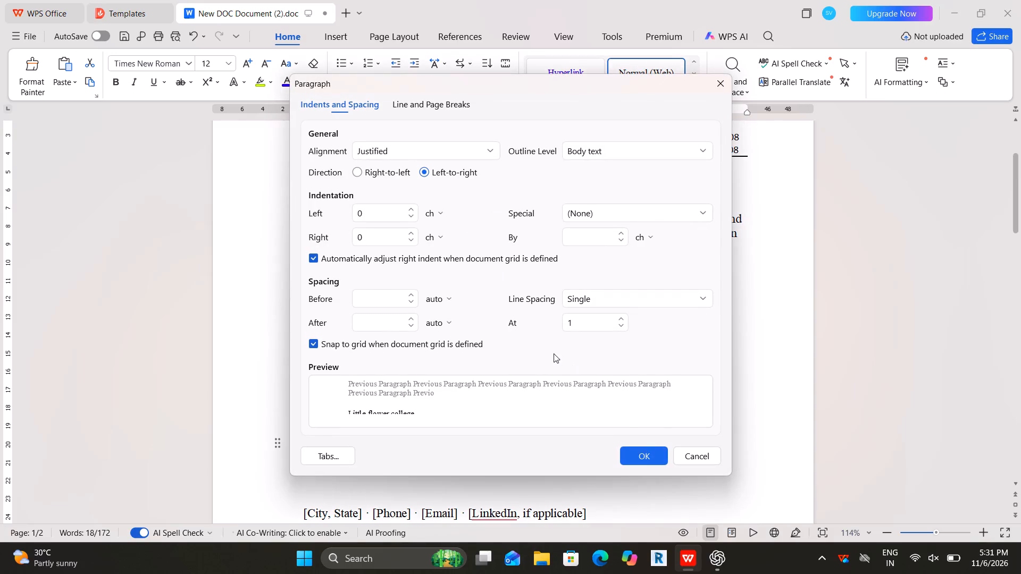
{"action": "scroll", "coordinate": [554, 353], "scroll_direction": "down", "scroll_amount": 3}
{"action": "scroll", "coordinate": [461, 414], "scroll_direction": "down", "scroll_amount": 1}
{"action": "scroll", "coordinate": [461, 413], "scroll_direction": "up", "scroll_amount": 1}
{"action": "scroll", "coordinate": [459, 411], "scroll_direction": "down", "scroll_amount": 1}
{"action": "left_click", "coordinate": [429, 103]}
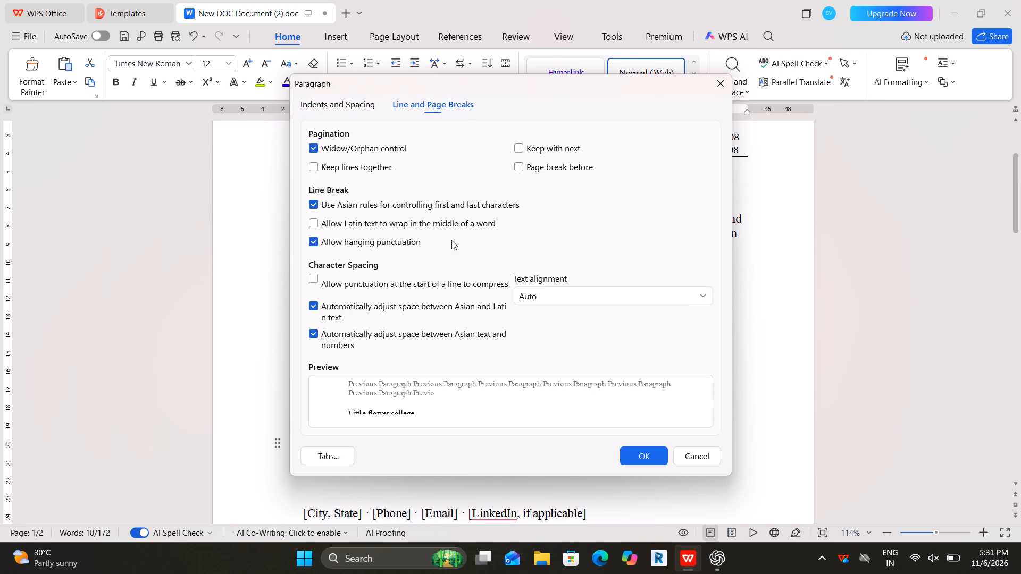
{"action": "scroll", "coordinate": [622, 287], "scroll_direction": "up", "scroll_amount": 1}
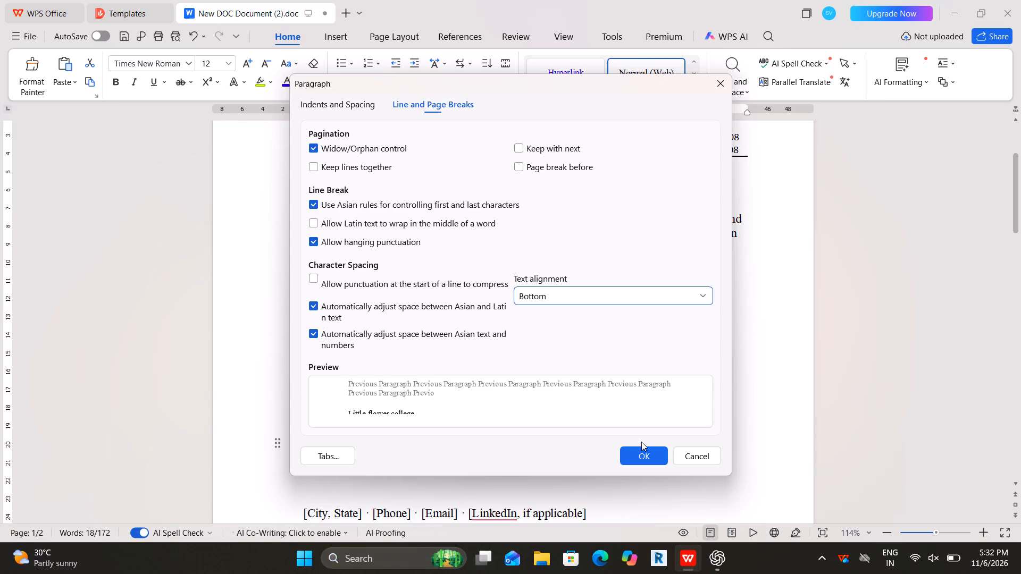
{"action": "left_click", "coordinate": [631, 458]}
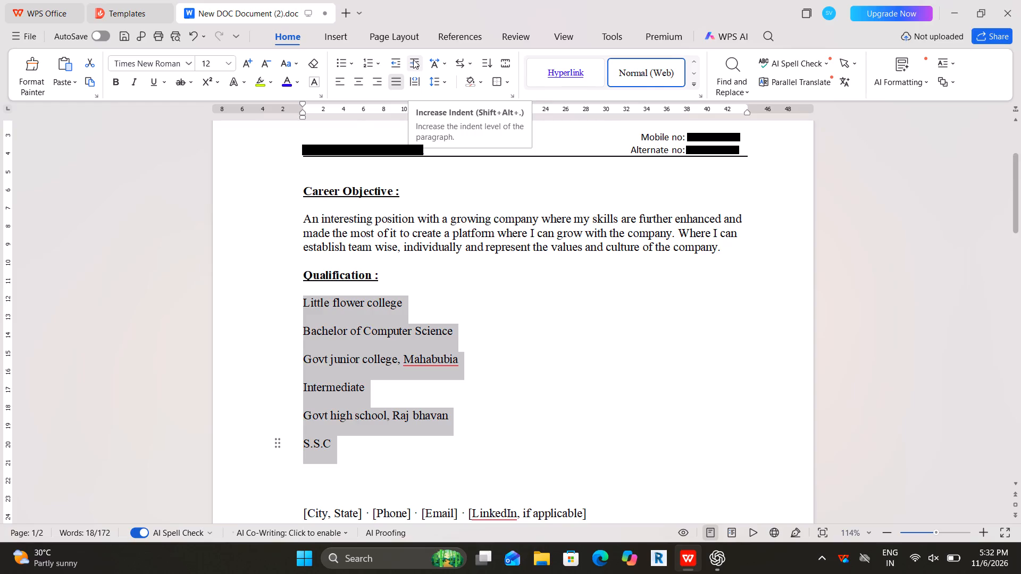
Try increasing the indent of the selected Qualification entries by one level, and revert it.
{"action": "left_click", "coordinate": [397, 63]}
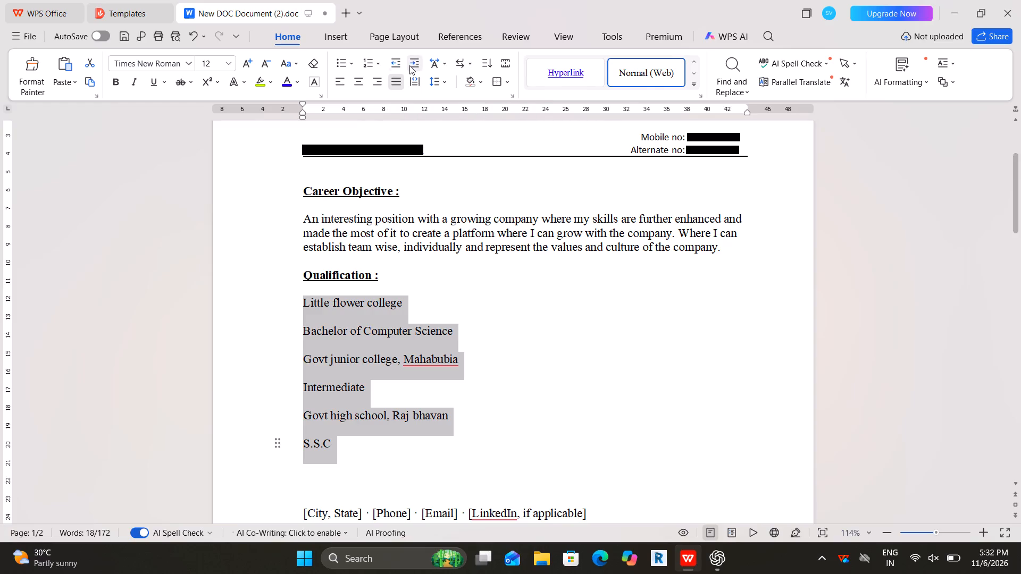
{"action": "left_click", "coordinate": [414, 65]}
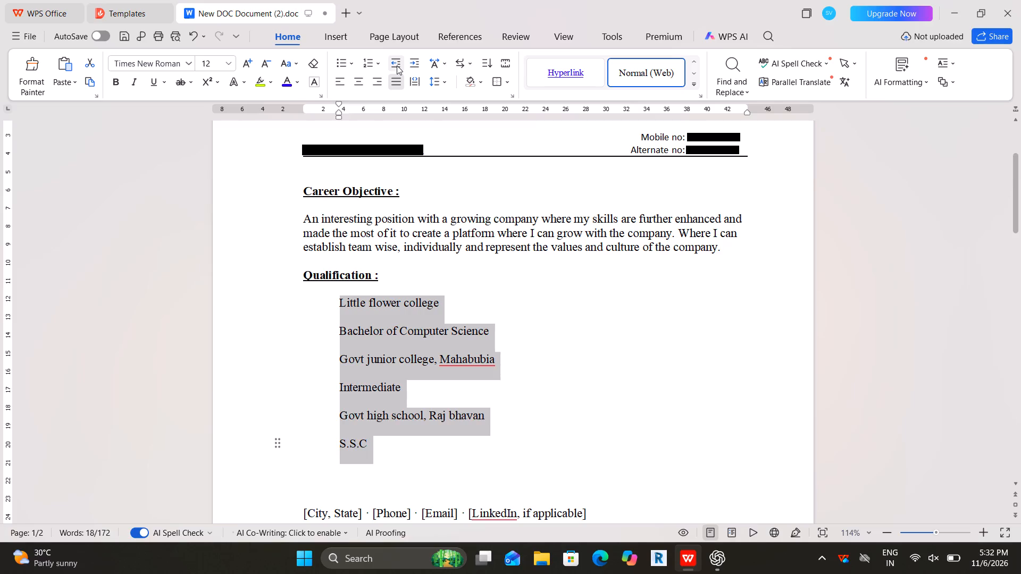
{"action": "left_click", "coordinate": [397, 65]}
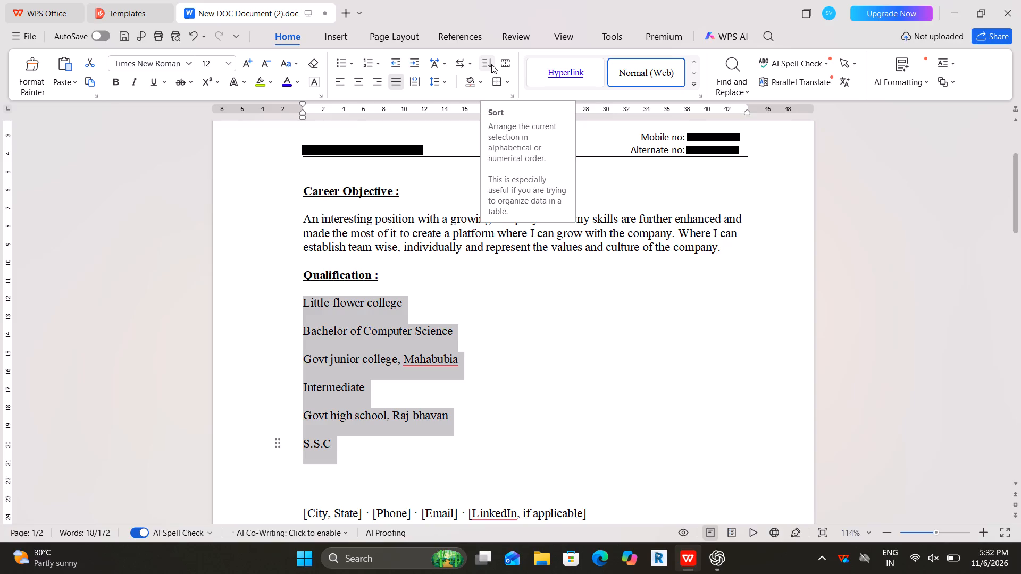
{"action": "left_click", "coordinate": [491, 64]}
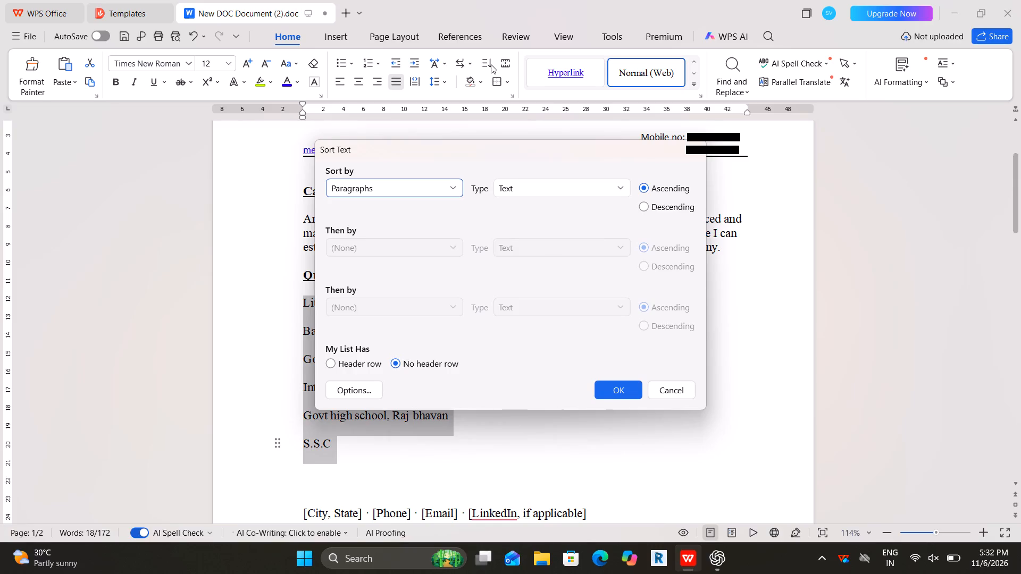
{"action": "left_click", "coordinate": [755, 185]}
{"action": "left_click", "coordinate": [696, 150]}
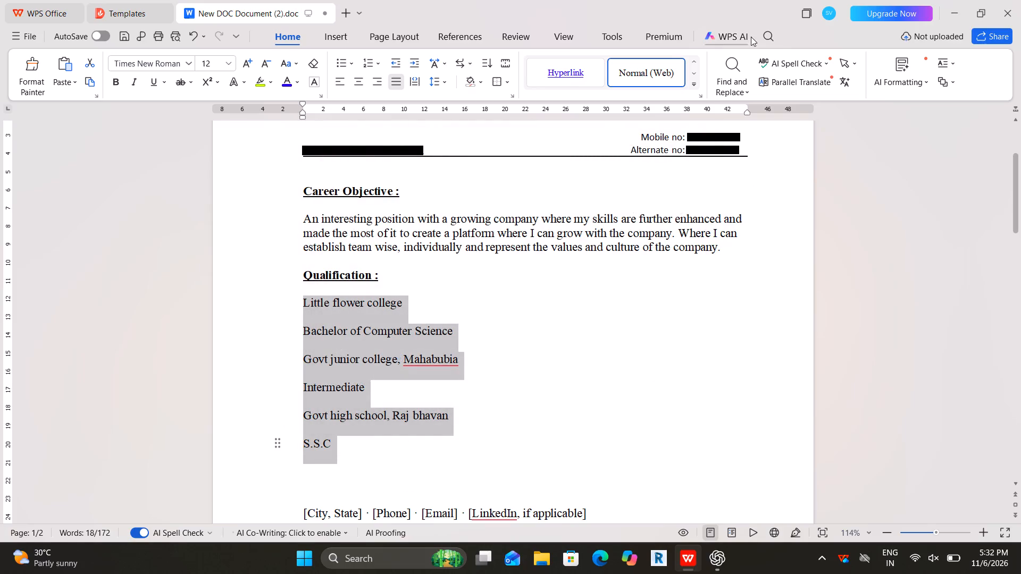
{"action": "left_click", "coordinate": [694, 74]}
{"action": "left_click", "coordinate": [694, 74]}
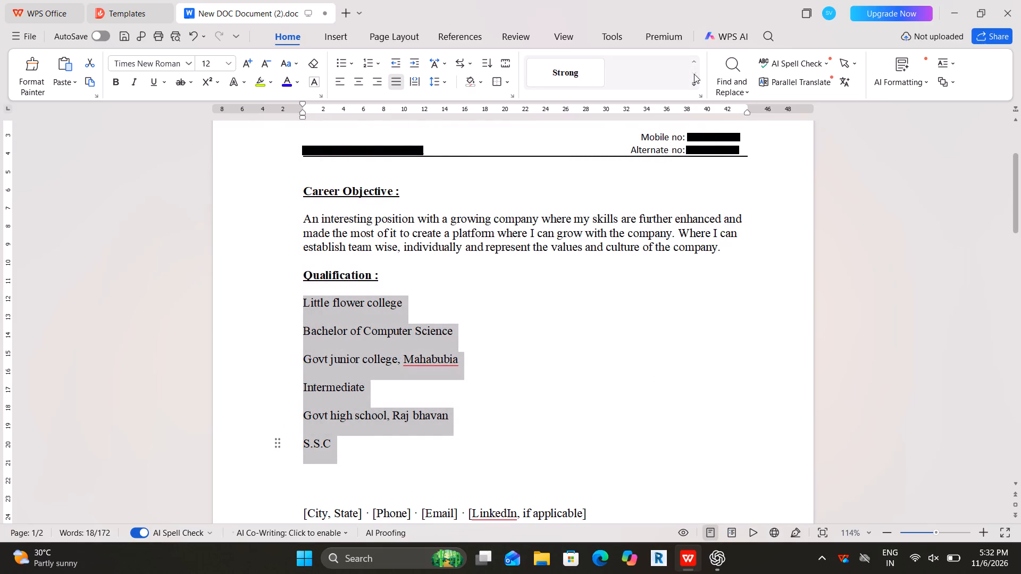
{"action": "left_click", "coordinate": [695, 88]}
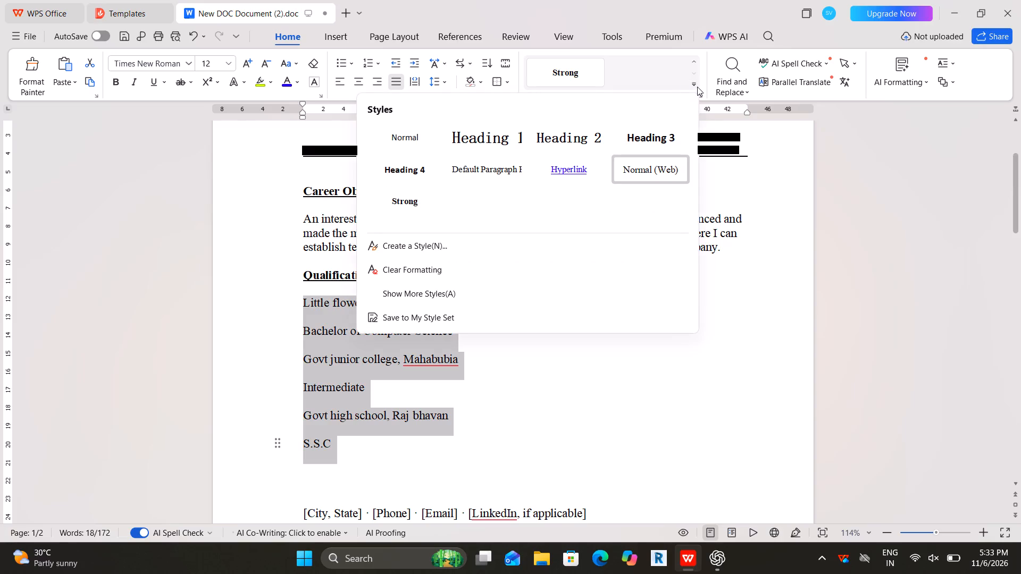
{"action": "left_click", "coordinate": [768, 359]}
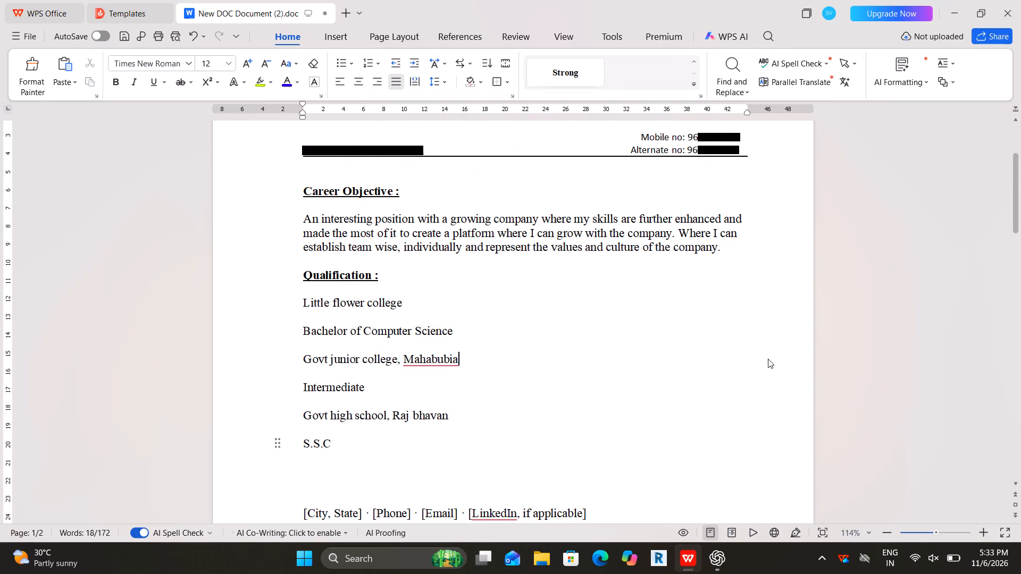
Apply the arrowhead bullet style from the bullet library to all Qualification entries from "Little flower college" through "S.S.C".
{"action": "left_click_drag", "start_coordinate": [305, 303], "coordinate": [308, 319]}
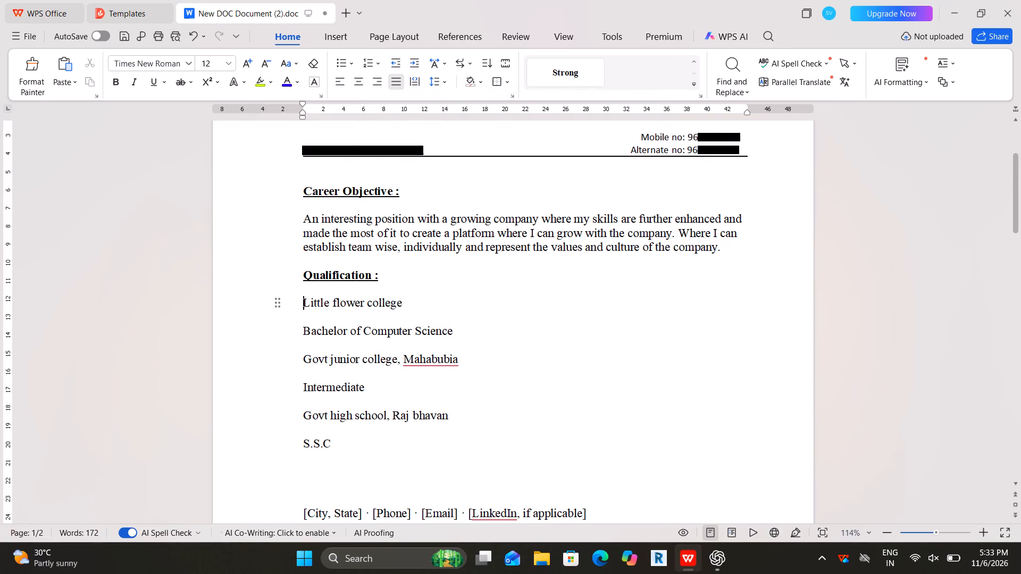
{"action": "left_click_drag", "start_coordinate": [308, 319], "coordinate": [393, 453]}
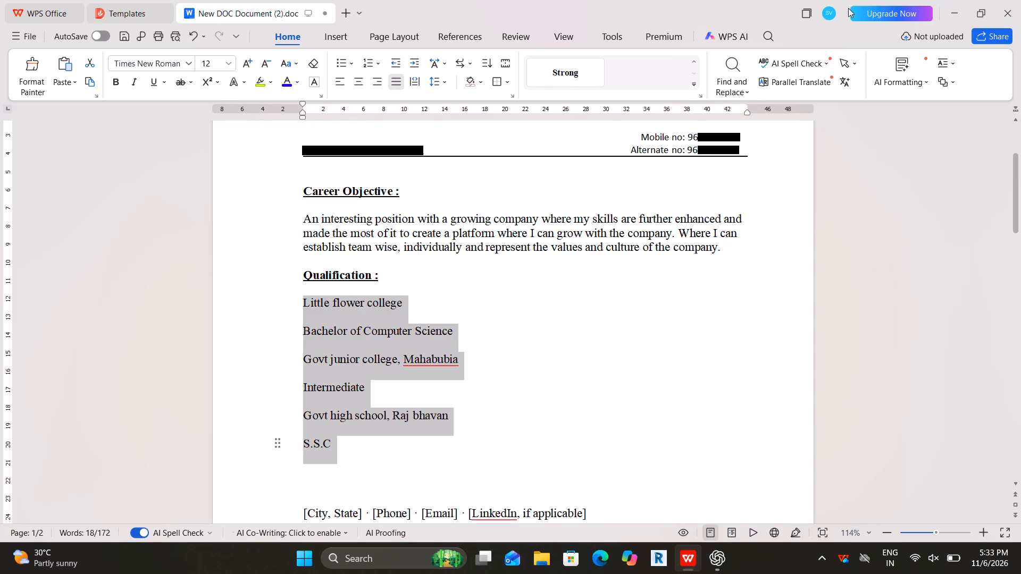
{"action": "left_click", "coordinate": [561, 36]}
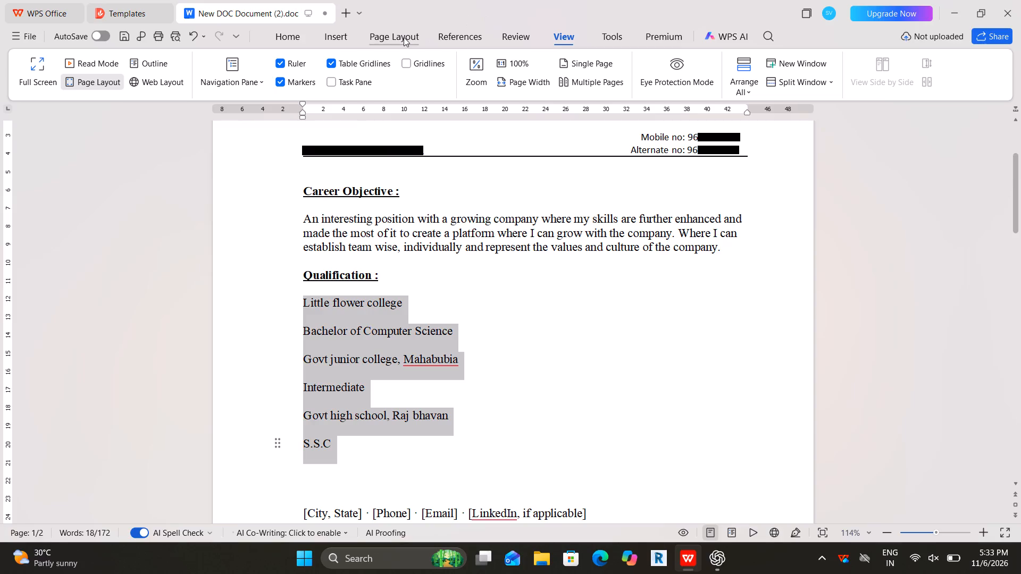
{"action": "left_click", "coordinate": [288, 39]}
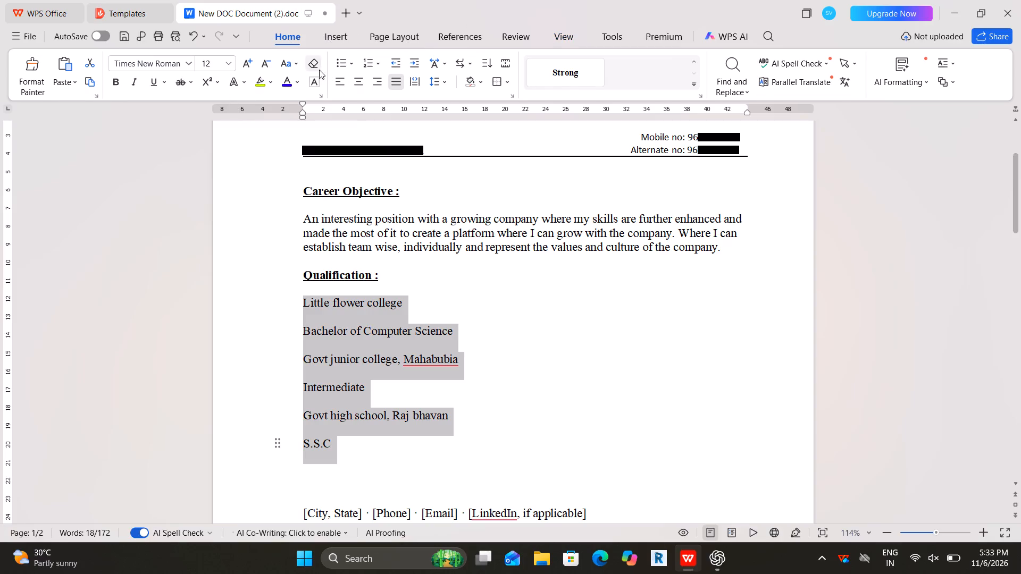
{"action": "left_click", "coordinate": [351, 65]}
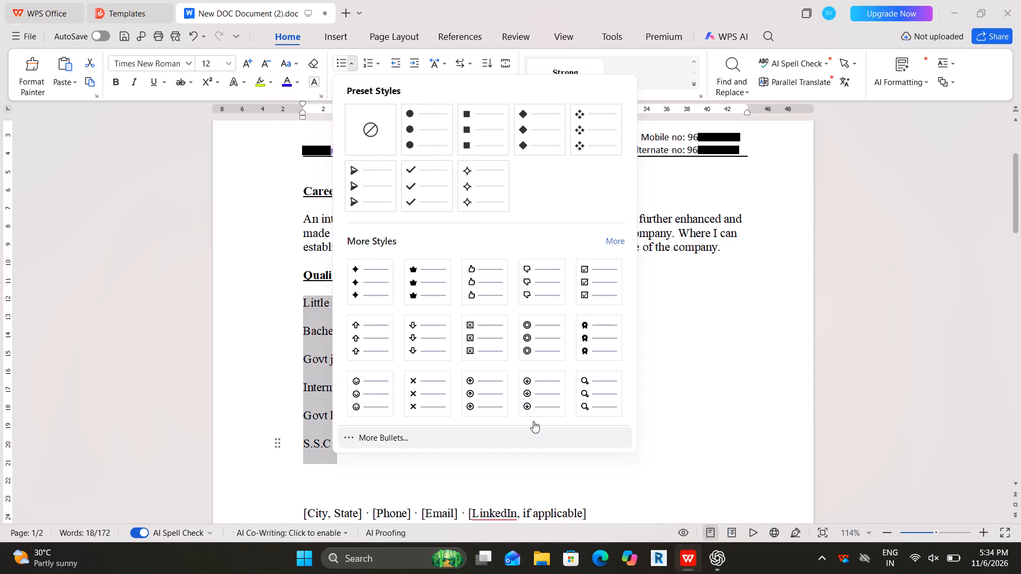
{"action": "scroll", "coordinate": [511, 399], "scroll_direction": "down", "scroll_amount": 3}
{"action": "left_click", "coordinate": [386, 435]}
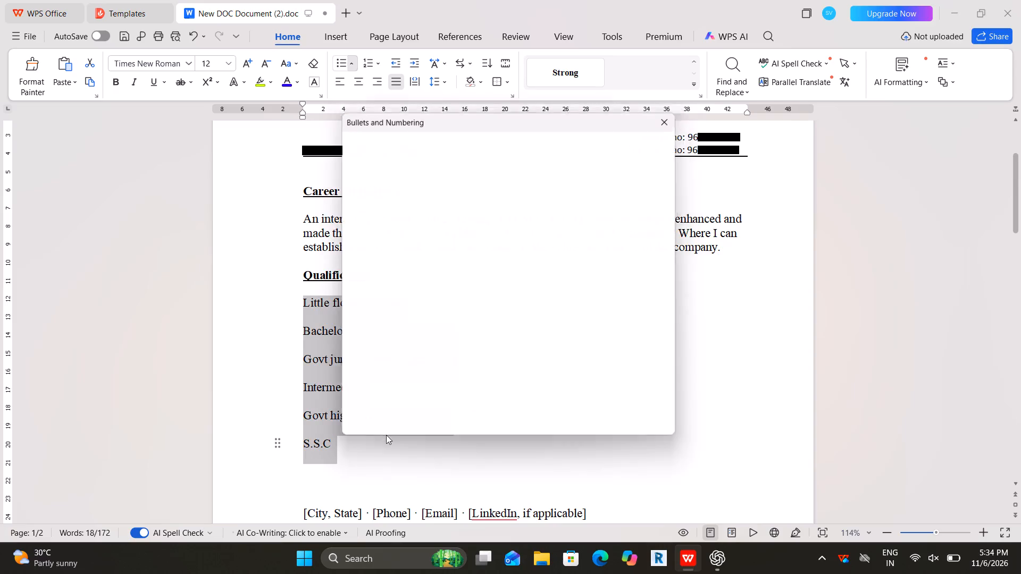
{"action": "left_click", "coordinate": [471, 255]}
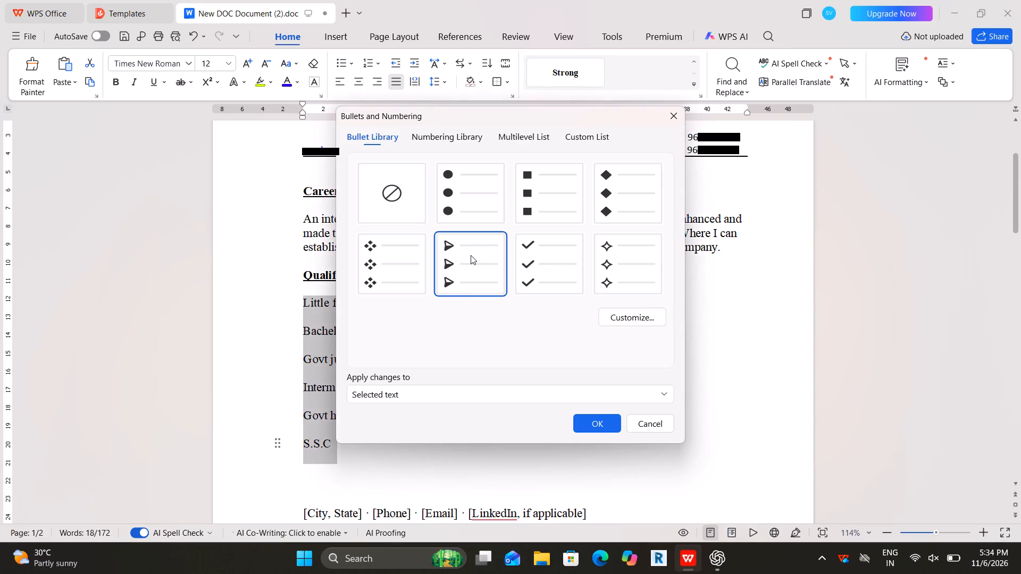
{"action": "left_click", "coordinate": [603, 424]}
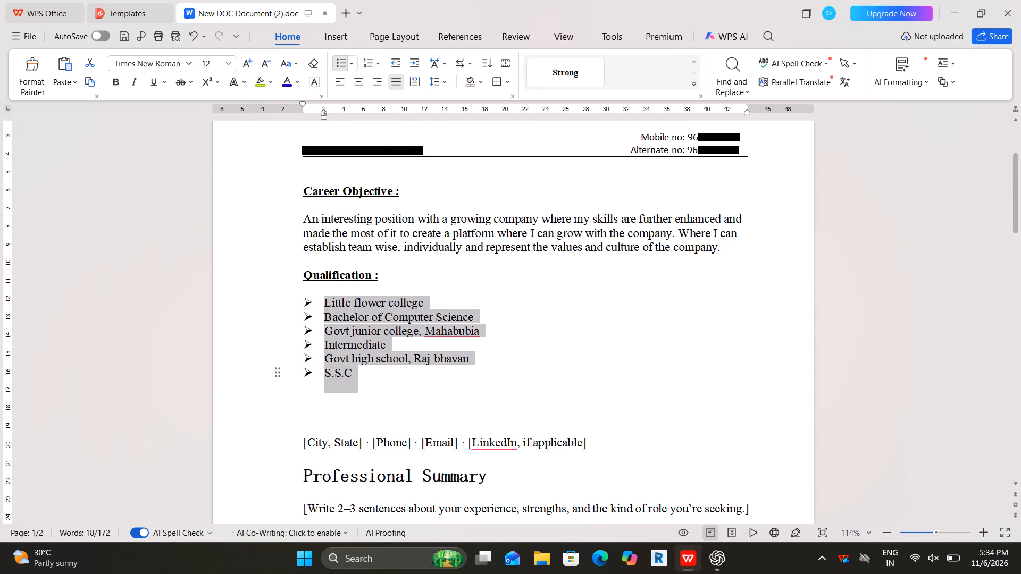
Demote the bullets of "Bachelor of Computer Science", "Intermediate" and "S.S.C" by one level beneath their colleges and school.
{"action": "left_click", "coordinate": [339, 311]}
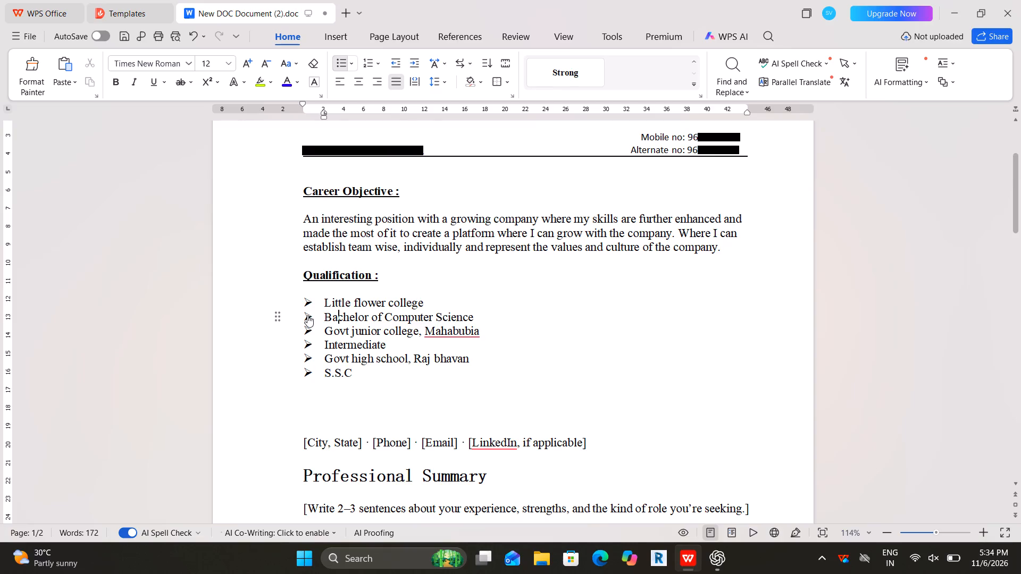
{"action": "right_click", "coordinate": [307, 315]}
{"action": "left_click", "coordinate": [307, 315]}
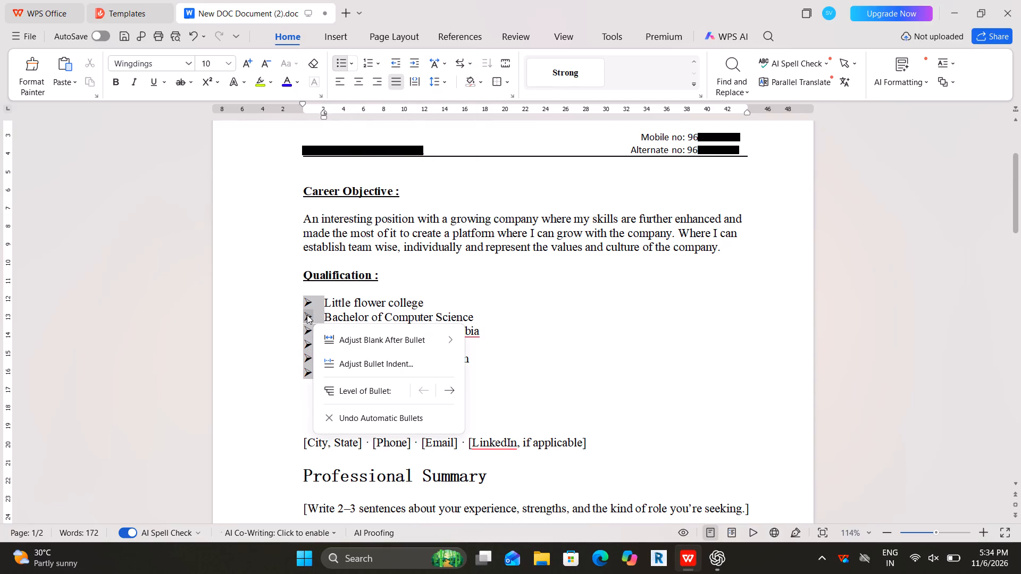
{"action": "left_click", "coordinate": [307, 315]}
{"action": "left_click", "coordinate": [446, 392]}
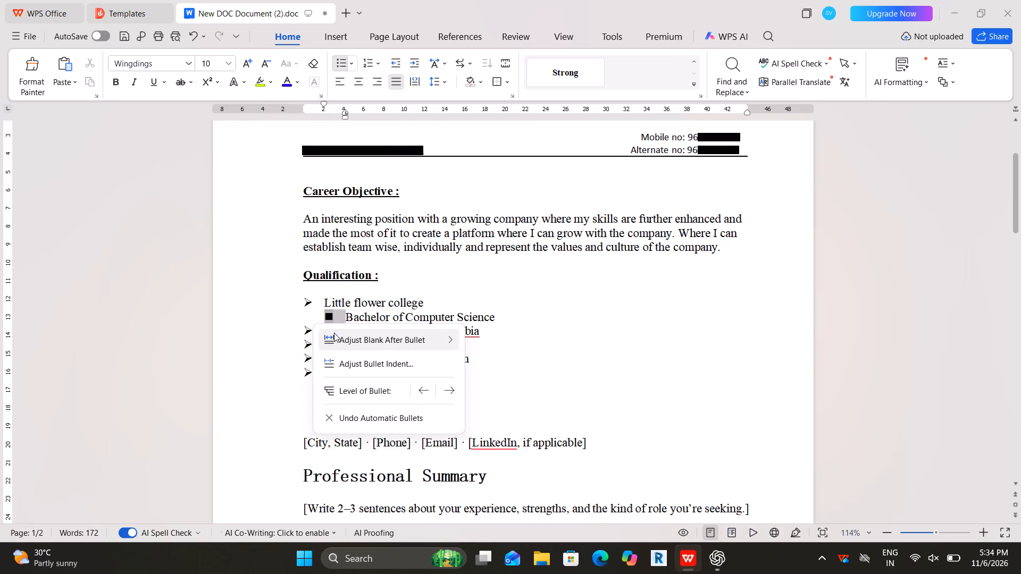
{"action": "left_click", "coordinate": [308, 342]}
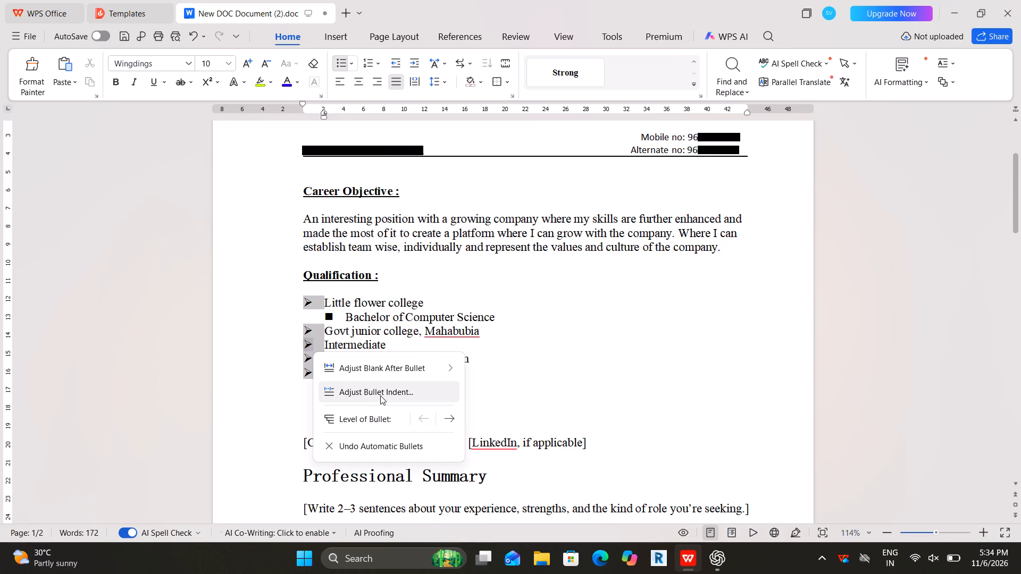
{"action": "left_click", "coordinate": [369, 421]}
{"action": "left_click", "coordinate": [447, 418]}
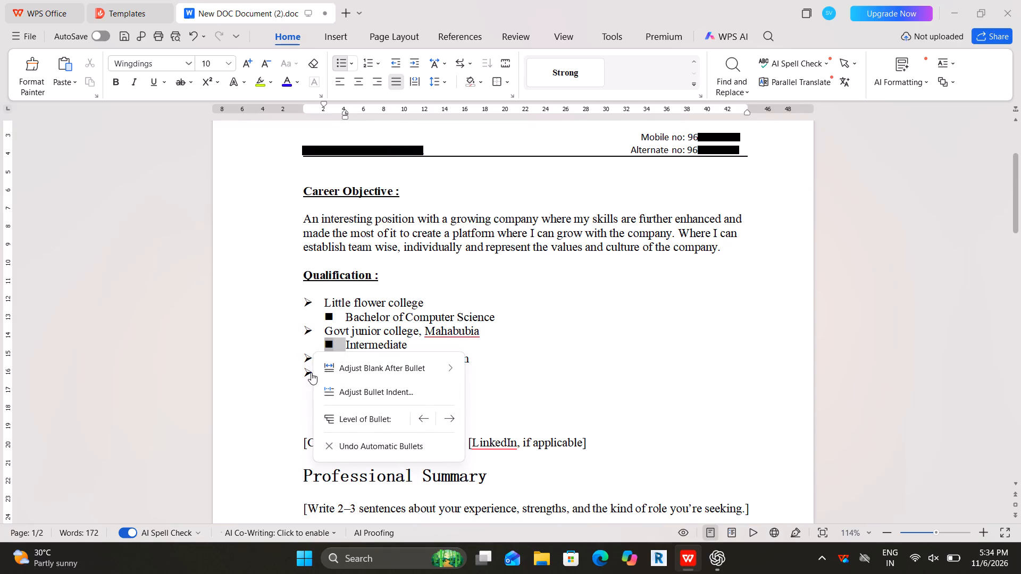
{"action": "left_click", "coordinate": [311, 373]}
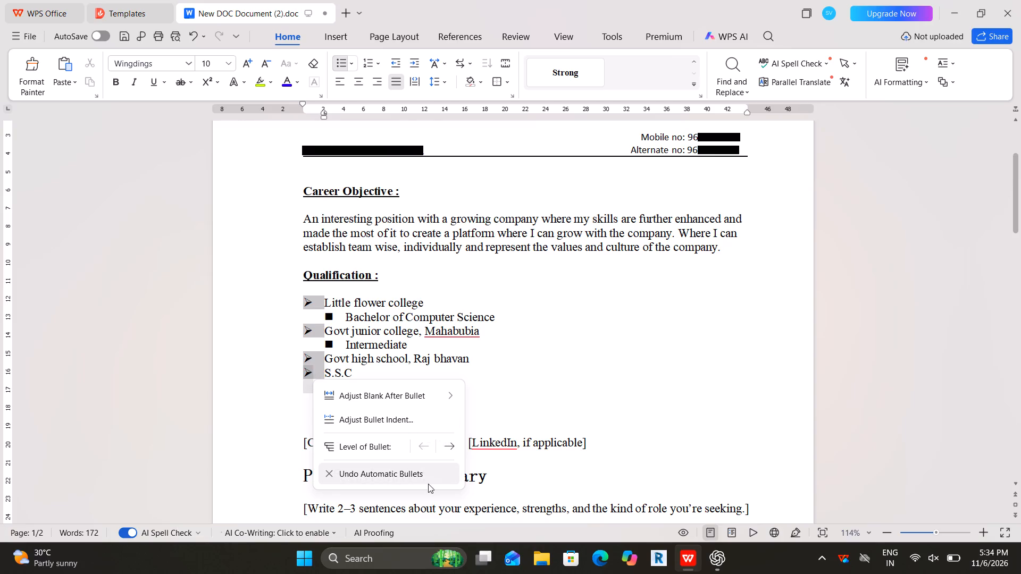
{"action": "left_click", "coordinate": [377, 445]}
{"action": "left_click", "coordinate": [463, 445]}
{"action": "left_click", "coordinate": [448, 445]}
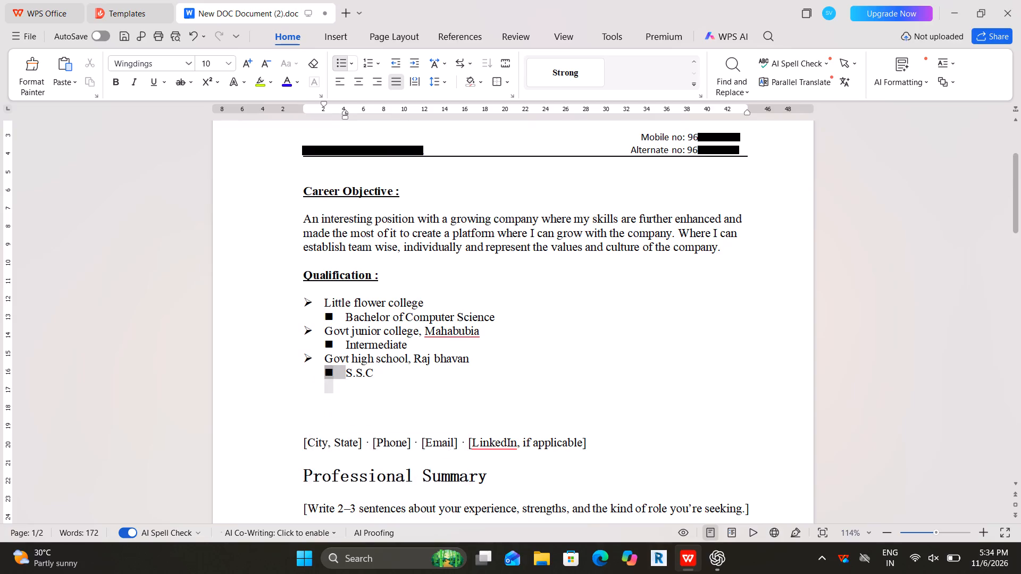
{"action": "left_click", "coordinate": [178, 412]}
{"action": "left_click", "coordinate": [192, 252]}
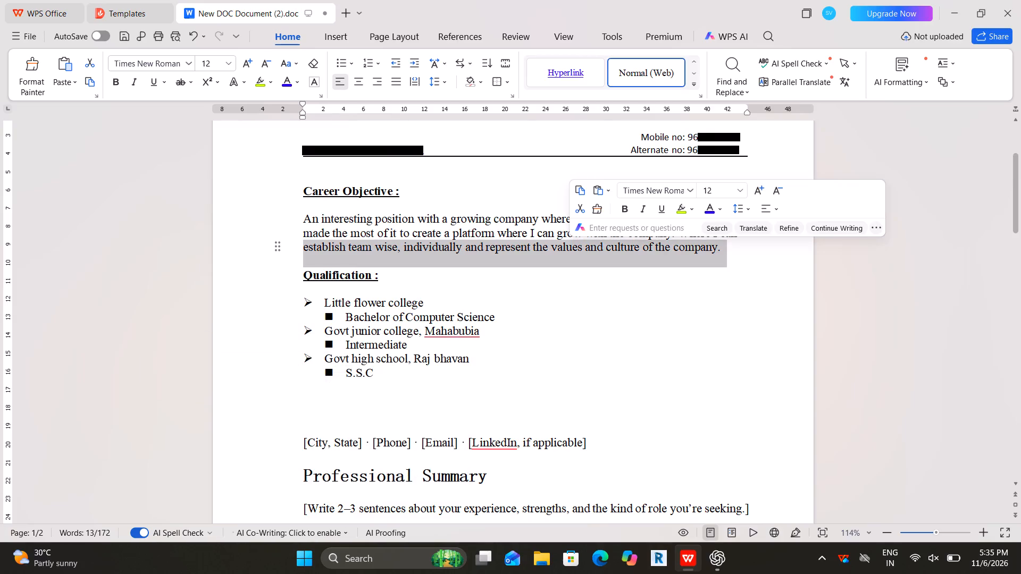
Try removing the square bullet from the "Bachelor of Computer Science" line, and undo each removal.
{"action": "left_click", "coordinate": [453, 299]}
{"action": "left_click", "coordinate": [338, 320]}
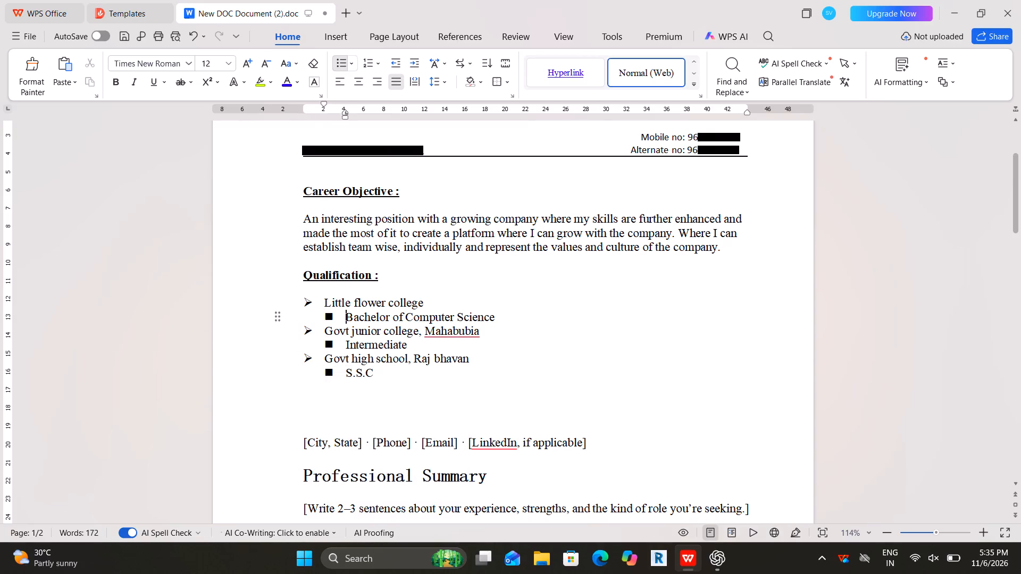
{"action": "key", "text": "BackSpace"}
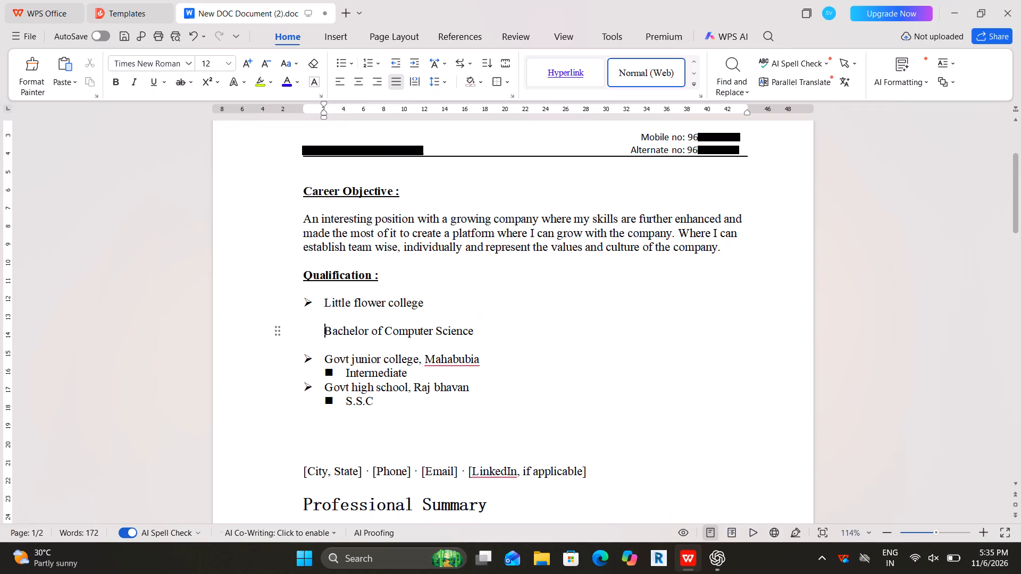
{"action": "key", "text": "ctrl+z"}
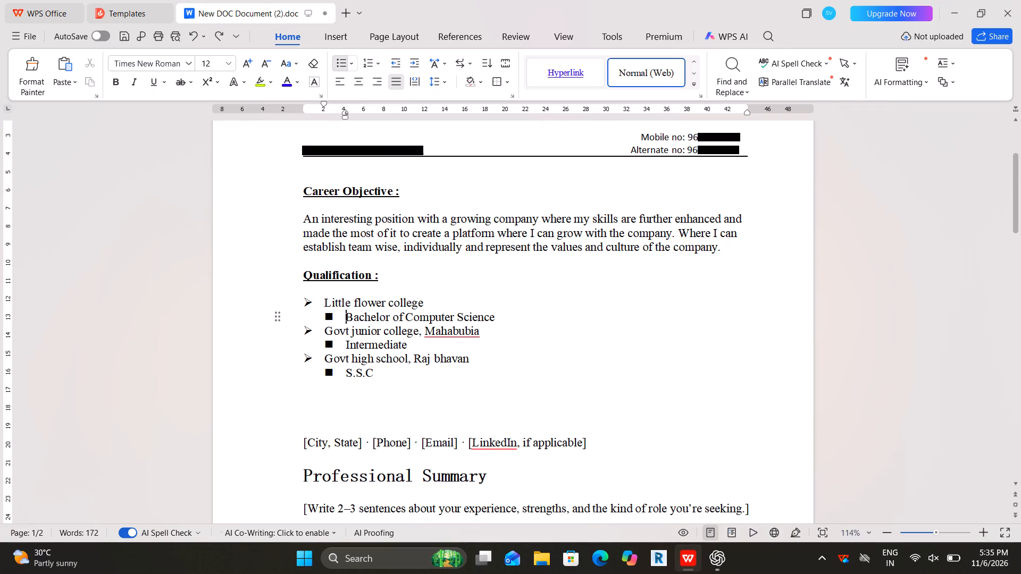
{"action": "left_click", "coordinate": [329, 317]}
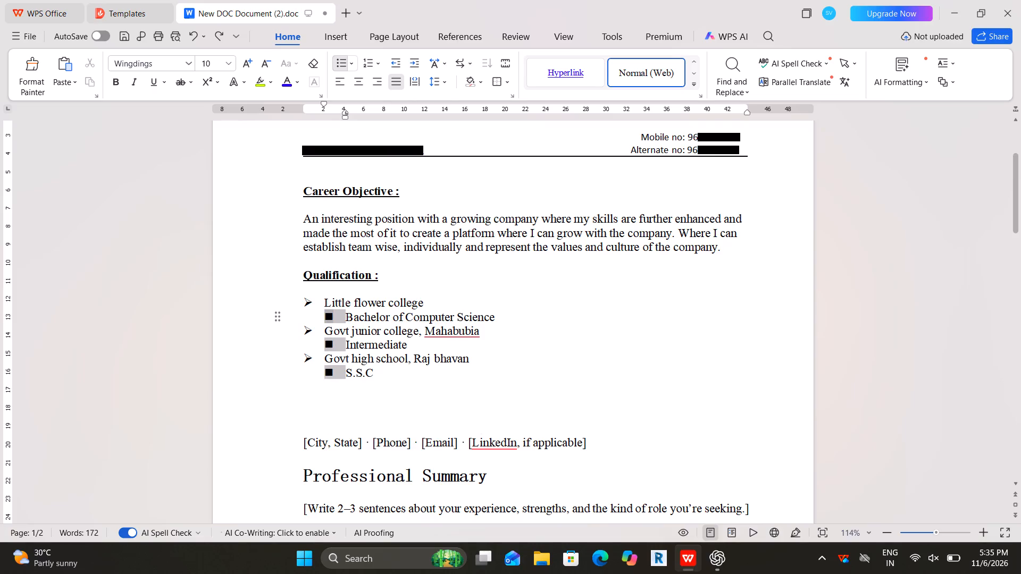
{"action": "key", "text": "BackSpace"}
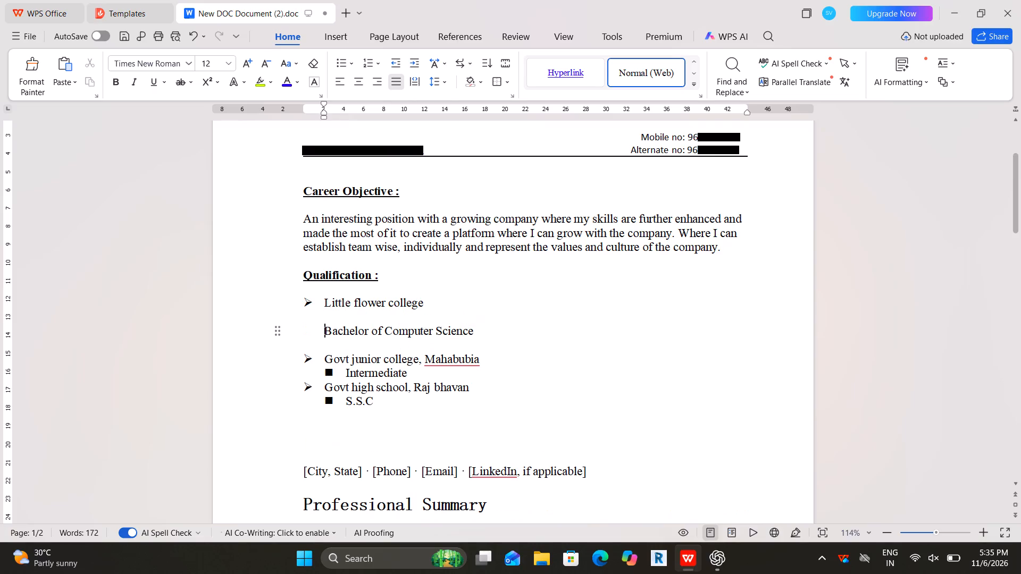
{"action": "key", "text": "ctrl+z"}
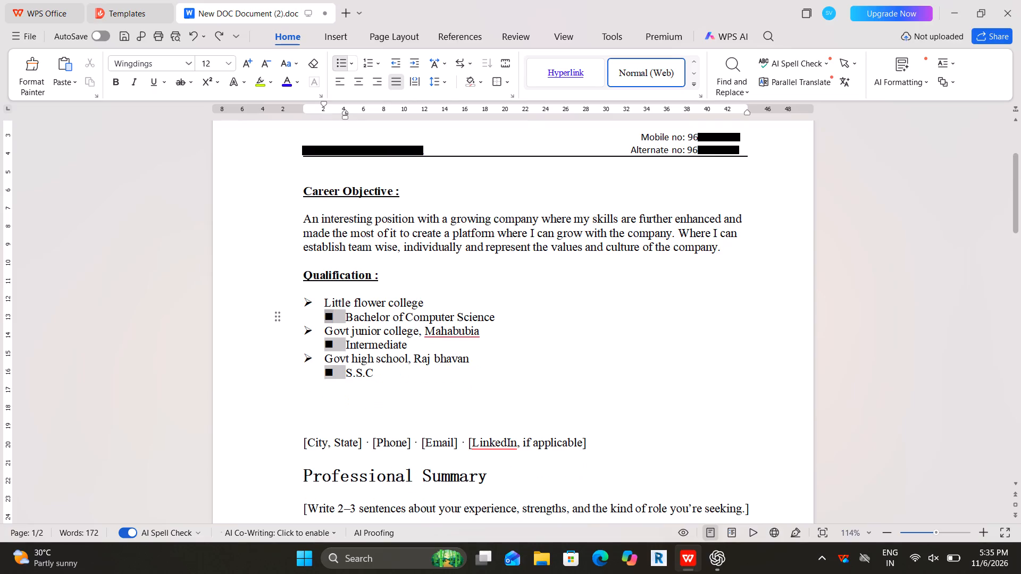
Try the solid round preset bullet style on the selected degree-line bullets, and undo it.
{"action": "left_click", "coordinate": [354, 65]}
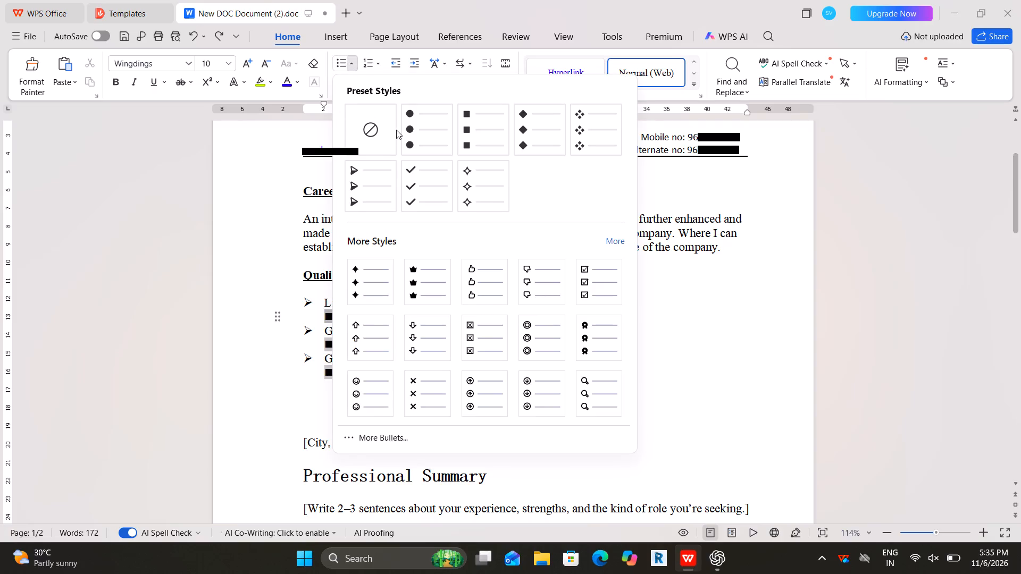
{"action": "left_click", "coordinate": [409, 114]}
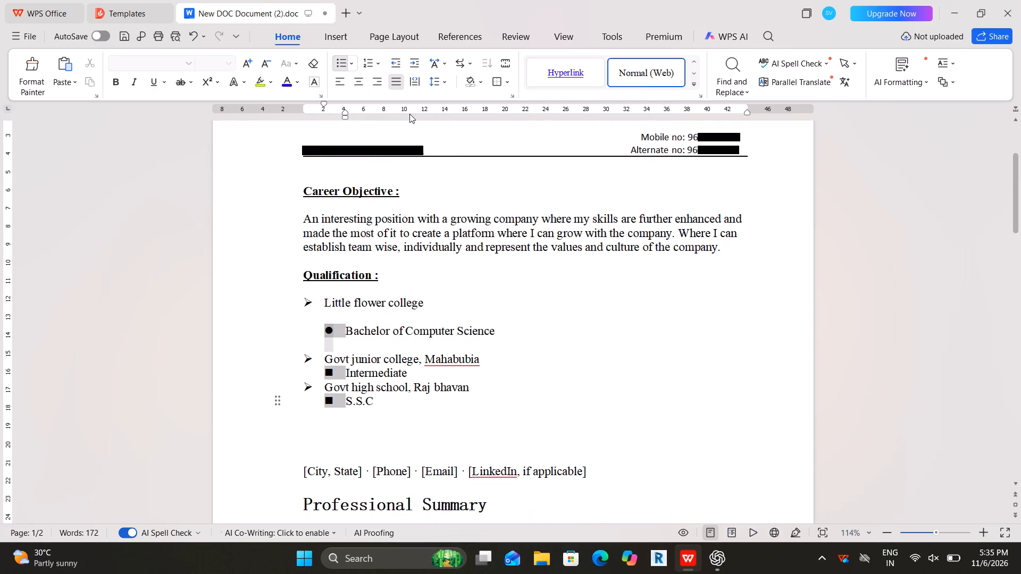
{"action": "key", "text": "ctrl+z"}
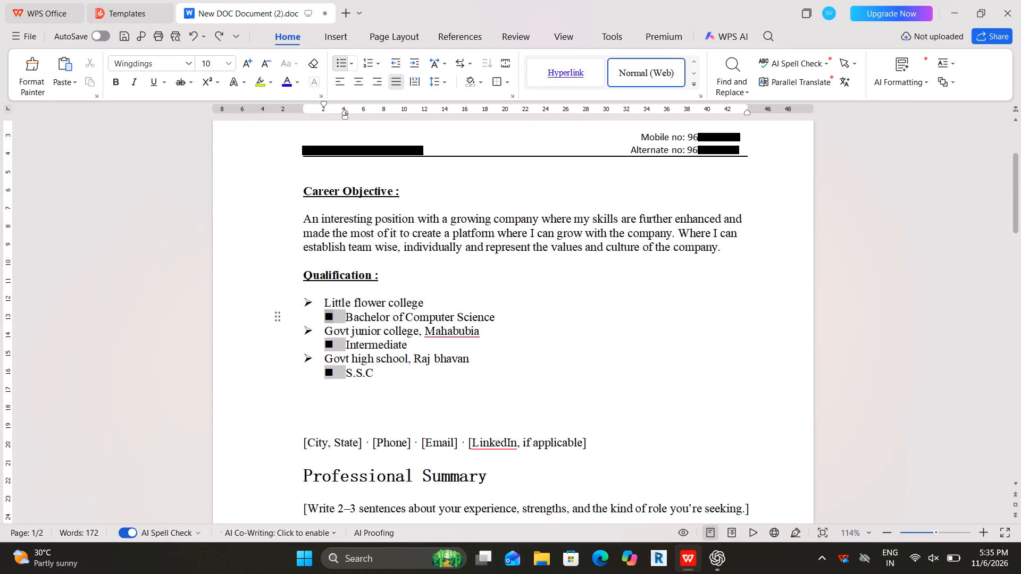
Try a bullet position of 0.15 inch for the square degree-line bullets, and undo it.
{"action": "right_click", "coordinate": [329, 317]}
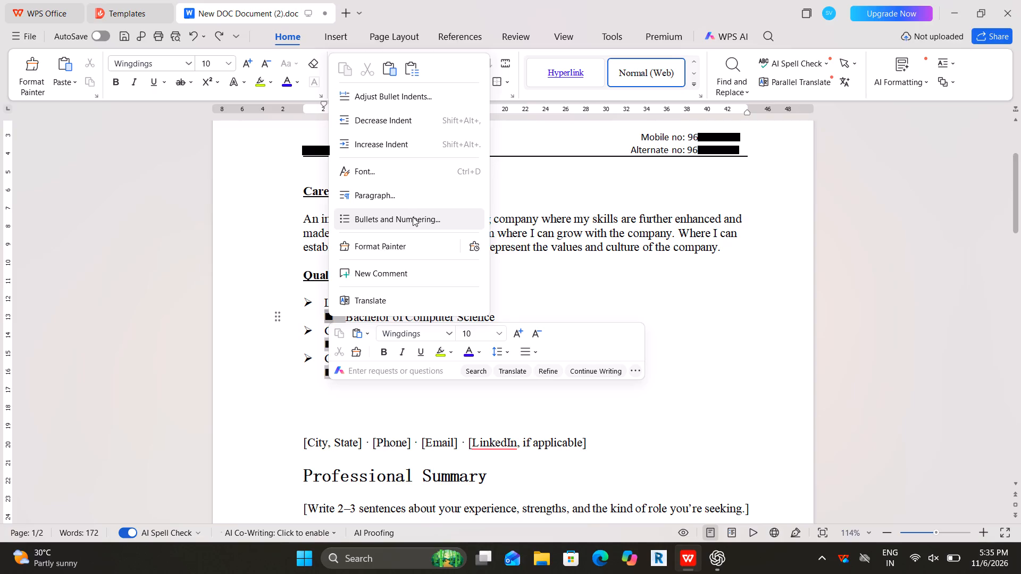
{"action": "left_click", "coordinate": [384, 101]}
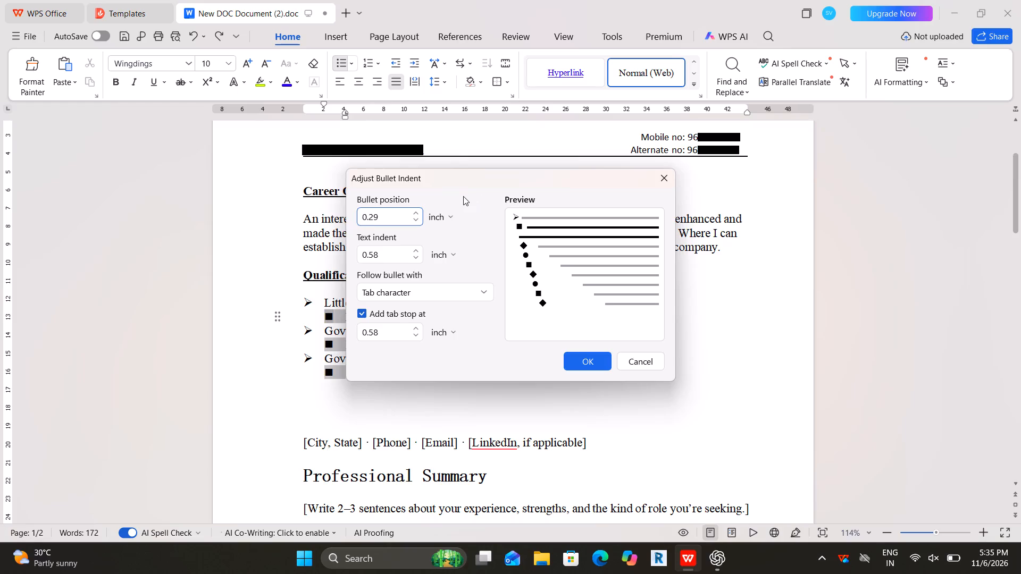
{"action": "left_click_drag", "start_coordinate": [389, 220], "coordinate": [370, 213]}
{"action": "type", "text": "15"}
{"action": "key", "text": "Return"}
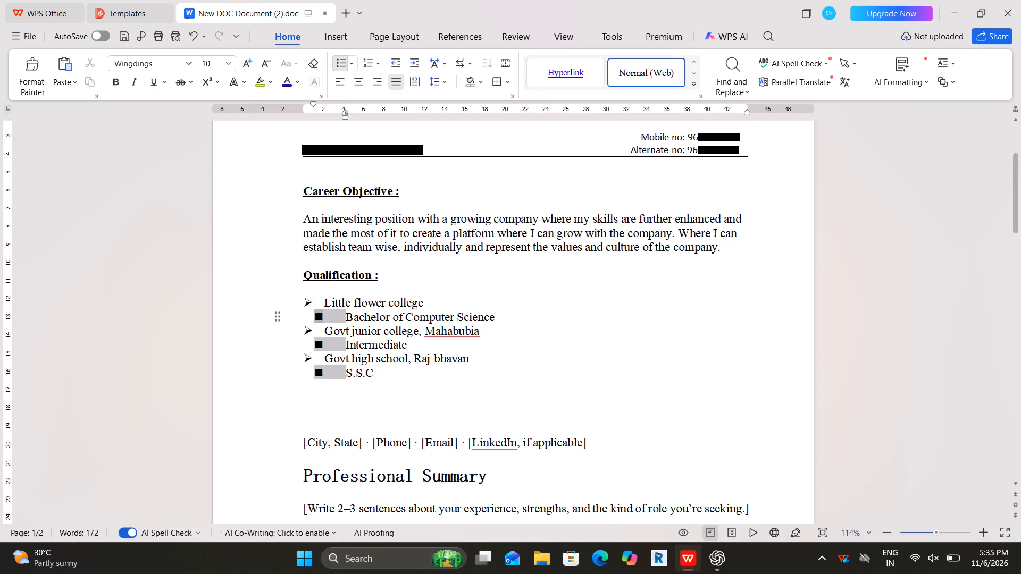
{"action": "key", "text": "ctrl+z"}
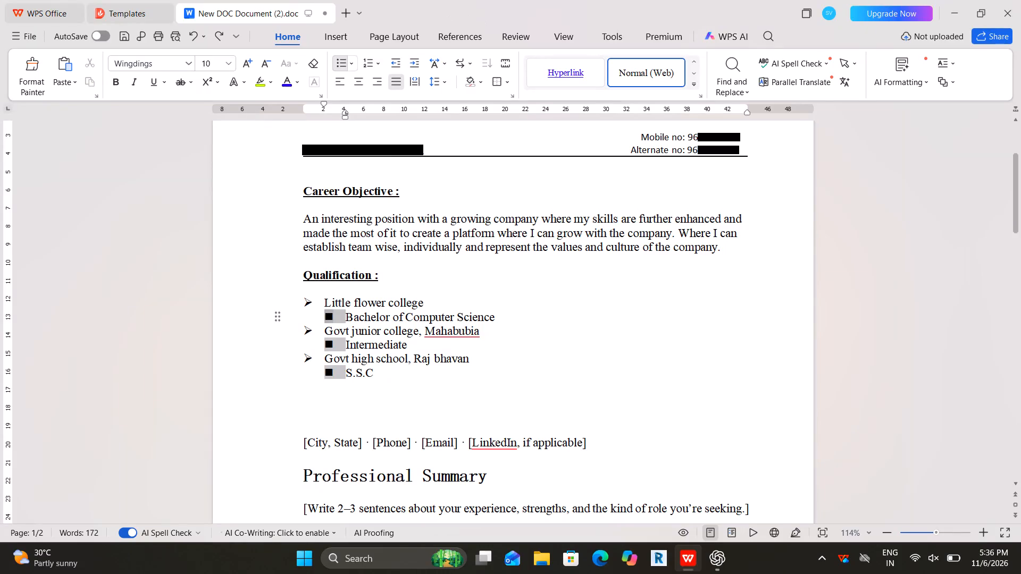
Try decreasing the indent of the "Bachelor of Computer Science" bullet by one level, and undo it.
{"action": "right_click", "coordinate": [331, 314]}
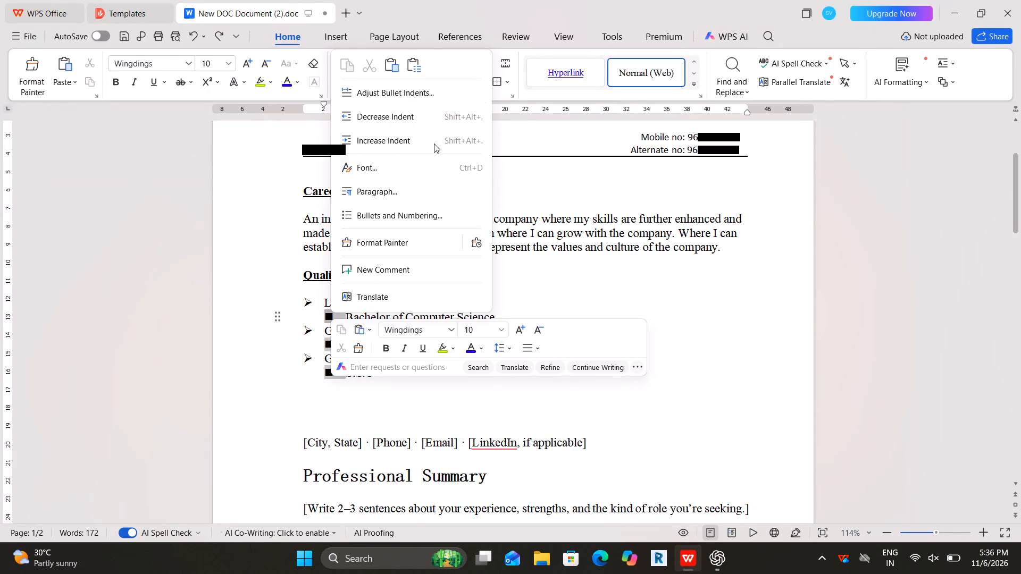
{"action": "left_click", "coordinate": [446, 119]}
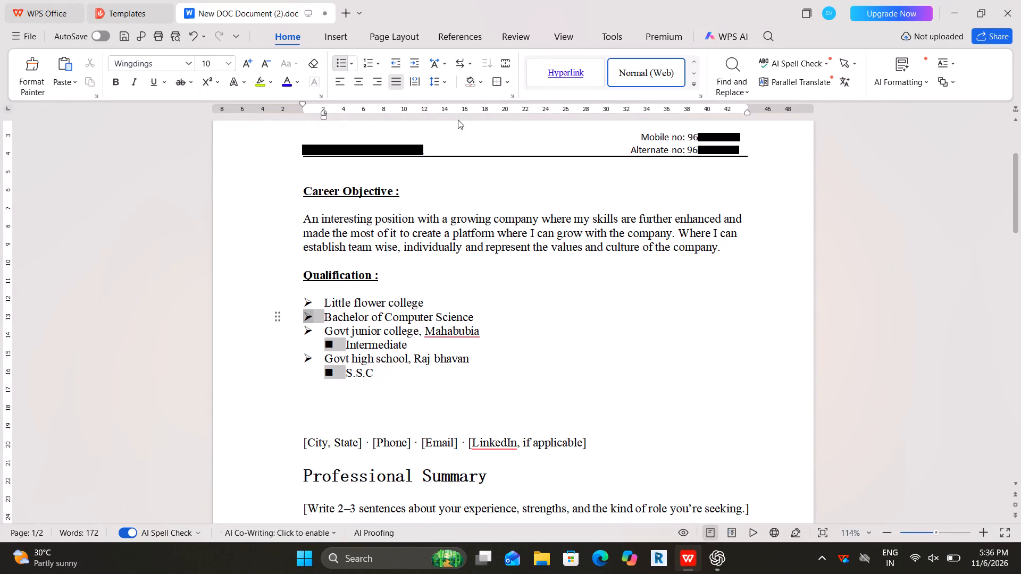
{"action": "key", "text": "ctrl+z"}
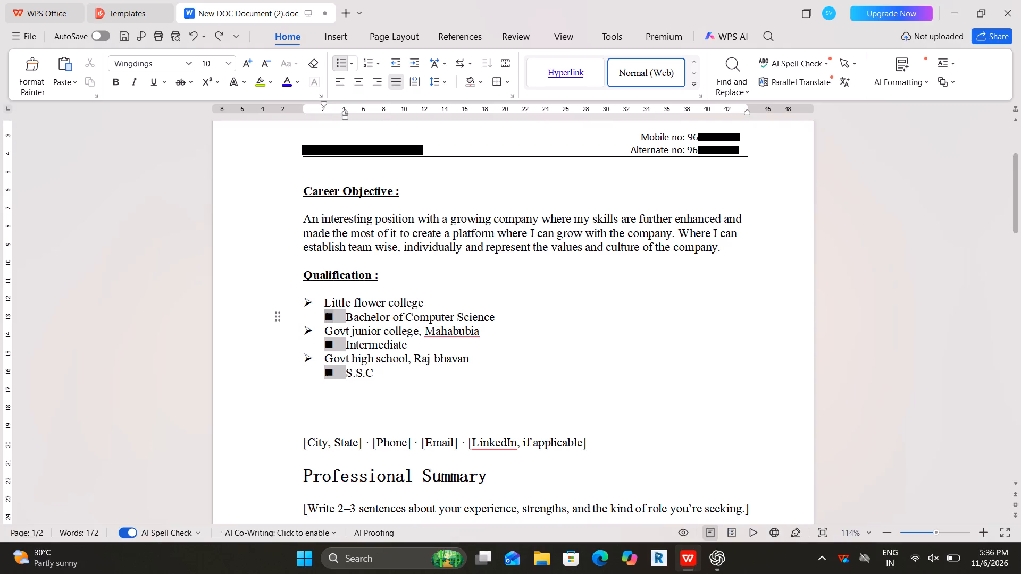
Adjust the square degree-line bullets to a bullet position of 0.2 inch and a tab stop at 0.5 inch.
{"action": "right_click", "coordinate": [332, 318]}
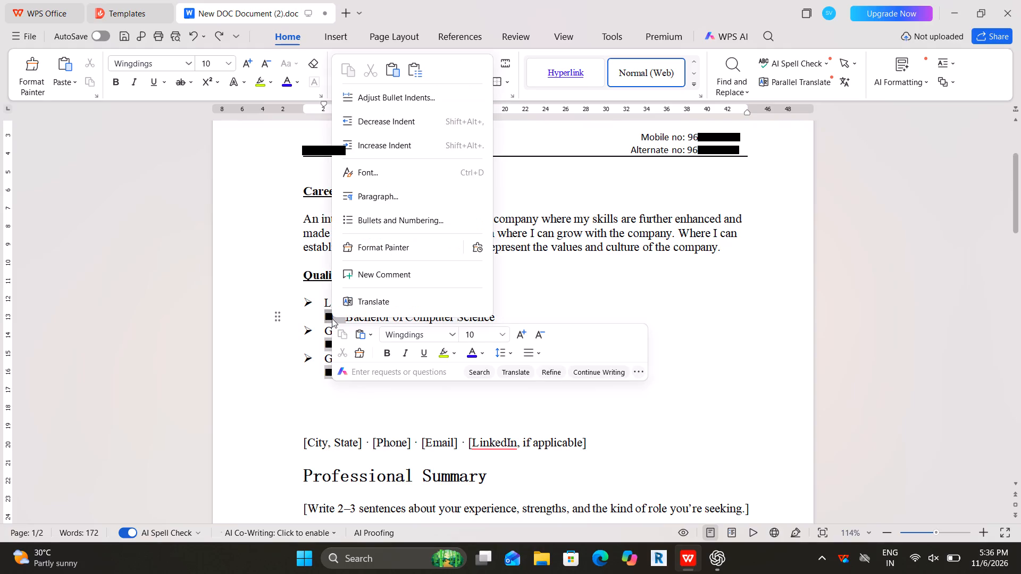
{"action": "left_click", "coordinate": [450, 91]}
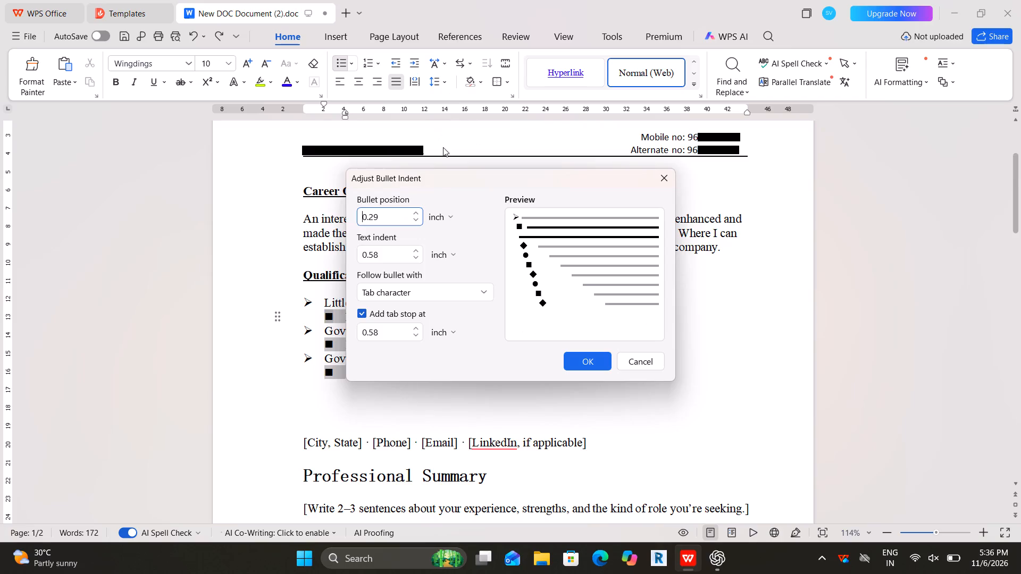
{"action": "left_click_drag", "start_coordinate": [463, 168], "coordinate": [574, 136]}
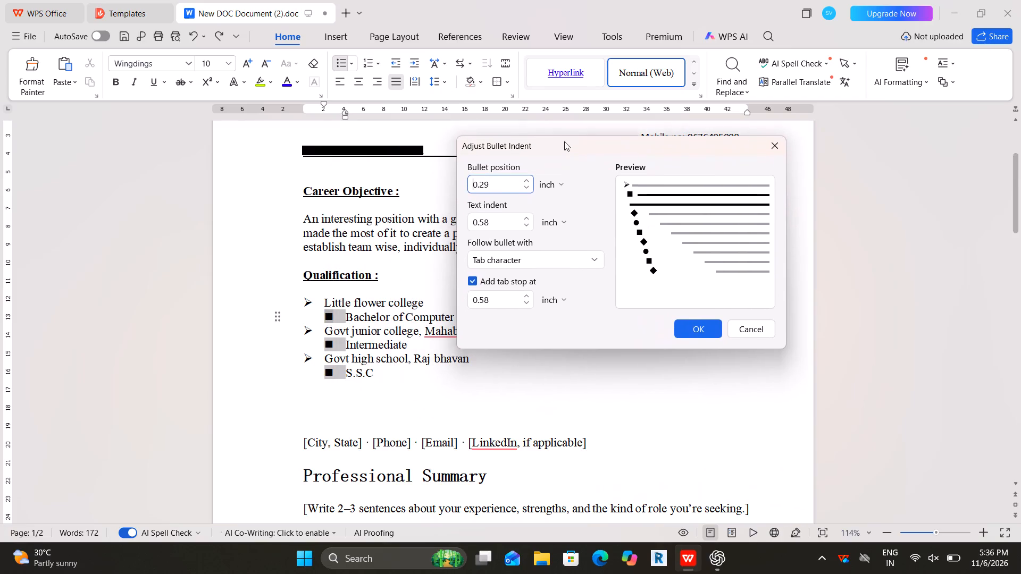
{"action": "left_click", "coordinate": [501, 183]}
{"action": "key", "text": "BackSpace"}
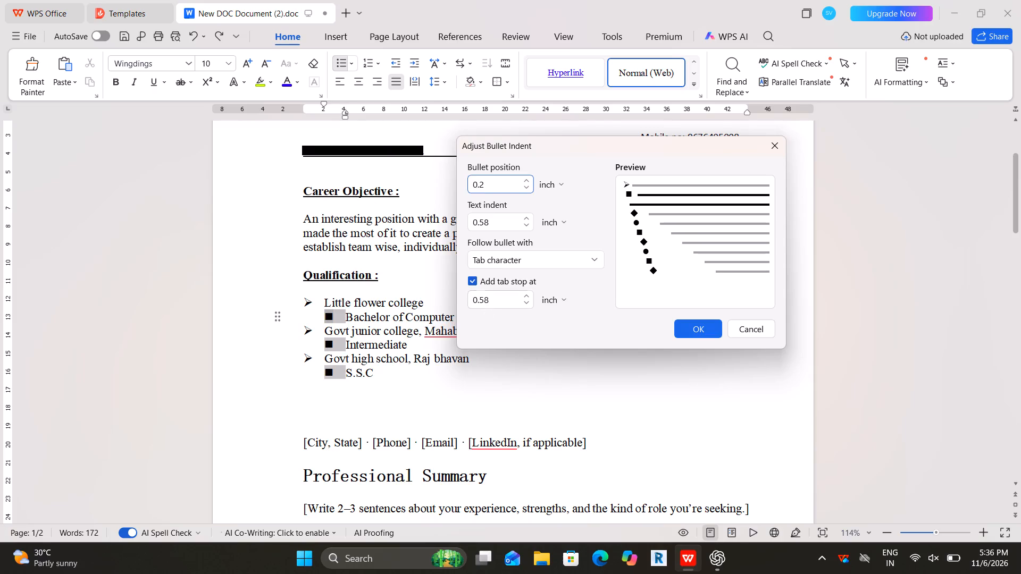
{"action": "left_click_drag", "start_coordinate": [491, 299], "coordinate": [483, 297]}
{"action": "key", "text": "BackSpace"}
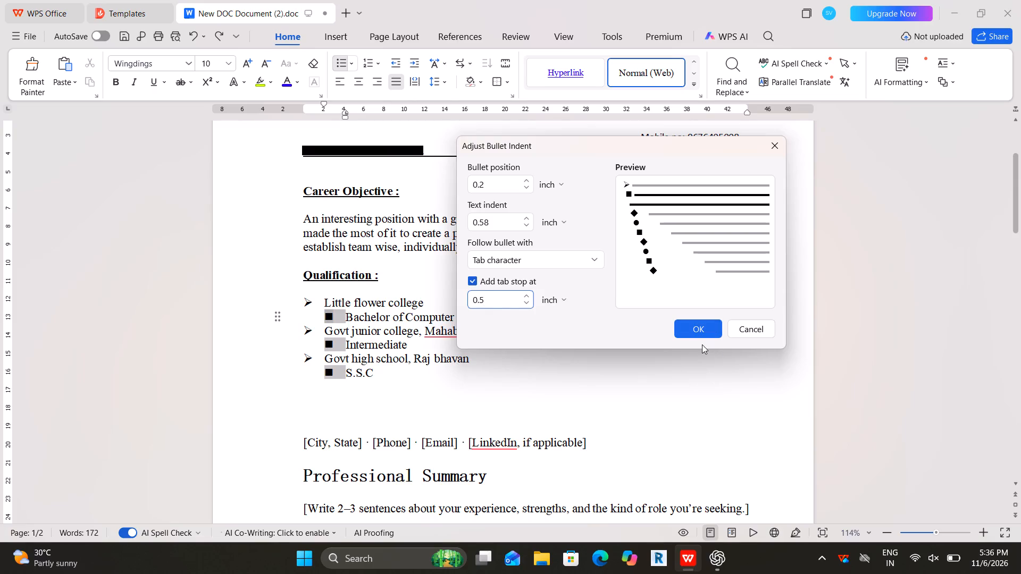
{"action": "left_click", "coordinate": [698, 329]}
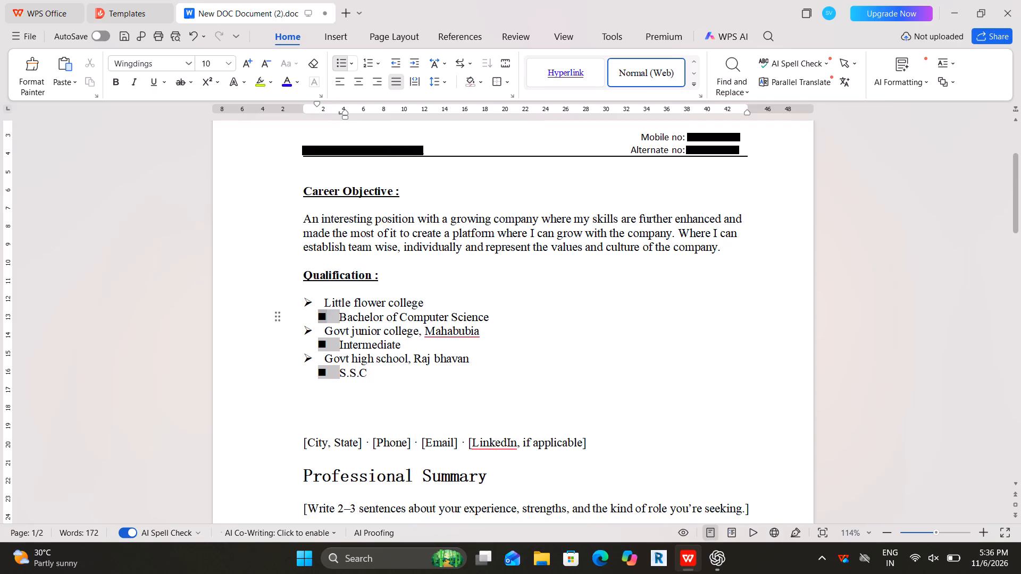
Set the text indent of the square degree-line bullets to 0.5 inch.
{"action": "right_click", "coordinate": [320, 317]}
{"action": "left_click", "coordinate": [412, 89]}
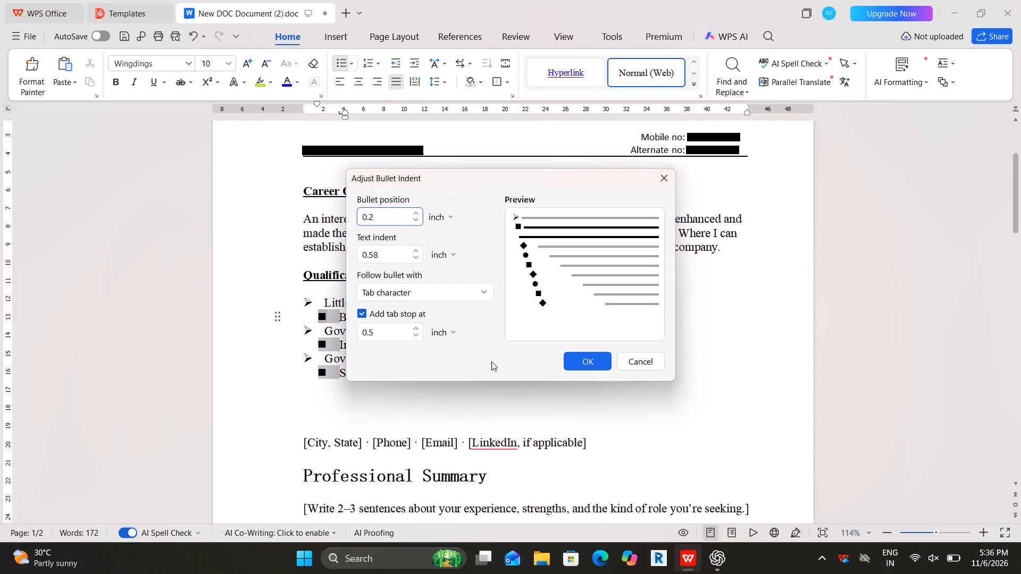
{"action": "left_click_drag", "start_coordinate": [389, 253], "coordinate": [374, 251]}
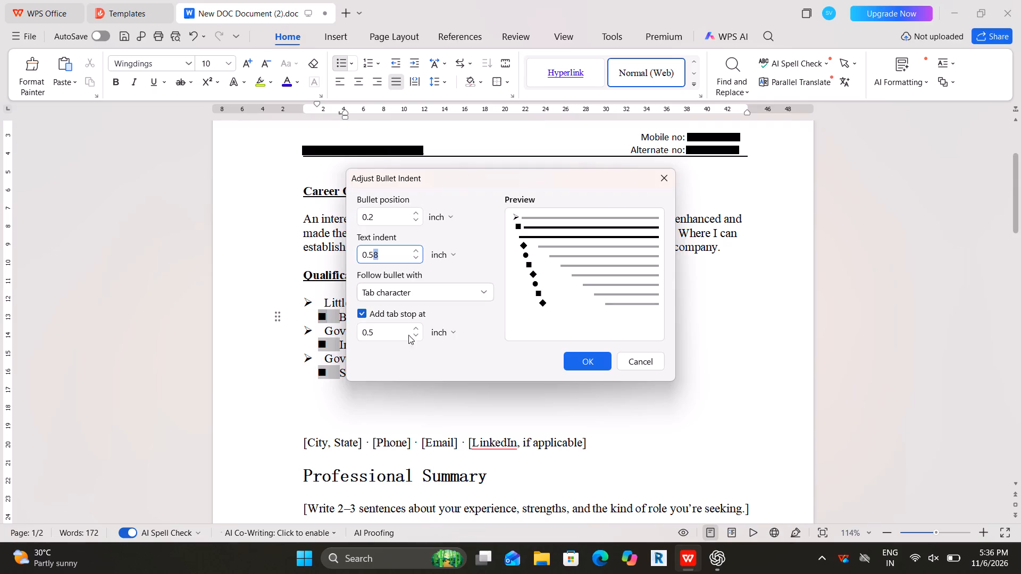
{"action": "key", "text": "Delete"}
{"action": "left_click", "coordinate": [583, 362]}
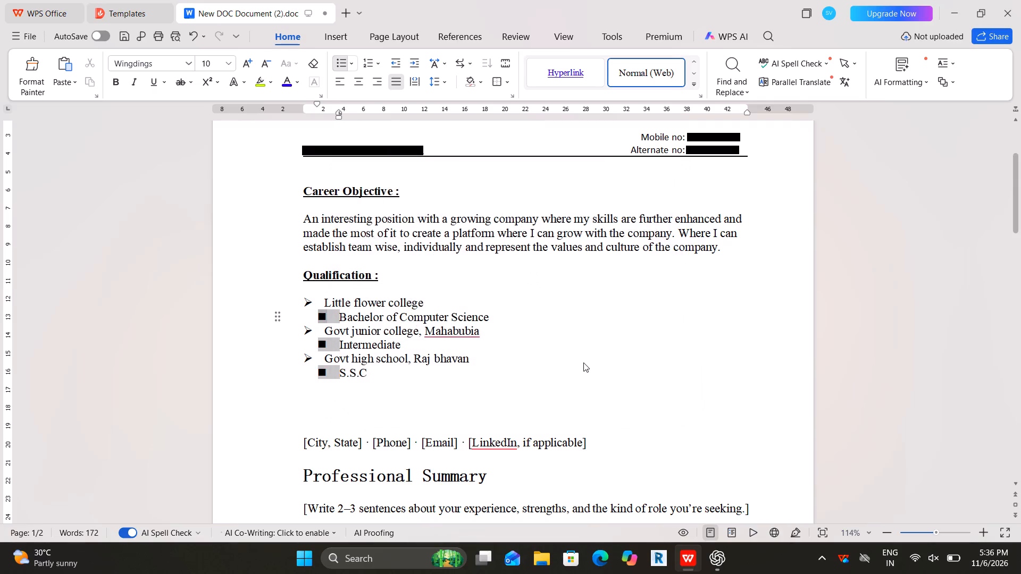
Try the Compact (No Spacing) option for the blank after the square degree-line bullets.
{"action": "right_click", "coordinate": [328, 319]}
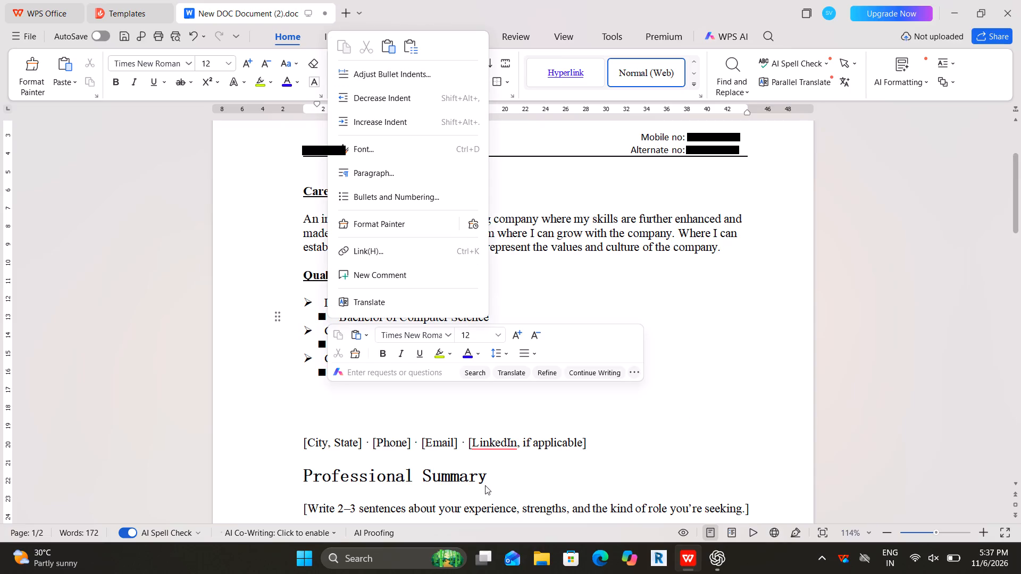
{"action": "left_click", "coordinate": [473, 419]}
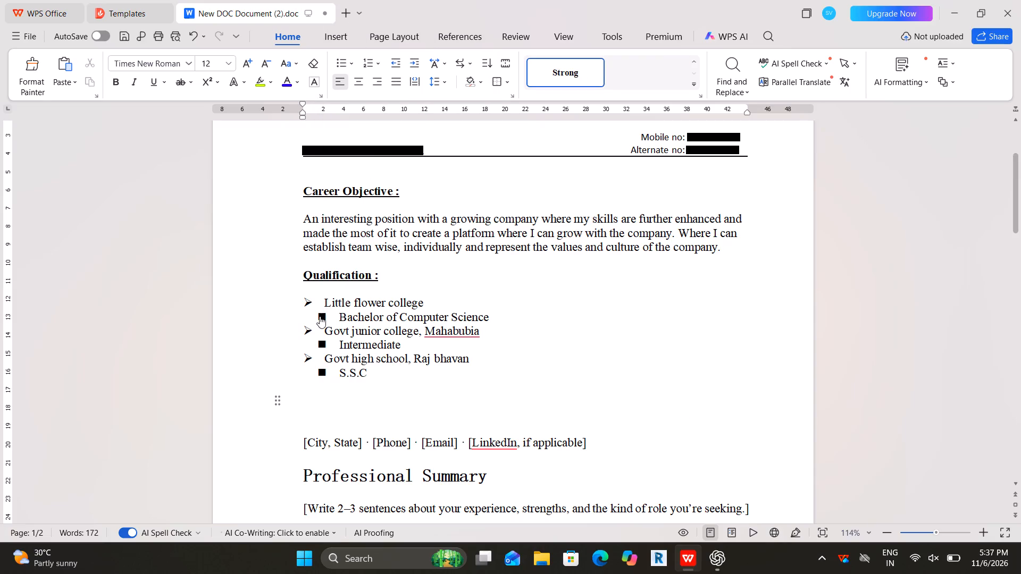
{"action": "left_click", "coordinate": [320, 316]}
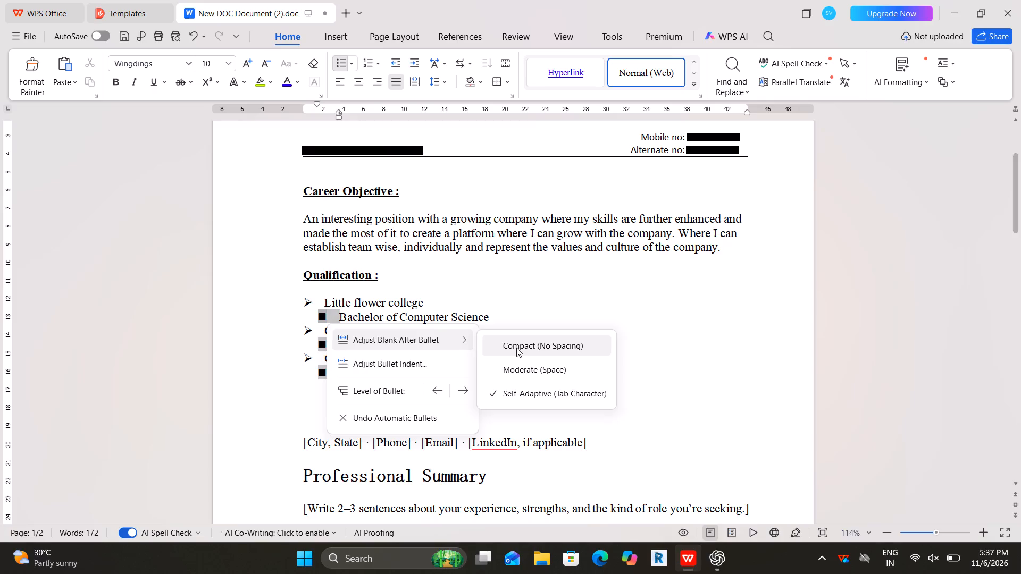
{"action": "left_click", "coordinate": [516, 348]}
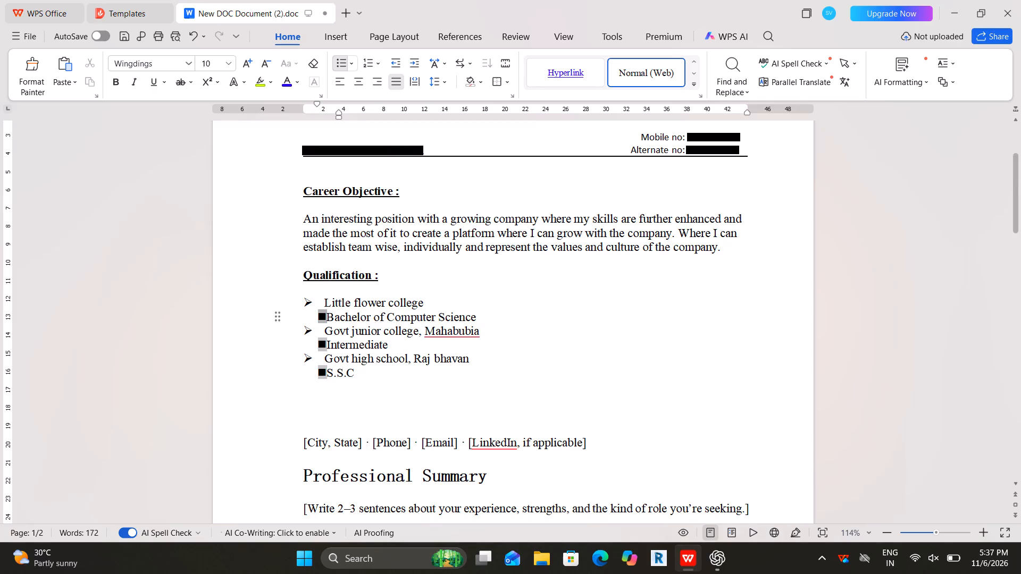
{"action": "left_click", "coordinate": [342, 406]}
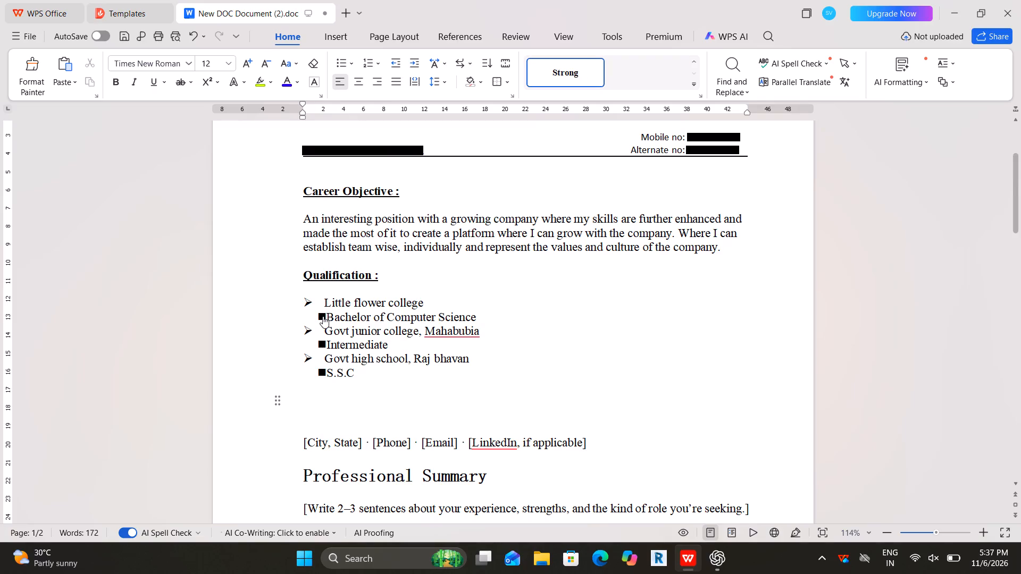
Set the blank after the square degree-line bullets to Moderate (Space).
{"action": "left_click", "coordinate": [323, 317]}
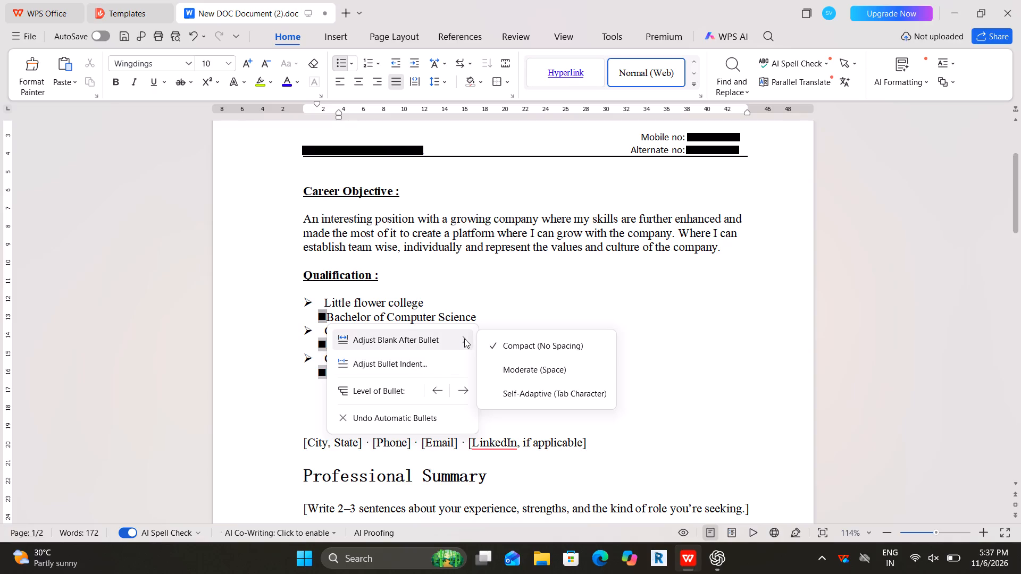
{"action": "left_click", "coordinate": [547, 374]}
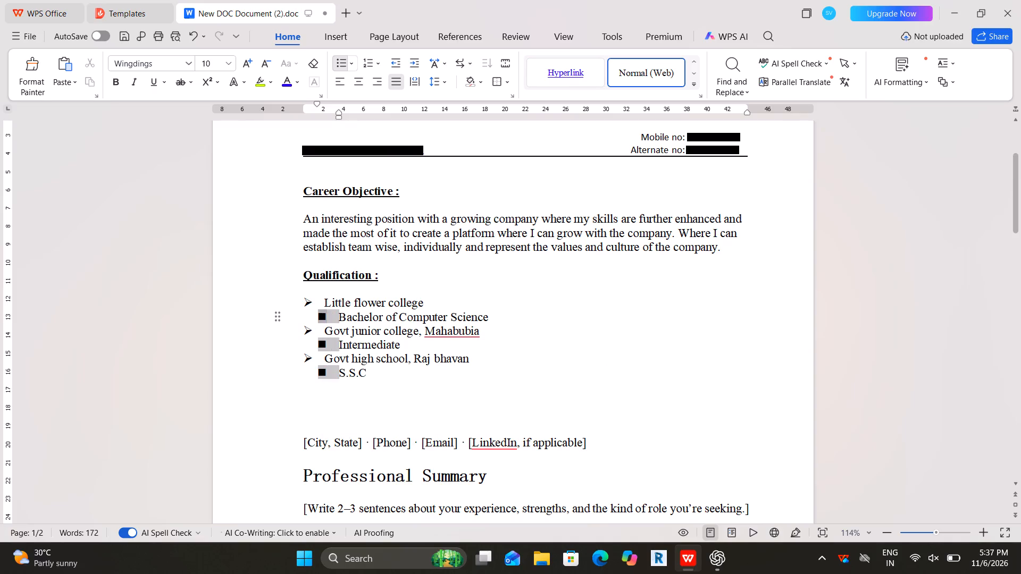
{"action": "left_click", "coordinate": [339, 412]}
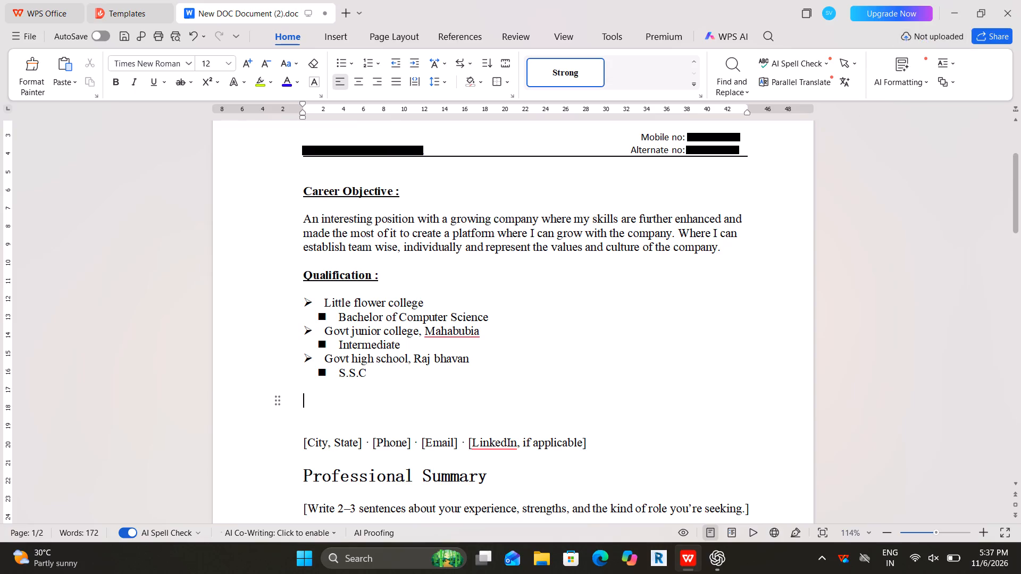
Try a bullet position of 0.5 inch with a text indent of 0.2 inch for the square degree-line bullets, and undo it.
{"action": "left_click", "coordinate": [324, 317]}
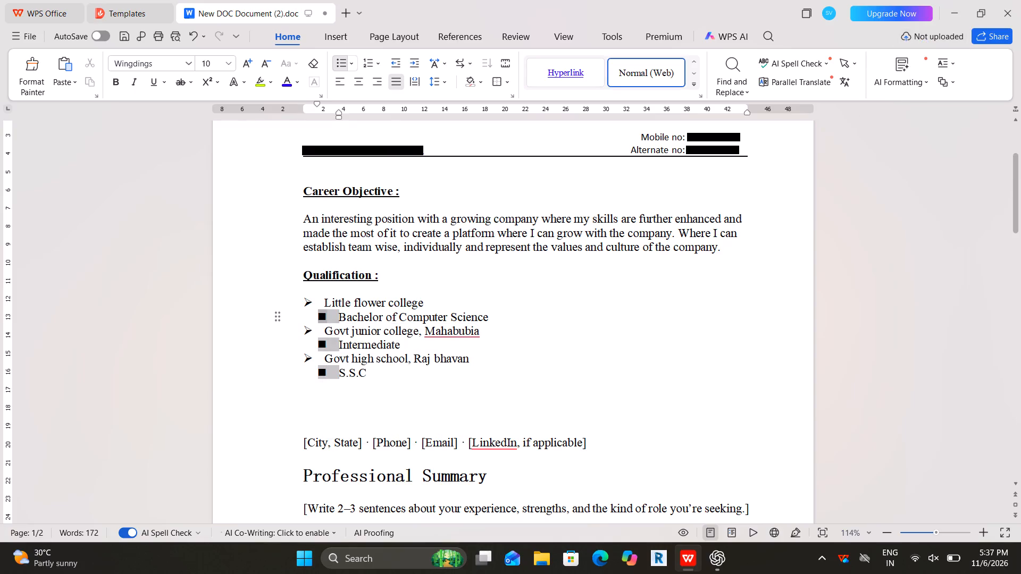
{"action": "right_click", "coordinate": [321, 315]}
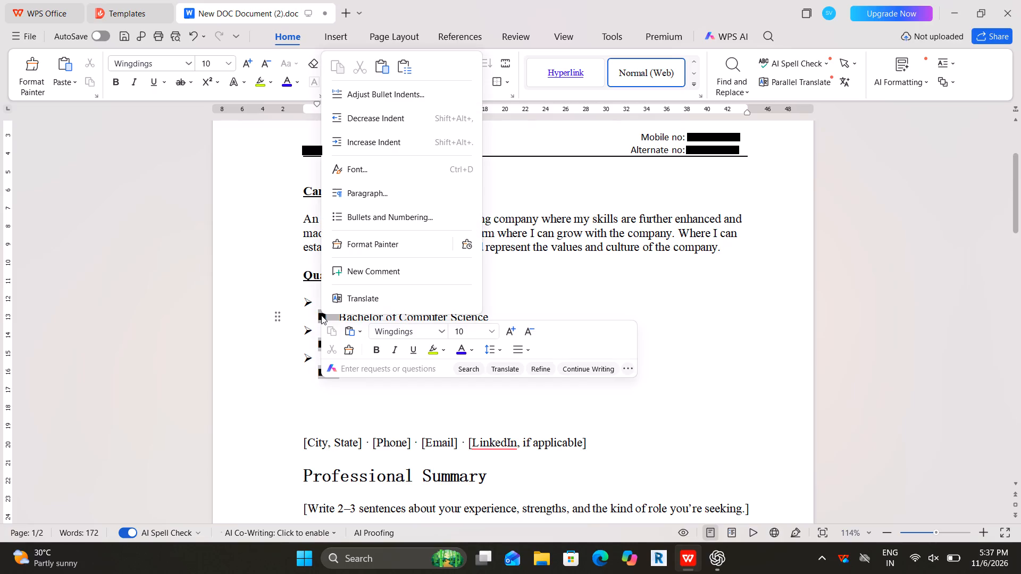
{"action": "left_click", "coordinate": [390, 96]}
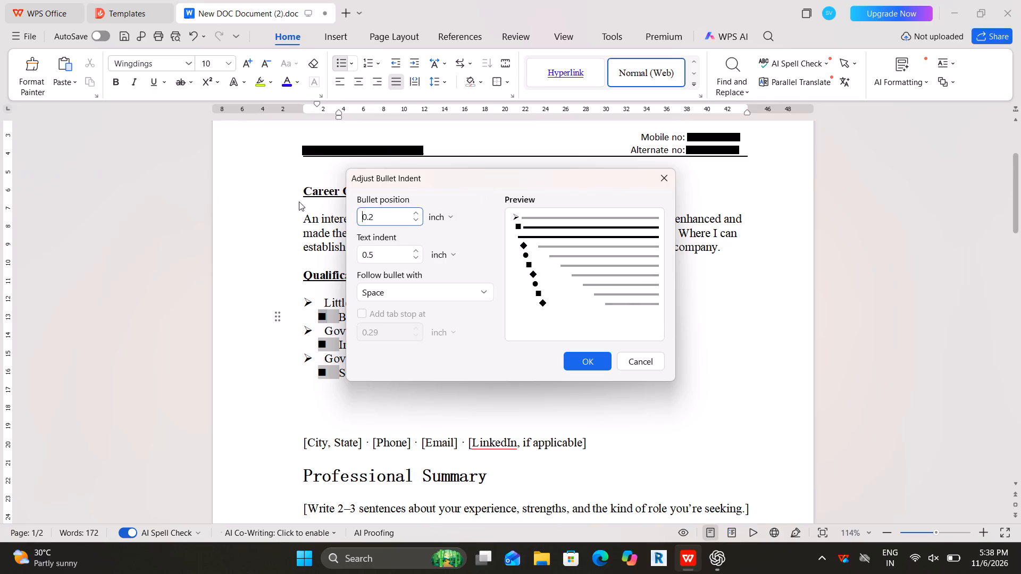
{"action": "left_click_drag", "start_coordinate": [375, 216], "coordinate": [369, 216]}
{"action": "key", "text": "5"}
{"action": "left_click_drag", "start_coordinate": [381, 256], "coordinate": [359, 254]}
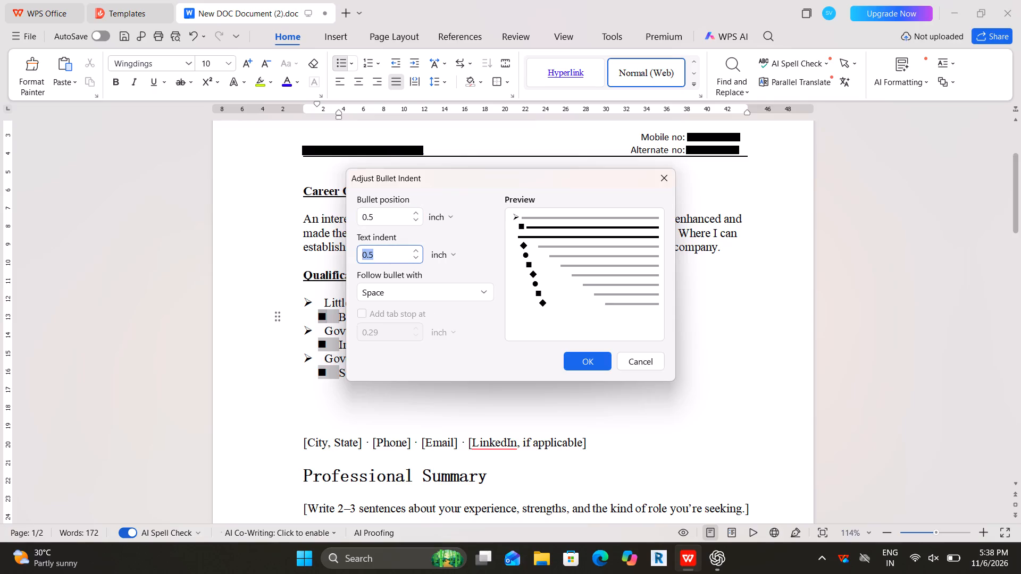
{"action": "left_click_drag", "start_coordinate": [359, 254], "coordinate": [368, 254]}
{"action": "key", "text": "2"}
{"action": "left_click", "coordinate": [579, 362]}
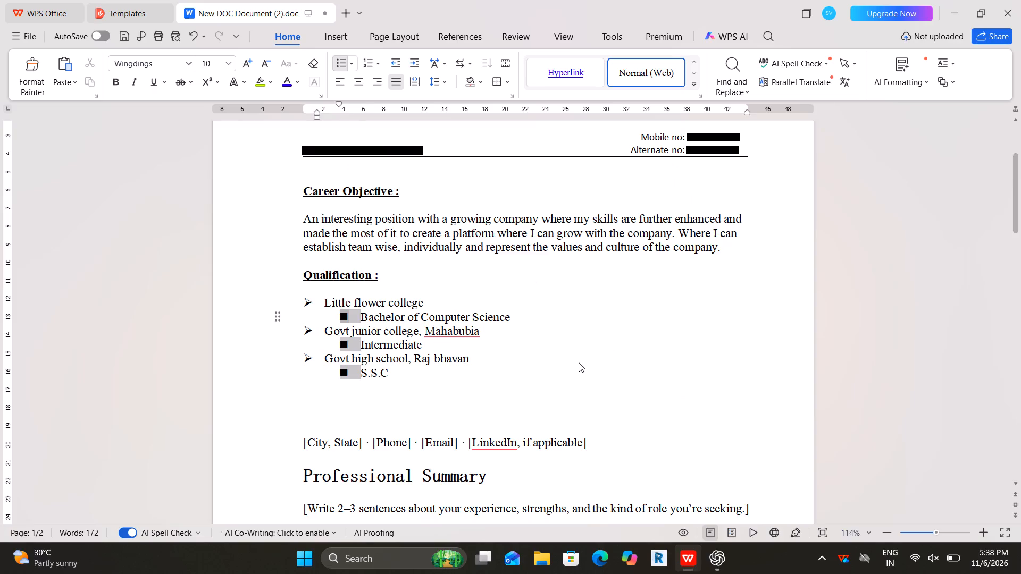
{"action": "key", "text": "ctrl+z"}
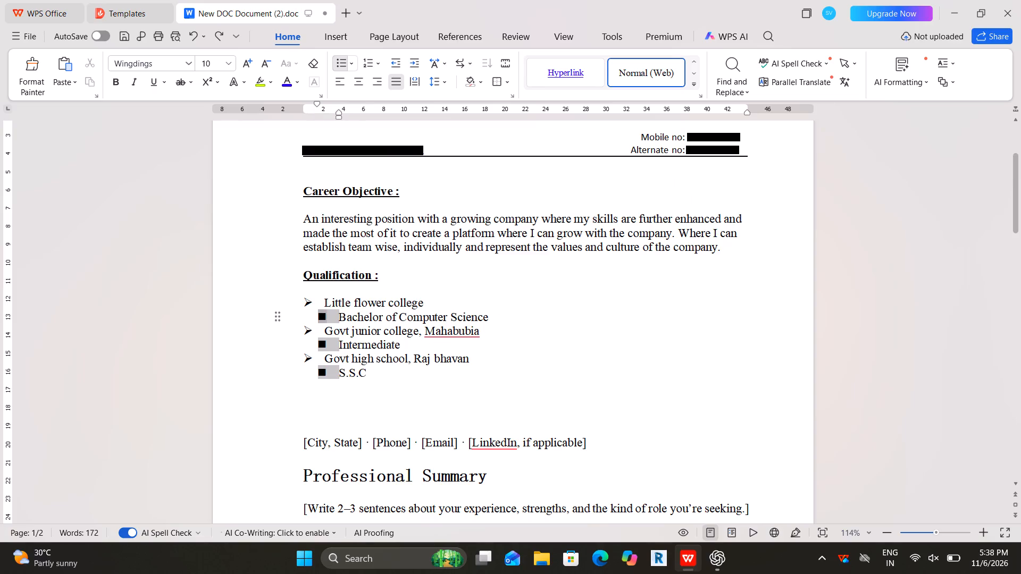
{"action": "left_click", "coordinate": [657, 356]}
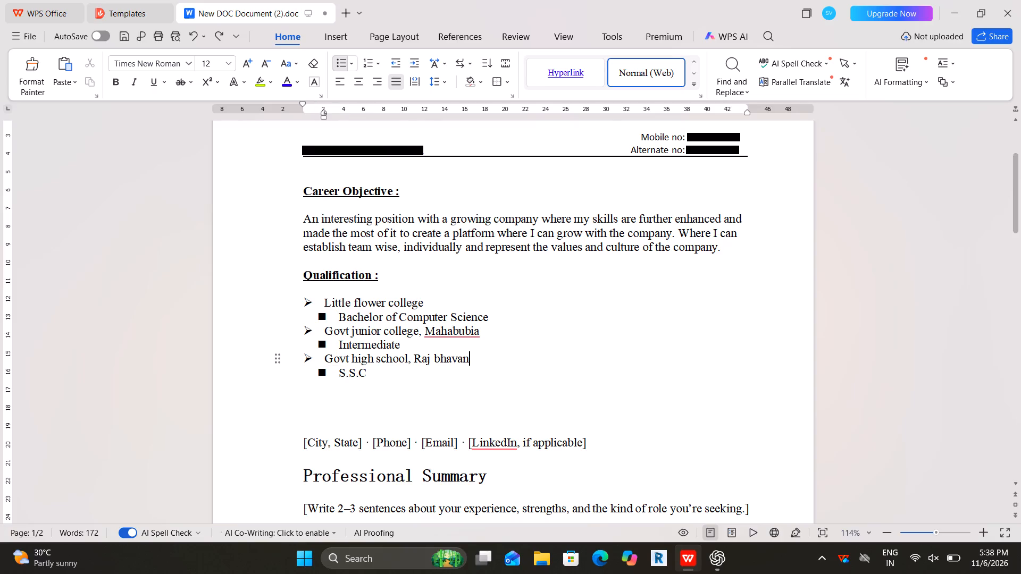
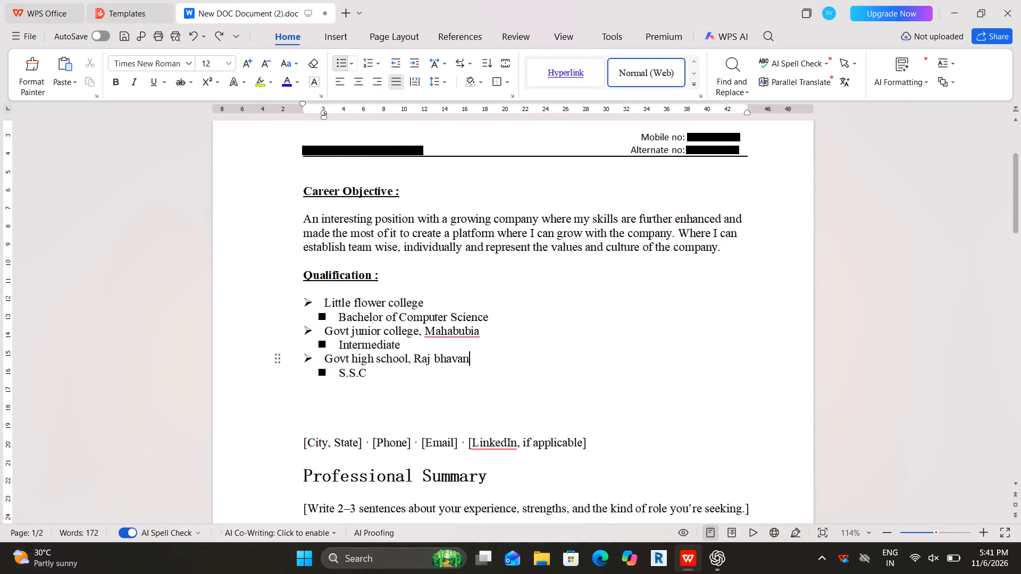
Place the text cursor on the blank line below the S.S.C entry in the Qualification section.
{"action": "left_click", "coordinate": [381, 411]}
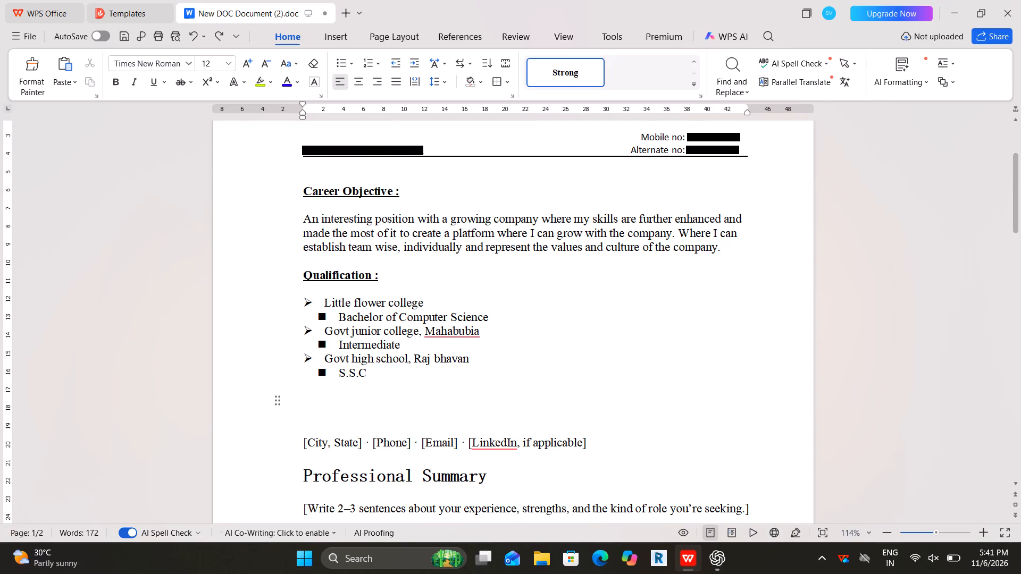
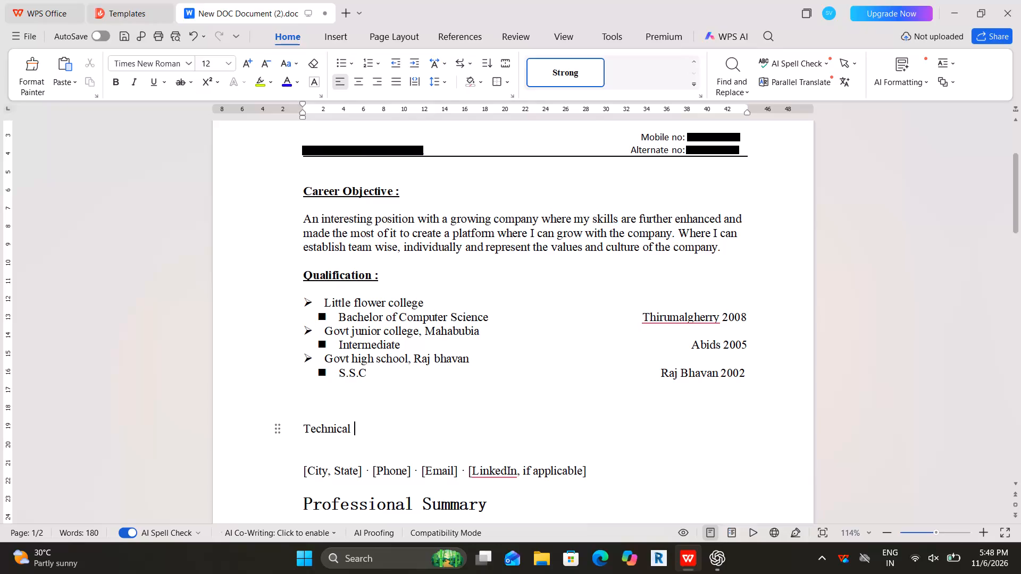
Complete the heading below the Qualification section so it reads "Technical Skills".
{"action": "key", "text": "shift+s"}
{"action": "type", "text": "kills"}
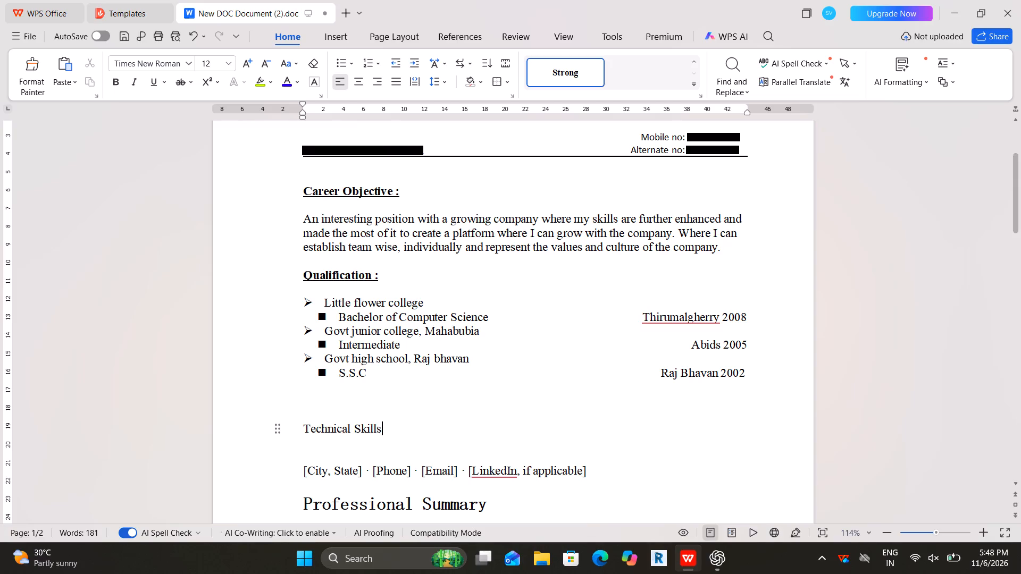
Make the "Technical Skills" heading bold and underlined.
{"action": "key", "text": "shift+Left"}
{"action": "key", "text": "shift+Left"}
{"action": "key", "text": "shift+Left"}
{"action": "key", "text": "shift+Left"}
{"action": "key", "text": "shift+Left"}
{"action": "key", "text": "shift+Left"}
{"action": "key", "text": "shift+Left"}
{"action": "key", "text": "shift+Left"}
{"action": "key", "text": "shift+Left"}
{"action": "key", "text": "shift+Left"}
{"action": "key", "text": "shift+Left"}
{"action": "key", "text": "shift+Left"}
{"action": "key", "text": "shift+Left"}
{"action": "key", "text": "shift+Left"}
{"action": "key", "text": "shift+Left"}
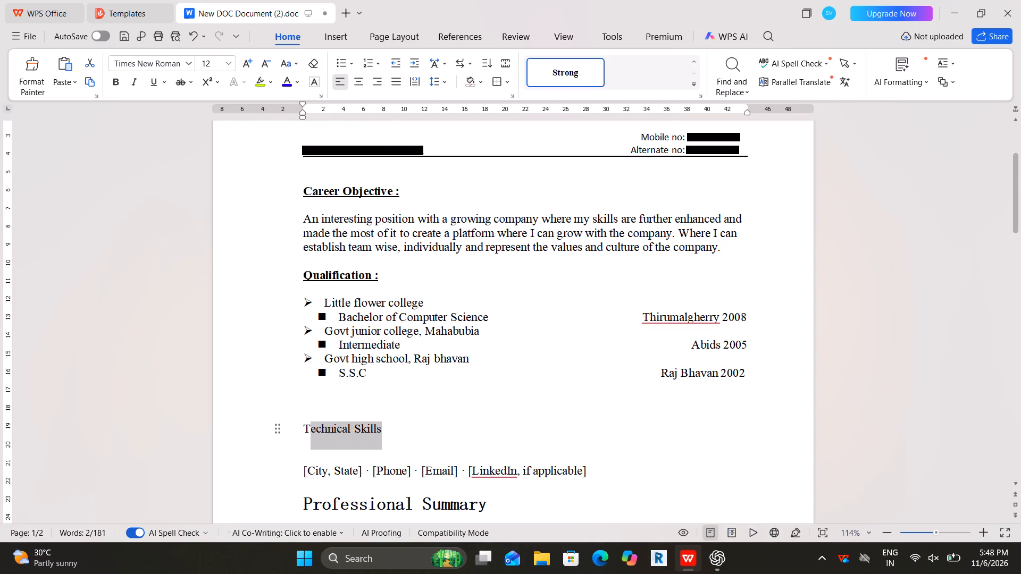
{"action": "key", "text": "shift+Left"}
{"action": "key", "text": "ctrl+b"}
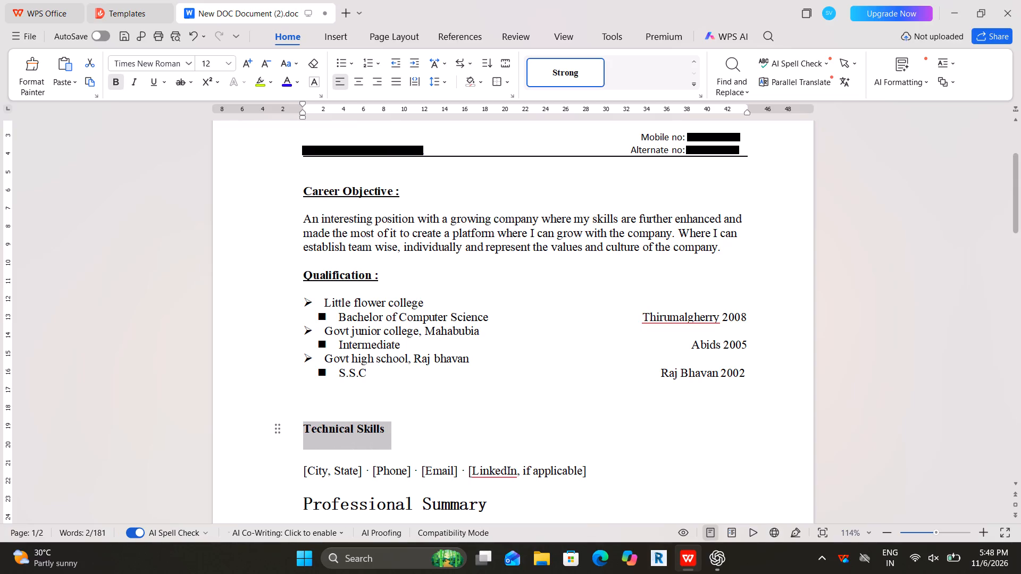
{"action": "key", "text": "ctrl+u"}
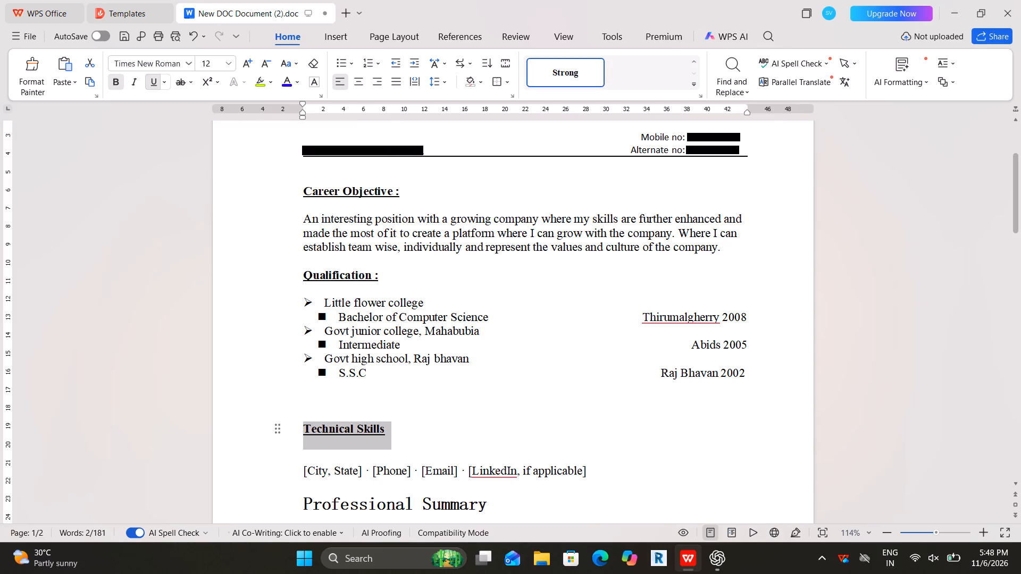
{"action": "key", "text": "Right"}
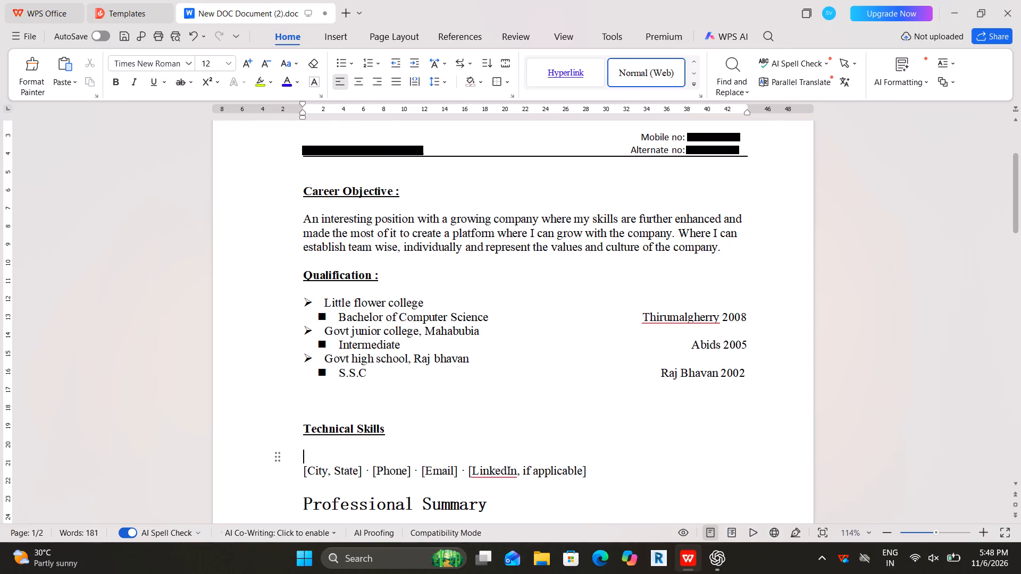
Add a space and a colon at the end of the "Technical Skills" heading.
{"action": "left_click", "coordinate": [393, 428]}
{"action": "key", "text": "space"}
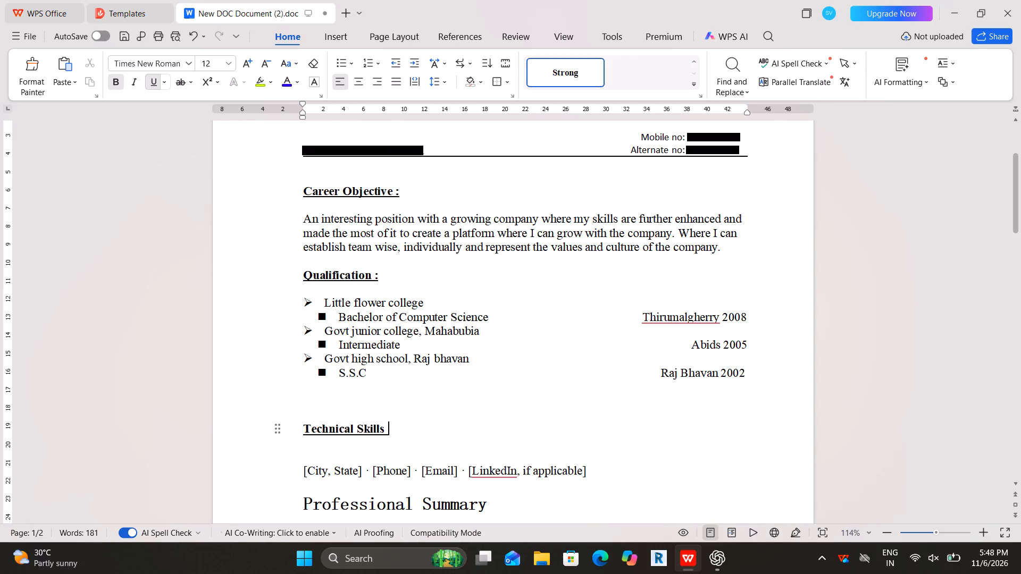
{"action": "key", "text": "shift+colon"}
{"action": "key", "text": "Down"}
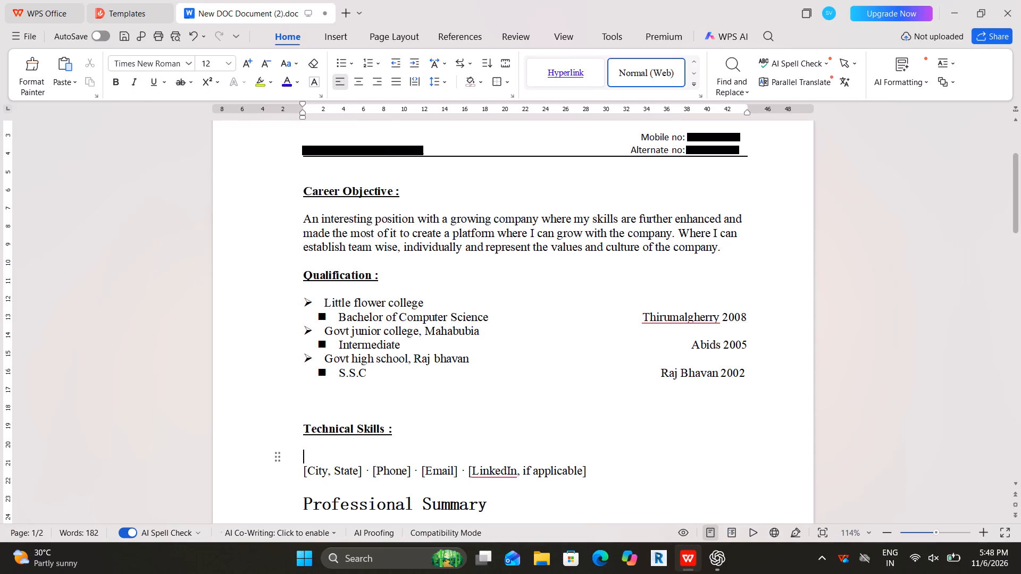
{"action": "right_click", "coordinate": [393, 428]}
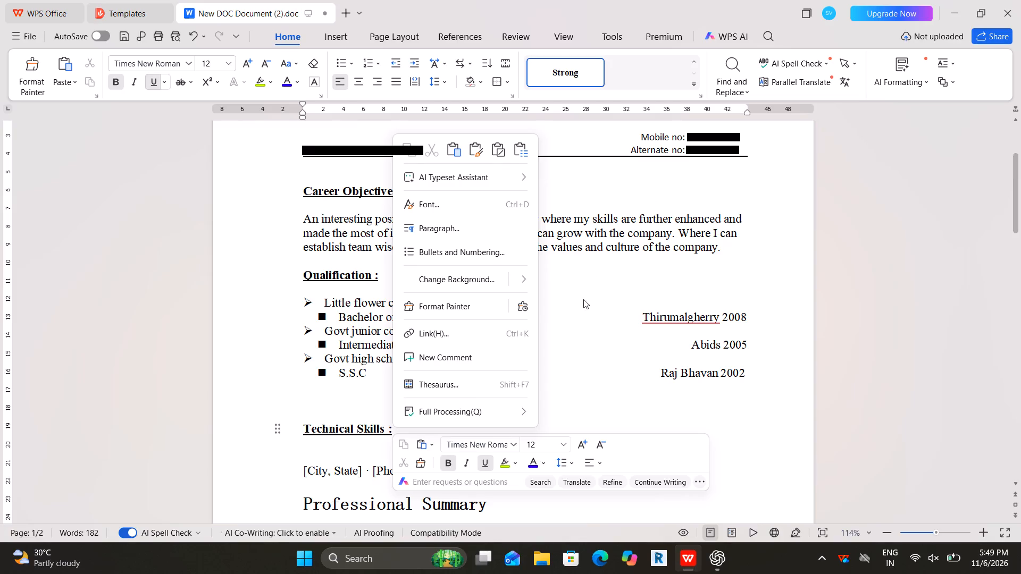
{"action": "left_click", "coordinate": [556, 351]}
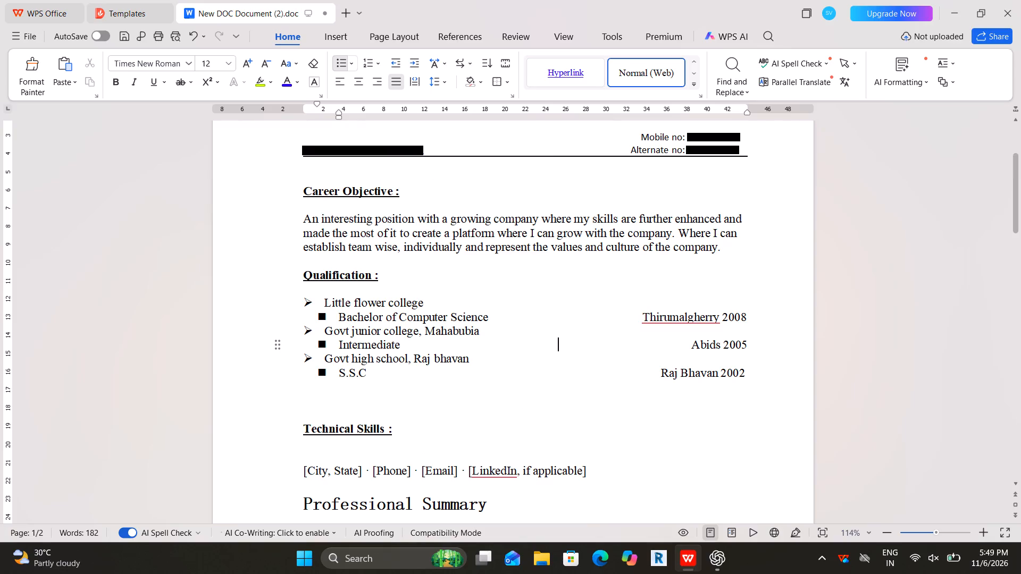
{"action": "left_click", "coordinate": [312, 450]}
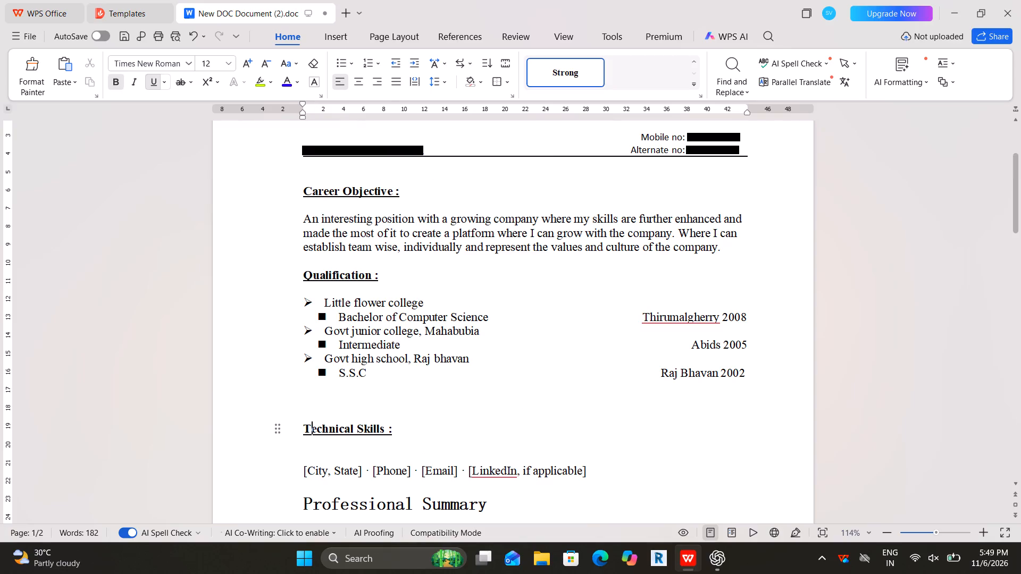
Start a new line directly below the "Technical Skills :" heading.
{"action": "left_click", "coordinate": [406, 430]}
{"action": "key", "text": "Return"}
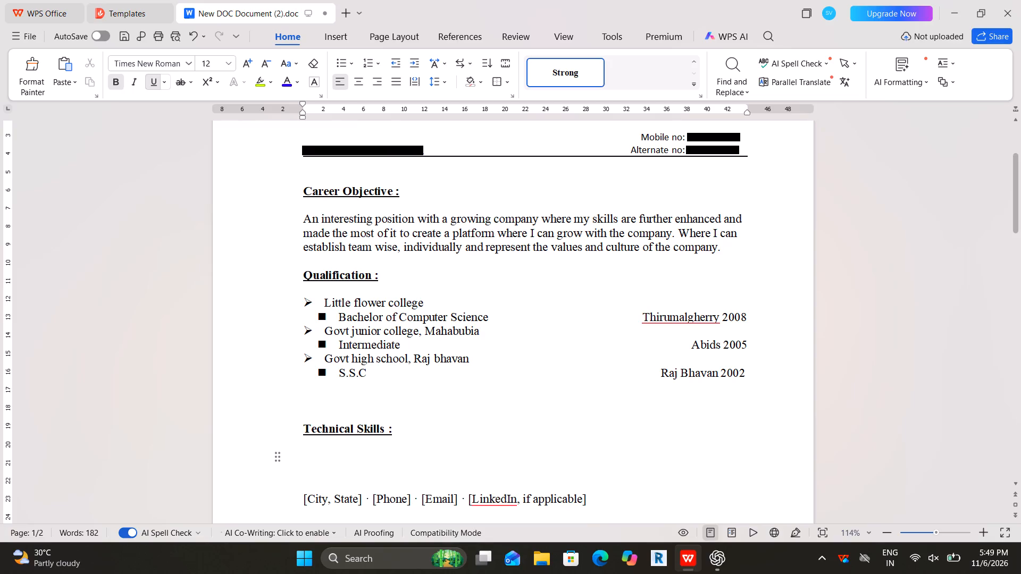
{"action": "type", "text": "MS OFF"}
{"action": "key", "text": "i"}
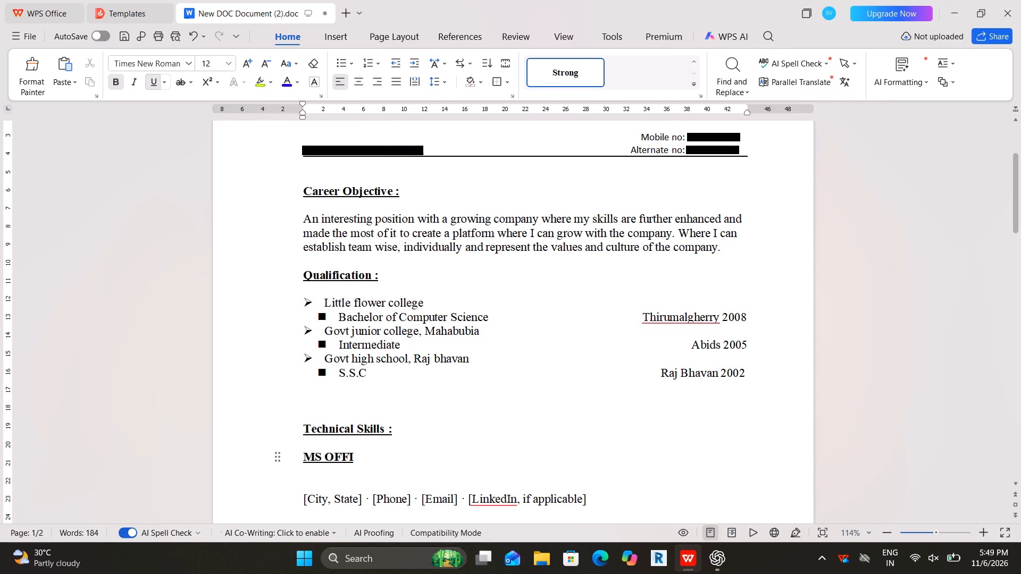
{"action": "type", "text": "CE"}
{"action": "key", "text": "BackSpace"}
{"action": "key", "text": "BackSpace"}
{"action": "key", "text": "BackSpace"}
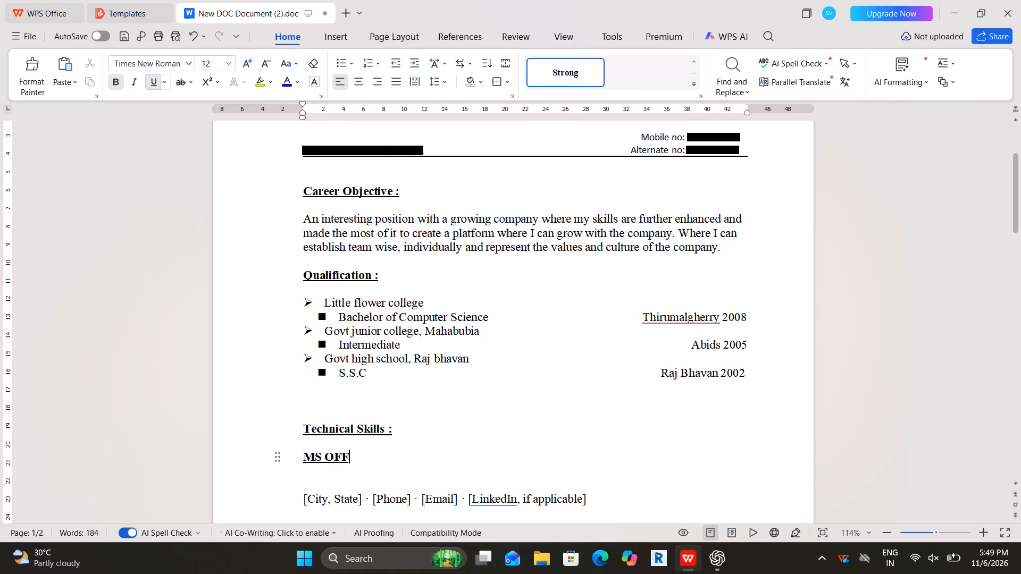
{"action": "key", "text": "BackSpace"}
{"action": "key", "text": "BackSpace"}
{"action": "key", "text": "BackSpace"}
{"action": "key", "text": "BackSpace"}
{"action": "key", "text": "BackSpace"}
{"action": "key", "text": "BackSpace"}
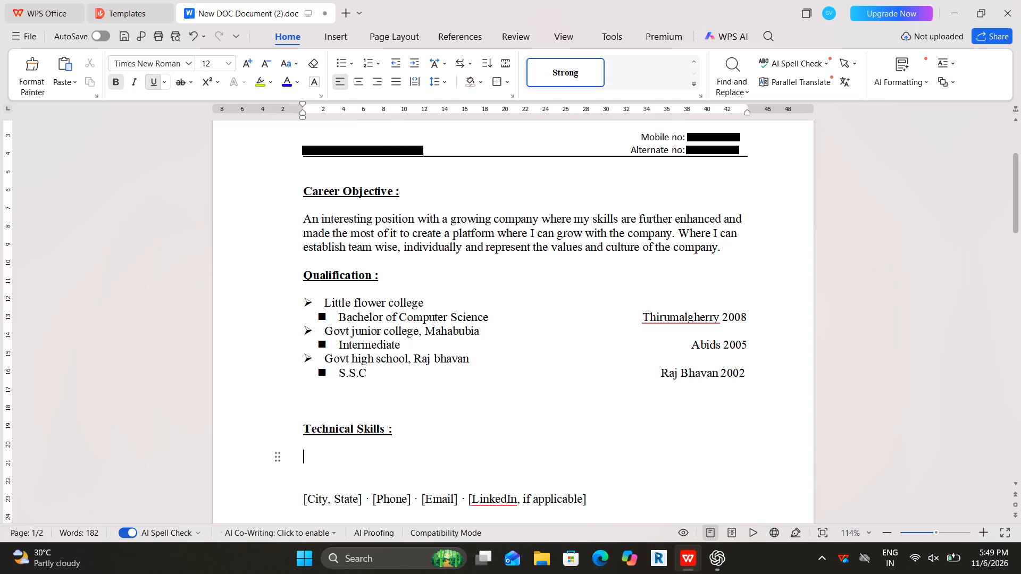
Turn off bold and underline and enter "MS Office { excel, power point" on the line below the Technical Skills heading.
{"action": "key", "text": "ctrl+b"}
{"action": "key", "text": "ctrl+u"}
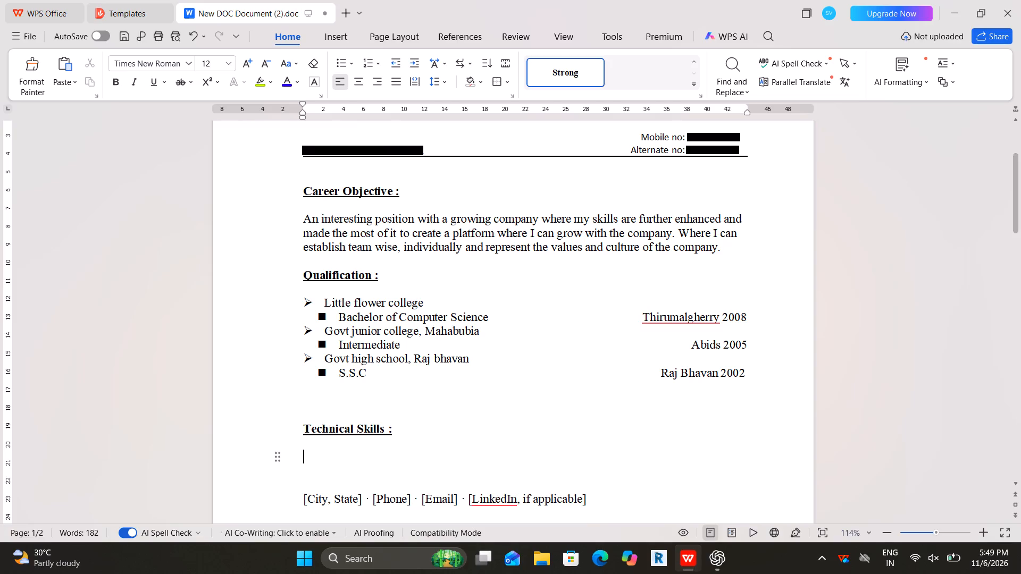
{"action": "type", "text": "MS"}
{"action": "key", "text": "space"}
{"action": "key", "text": "shift+o"}
{"action": "type", "text": "ffice"}
{"action": "key", "text": "space"}
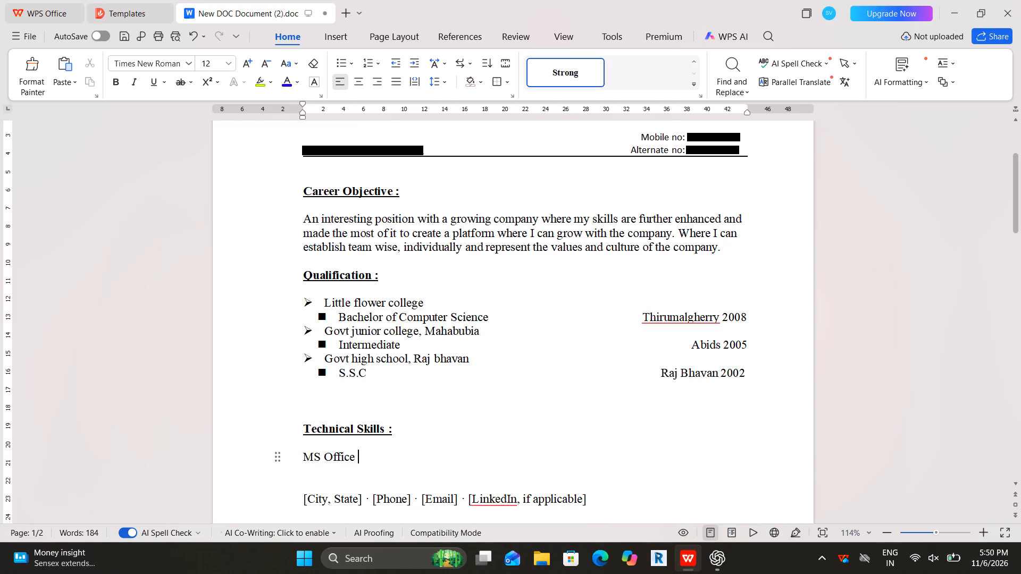
{"action": "key", "text": "shift+braceleft"}
{"action": "key", "text": "space"}
{"action": "type", "text": "excel, power"}
{"action": "key", "text": "space"}
{"action": "type", "text": "point"}
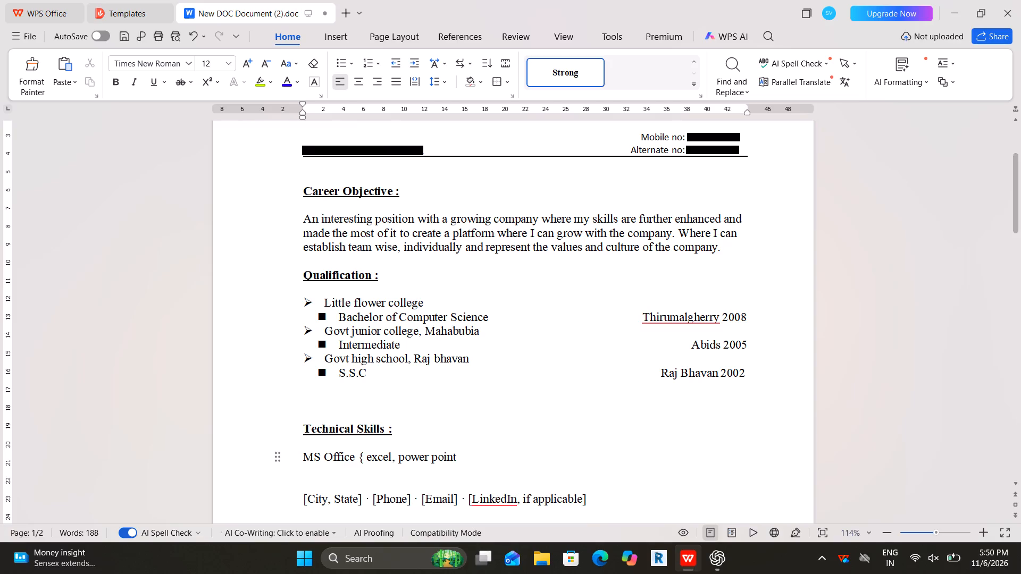
Capitalise the first letters in the MS Office line so it reads "Excel, Power Point".
{"action": "left_click", "coordinate": [370, 459]}
{"action": "key", "text": "BackSpace"}
{"action": "key", "text": "shift+e"}
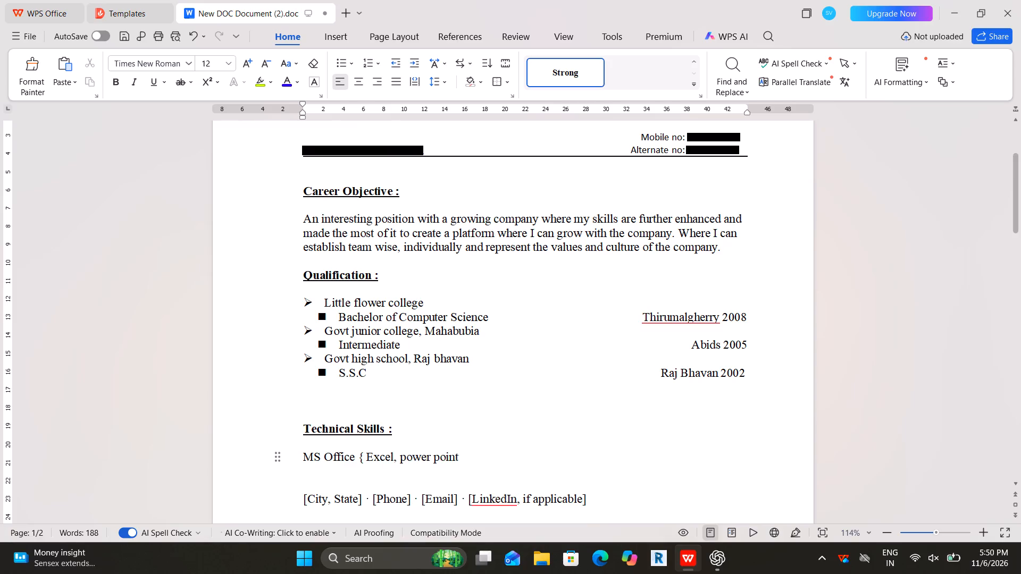
{"action": "left_click", "coordinate": [403, 459]}
{"action": "key", "text": "Delete"}
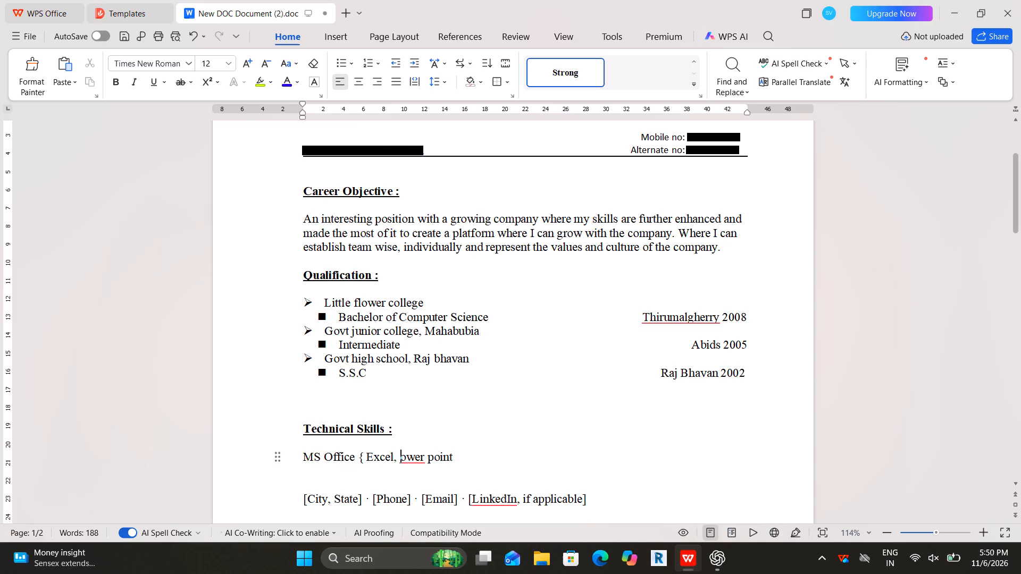
{"action": "key", "text": "shift+p"}
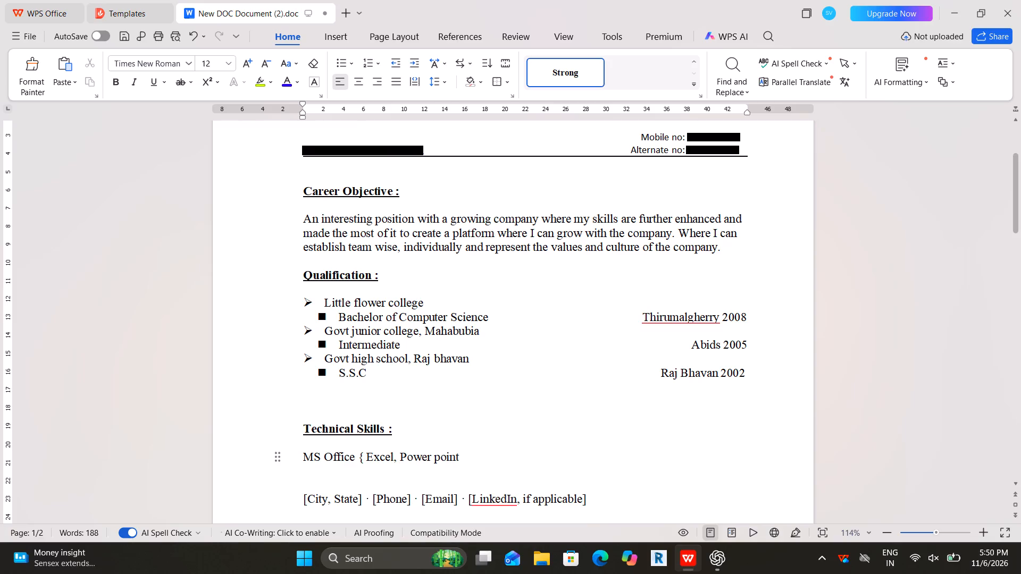
{"action": "left_click", "coordinate": [439, 461]}
{"action": "key", "text": "BackSpace"}
{"action": "key", "text": "shift+p"}
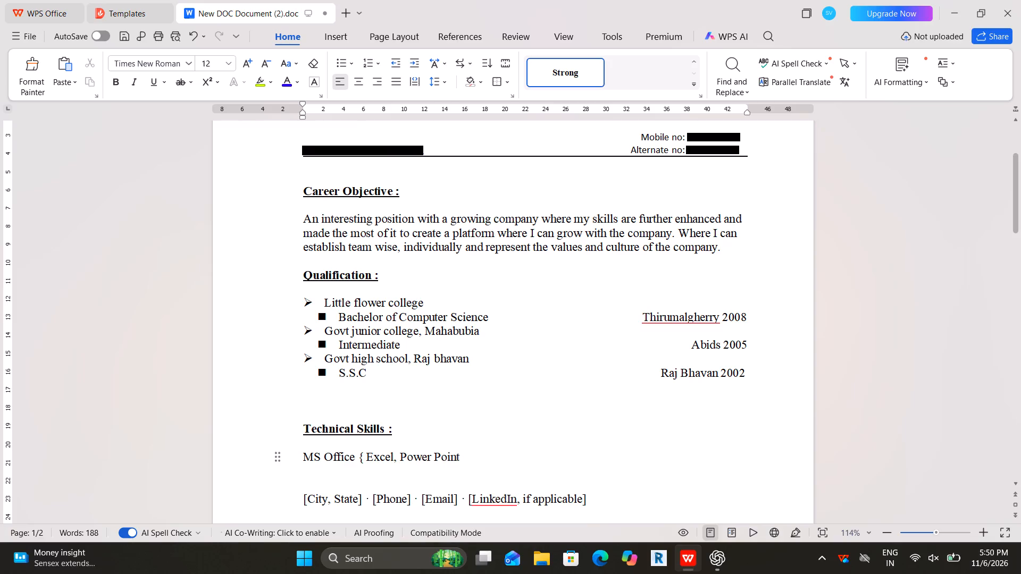
Append ", Out Look" after "Power Point" in the MS Office line.
{"action": "left_click", "coordinate": [471, 450]}
{"action": "left_click", "coordinate": [464, 460]}
{"action": "key", "text": "comma"}
{"action": "key", "text": "space"}
{"action": "type", "text": "Out Look"}
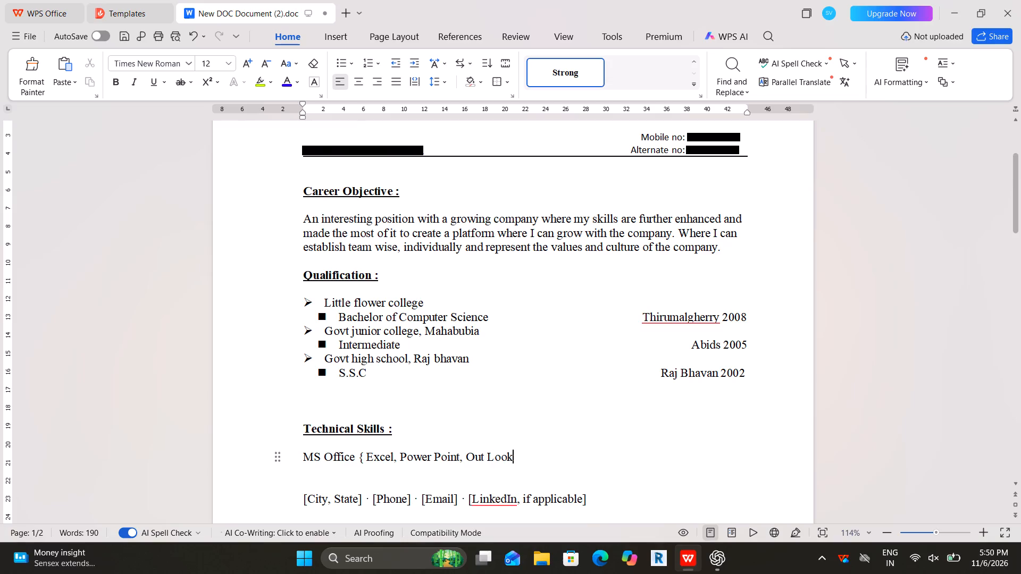
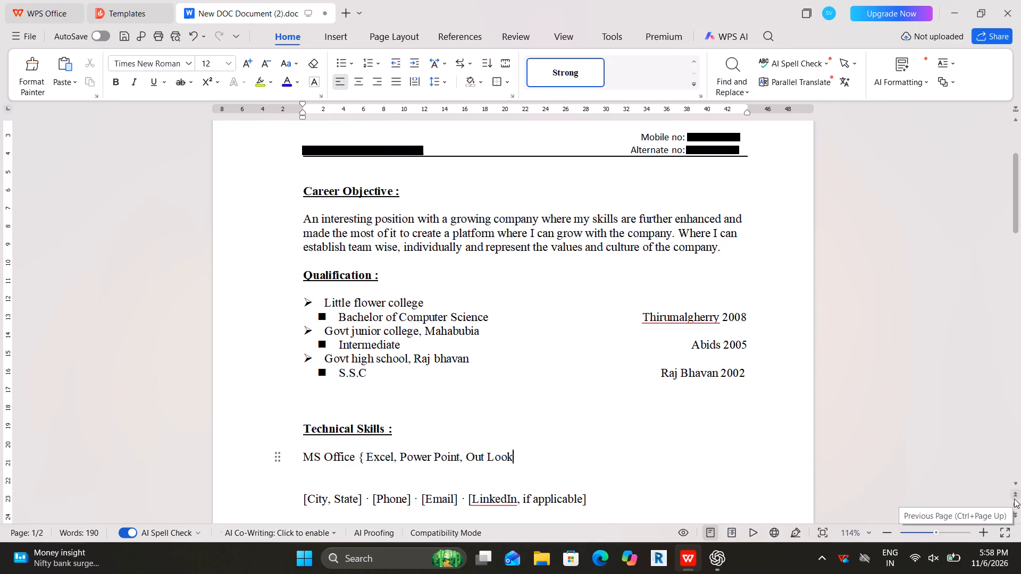
Close the MS Office skills list with a closing curly brace after "Out Look".
{"action": "key", "text": "shift+braceright"}
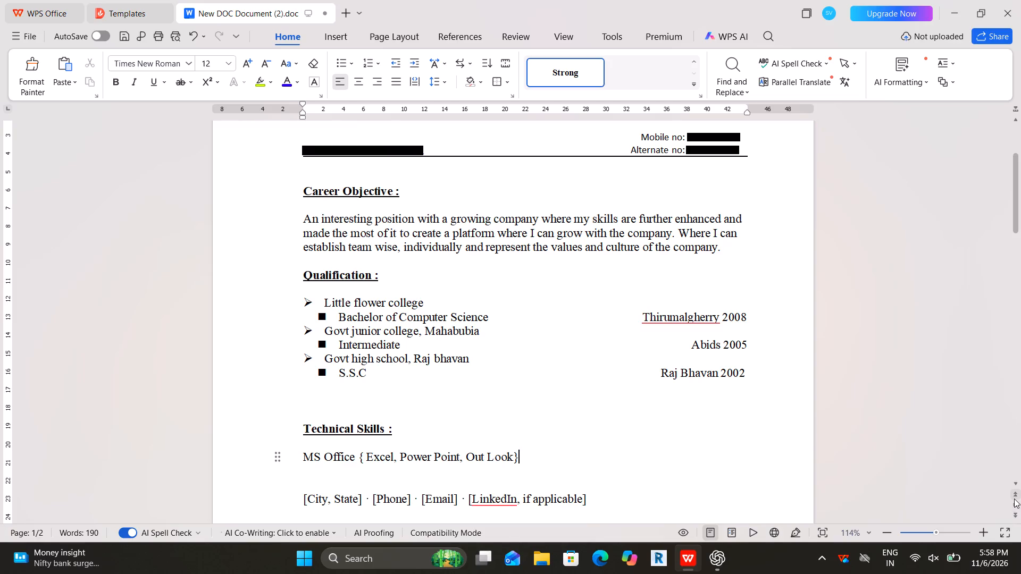
Add a new line below the MS Office line reading "Typing skills are 25-30 words per minute".
{"action": "key", "text": "Return"}
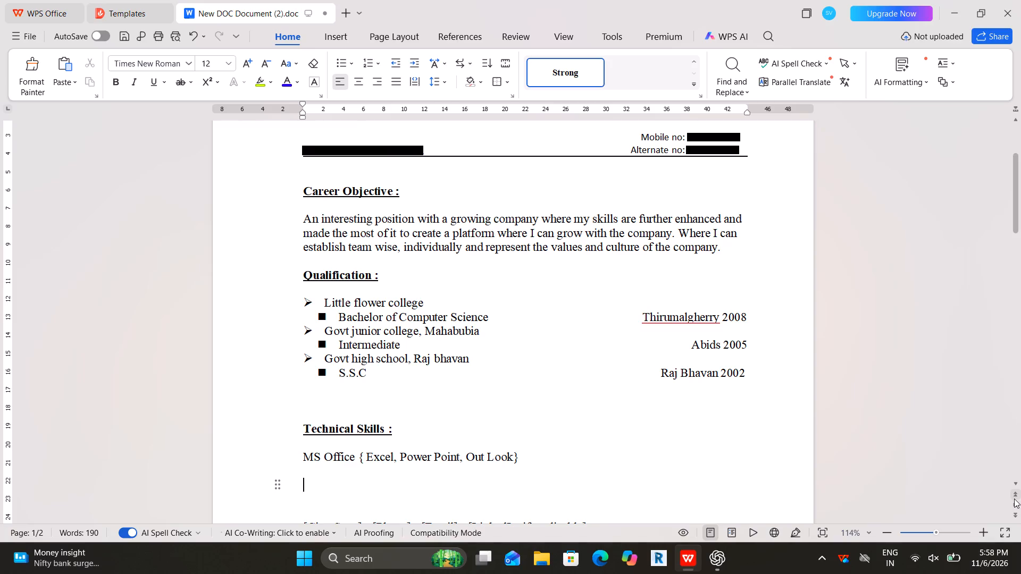
{"action": "type", "text": "typing"}
{"action": "key", "text": "space"}
{"action": "type", "text": "sj"}
{"action": "key", "text": "BackSpace"}
{"action": "type", "text": "ki"}
{"action": "type", "text": "lls"}
{"action": "key", "text": "space"}
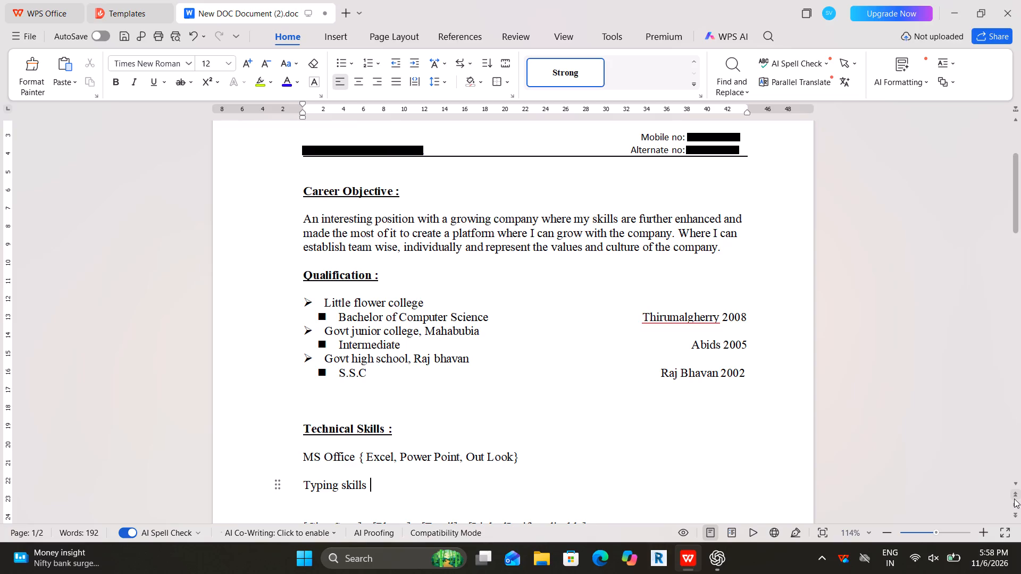
{"action": "type", "text": "are"}
{"action": "key", "text": "space"}
{"action": "type", "text": "25"}
{"action": "type", "text": "-30"}
{"action": "key", "text": "space"}
{"action": "key", "text": "w"}
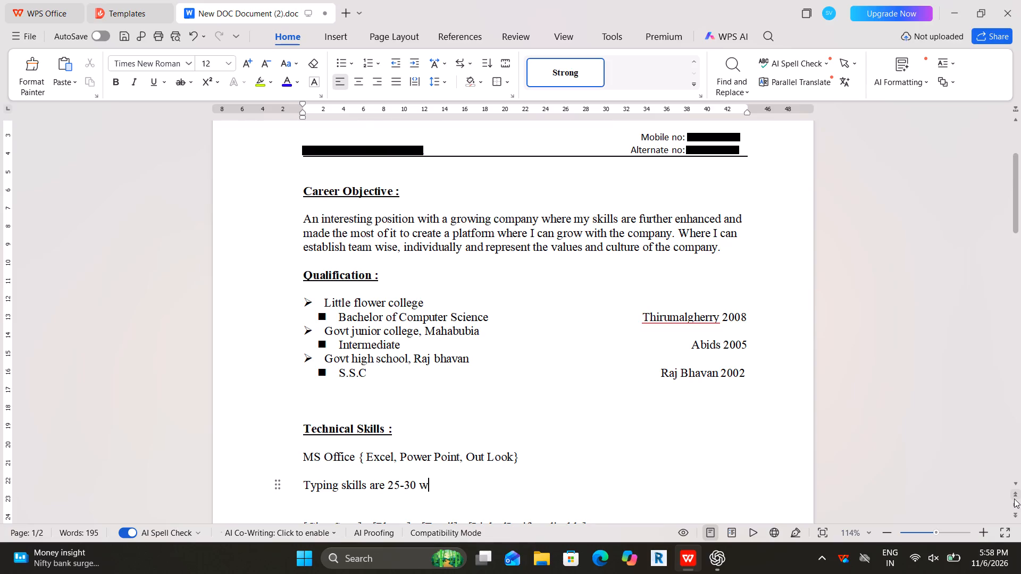
{"action": "type", "text": "ords"}
{"action": "key", "text": "space"}
{"action": "type", "text": "per minute"}
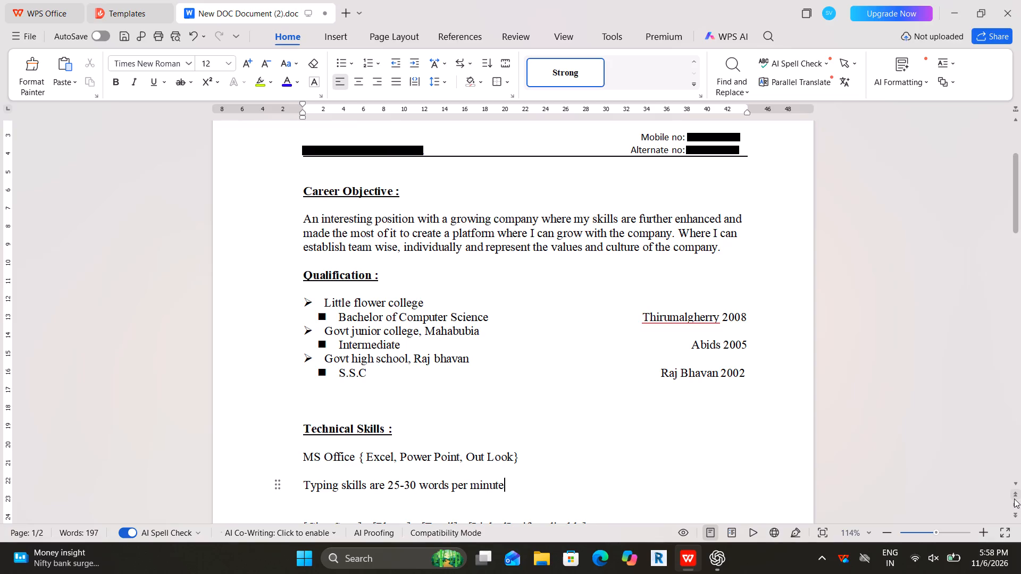
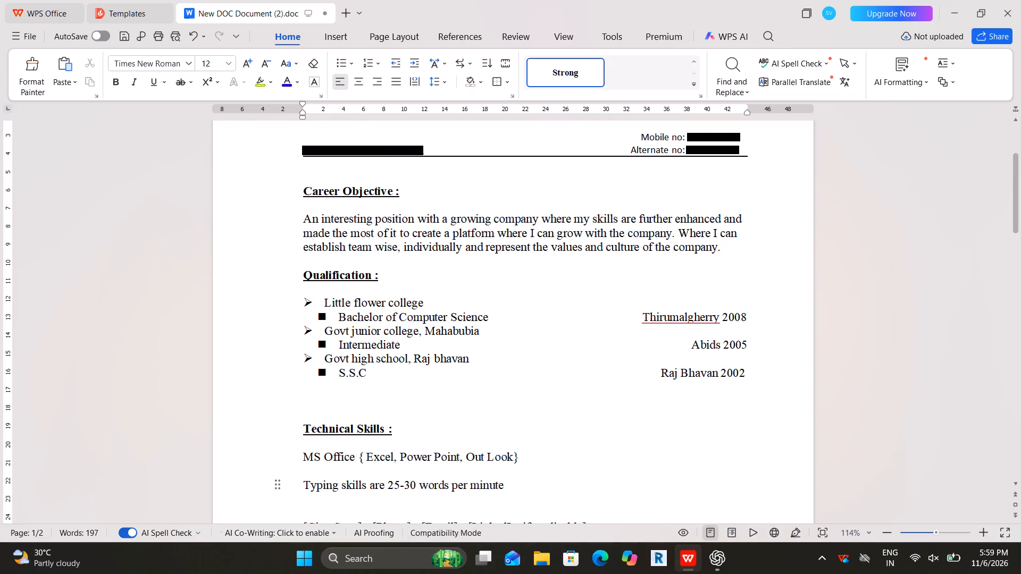
Format the MS Office and Typing skills lines under Technical Skills as a checkmark bulleted list.
{"action": "scroll", "coordinate": [665, 445], "scroll_direction": "down", "scroll_amount": 2}
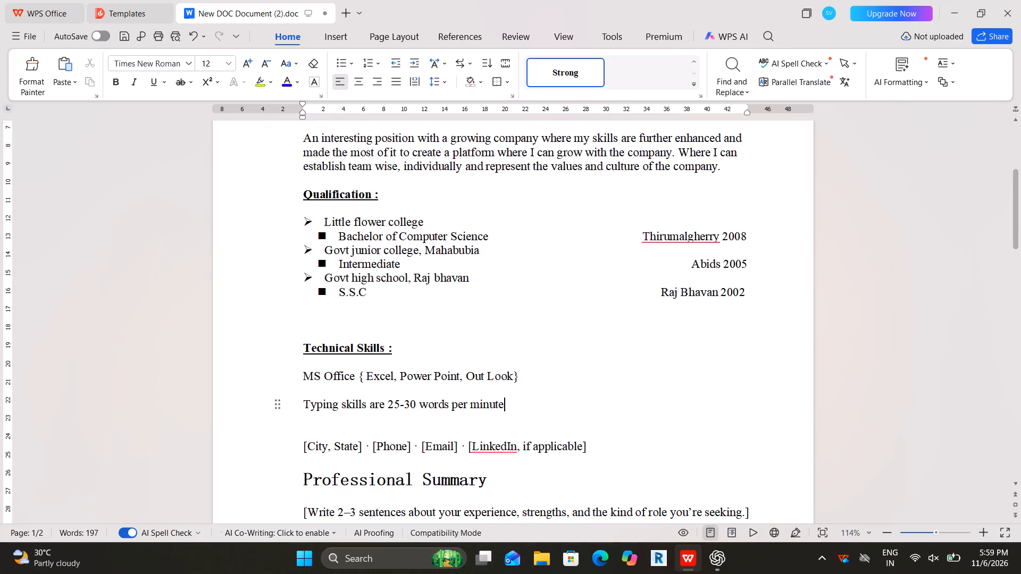
{"action": "left_click_drag", "start_coordinate": [302, 375], "coordinate": [324, 389]}
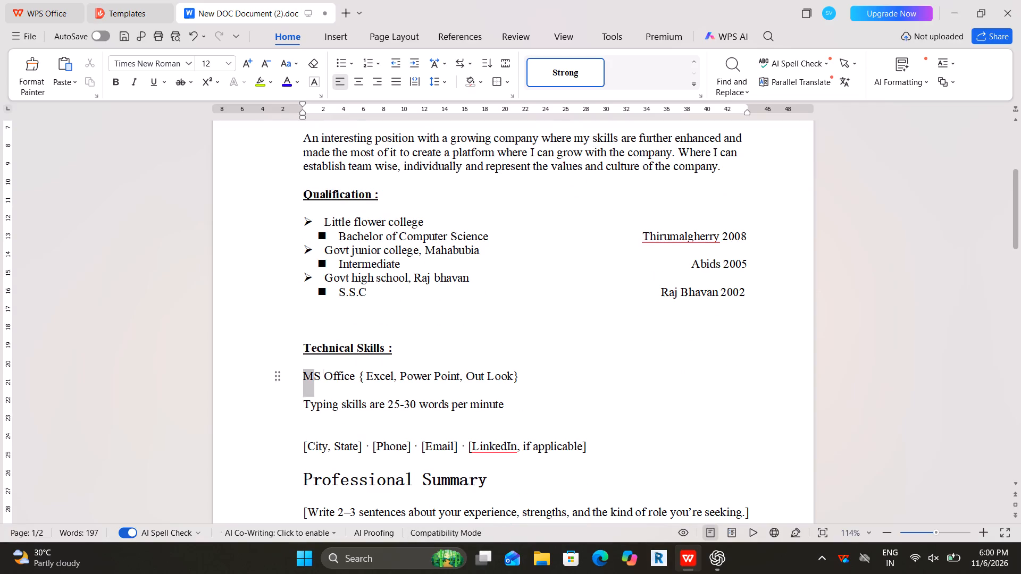
{"action": "left_click_drag", "start_coordinate": [324, 389], "coordinate": [514, 401]}
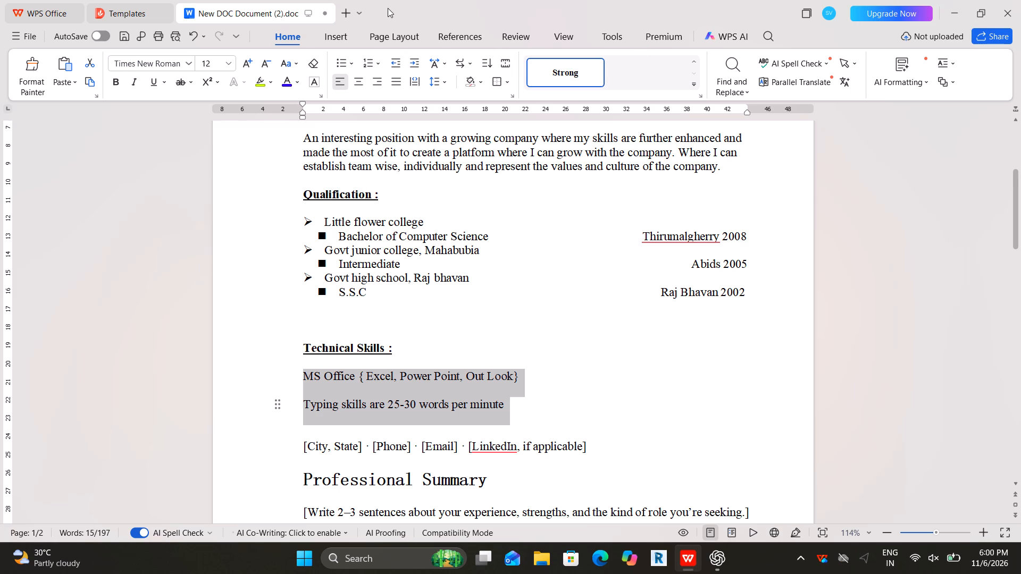
{"action": "left_click", "coordinate": [352, 66]}
{"action": "left_click", "coordinate": [422, 192]}
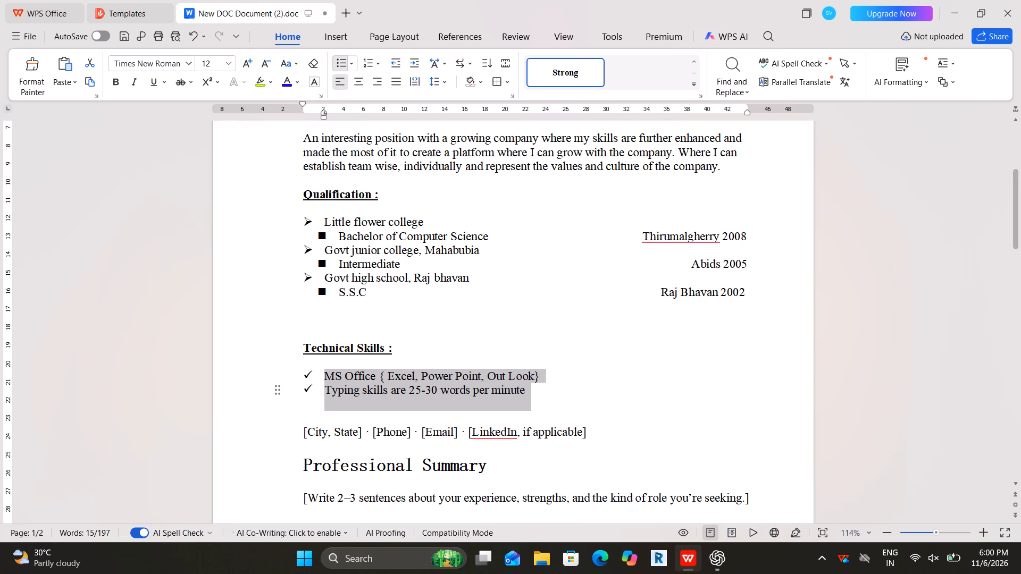
{"action": "left_click", "coordinate": [561, 407]}
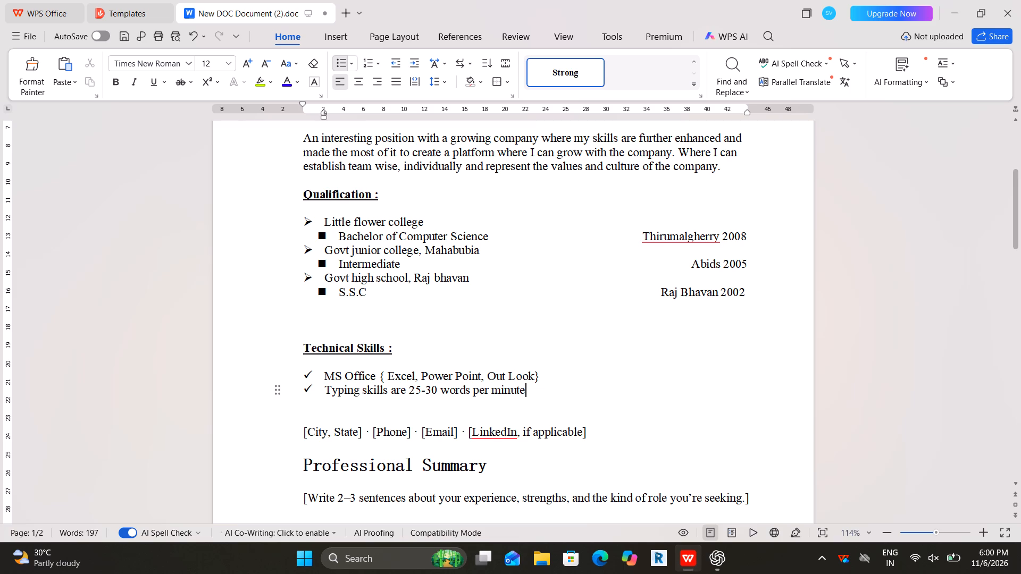
Delete the "[City, State] · [Phone] · [Email] · [LinkedIn, if applicable]" placeholder line and the blank space below the typing skills line.
{"action": "left_click_drag", "start_coordinate": [299, 434], "coordinate": [363, 430]}
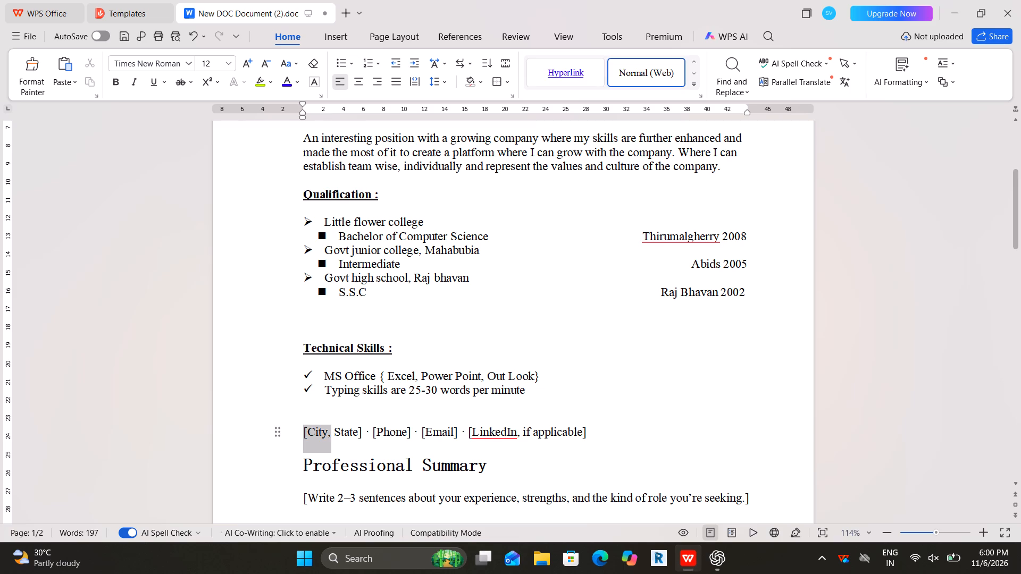
{"action": "left_click_drag", "start_coordinate": [363, 430], "coordinate": [664, 427]}
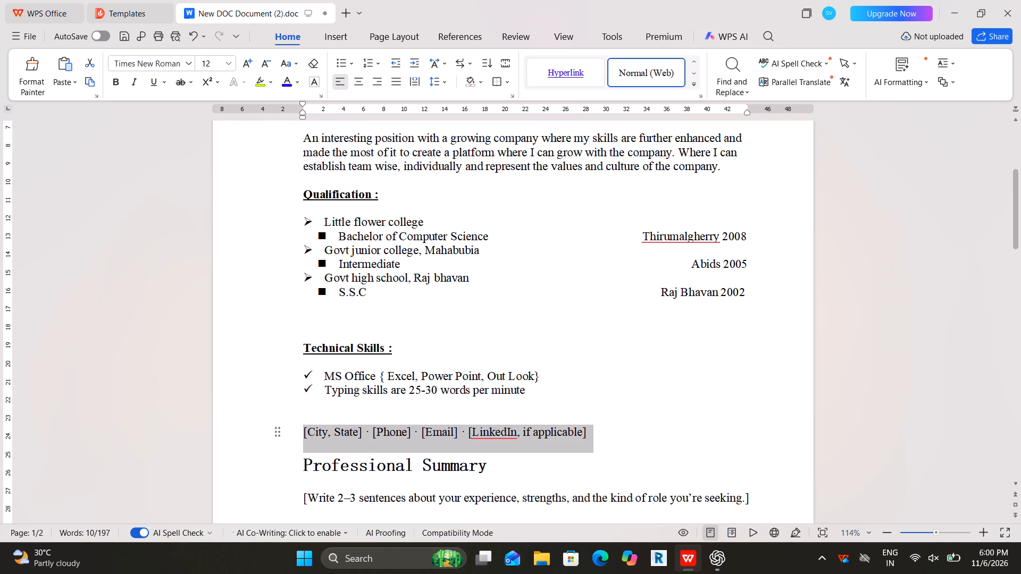
{"action": "left_click_drag", "start_coordinate": [664, 427], "coordinate": [666, 427]}
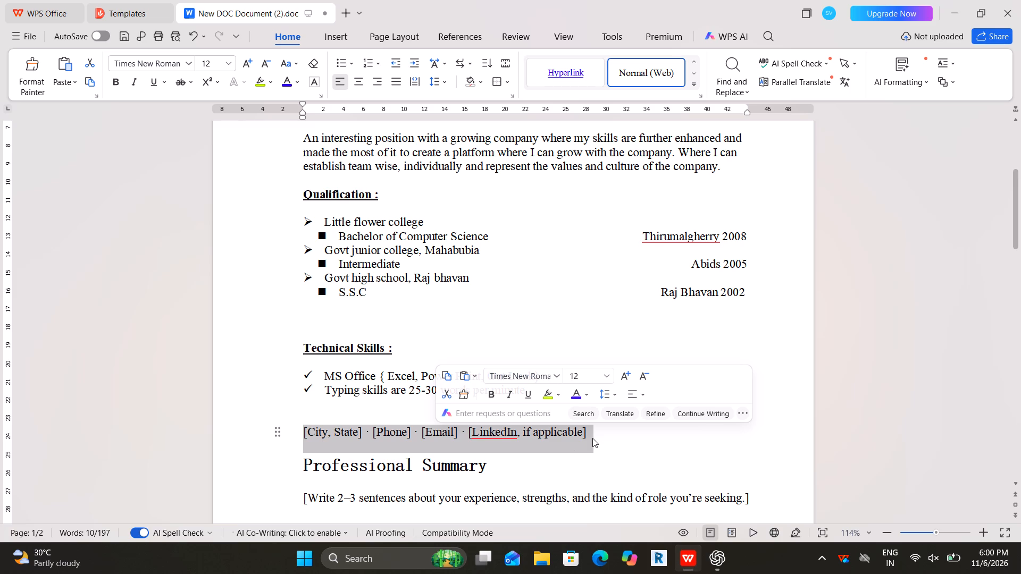
{"action": "key", "text": "BackSpace"}
{"action": "key", "text": "BackSpace"}
{"action": "key", "text": "BackSpace"}
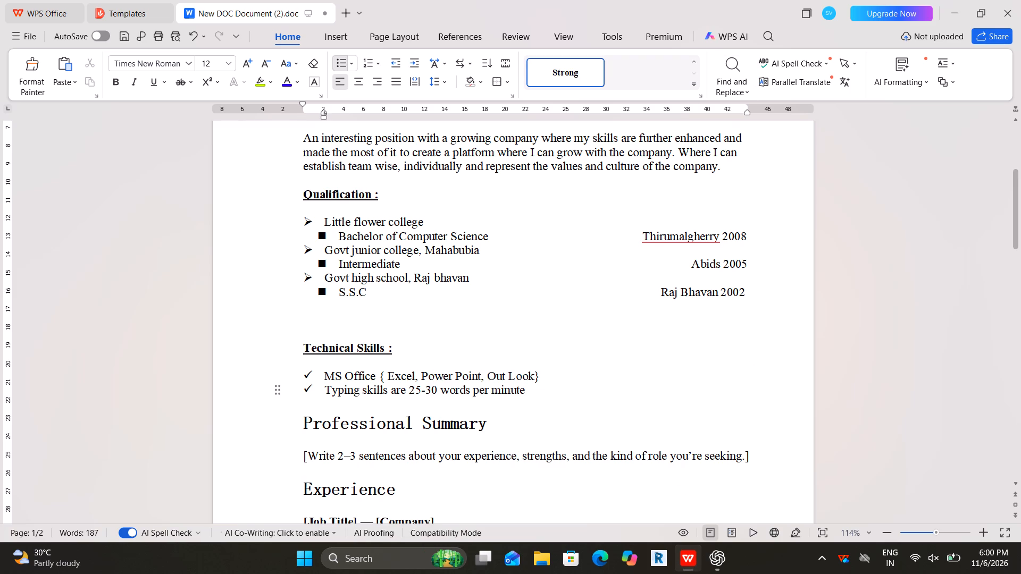
Remove the empty paragraph between the S.S.C line and the Technical Skills heading.
{"action": "left_click", "coordinate": [324, 327]}
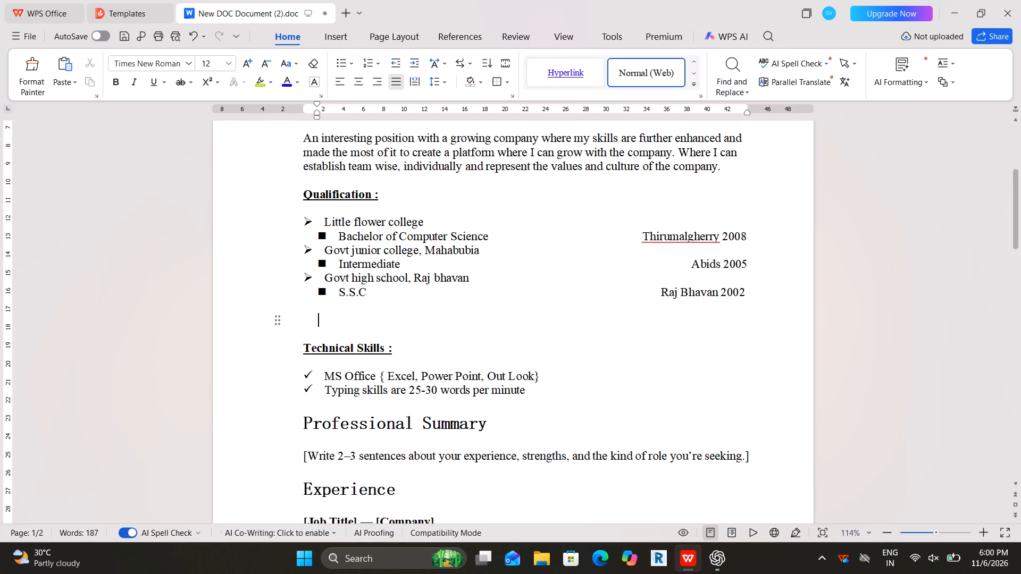
{"action": "key", "text": "Delete"}
{"action": "key", "text": "Delete"}
{"action": "key", "text": "BackSpace"}
{"action": "key", "text": "BackSpace"}
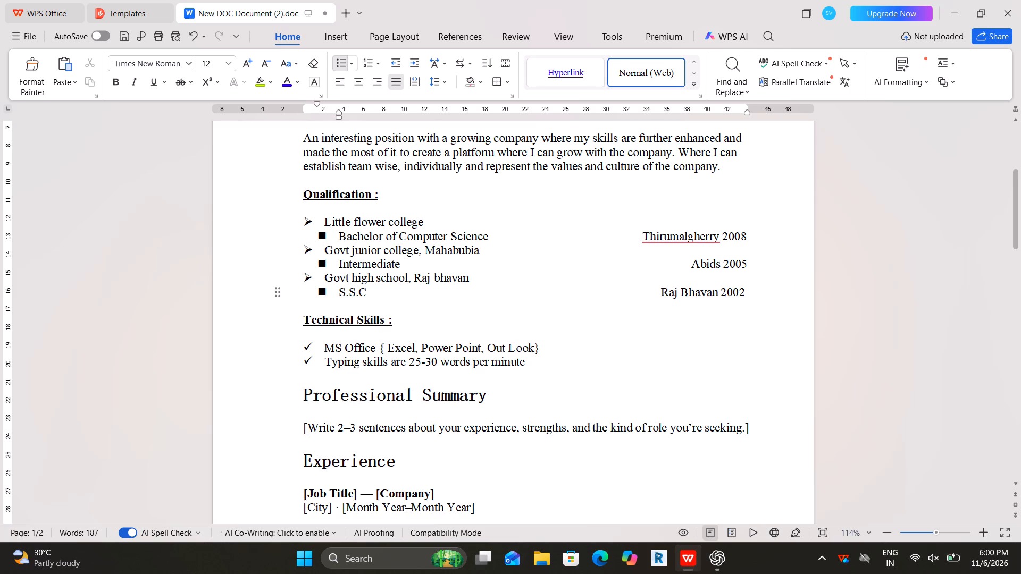
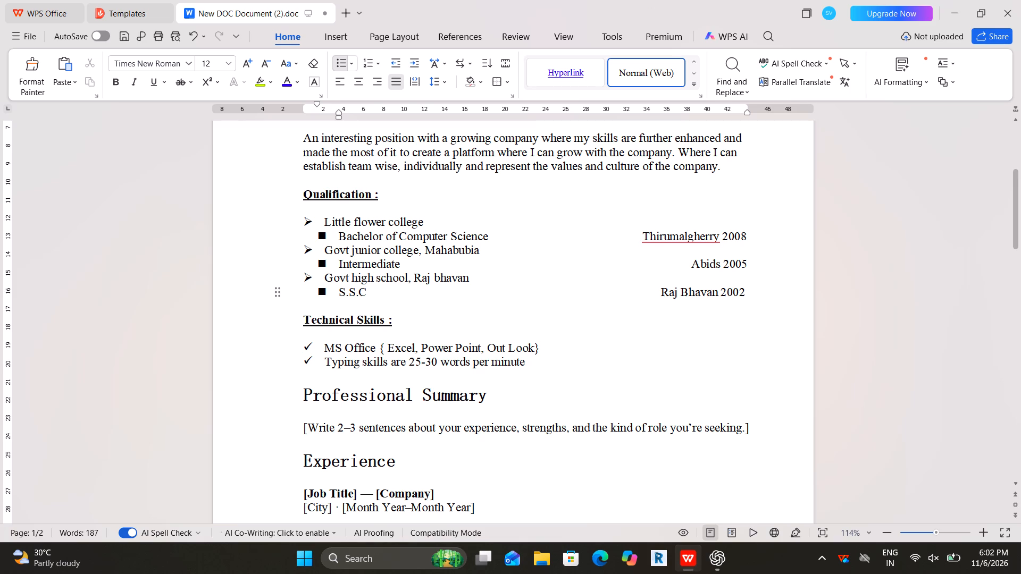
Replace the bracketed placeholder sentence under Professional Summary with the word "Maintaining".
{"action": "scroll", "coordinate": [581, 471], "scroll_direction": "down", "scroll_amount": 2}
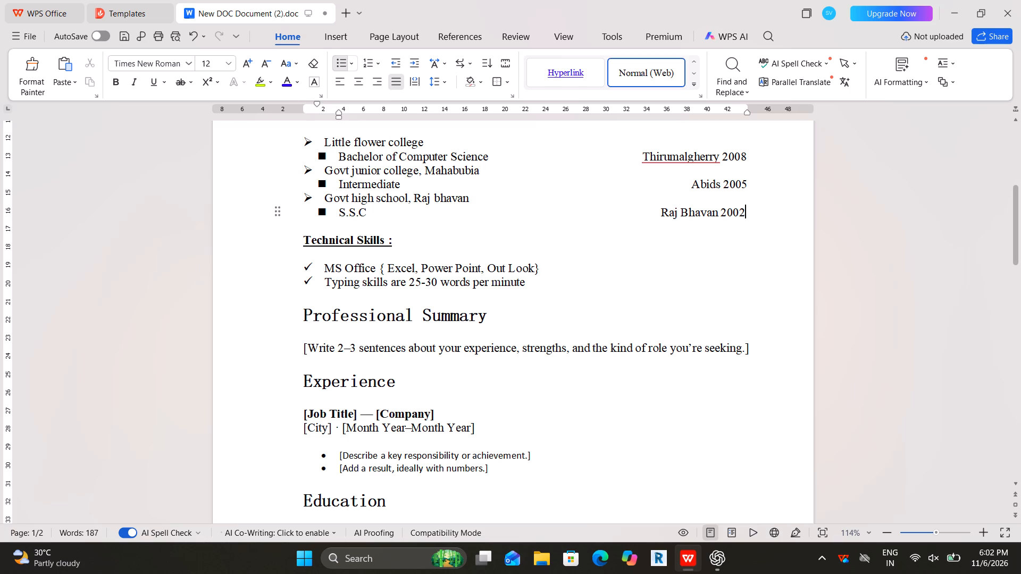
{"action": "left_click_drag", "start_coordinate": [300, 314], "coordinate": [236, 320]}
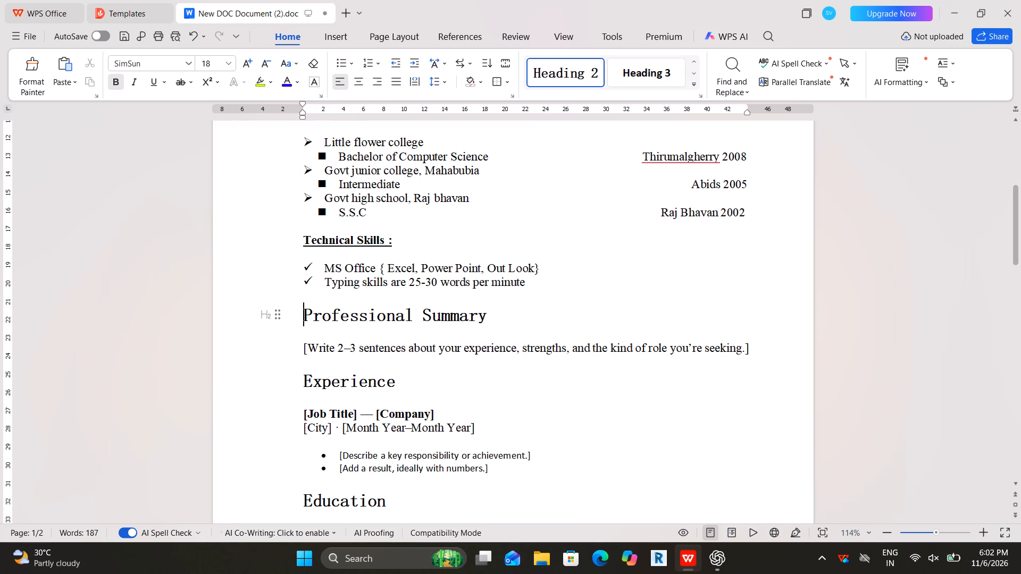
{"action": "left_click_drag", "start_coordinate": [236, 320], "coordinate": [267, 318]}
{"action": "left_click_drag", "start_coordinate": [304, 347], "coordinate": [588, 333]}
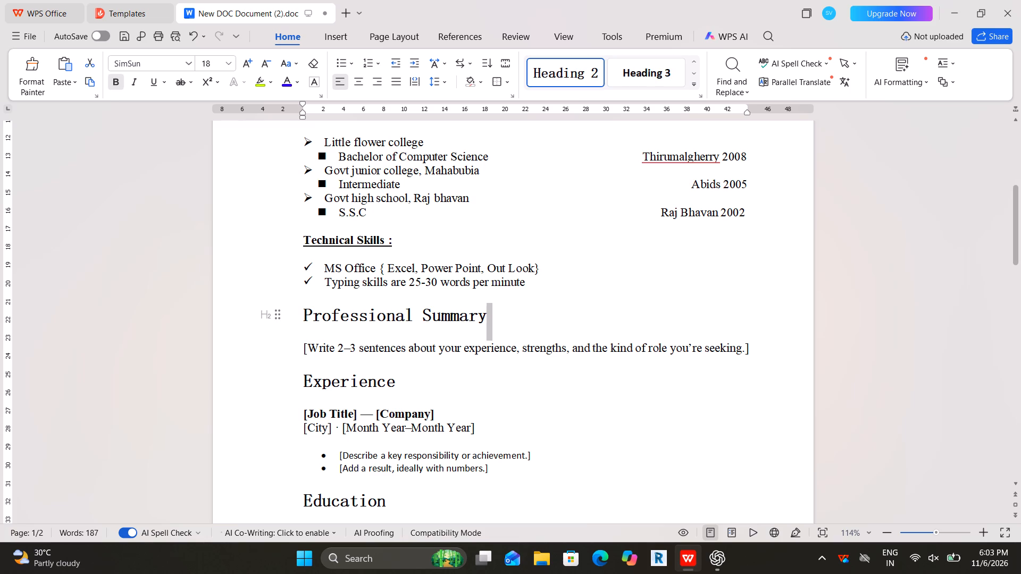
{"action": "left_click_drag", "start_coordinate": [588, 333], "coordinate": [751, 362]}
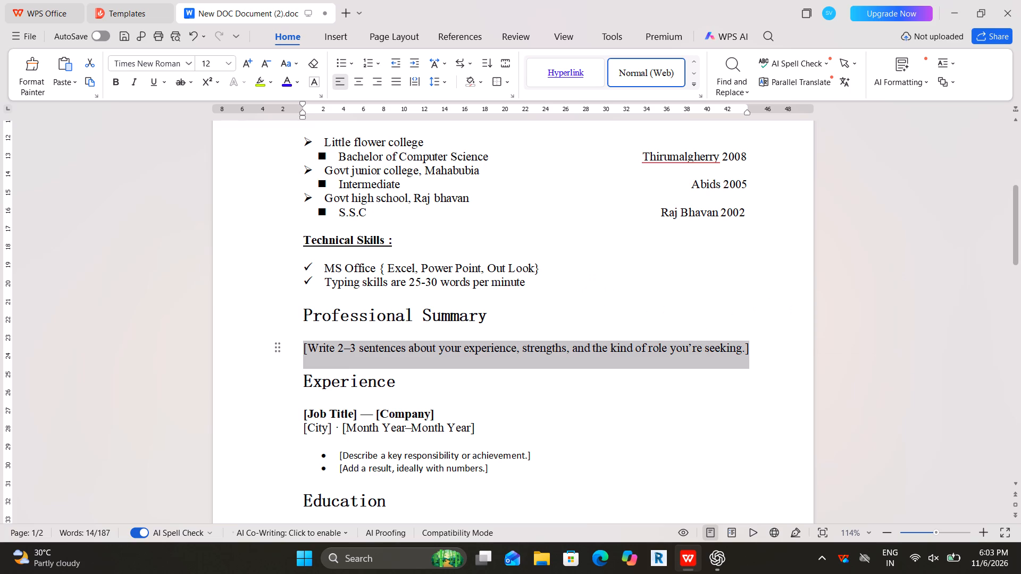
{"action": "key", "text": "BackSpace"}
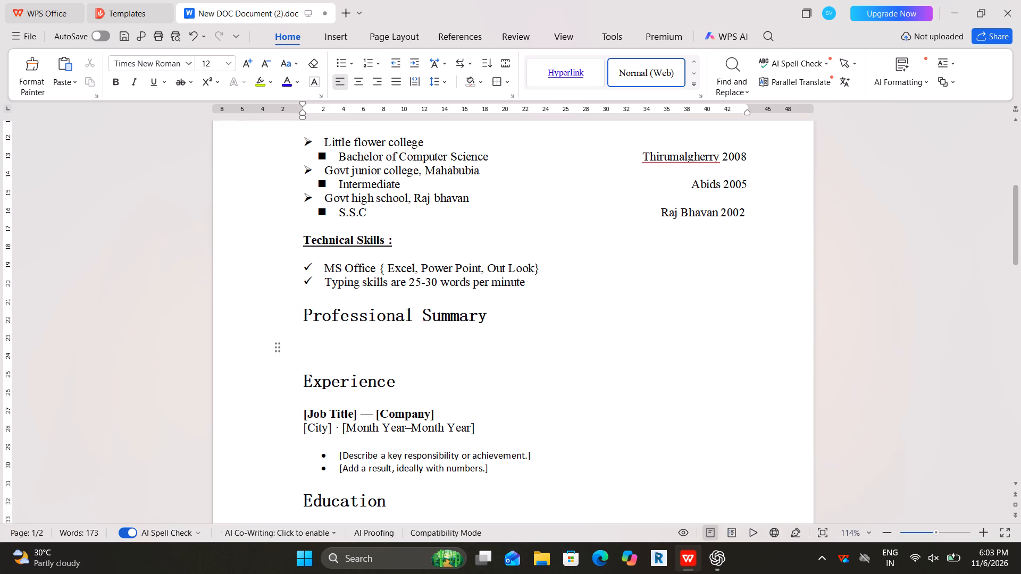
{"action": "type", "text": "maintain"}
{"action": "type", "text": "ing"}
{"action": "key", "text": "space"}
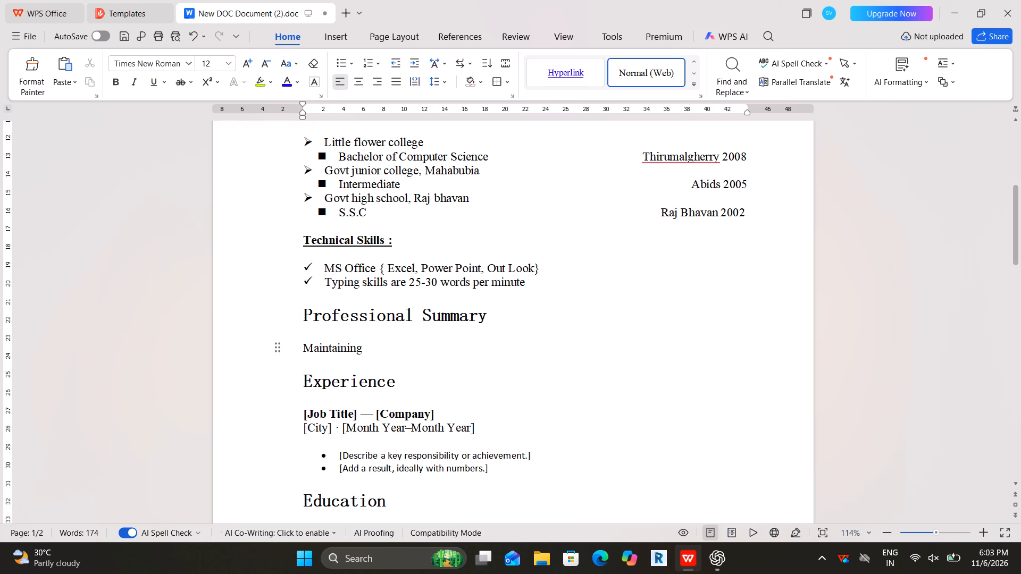
Delete the Professional Summary heading together with the text line beneath it.
{"action": "left_click_drag", "start_coordinate": [304, 311], "coordinate": [404, 344]}
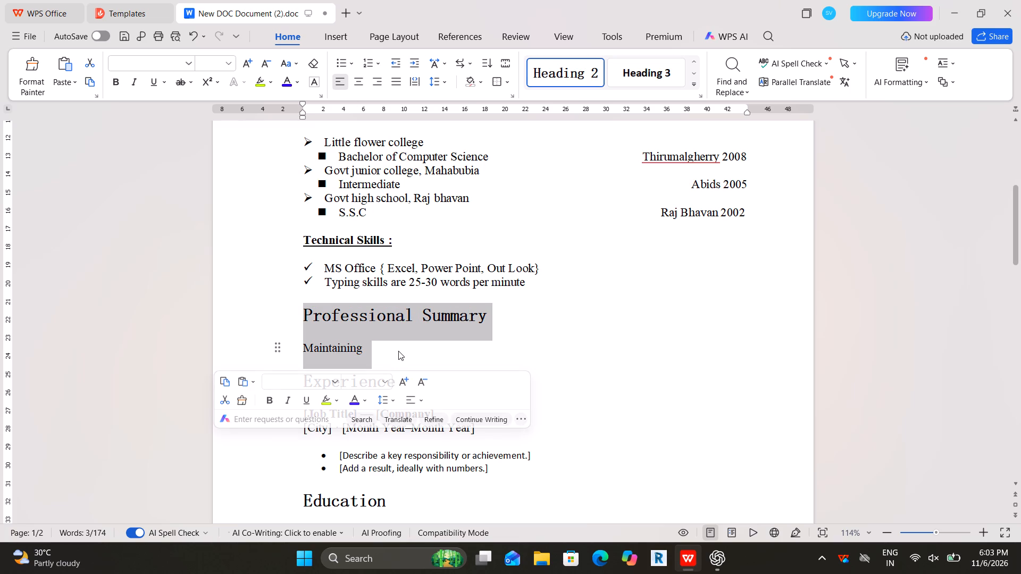
{"action": "key", "text": "Delete"}
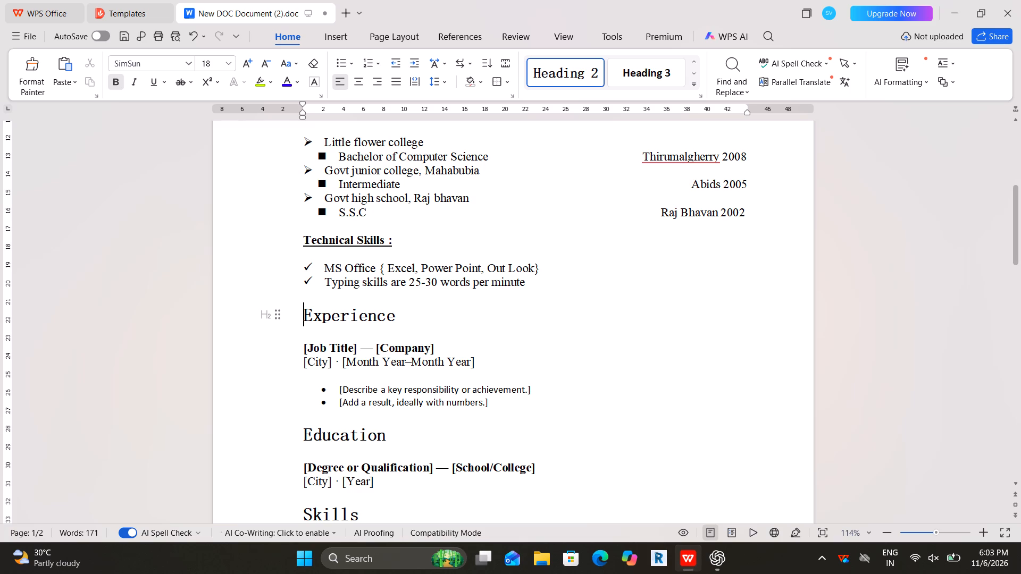
Delete the Education section, including its heading, the degree and school placeholder line, and the city and year line.
{"action": "left_click_drag", "start_coordinate": [303, 346], "coordinate": [314, 338]}
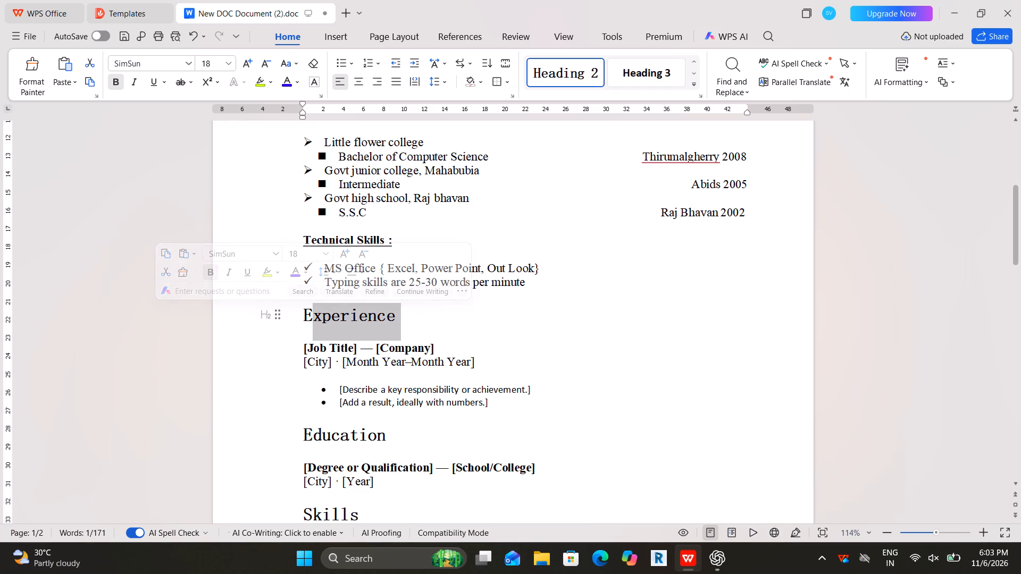
{"action": "left_click", "coordinate": [308, 353]}
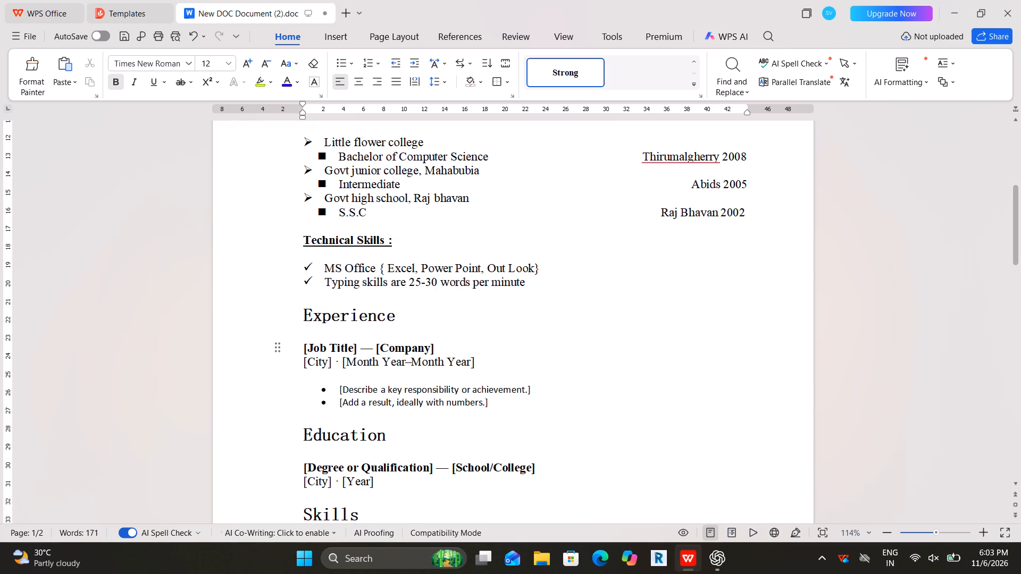
{"action": "scroll", "coordinate": [494, 413], "scroll_direction": "down", "scroll_amount": 1}
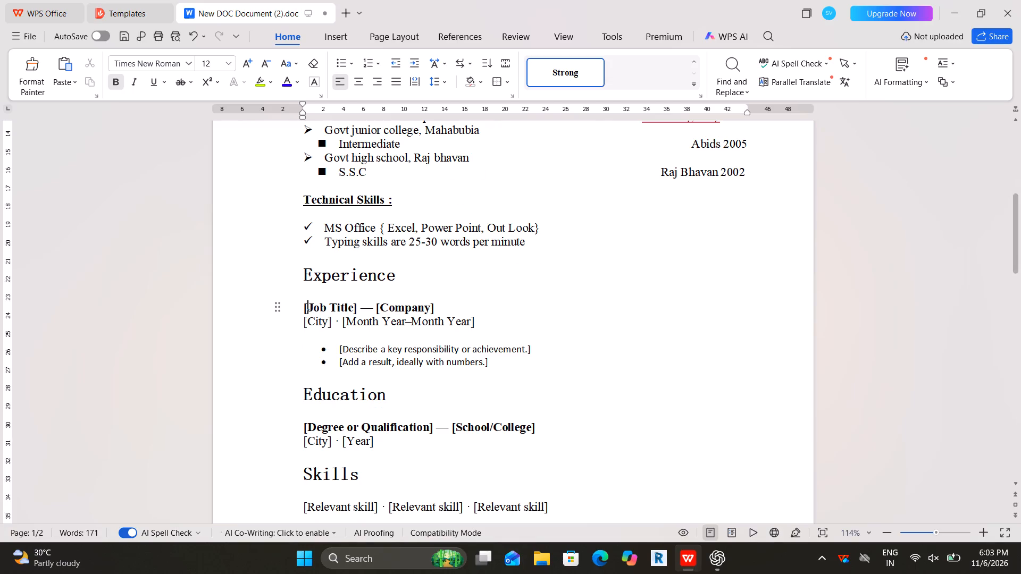
{"action": "scroll", "coordinate": [477, 441], "scroll_direction": "down", "scroll_amount": 3}
{"action": "scroll", "coordinate": [476, 440], "scroll_direction": "up", "scroll_amount": 8}
{"action": "scroll", "coordinate": [476, 440], "scroll_direction": "down", "scroll_amount": 2}
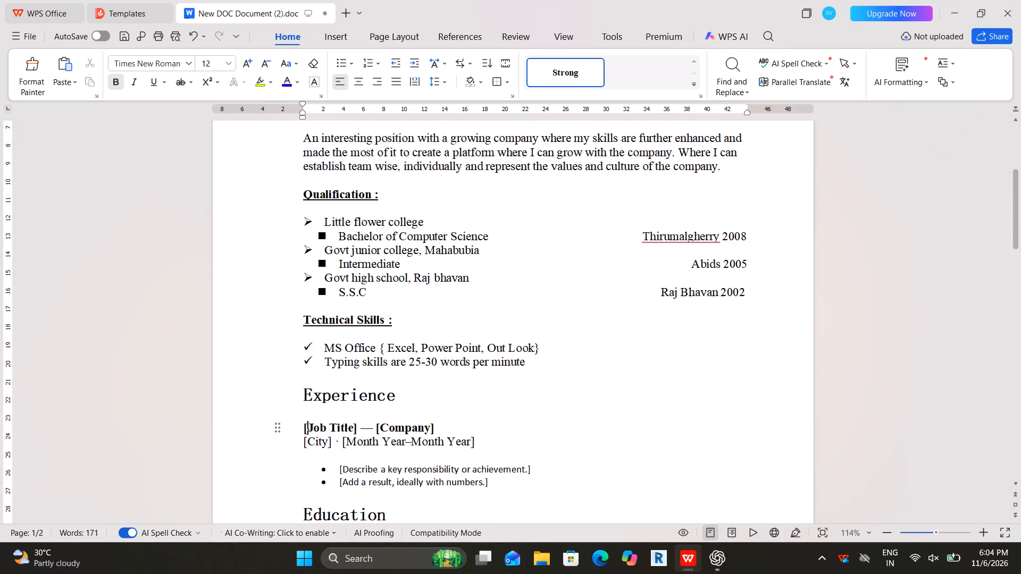
{"action": "scroll", "coordinate": [476, 440], "scroll_direction": "down", "scroll_amount": 3}
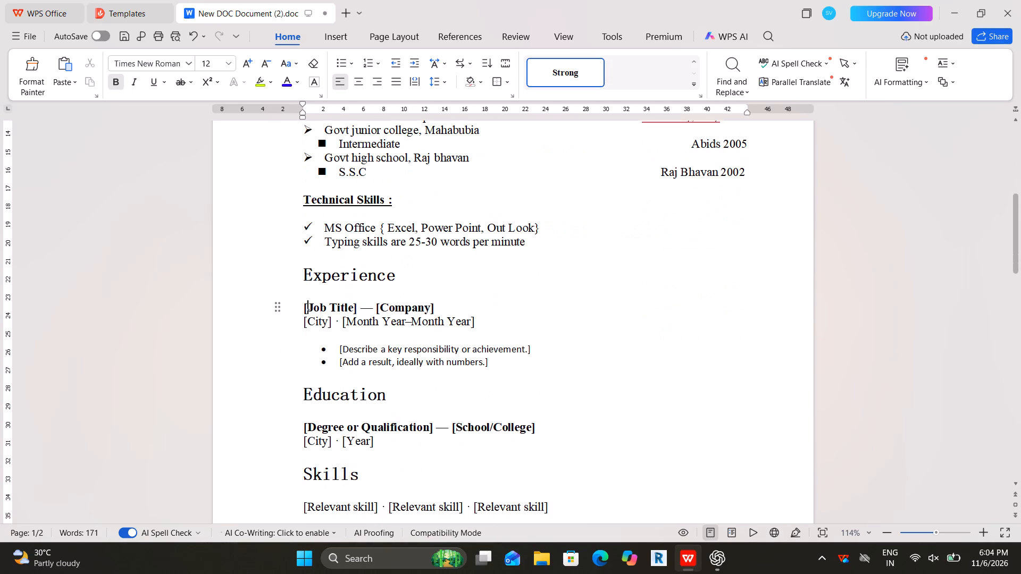
{"action": "scroll", "coordinate": [476, 440], "scroll_direction": "down", "scroll_amount": 2}
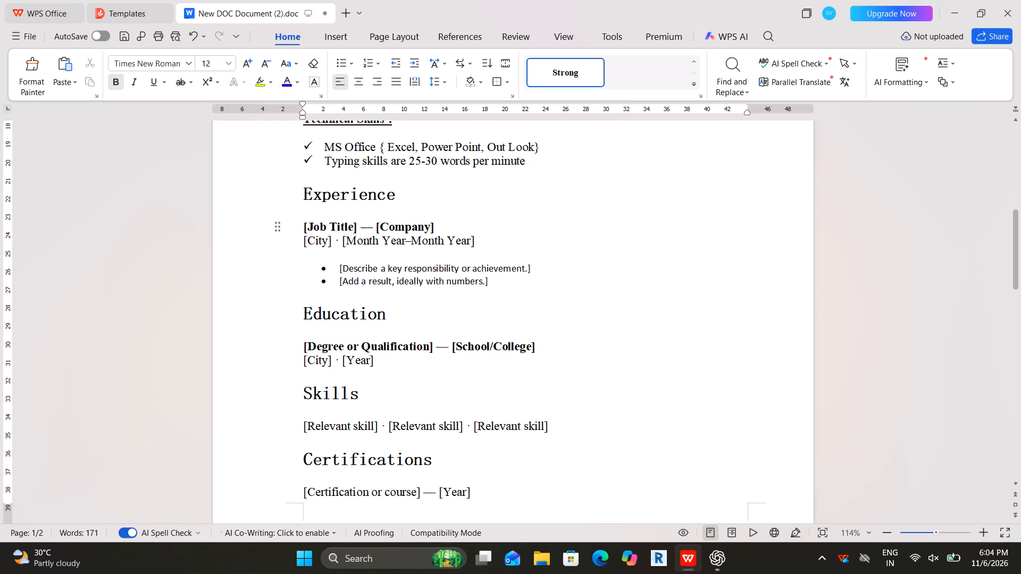
{"action": "left_click_drag", "start_coordinate": [307, 307], "coordinate": [416, 359]}
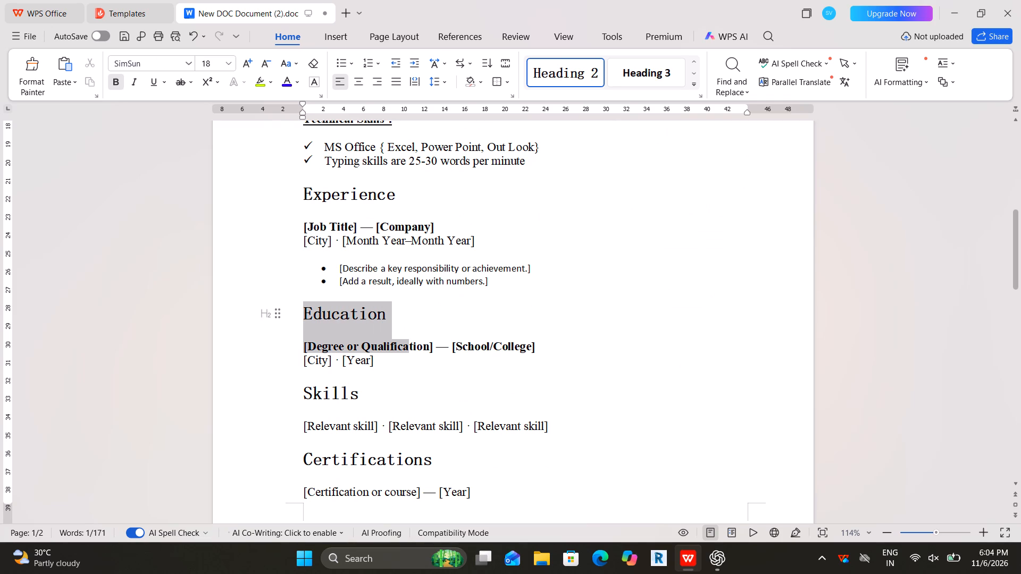
{"action": "left_click_drag", "start_coordinate": [416, 359], "coordinate": [426, 365]}
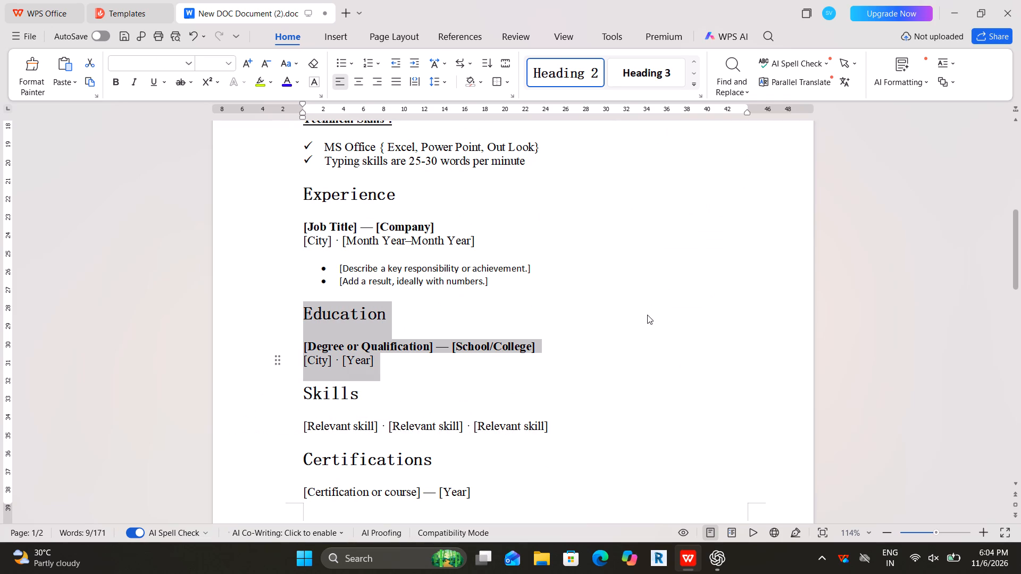
{"action": "key", "text": "Delete"}
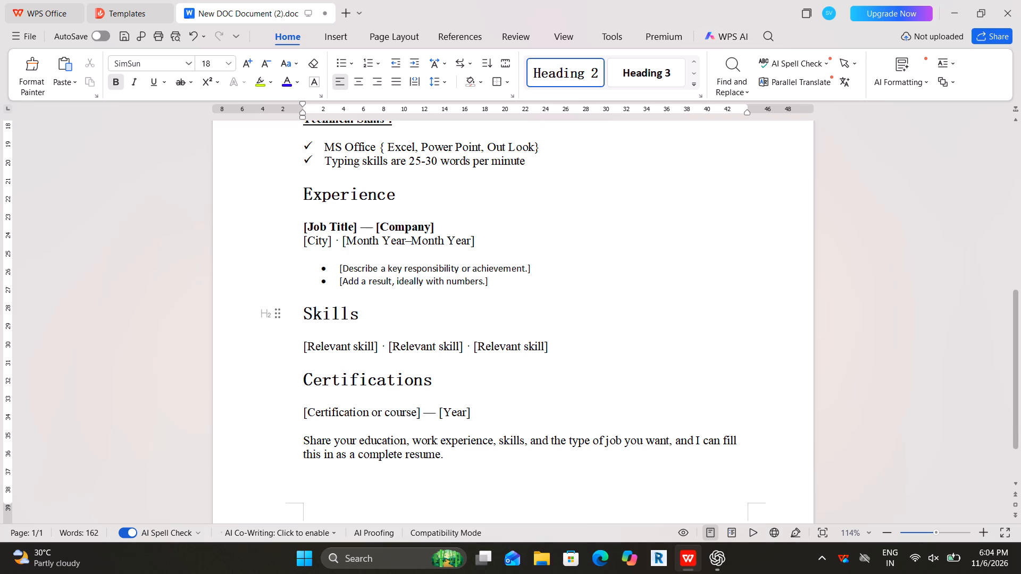
Review the resume from the Career Objective section down to the remaining Experience, Skills and Certifications template sections.
{"action": "scroll", "coordinate": [386, 257], "scroll_direction": "up", "scroll_amount": 2}
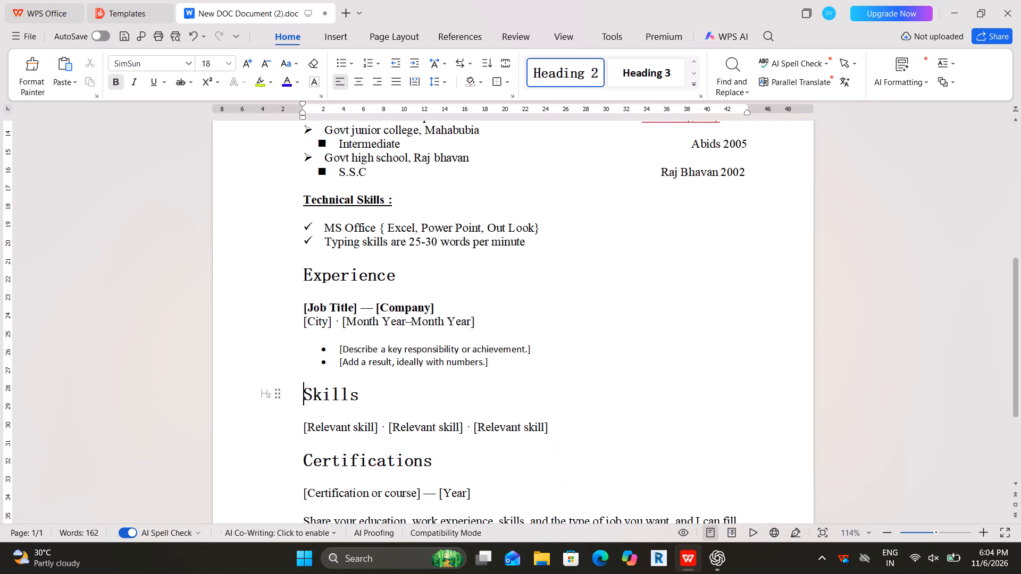
{"action": "scroll", "coordinate": [386, 257], "scroll_direction": "down", "scroll_amount": 3}
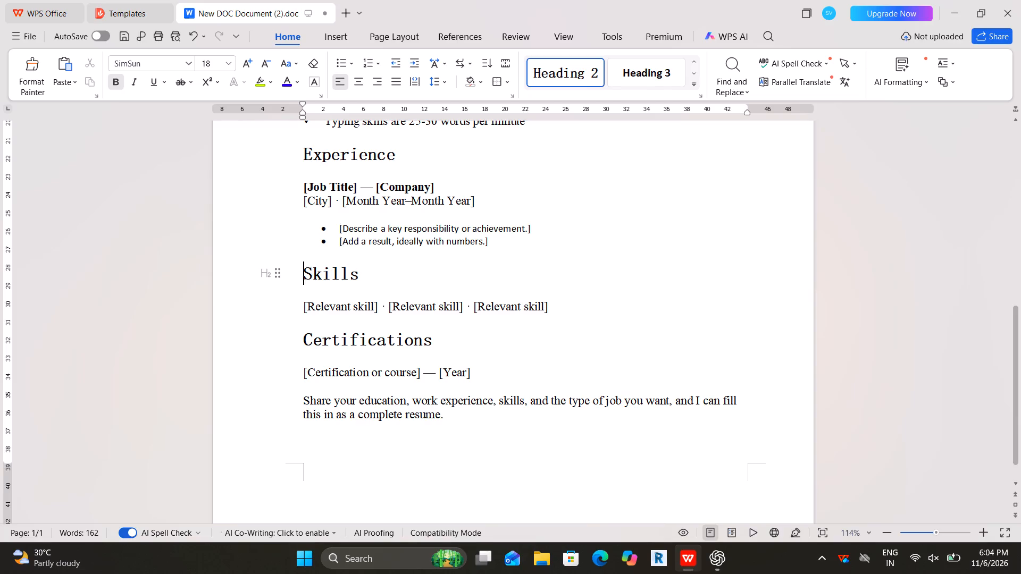
{"action": "scroll", "coordinate": [341, 345], "scroll_direction": "down", "scroll_amount": 1}
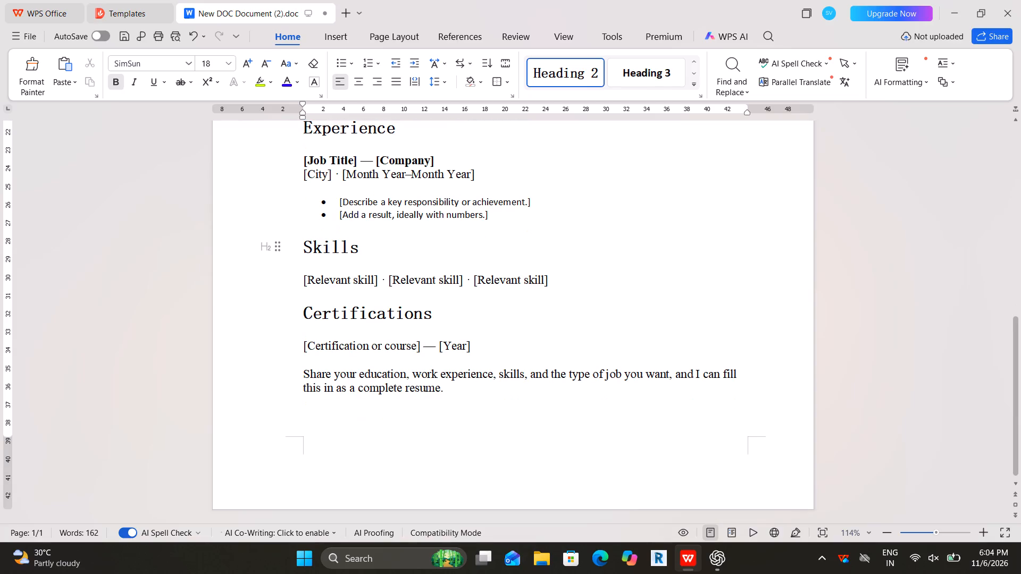
{"action": "scroll", "coordinate": [341, 345], "scroll_direction": "down", "scroll_amount": 3}
{"action": "scroll", "coordinate": [341, 345], "scroll_direction": "up", "scroll_amount": 10}
{"action": "scroll", "coordinate": [341, 345], "scroll_direction": "down", "scroll_amount": 2}
{"action": "scroll", "coordinate": [341, 345], "scroll_direction": "up", "scroll_amount": 1}
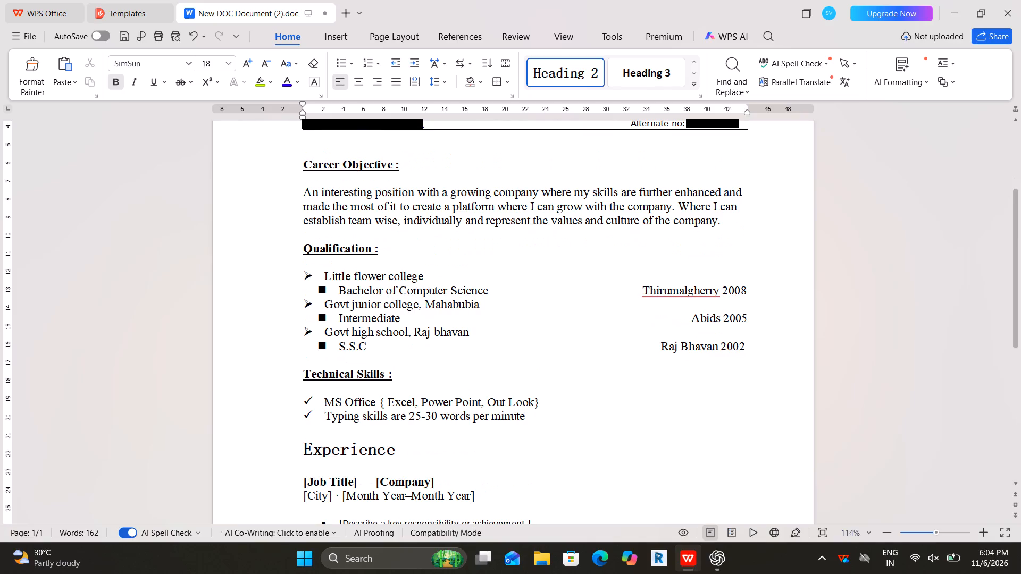
{"action": "scroll", "coordinate": [341, 345], "scroll_direction": "up", "scroll_amount": 5}
{"action": "scroll", "coordinate": [341, 345], "scroll_direction": "down", "scroll_amount": 4}
{"action": "scroll", "coordinate": [341, 345], "scroll_direction": "up", "scroll_amount": 2}
{"action": "scroll", "coordinate": [341, 345], "scroll_direction": "down", "scroll_amount": 3}
{"action": "scroll", "coordinate": [341, 345], "scroll_direction": "up", "scroll_amount": 1}
{"action": "scroll", "coordinate": [341, 345], "scroll_direction": "down", "scroll_amount": 2}
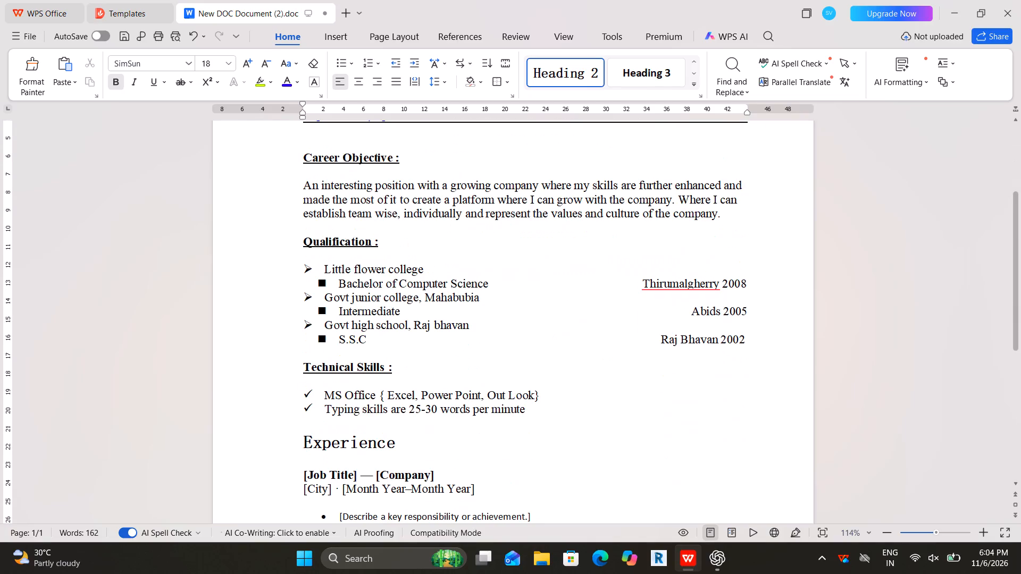
{"action": "scroll", "coordinate": [341, 345], "scroll_direction": "up", "scroll_amount": 2}
{"action": "scroll", "coordinate": [341, 345], "scroll_direction": "down", "scroll_amount": 3}
{"action": "scroll", "coordinate": [286, 342], "scroll_direction": "down", "scroll_amount": 4}
{"action": "scroll", "coordinate": [350, 342], "scroll_direction": "down", "scroll_amount": 3}
{"action": "scroll", "coordinate": [351, 343], "scroll_direction": "up", "scroll_amount": 1}
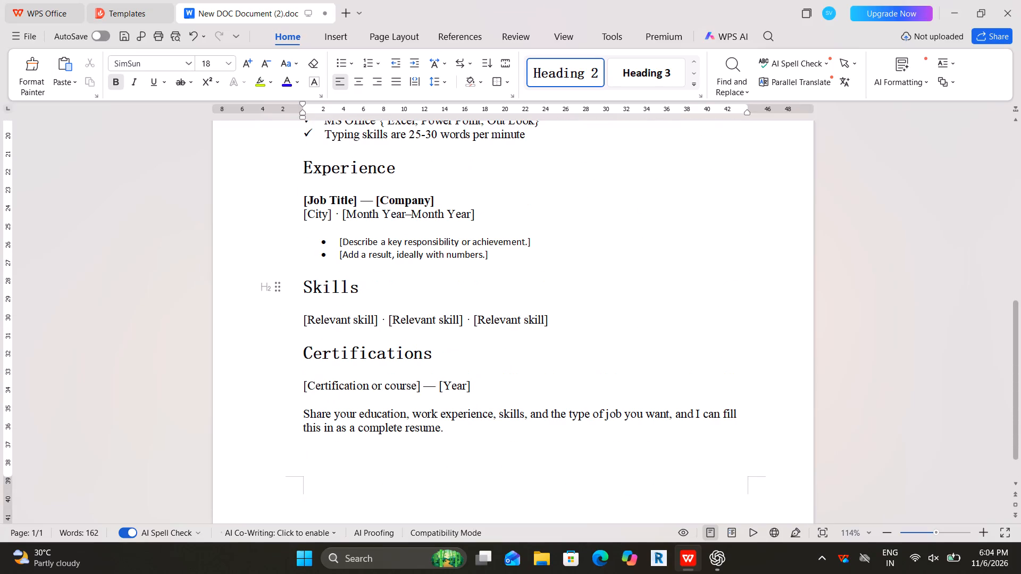
{"action": "scroll", "coordinate": [477, 274], "scroll_direction": "up", "scroll_amount": 1}
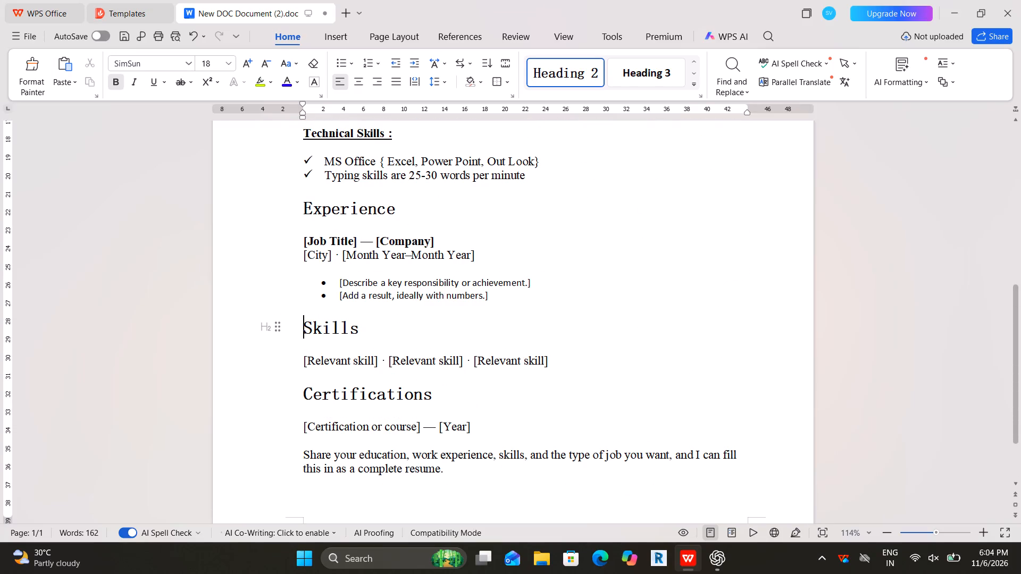
Change the Experience heading to "Work Experience".
{"action": "left_click", "coordinate": [305, 240]}
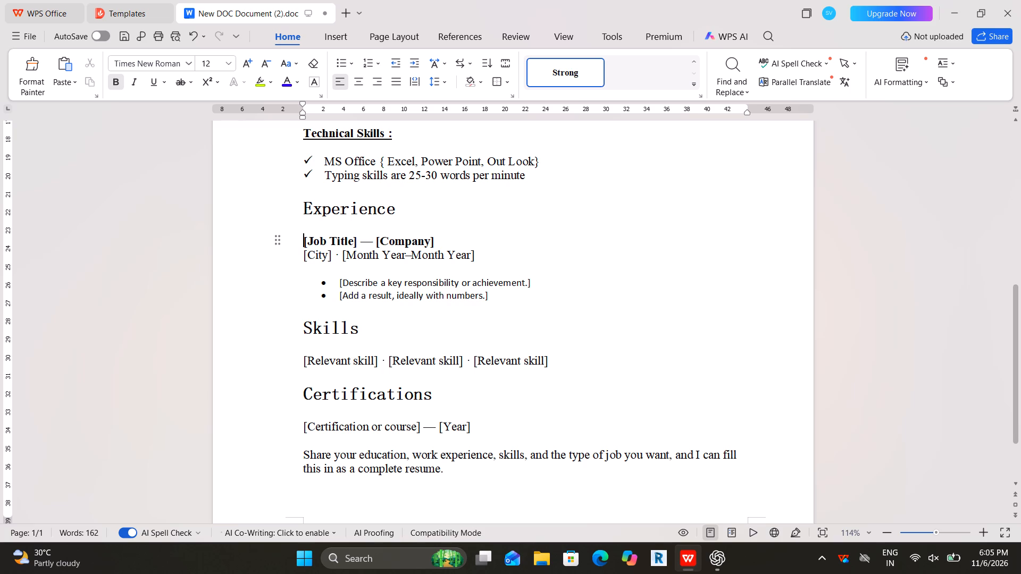
{"action": "left_click", "coordinate": [303, 205]}
{"action": "type", "text": "work"}
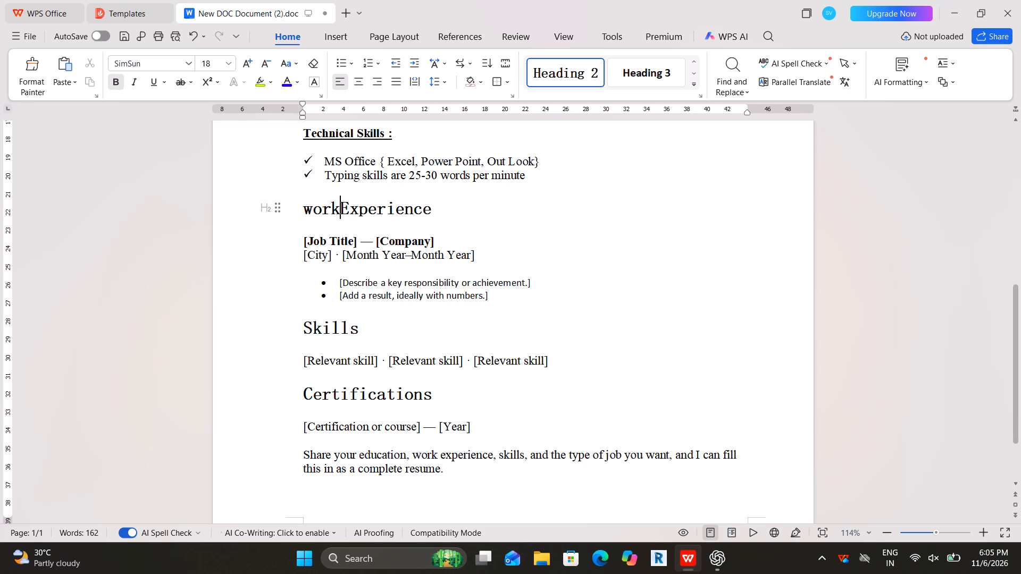
{"action": "key", "text": "space"}
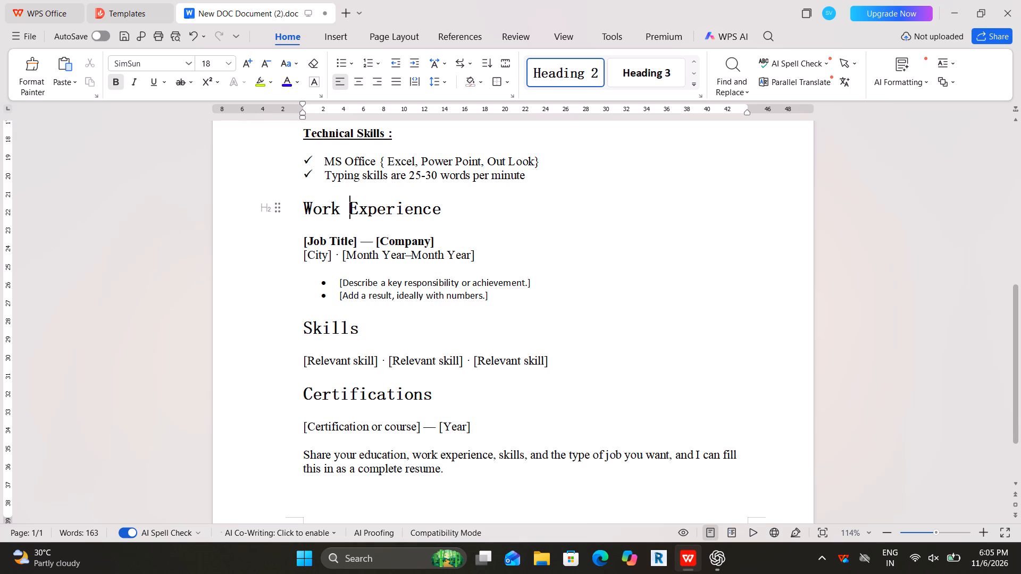
Replace the "Job Title" placeholder text under Work Experience with "service head", keeping the square brackets.
{"action": "left_click_drag", "start_coordinate": [308, 242], "coordinate": [332, 242]}
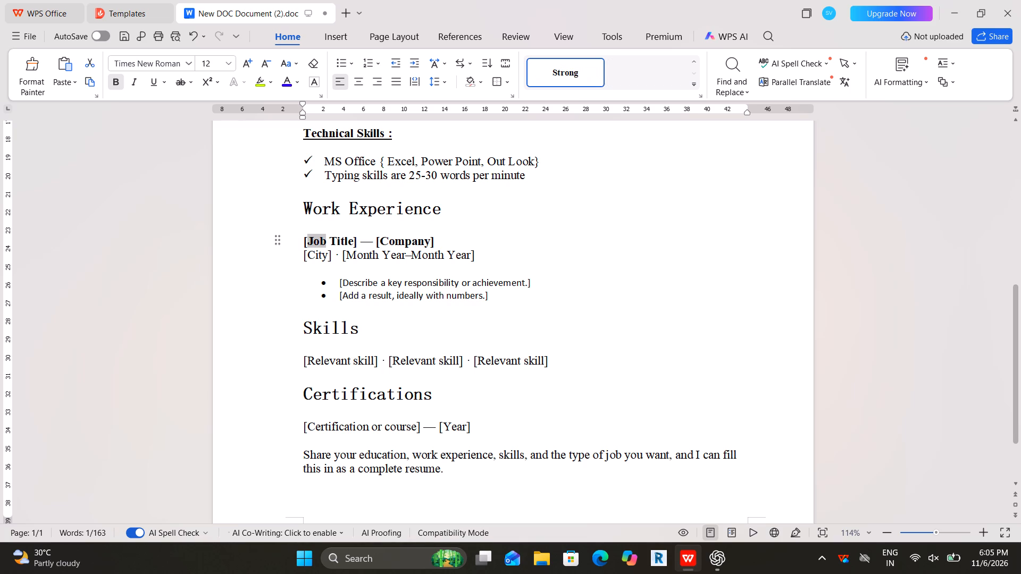
{"action": "left_click_drag", "start_coordinate": [332, 242], "coordinate": [352, 242]}
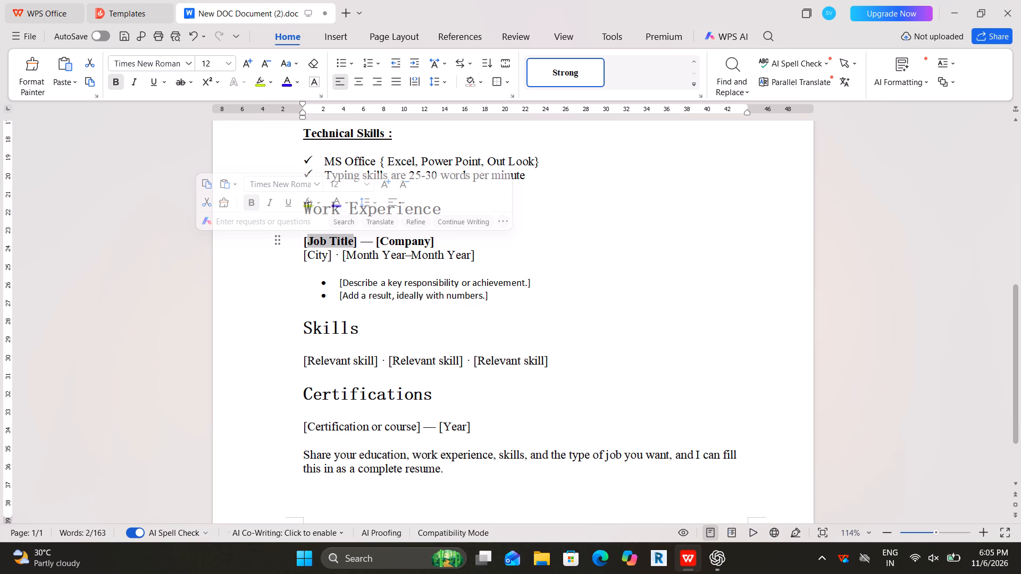
{"action": "type", "text": "ser"}
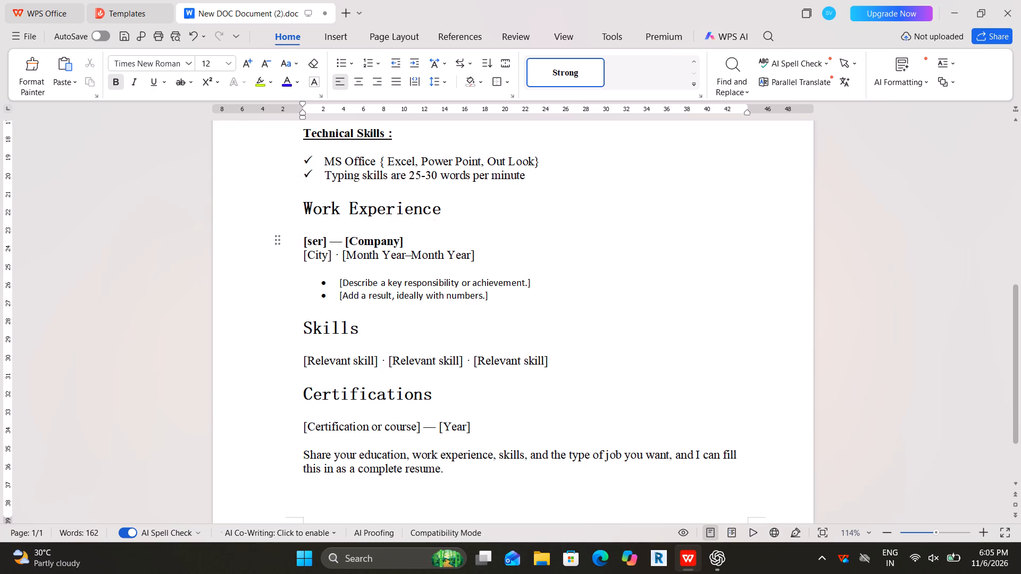
{"action": "type", "text": "vi"}
{"action": "type", "text": "ce"}
{"action": "key", "text": "space"}
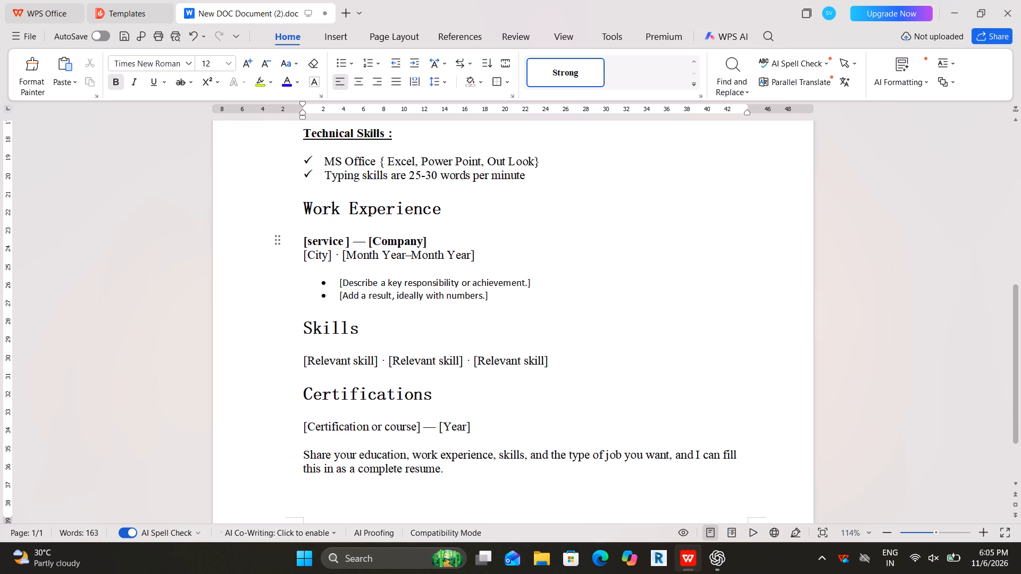
{"action": "type", "text": "head"}
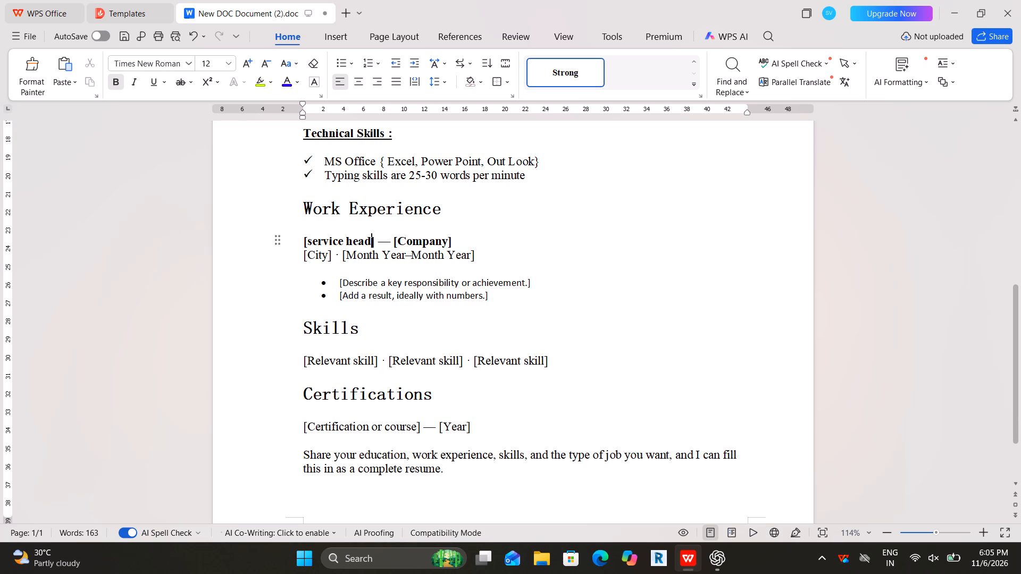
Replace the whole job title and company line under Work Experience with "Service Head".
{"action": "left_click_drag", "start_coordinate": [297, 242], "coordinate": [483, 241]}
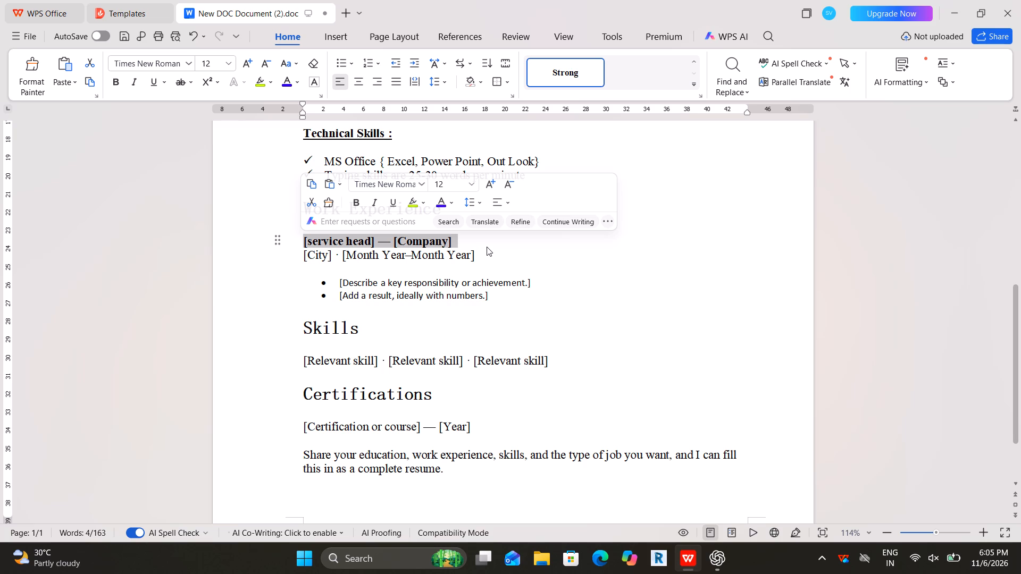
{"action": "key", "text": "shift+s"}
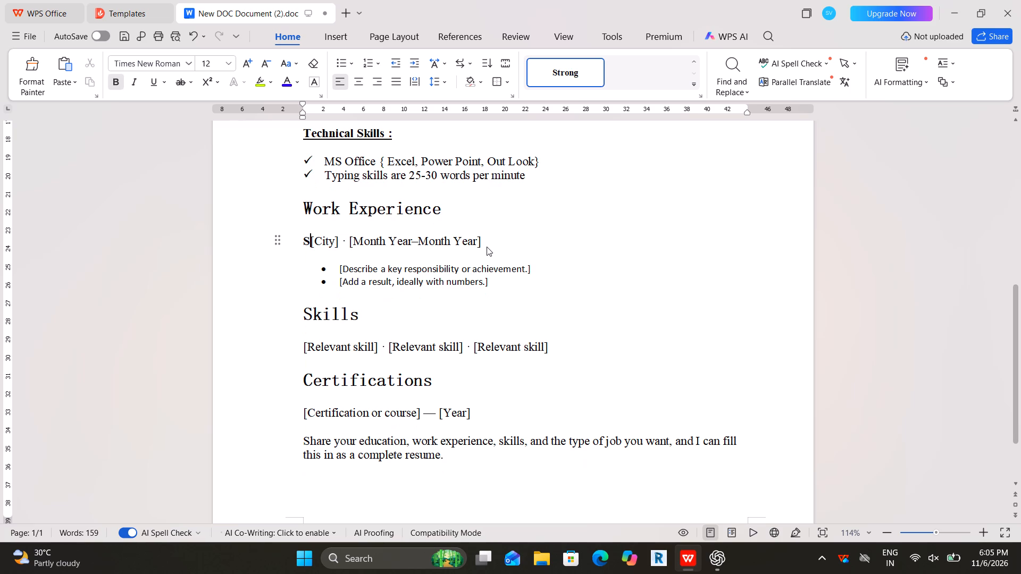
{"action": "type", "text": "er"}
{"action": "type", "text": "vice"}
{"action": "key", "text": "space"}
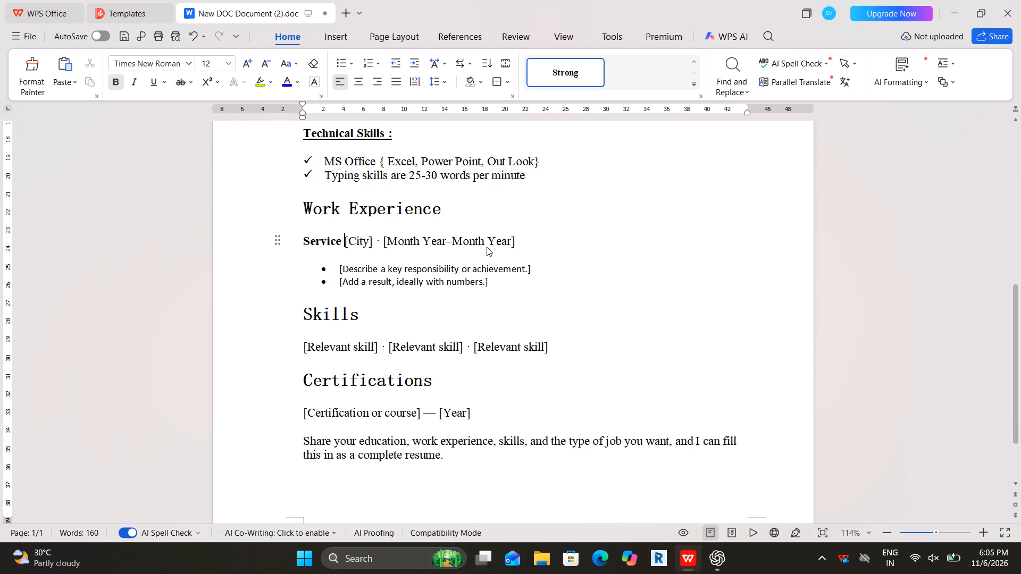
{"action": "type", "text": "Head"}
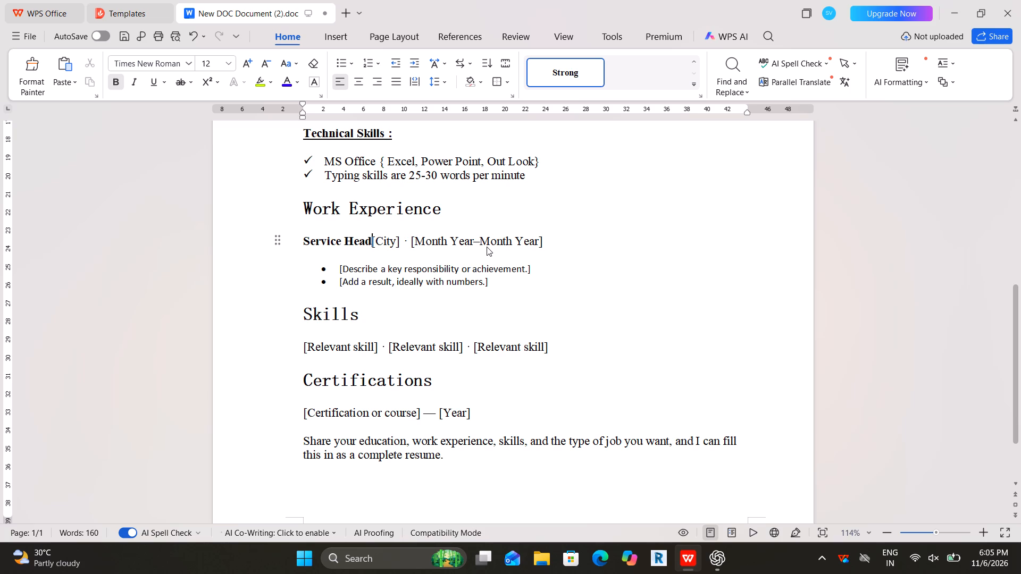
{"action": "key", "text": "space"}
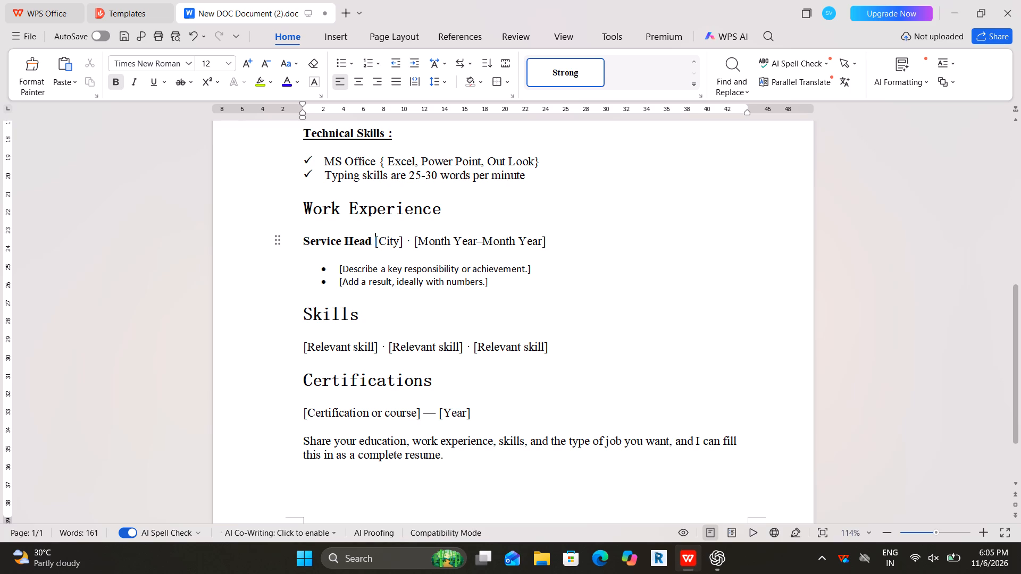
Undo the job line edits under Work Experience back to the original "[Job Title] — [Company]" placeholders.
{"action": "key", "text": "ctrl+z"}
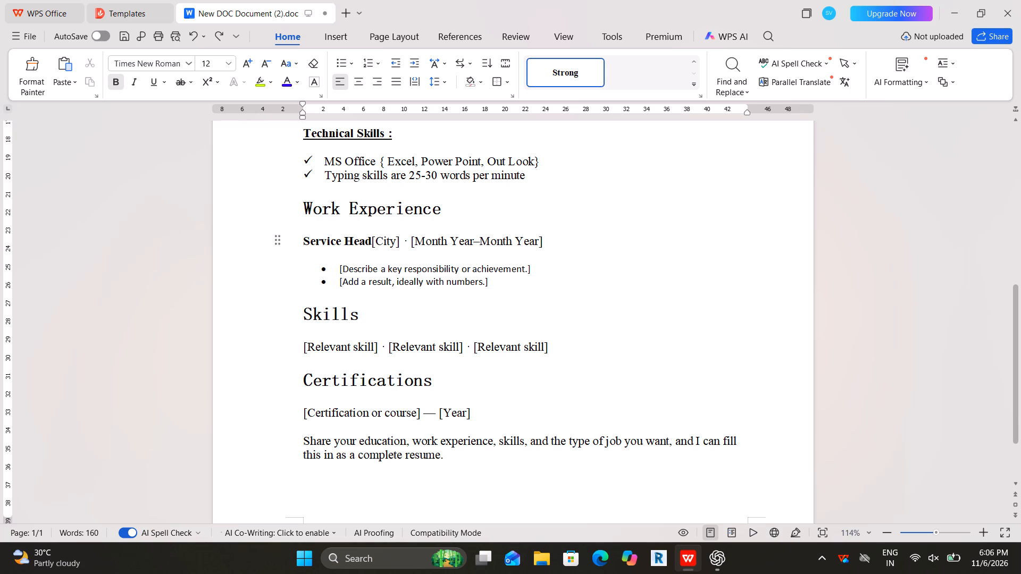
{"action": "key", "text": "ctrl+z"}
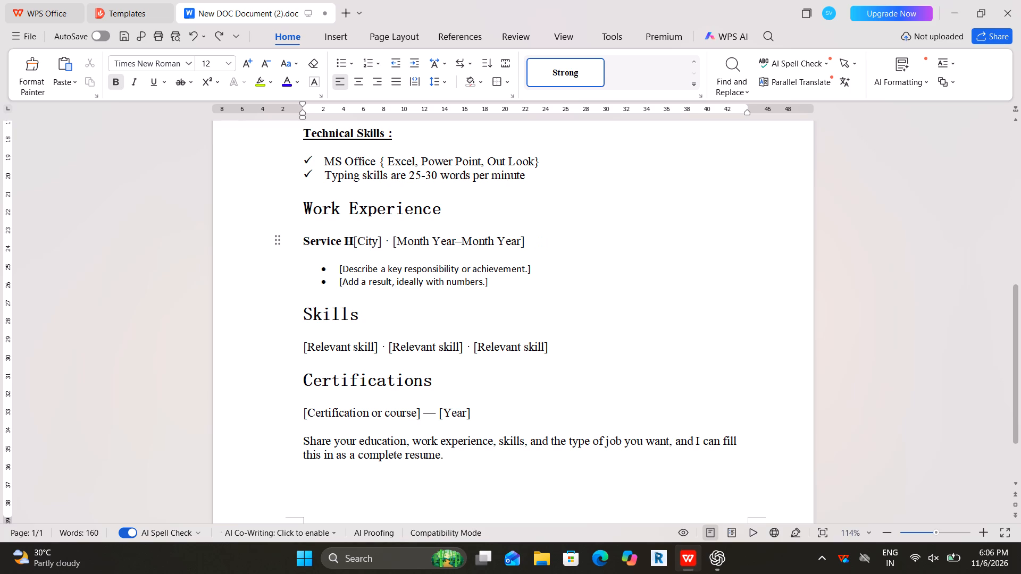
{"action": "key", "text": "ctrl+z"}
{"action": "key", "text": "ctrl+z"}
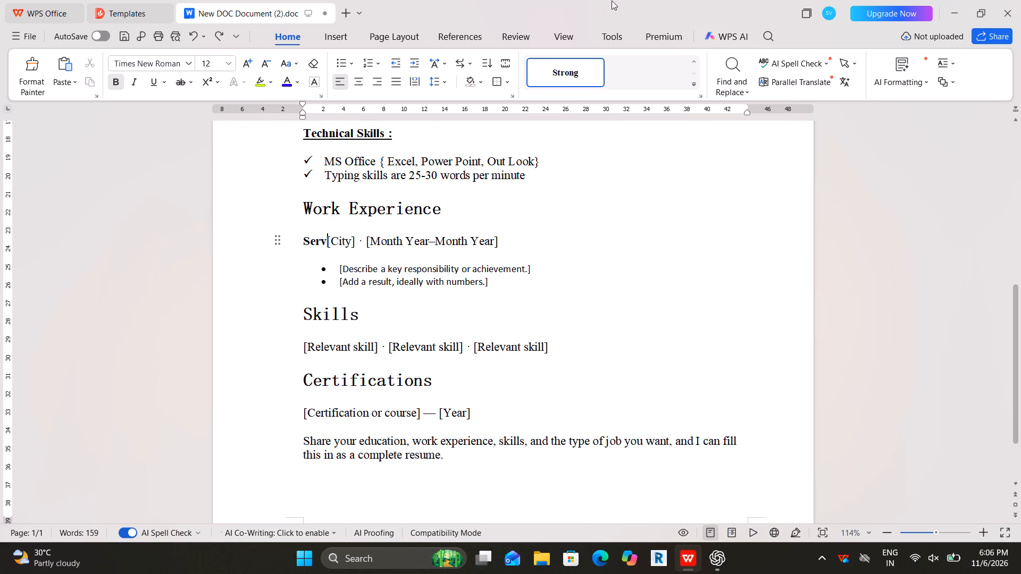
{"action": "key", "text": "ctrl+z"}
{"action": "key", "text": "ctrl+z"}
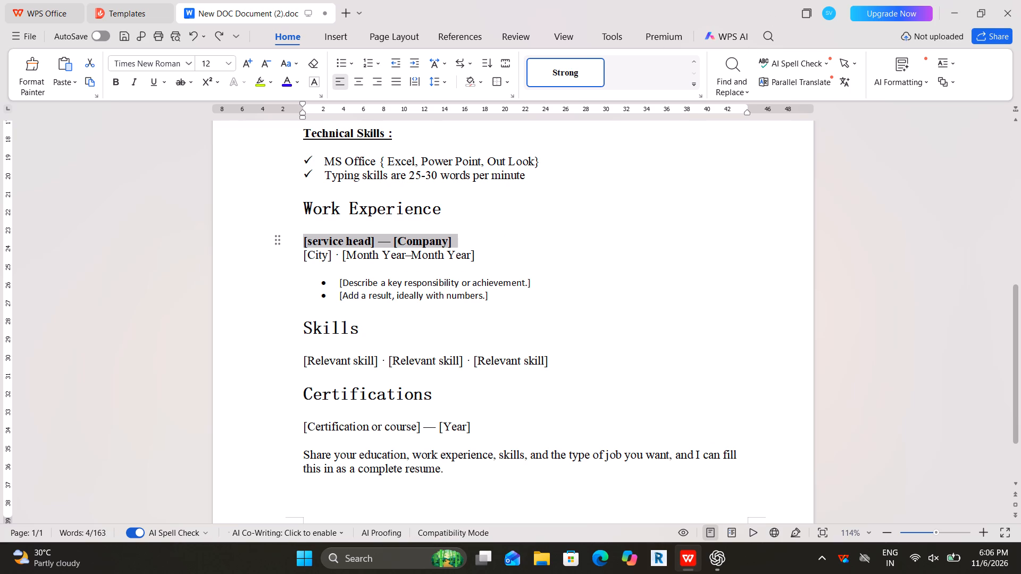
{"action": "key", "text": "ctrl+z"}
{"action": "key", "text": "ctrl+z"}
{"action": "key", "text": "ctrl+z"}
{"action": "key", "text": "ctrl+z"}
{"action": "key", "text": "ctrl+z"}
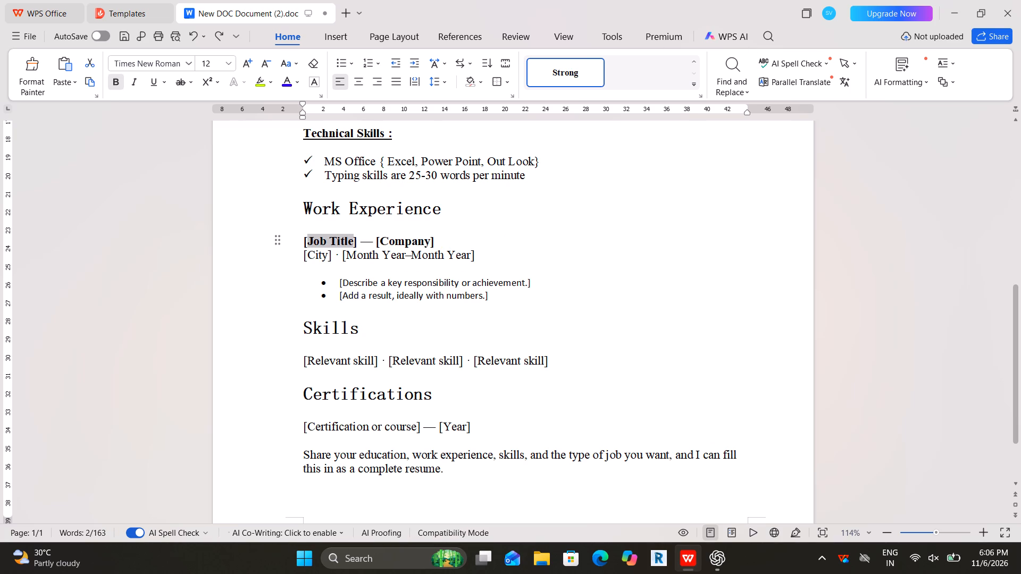
Look through the available fonts for the Work Experience heading.
{"action": "left_click", "coordinate": [364, 305]}
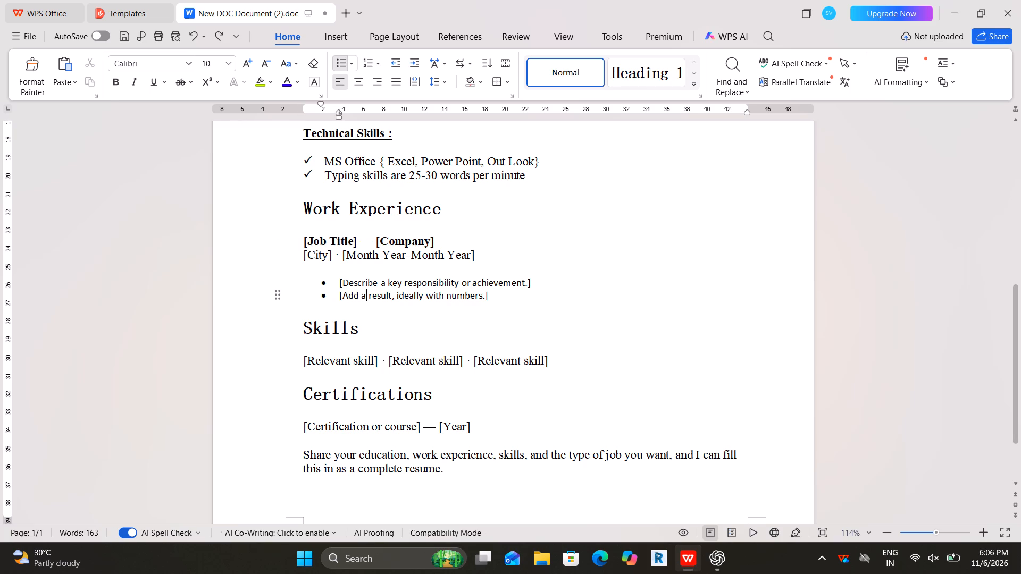
{"action": "left_click", "coordinate": [313, 227]}
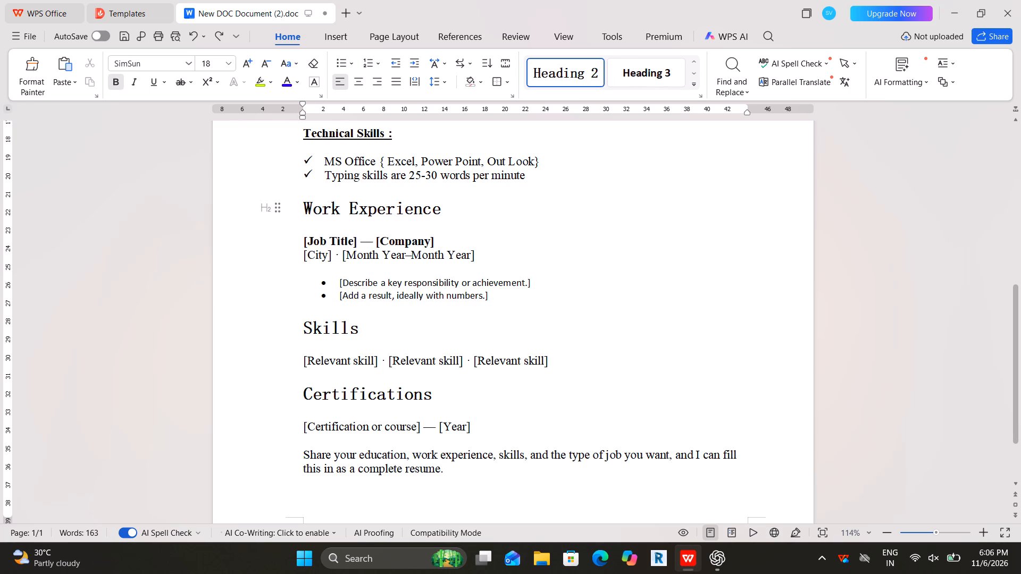
{"action": "left_click_drag", "start_coordinate": [302, 201], "coordinate": [462, 210]}
{"action": "left_click", "coordinate": [186, 67]}
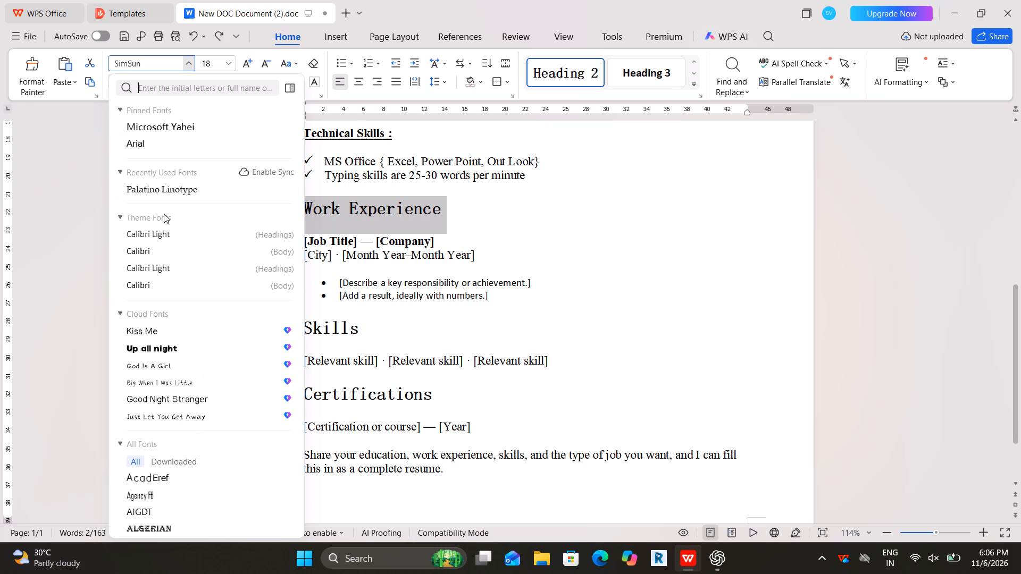
{"action": "scroll", "coordinate": [145, 311], "scroll_direction": "down", "scroll_amount": 3}
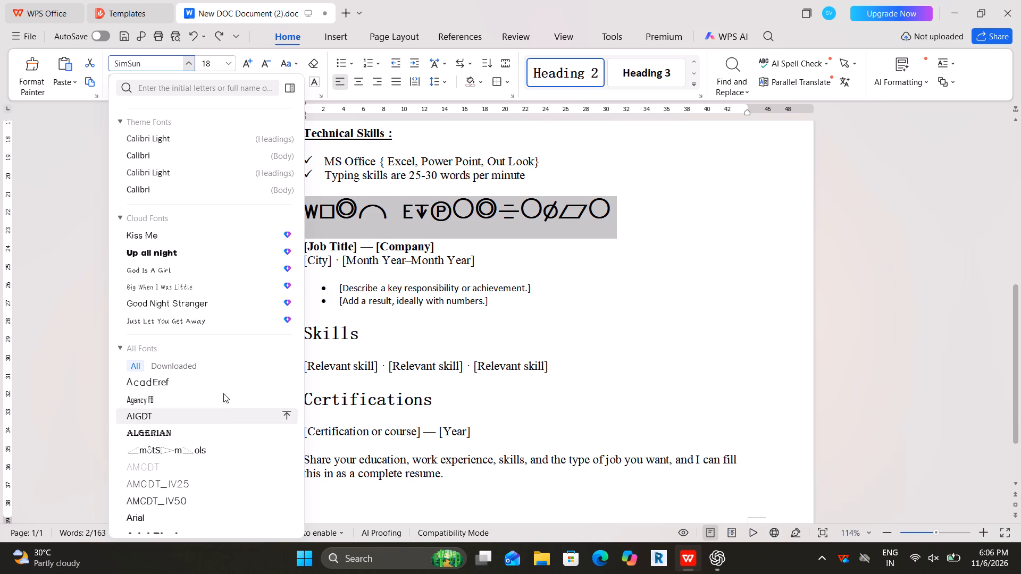
{"action": "scroll", "coordinate": [156, 424], "scroll_direction": "down", "scroll_amount": 5}
{"action": "scroll", "coordinate": [161, 427], "scroll_direction": "up", "scroll_amount": 1}
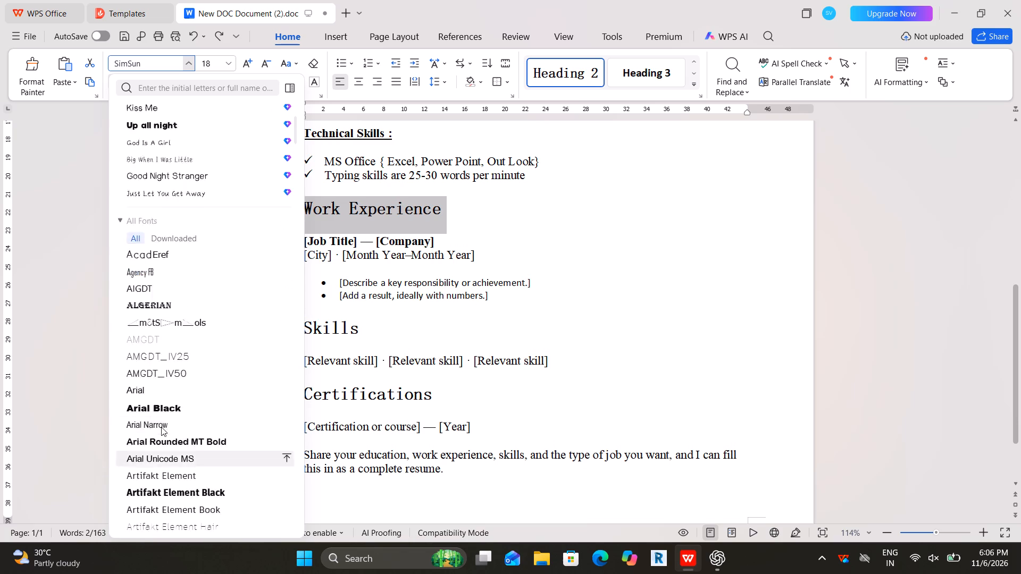
{"action": "scroll", "coordinate": [161, 427], "scroll_direction": "up", "scroll_amount": 1}
{"action": "scroll", "coordinate": [161, 427], "scroll_direction": "down", "scroll_amount": 2}
{"action": "scroll", "coordinate": [161, 427], "scroll_direction": "up", "scroll_amount": 1}
{"action": "scroll", "coordinate": [161, 427], "scroll_direction": "down", "scroll_amount": 1}
{"action": "scroll", "coordinate": [161, 427], "scroll_direction": "up", "scroll_amount": 1}
{"action": "scroll", "coordinate": [161, 427], "scroll_direction": "down", "scroll_amount": 1}
{"action": "scroll", "coordinate": [161, 427], "scroll_direction": "up", "scroll_amount": 1}
{"action": "scroll", "coordinate": [161, 427], "scroll_direction": "down", "scroll_amount": 1}
{"action": "scroll", "coordinate": [161, 427], "scroll_direction": "up", "scroll_amount": 4}
{"action": "scroll", "coordinate": [161, 427], "scroll_direction": "down", "scroll_amount": 2}
{"action": "scroll", "coordinate": [161, 427], "scroll_direction": "up", "scroll_amount": 4}
{"action": "scroll", "coordinate": [161, 427], "scroll_direction": "down", "scroll_amount": 2}
{"action": "scroll", "coordinate": [161, 427], "scroll_direction": "up", "scroll_amount": 5}
{"action": "scroll", "coordinate": [161, 427], "scroll_direction": "down", "scroll_amount": 3}
{"action": "scroll", "coordinate": [161, 427], "scroll_direction": "up", "scroll_amount": 1}
{"action": "scroll", "coordinate": [161, 427], "scroll_direction": "down", "scroll_amount": 1}
{"action": "scroll", "coordinate": [161, 427], "scroll_direction": "up", "scroll_amount": 2}
{"action": "scroll", "coordinate": [161, 427], "scroll_direction": "down", "scroll_amount": 1}
{"action": "scroll", "coordinate": [161, 427], "scroll_direction": "up", "scroll_amount": 2}
{"action": "scroll", "coordinate": [161, 427], "scroll_direction": "down", "scroll_amount": 1}
{"action": "scroll", "coordinate": [161, 427], "scroll_direction": "up", "scroll_amount": 1}
{"action": "scroll", "coordinate": [161, 427], "scroll_direction": "down", "scroll_amount": 1}
{"action": "scroll", "coordinate": [161, 427], "scroll_direction": "up", "scroll_amount": 3}
{"action": "scroll", "coordinate": [161, 427], "scroll_direction": "down", "scroll_amount": 1}
{"action": "scroll", "coordinate": [161, 427], "scroll_direction": "up", "scroll_amount": 1}
{"action": "scroll", "coordinate": [162, 427], "scroll_direction": "down", "scroll_amount": 2}
{"action": "scroll", "coordinate": [162, 427], "scroll_direction": "up", "scroll_amount": 4}
{"action": "scroll", "coordinate": [162, 427], "scroll_direction": "down", "scroll_amount": 2}
{"action": "scroll", "coordinate": [162, 427], "scroll_direction": "up", "scroll_amount": 6}
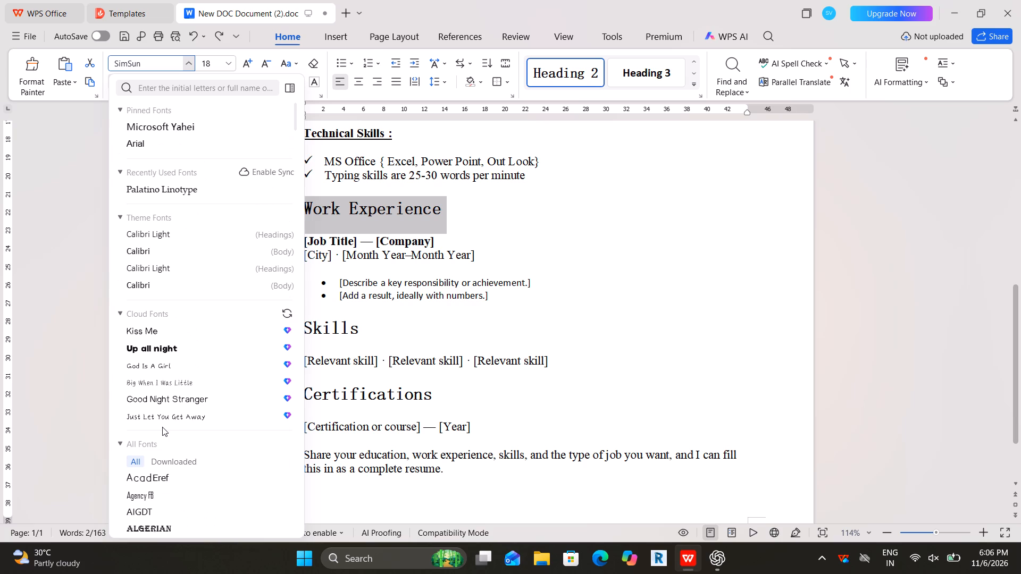
{"action": "scroll", "coordinate": [162, 427], "scroll_direction": "up", "scroll_amount": 7}
Copy the font name used by the Technical Skills heading, Times New Roman, and apply it to the Work Experience heading.
{"action": "left_click", "coordinate": [373, 132]}
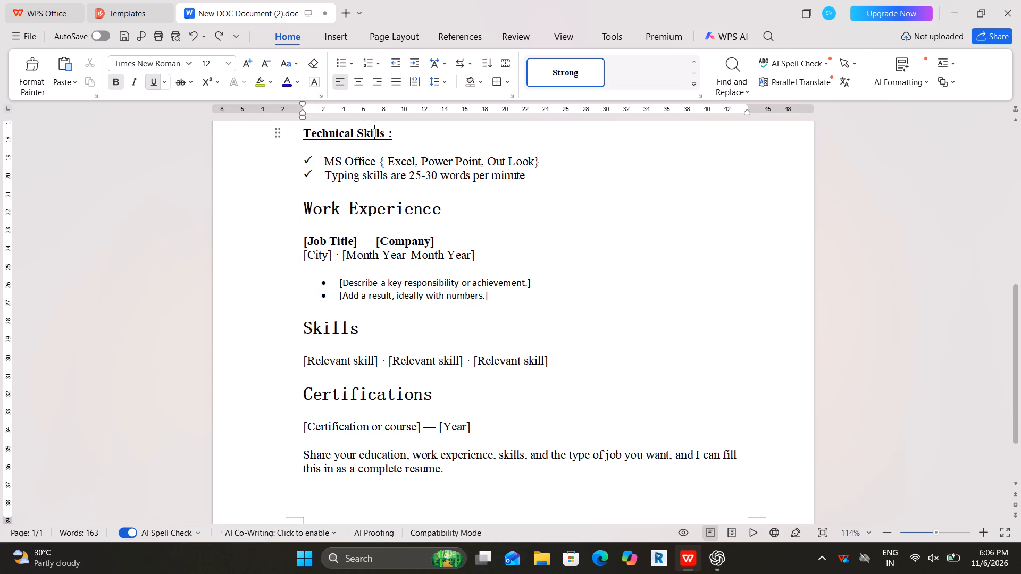
{"action": "left_click_drag", "start_coordinate": [114, 63], "coordinate": [181, 65]}
{"action": "key", "text": "ctrl+c"}
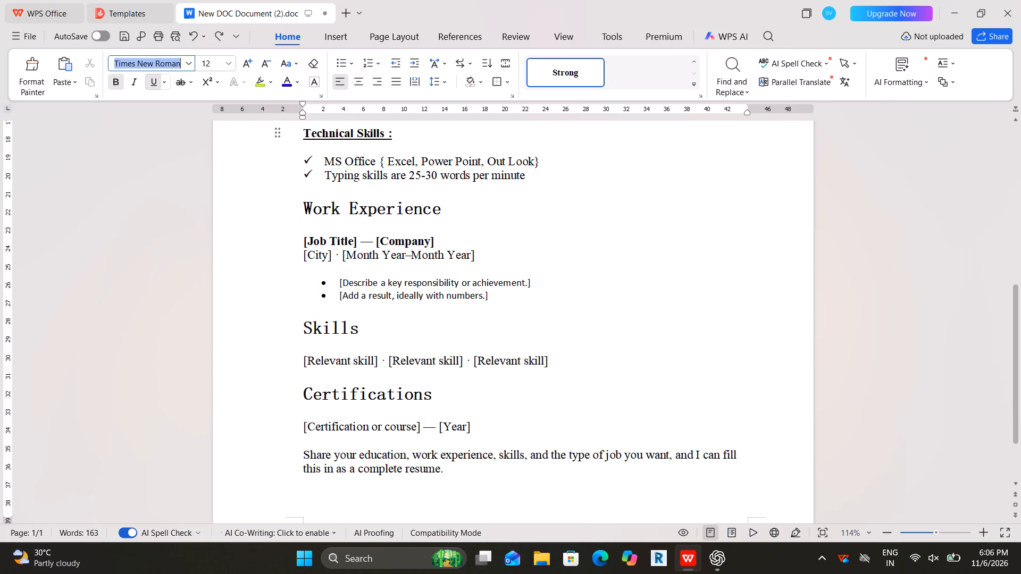
{"action": "left_click_drag", "start_coordinate": [305, 207], "coordinate": [318, 206]}
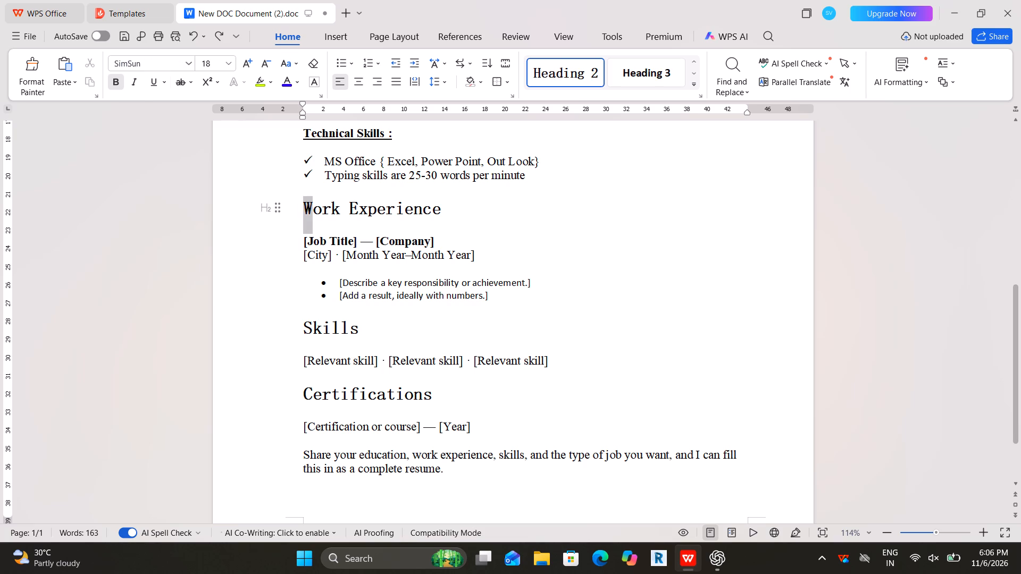
{"action": "left_click_drag", "start_coordinate": [318, 206], "coordinate": [450, 205]}
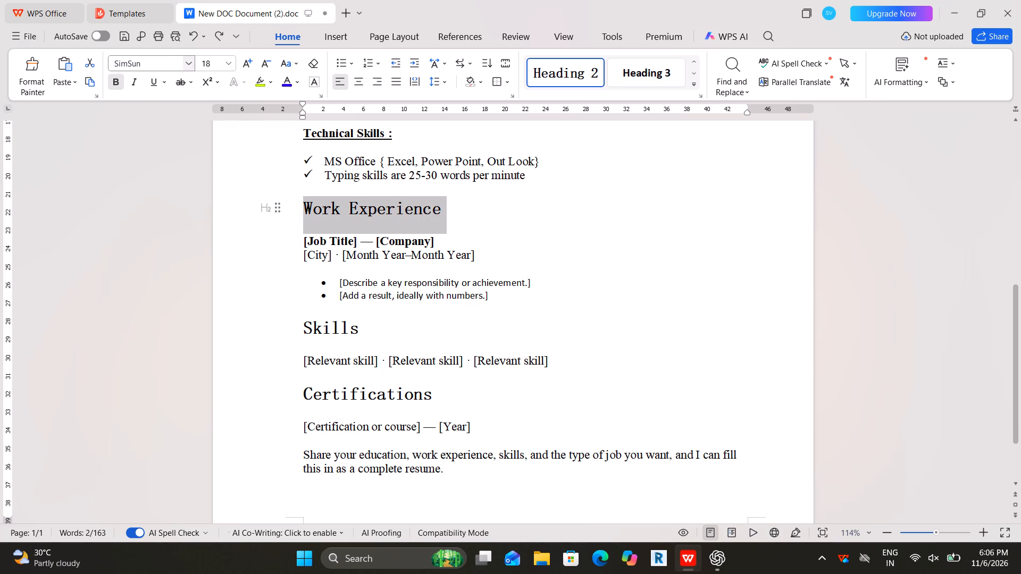
{"action": "left_click", "coordinate": [149, 66]}
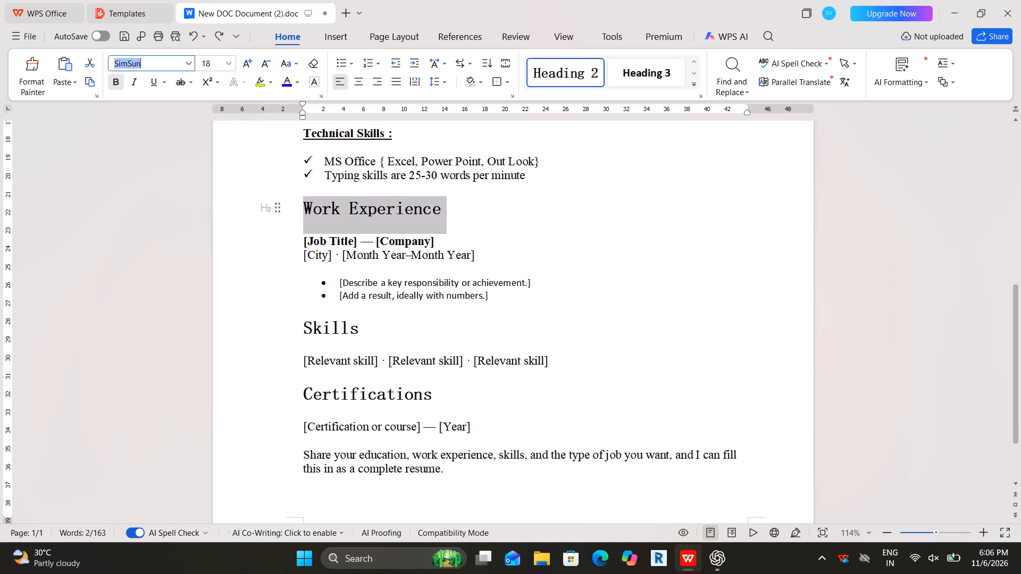
{"action": "key", "text": "ctrl+v"}
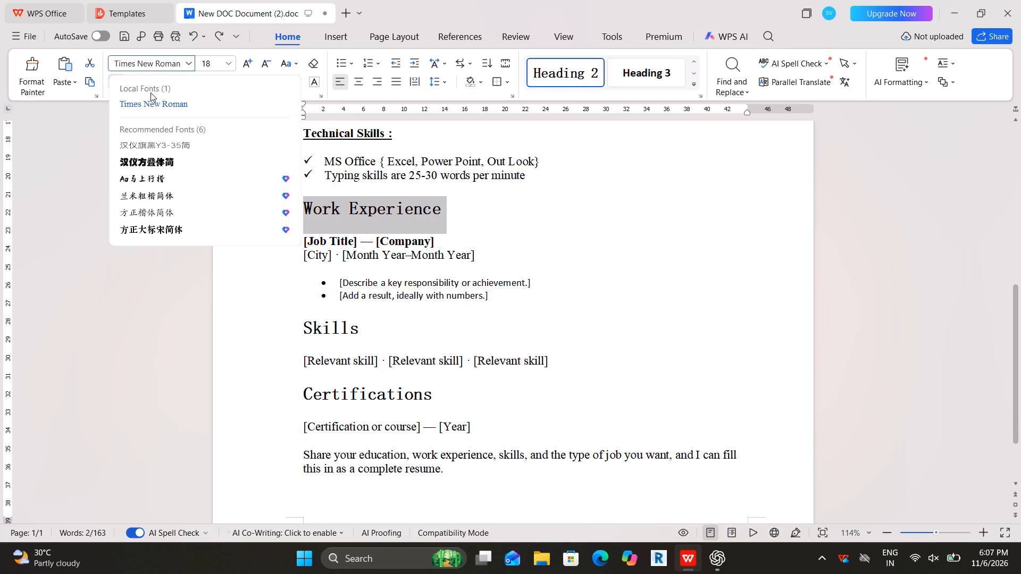
{"action": "left_click", "coordinate": [148, 105]}
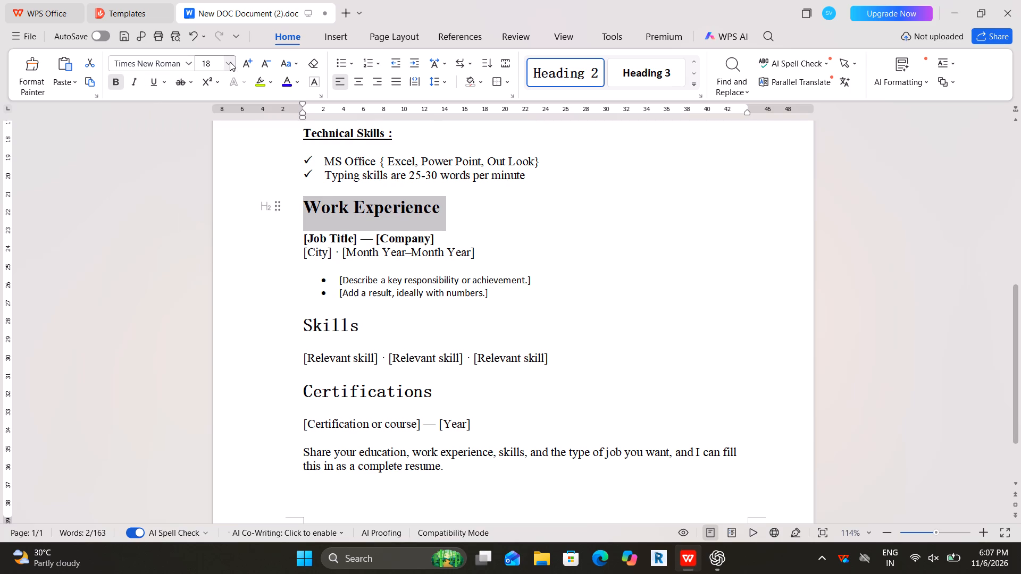
Format the Work Experience heading as size 12, bold and underlined.
{"action": "left_click", "coordinate": [230, 62]}
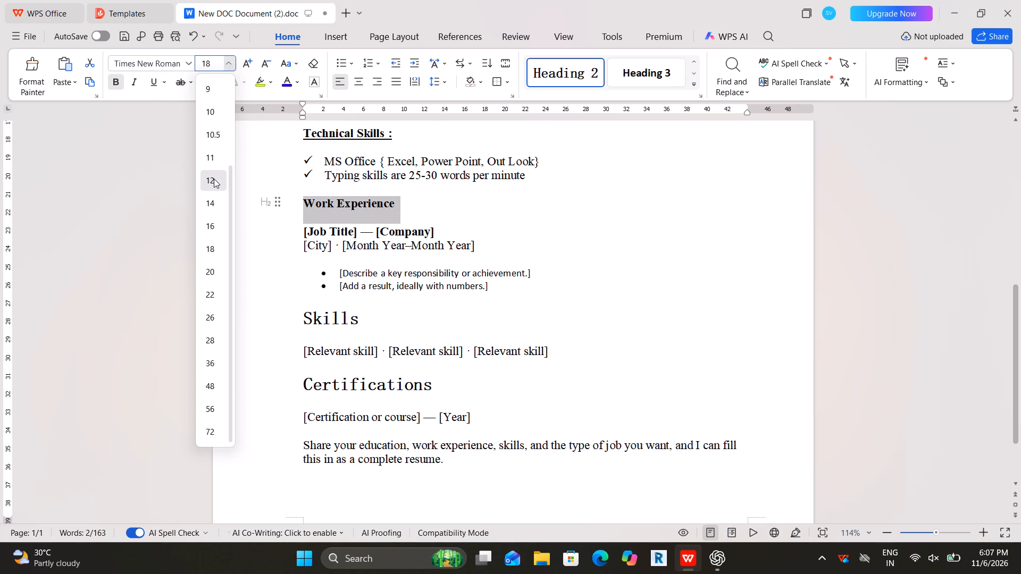
{"action": "left_click", "coordinate": [214, 179]}
{"action": "left_click", "coordinate": [116, 83]}
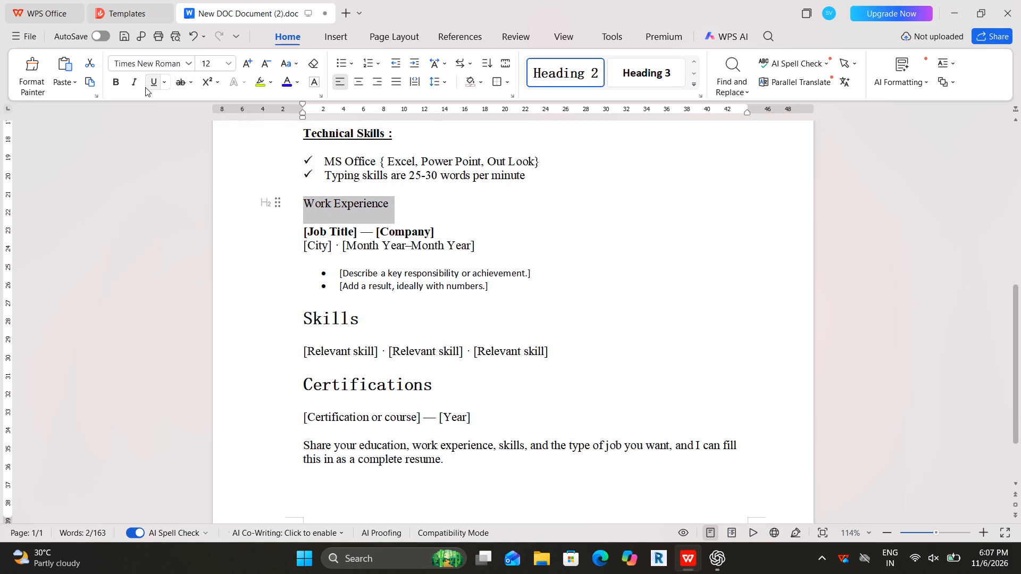
{"action": "left_click", "coordinate": [155, 83]}
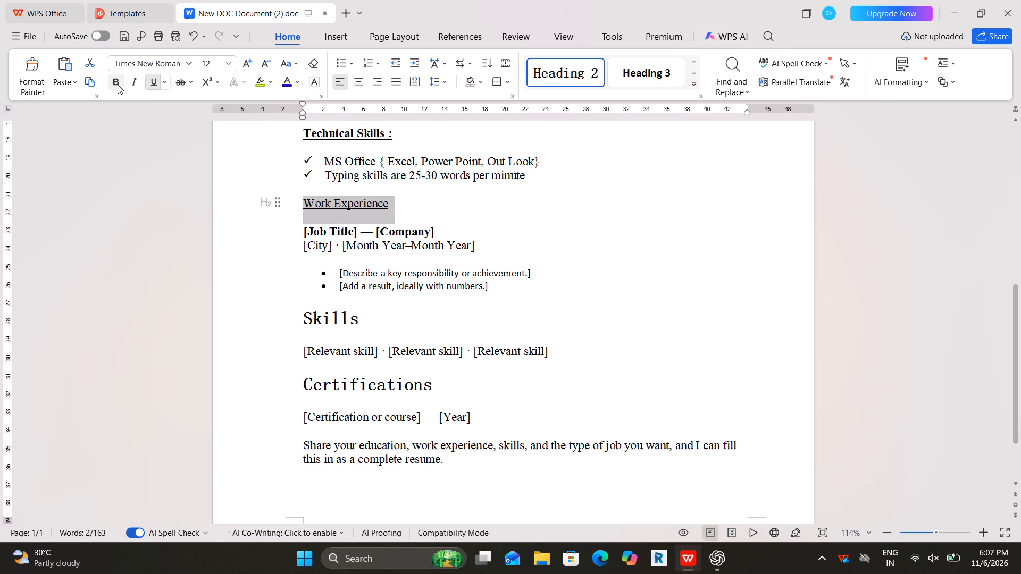
{"action": "left_click", "coordinate": [118, 85]}
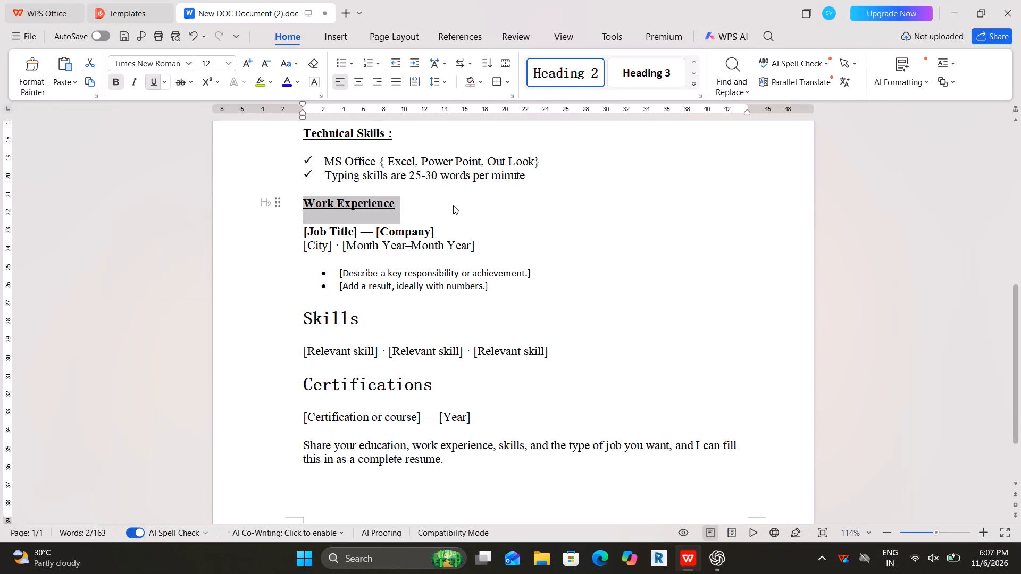
Add a space and a colon at the end of the Work Experience heading.
{"action": "left_click", "coordinate": [400, 206]}
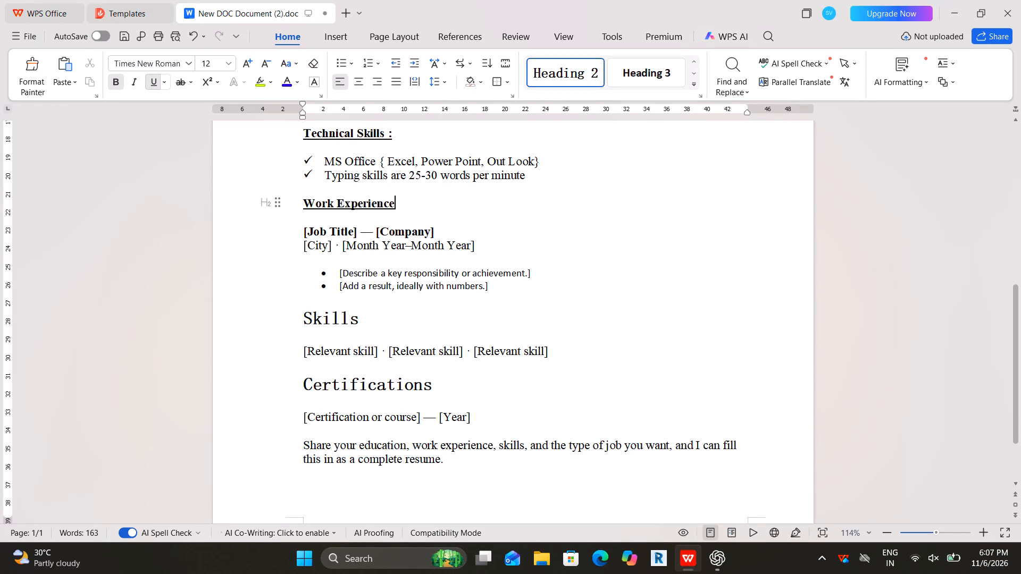
{"action": "key", "text": "space"}
{"action": "key", "text": "shift+colon"}
Replace the [Job Title] placeholder under Work Experience with Service Head.
{"action": "left_click_drag", "start_coordinate": [356, 232], "coordinate": [305, 230]}
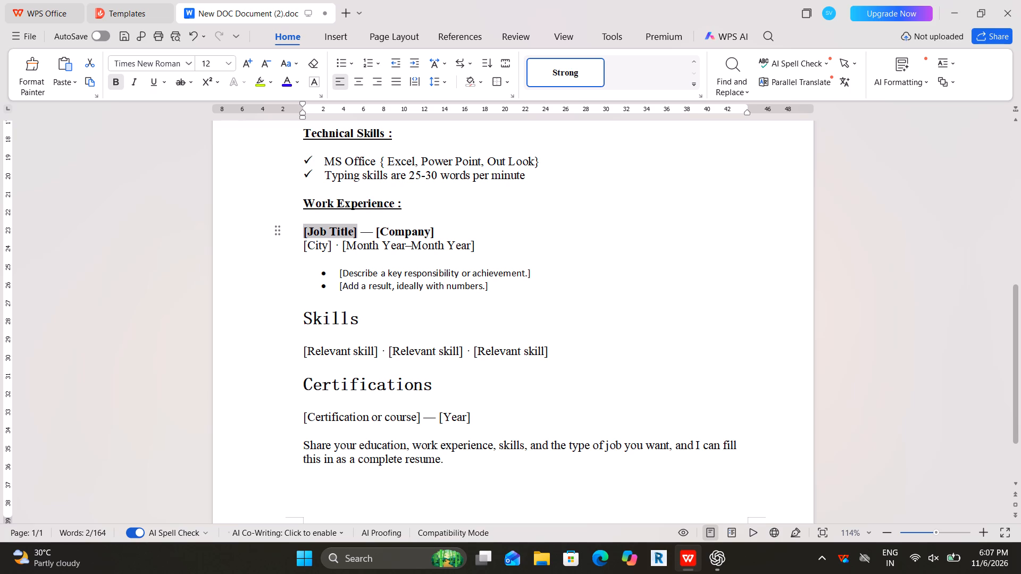
{"action": "left_click_drag", "start_coordinate": [305, 230], "coordinate": [304, 230]}
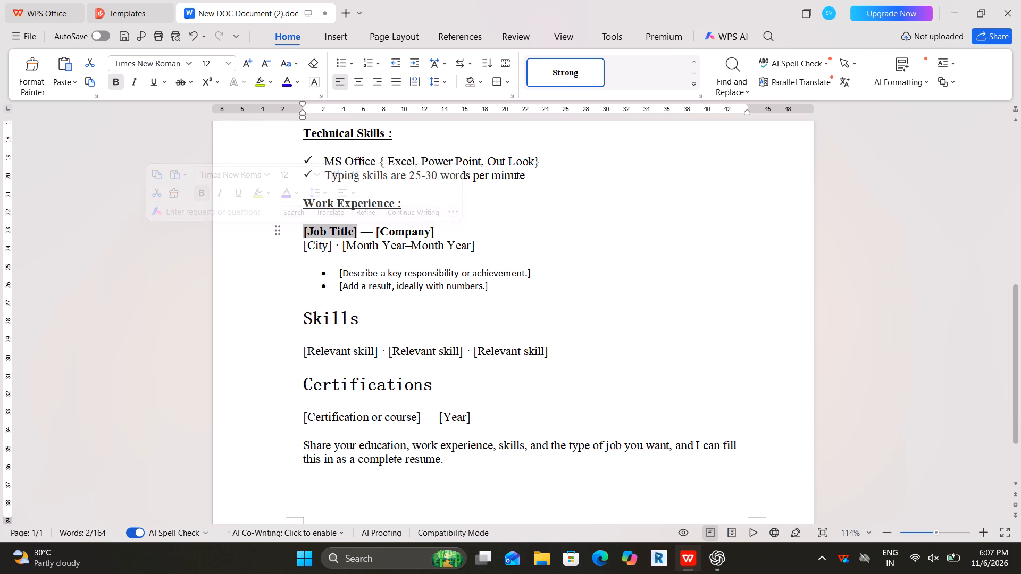
{"action": "type", "text": "Ser"}
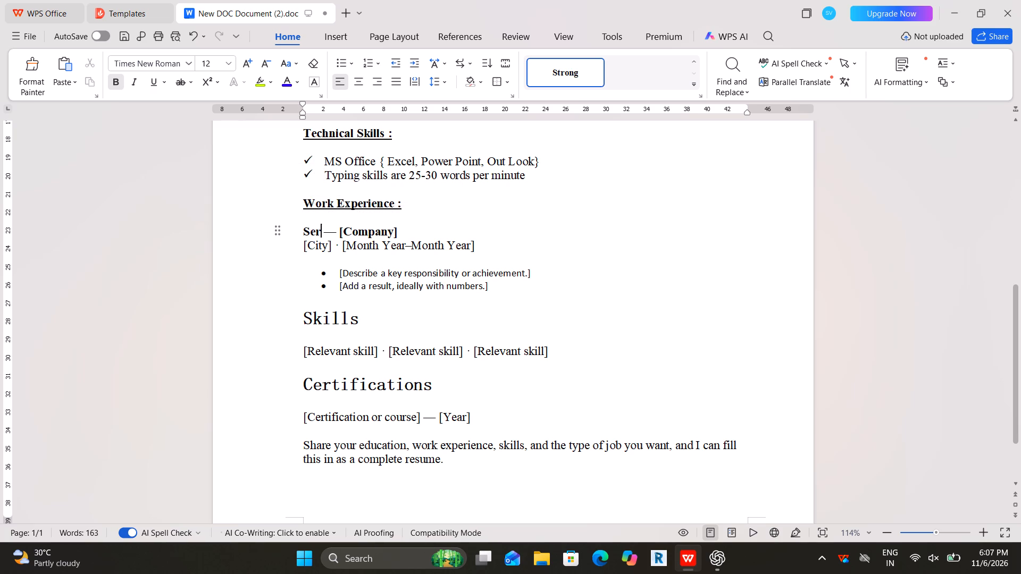
{"action": "type", "text": "vice"}
{"action": "key", "text": "space"}
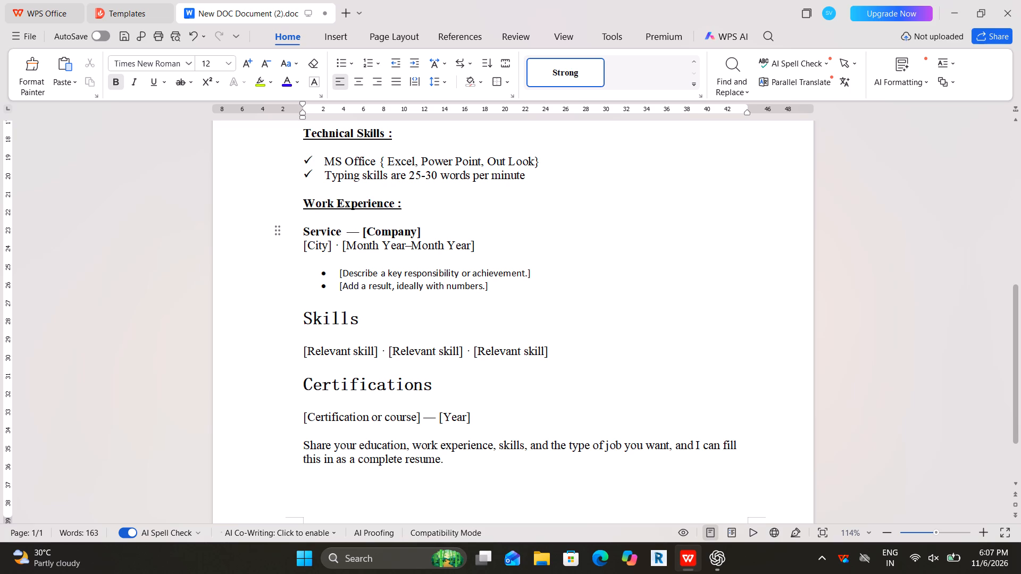
{"action": "type", "text": "Head"}
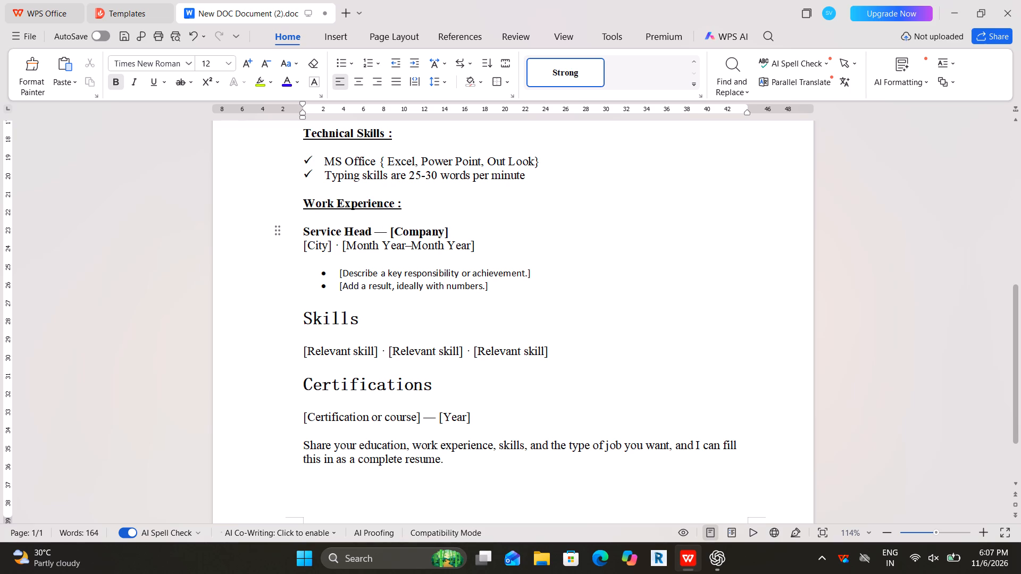
Replace the word Company inside the brackets after the job title with MSR Interios.
{"action": "left_click_drag", "start_coordinate": [443, 229], "coordinate": [419, 233]}
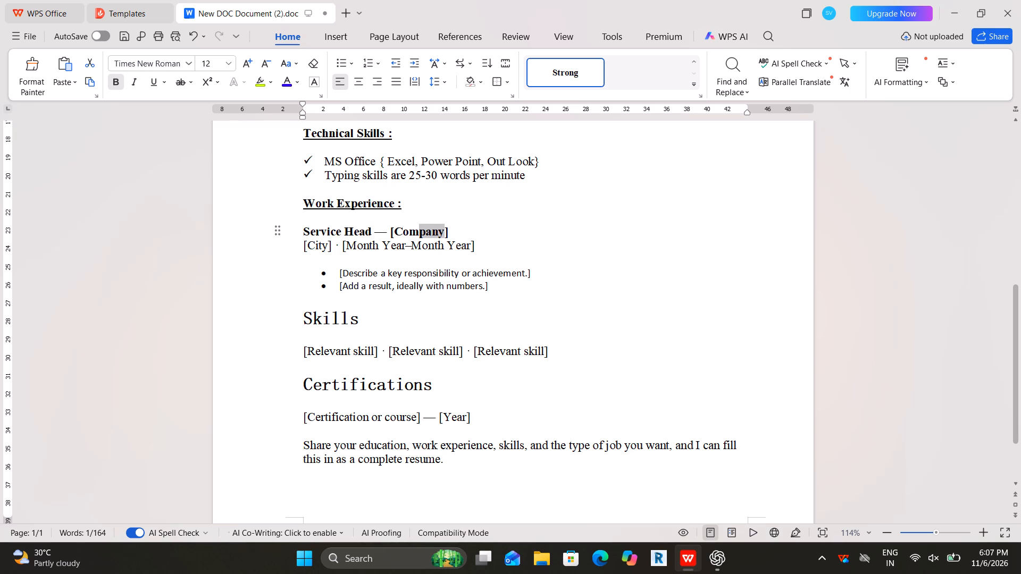
{"action": "left_click_drag", "start_coordinate": [419, 233], "coordinate": [398, 237]}
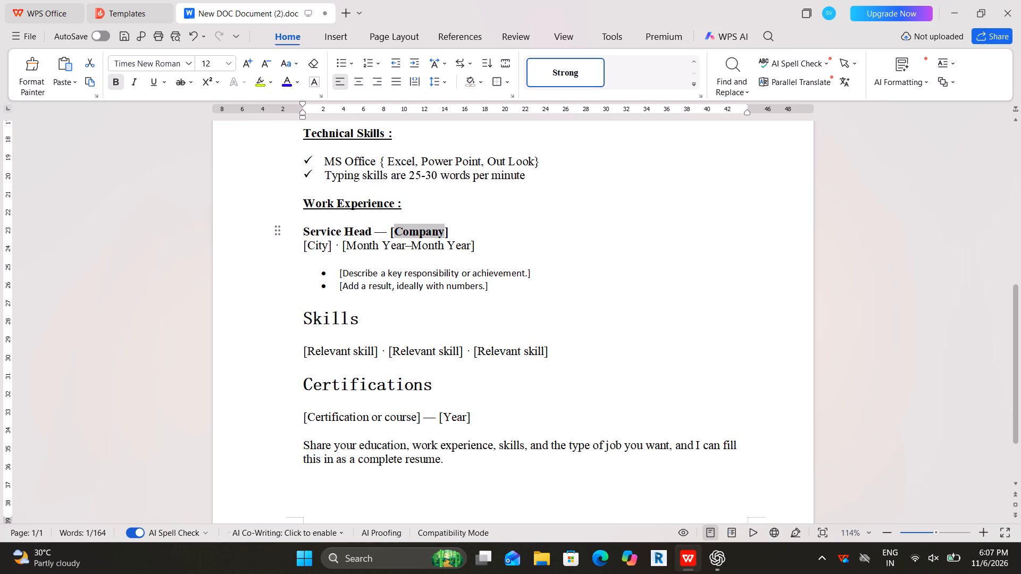
{"action": "type", "text": "MSR"}
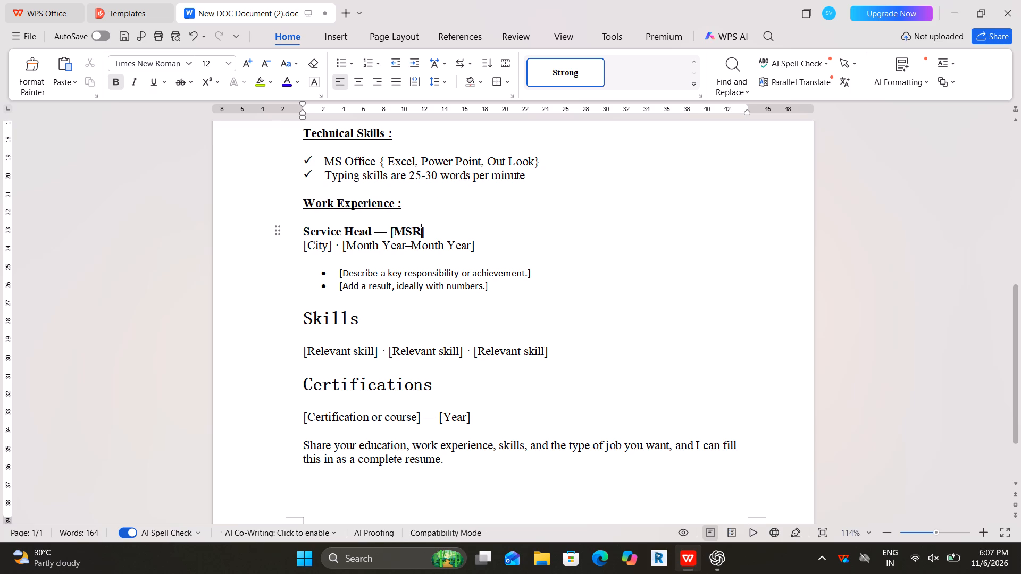
{"action": "key", "text": "space"}
{"action": "type", "text": "In"}
{"action": "type", "text": "terios"}
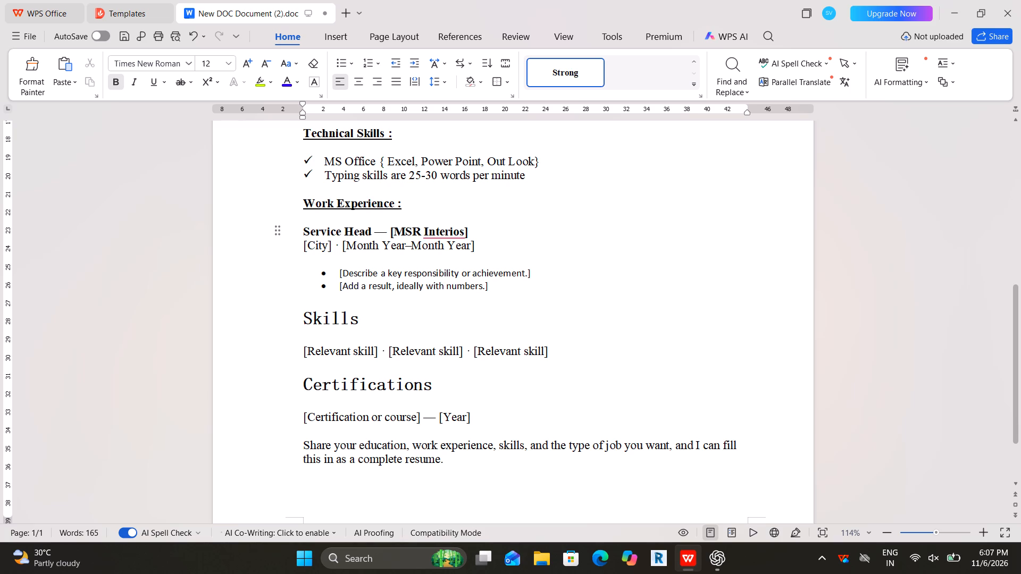
Replace the word City inside the brackets on the Work Experience location line with Bolarum.
{"action": "left_click_drag", "start_coordinate": [307, 244], "coordinate": [324, 250]}
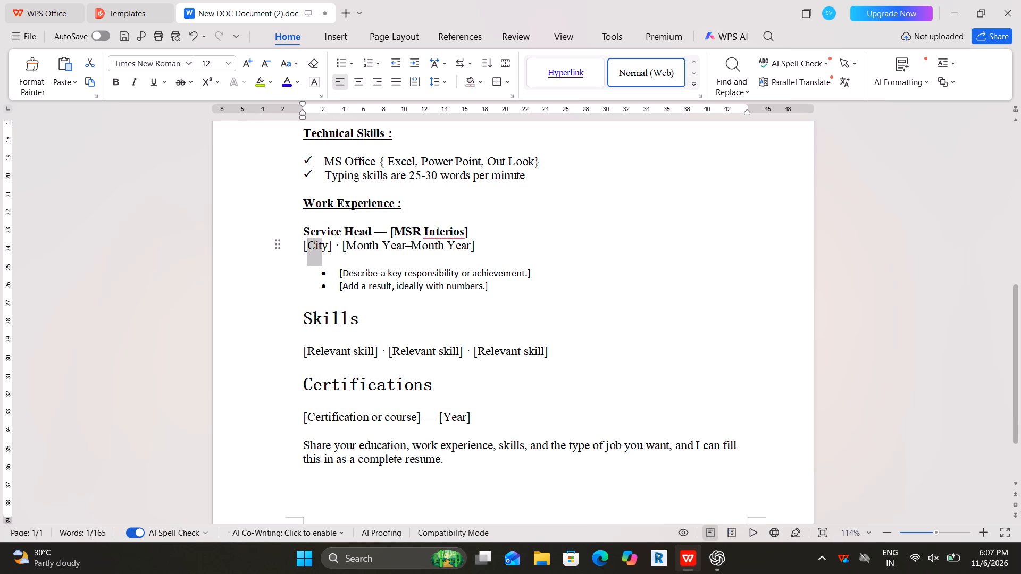
{"action": "left_click_drag", "start_coordinate": [324, 250], "coordinate": [326, 252]}
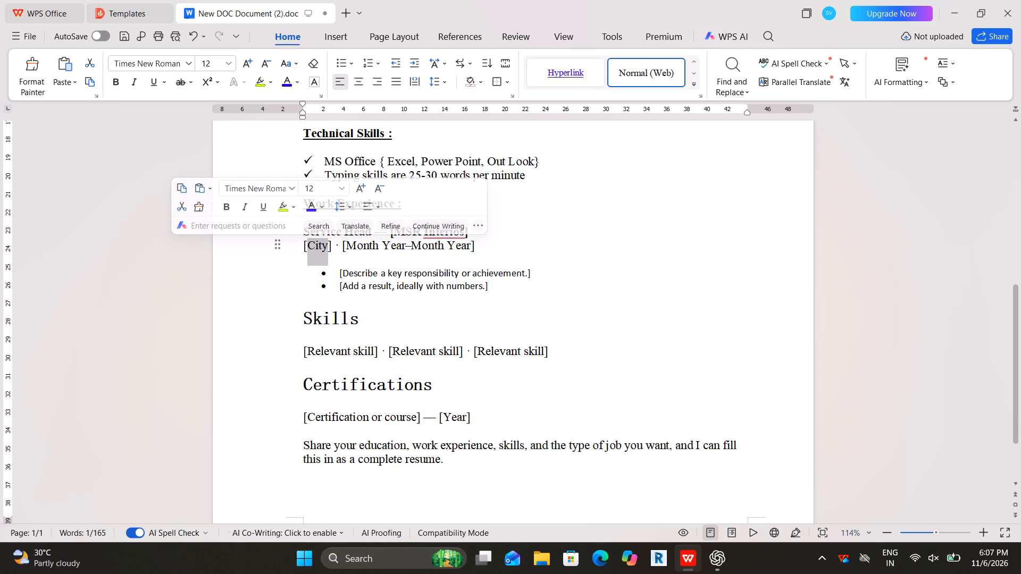
{"action": "type", "text": "Bolarum"}
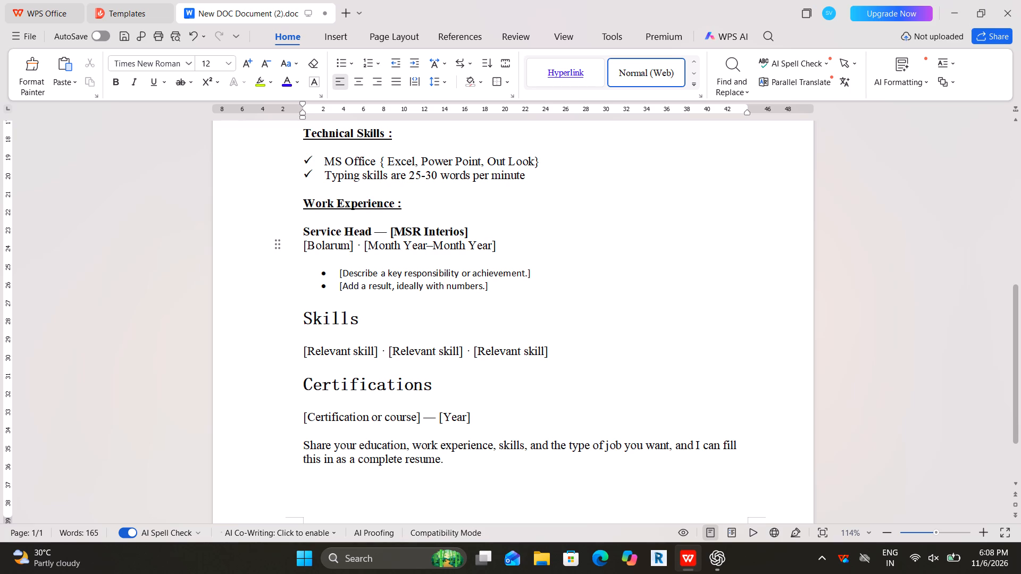
Delete the square brackets around the company name MSR Interios.
{"action": "left_click", "coordinate": [472, 229]}
{"action": "key", "text": "BackSpace"}
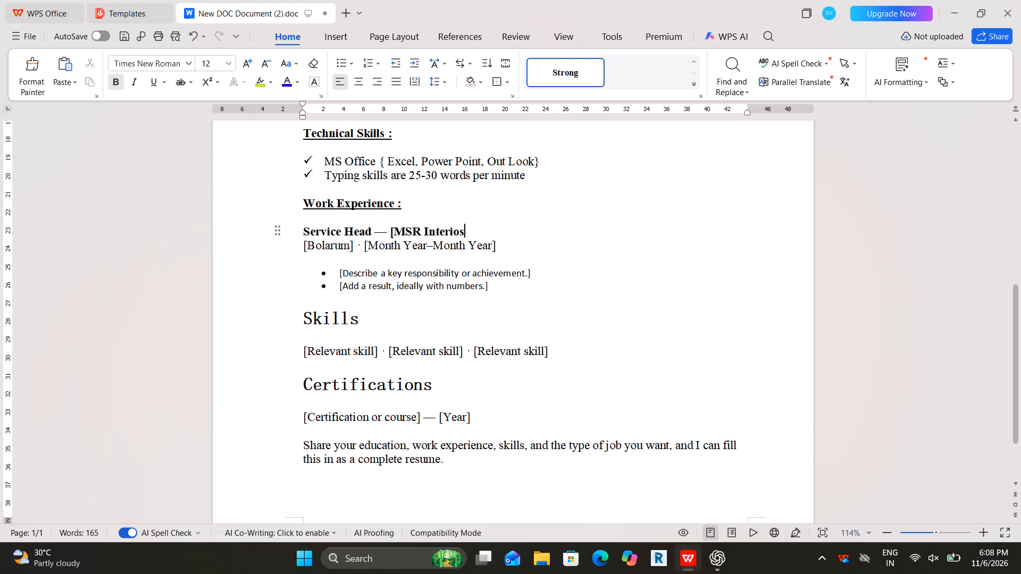
{"action": "left_click", "coordinate": [397, 231]}
{"action": "key", "text": "BackSpace"}
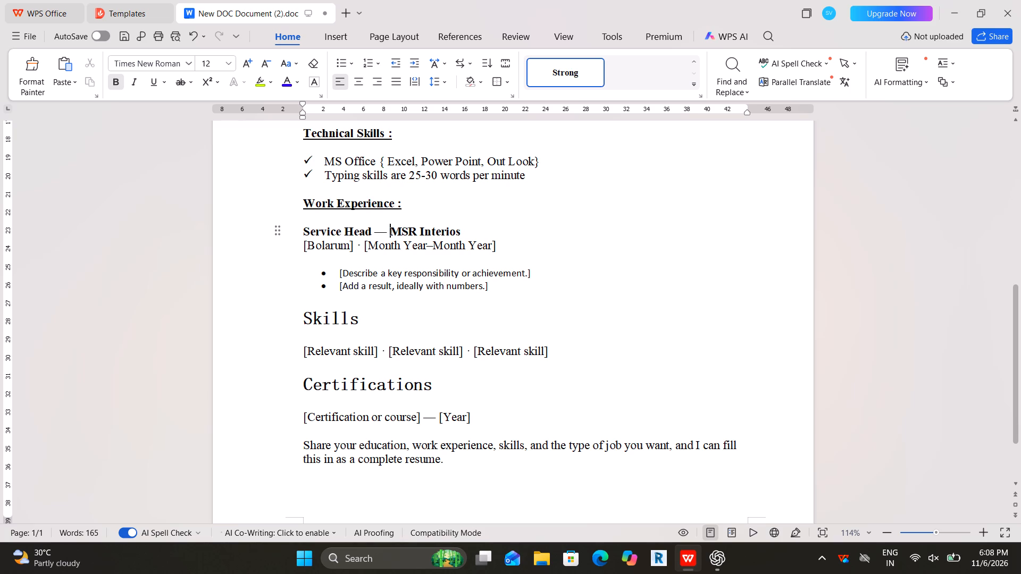
{"action": "left_click", "coordinate": [468, 228]}
Place the text cursor at the end of the Work Experience location and date line.
{"action": "left_click", "coordinate": [506, 247]}
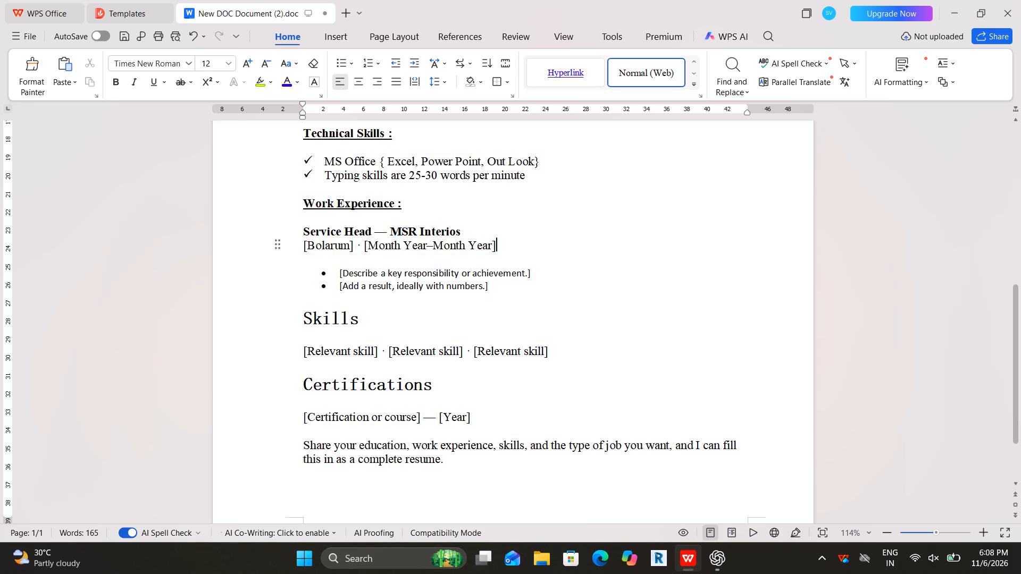
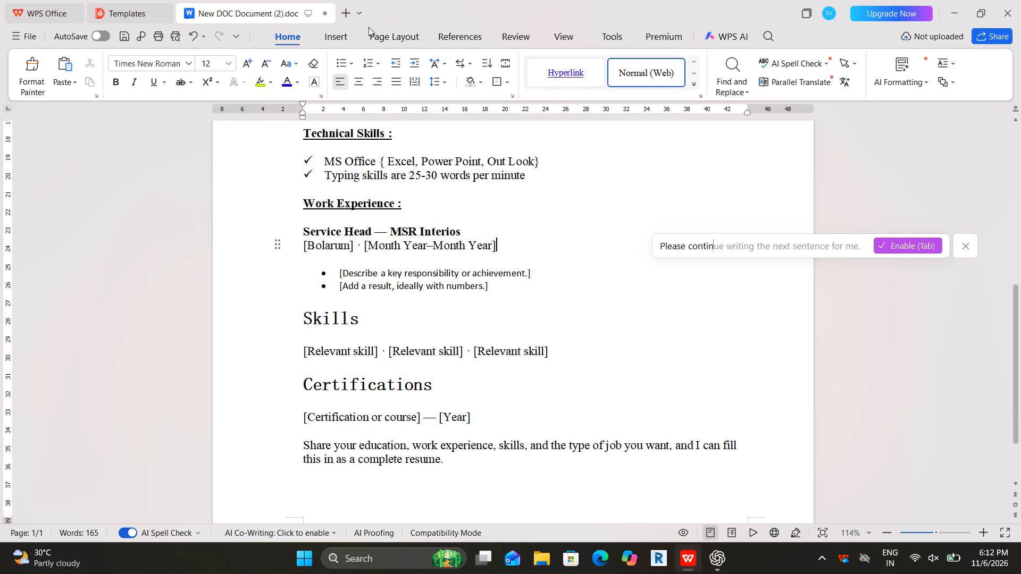
Delete the square brackets around Bolarum and around the Month Year–Month Year date range in the Work Experience entry.
{"action": "left_click", "coordinate": [353, 246]}
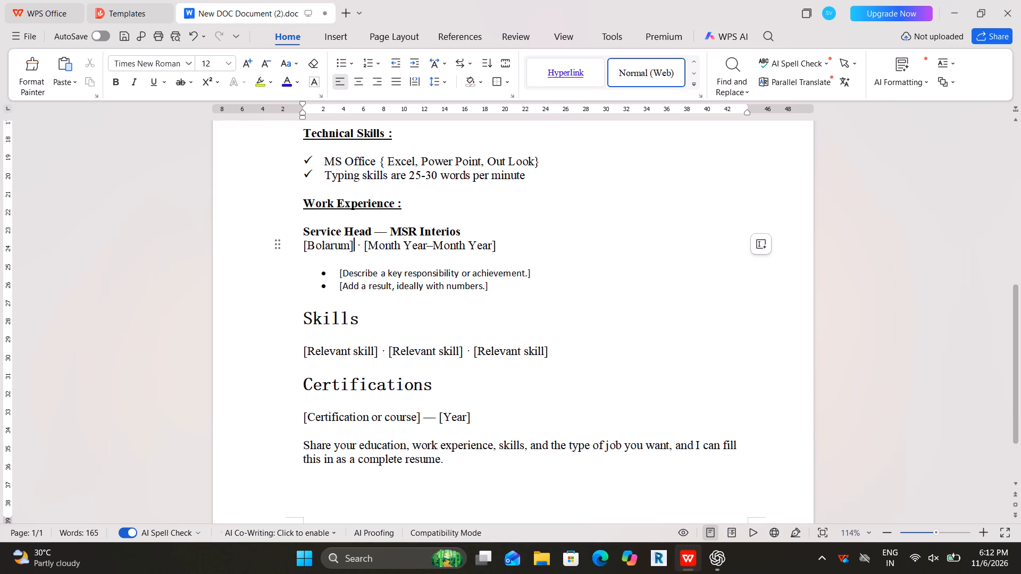
{"action": "key", "text": "BackSpace"}
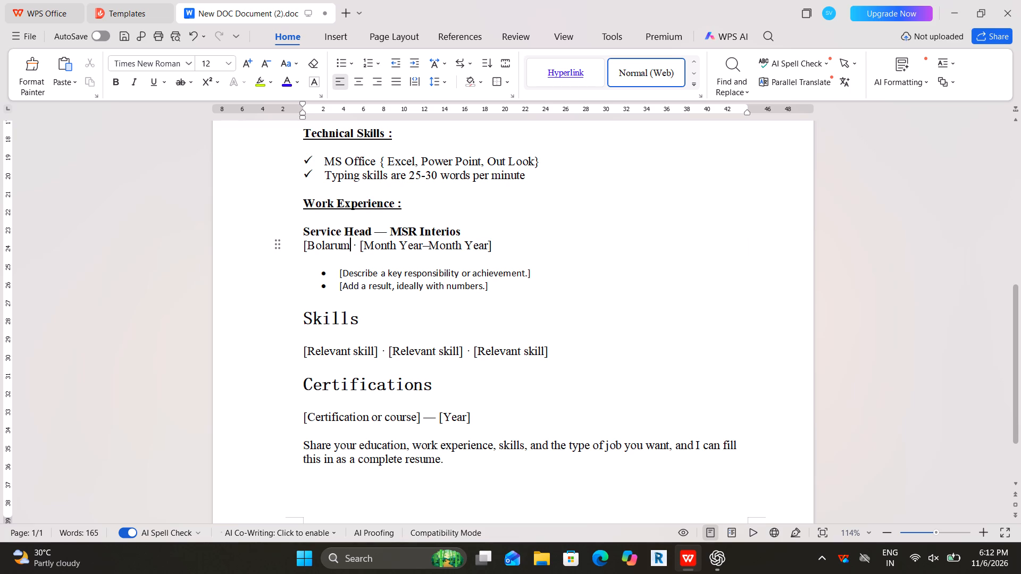
{"action": "left_click", "coordinate": [308, 243]}
{"action": "key", "text": "BackSpace"}
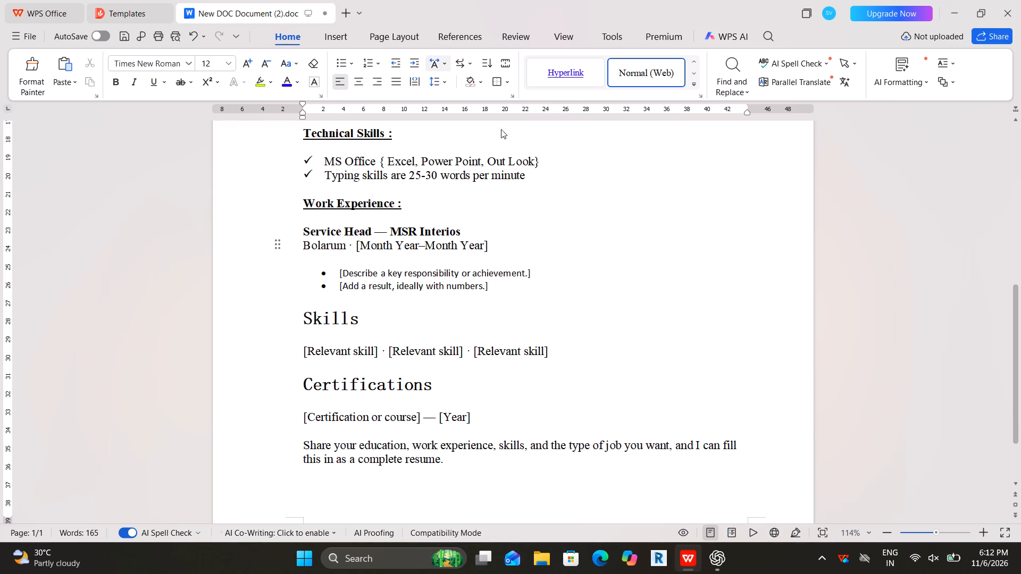
{"action": "left_click", "coordinate": [491, 246]}
{"action": "key", "text": "BackSpace"}
{"action": "left_click", "coordinate": [359, 243]}
{"action": "key", "text": "BackSpace"}
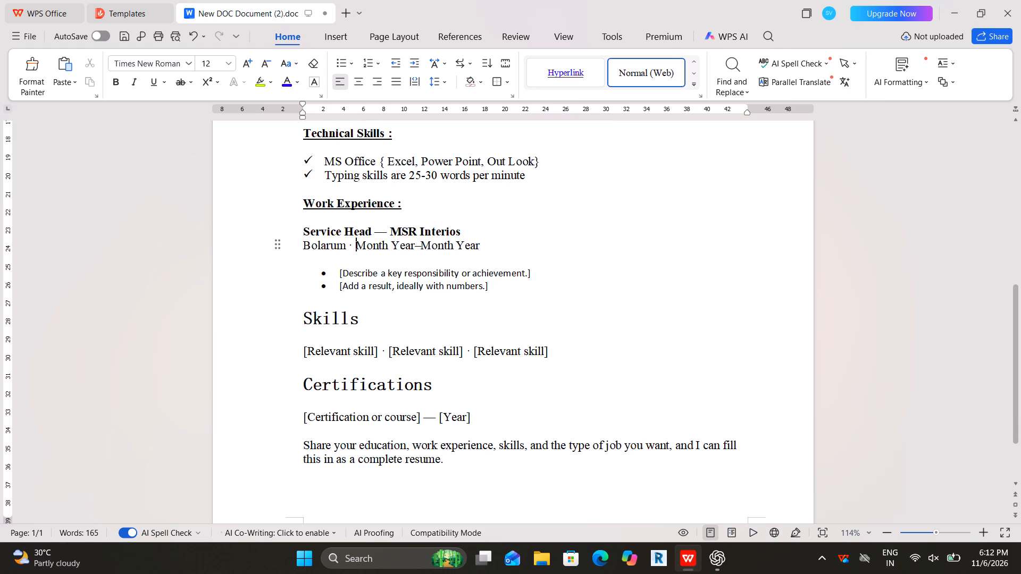
Replace the start date placeholder on the Bolarum line with March 2020, leaving a space before the dash.
{"action": "left_click", "coordinate": [413, 247]}
{"action": "key", "text": "BackSpace"}
{"action": "key", "text": "BackSpace"}
{"action": "key", "text": "BackSpace"}
{"action": "key", "text": "BackSpace"}
{"action": "key", "text": "BackSpace"}
{"action": "key", "text": "BackSpace"}
{"action": "key", "text": "BackSpace"}
{"action": "key", "text": "BackSpace"}
{"action": "key", "text": "BackSpace"}
{"action": "key", "text": "BackSpace"}
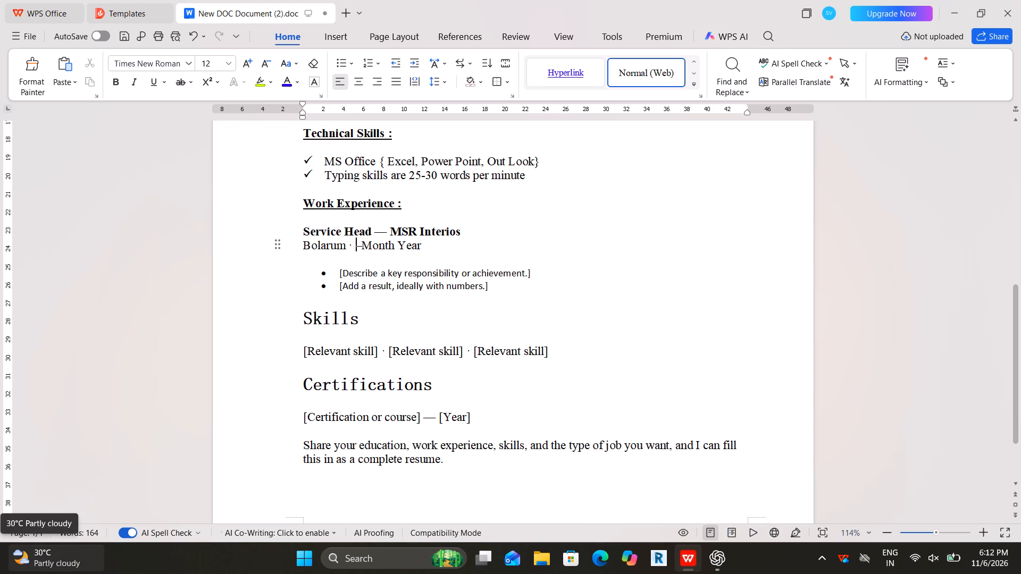
{"action": "type", "text": "2020"}
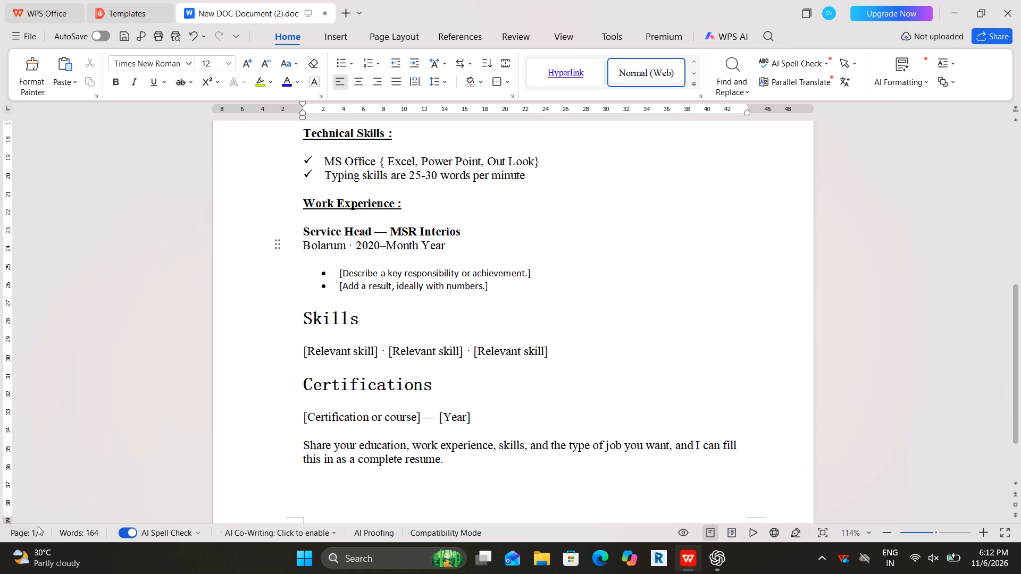
{"action": "left_click", "coordinate": [359, 243]}
{"action": "left_click", "coordinate": [355, 242]}
{"action": "type", "text": "Mar"}
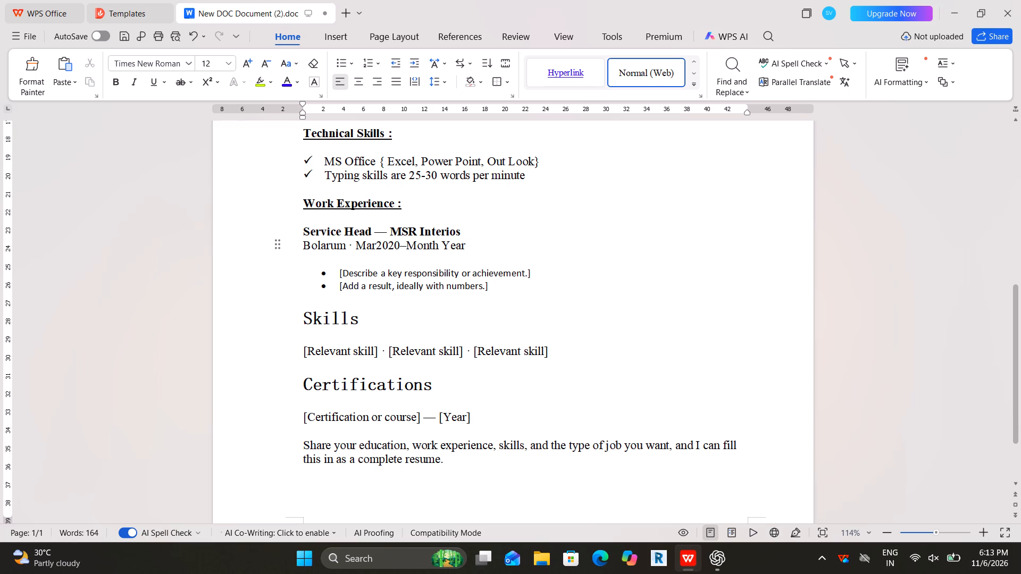
{"action": "type", "text": "ch"}
{"action": "key", "text": "space"}
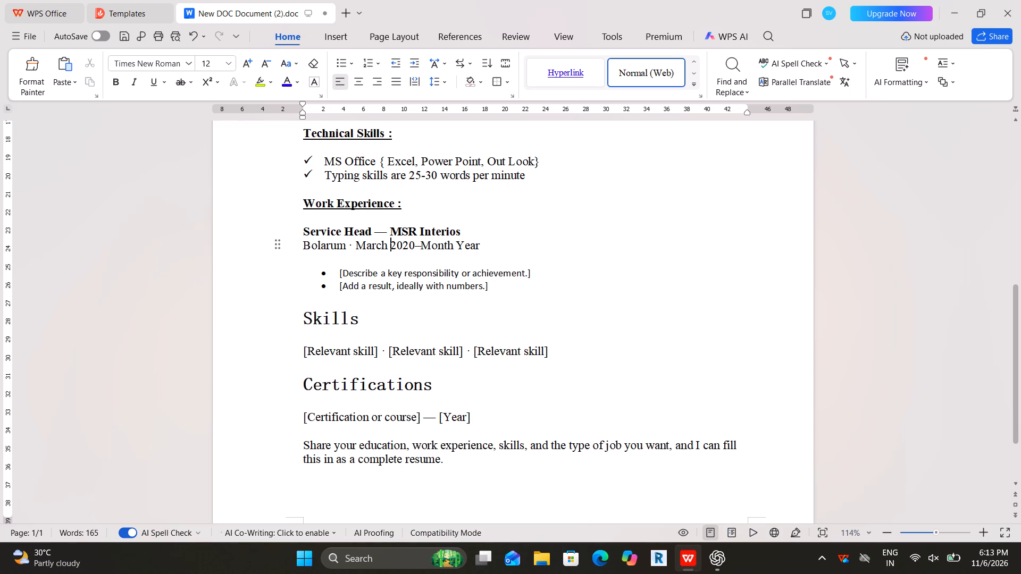
{"action": "left_click", "coordinate": [414, 244]}
{"action": "key", "text": "space"}
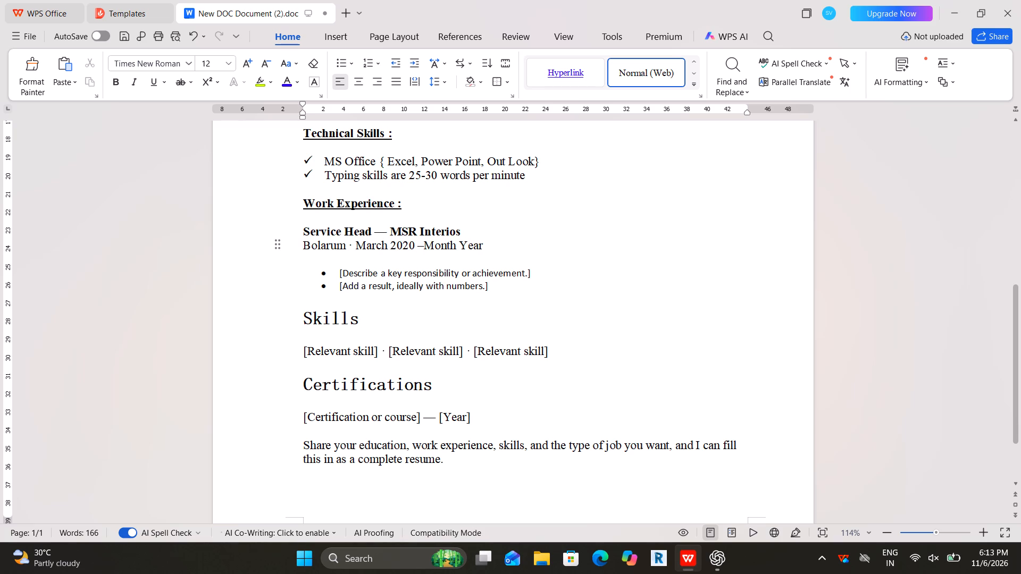
Replace the end date placeholder on the Bolarum line with Sept 2026, leaving a space after the dash.
{"action": "left_click", "coordinate": [425, 243]}
{"action": "left_click", "coordinate": [481, 246]}
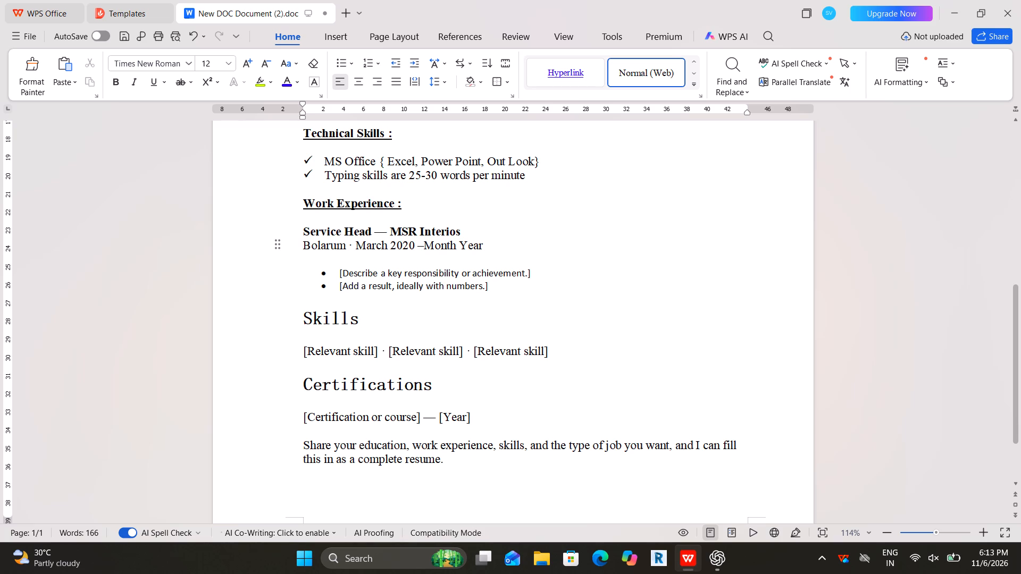
{"action": "left_click", "coordinate": [487, 246]}
{"action": "key", "text": "BackSpace"}
{"action": "key", "text": "BackSpace"}
{"action": "key", "text": "BackSpace"}
{"action": "key", "text": "BackSpace"}
{"action": "key", "text": "BackSpace"}
{"action": "key", "text": "BackSpace"}
{"action": "key", "text": "BackSpace"}
{"action": "key", "text": "BackSpace"}
{"action": "key", "text": "BackSpace"}
{"action": "key", "text": "BackSpace"}
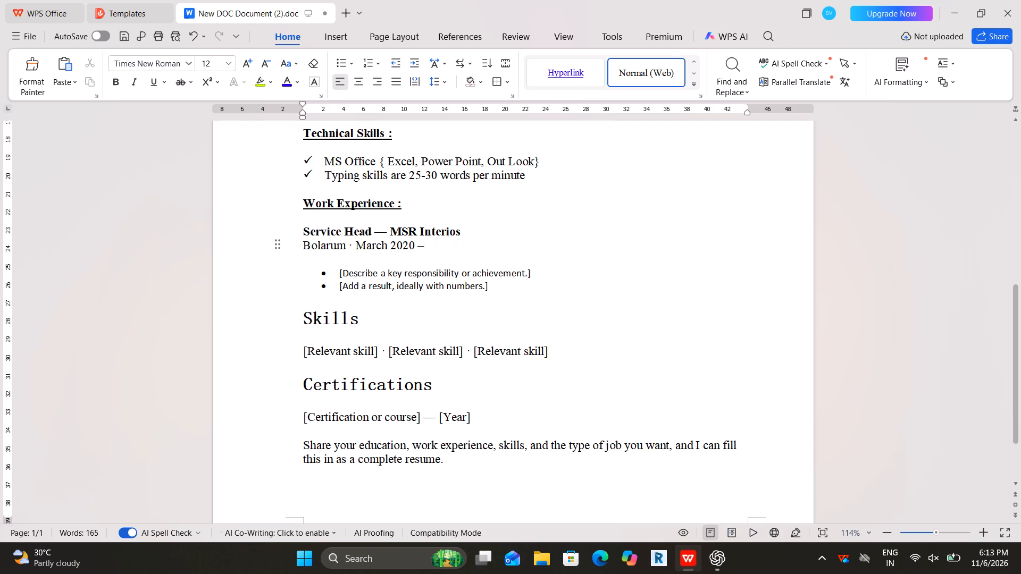
{"action": "key", "text": "space"}
{"action": "type", "text": "Sept"}
{"action": "key", "text": "space"}
{"action": "type", "text": "2026"}
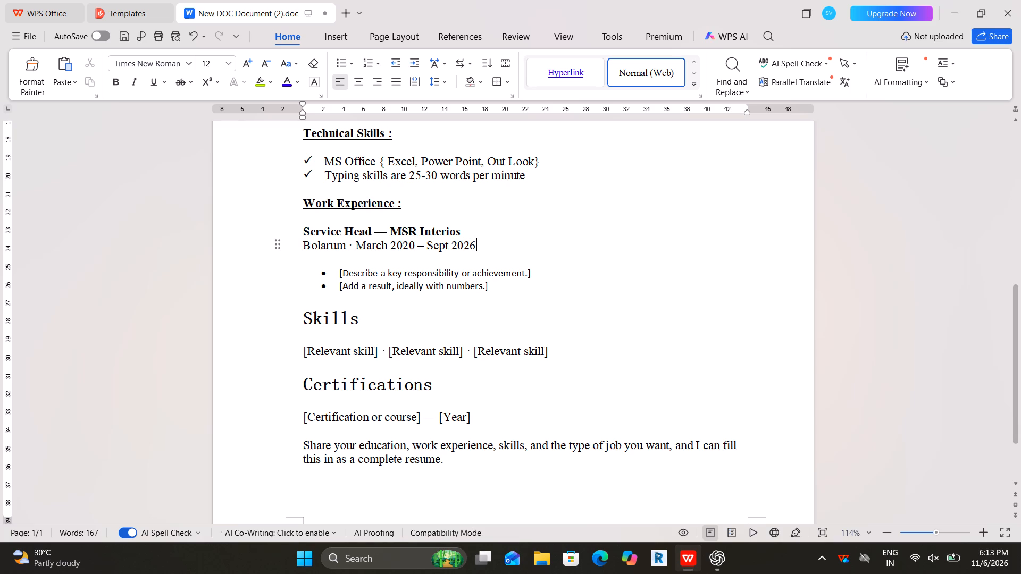
Delete the two placeholder bullets about responsibility and results beneath the Bolarum date line.
{"action": "double_click", "coordinate": [317, 271]}
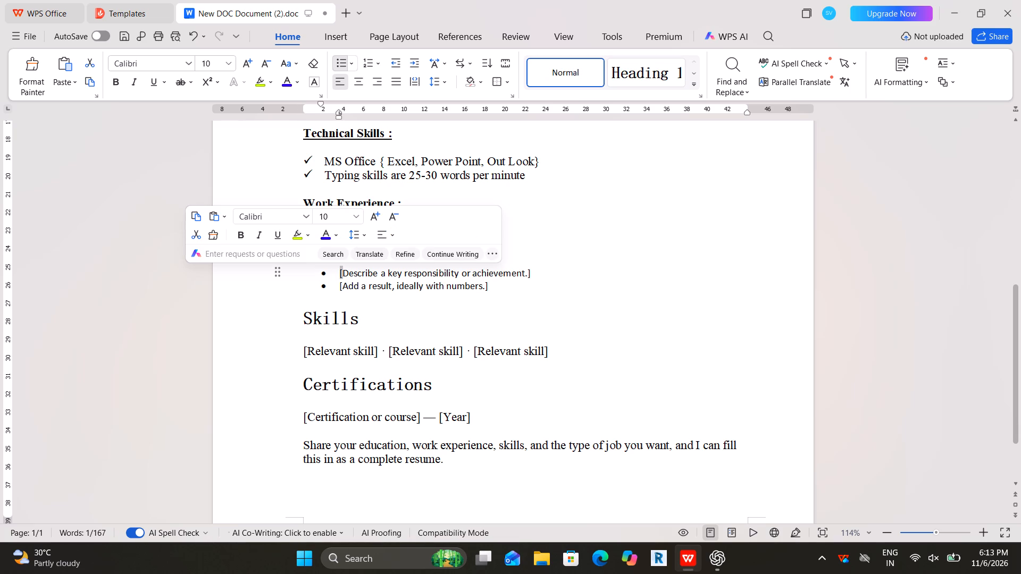
{"action": "left_click", "coordinate": [370, 282]}
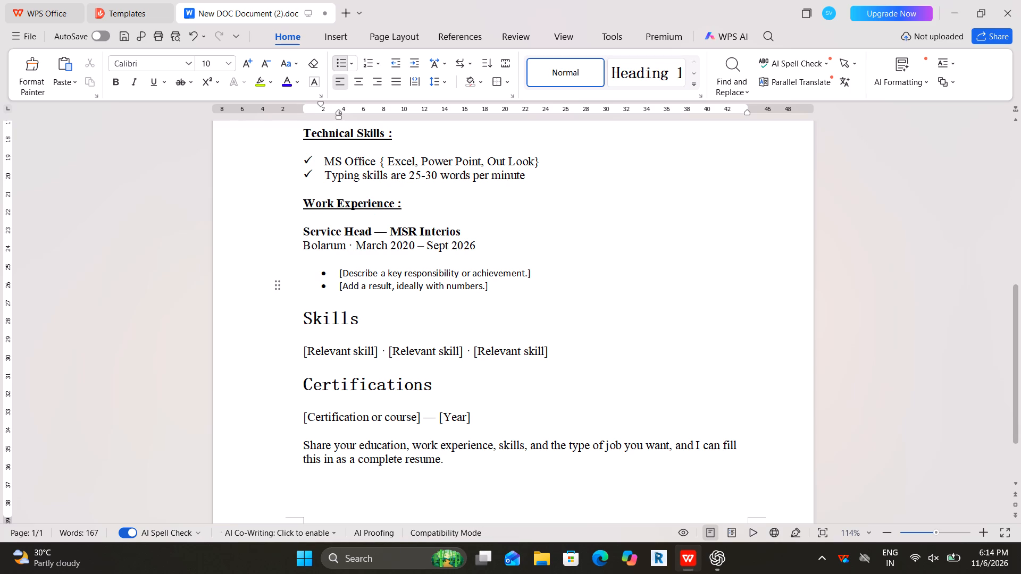
{"action": "left_click", "coordinate": [338, 272]}
{"action": "key", "text": "shift+Down"}
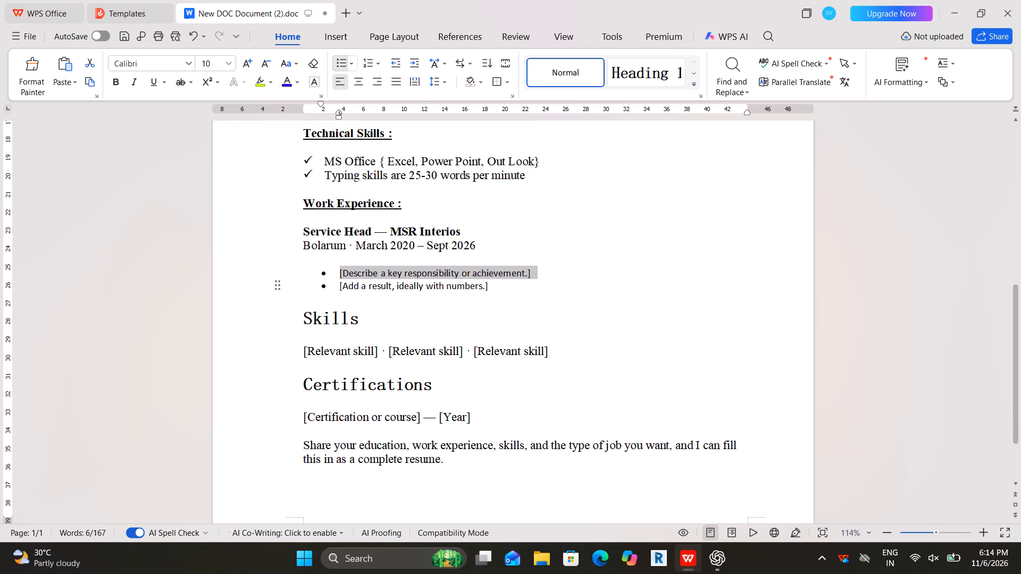
{"action": "key", "text": "shift+Down"}
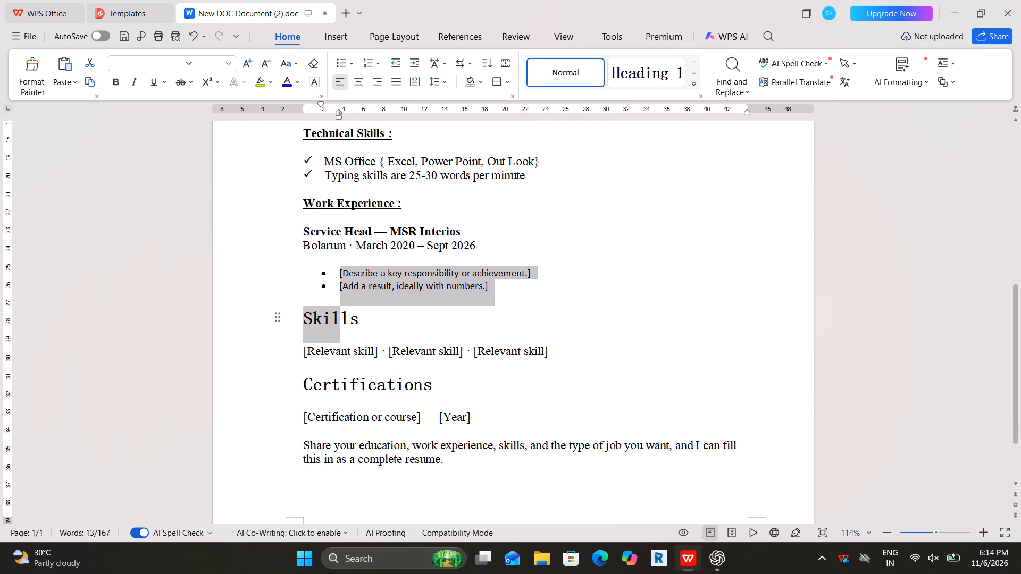
{"action": "key", "text": "shift+Left"}
{"action": "key", "text": "shift+Left"}
{"action": "key", "text": "shift+Left"}
{"action": "key", "text": "shift+Left"}
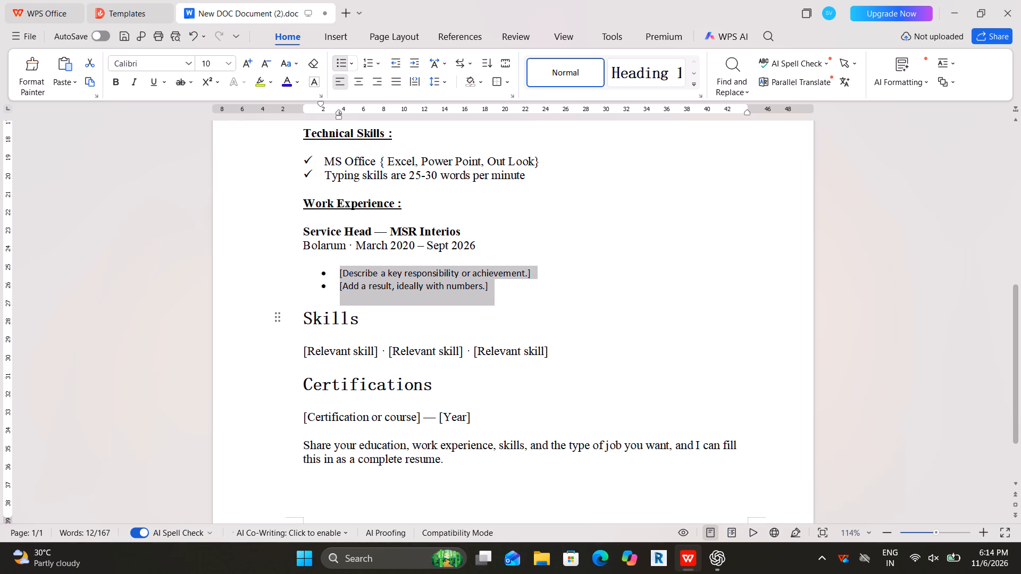
{"action": "key", "text": "Delete"}
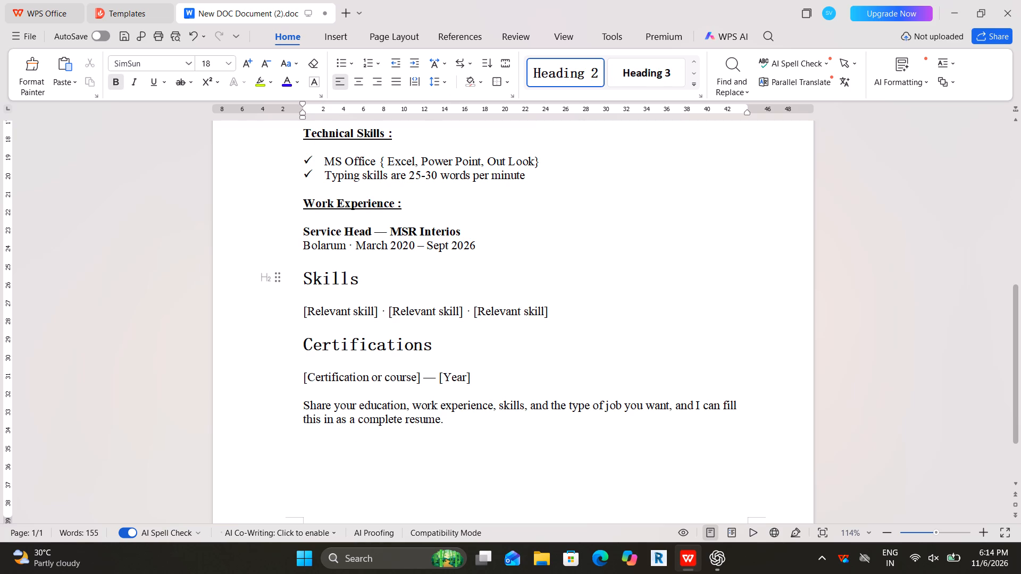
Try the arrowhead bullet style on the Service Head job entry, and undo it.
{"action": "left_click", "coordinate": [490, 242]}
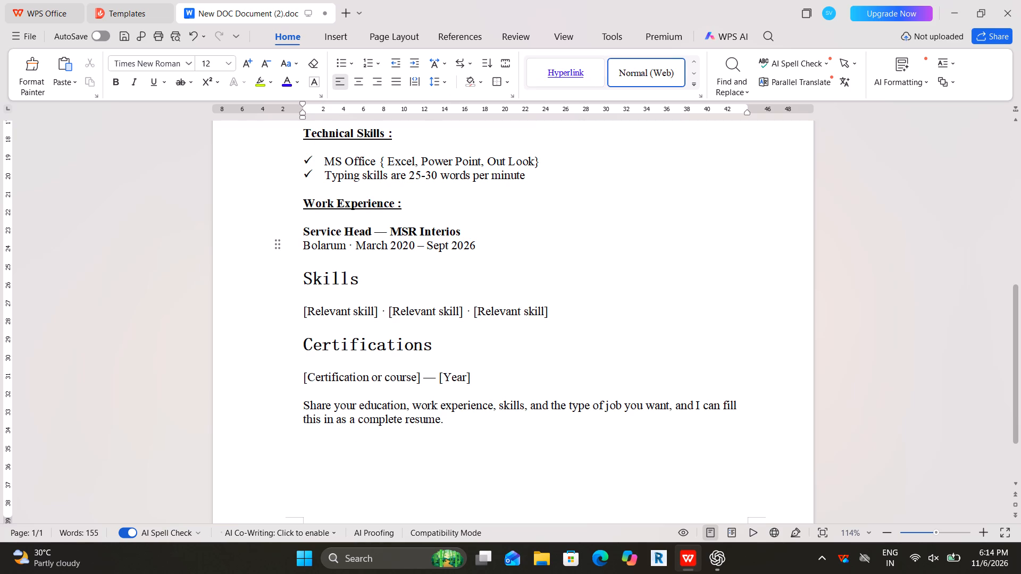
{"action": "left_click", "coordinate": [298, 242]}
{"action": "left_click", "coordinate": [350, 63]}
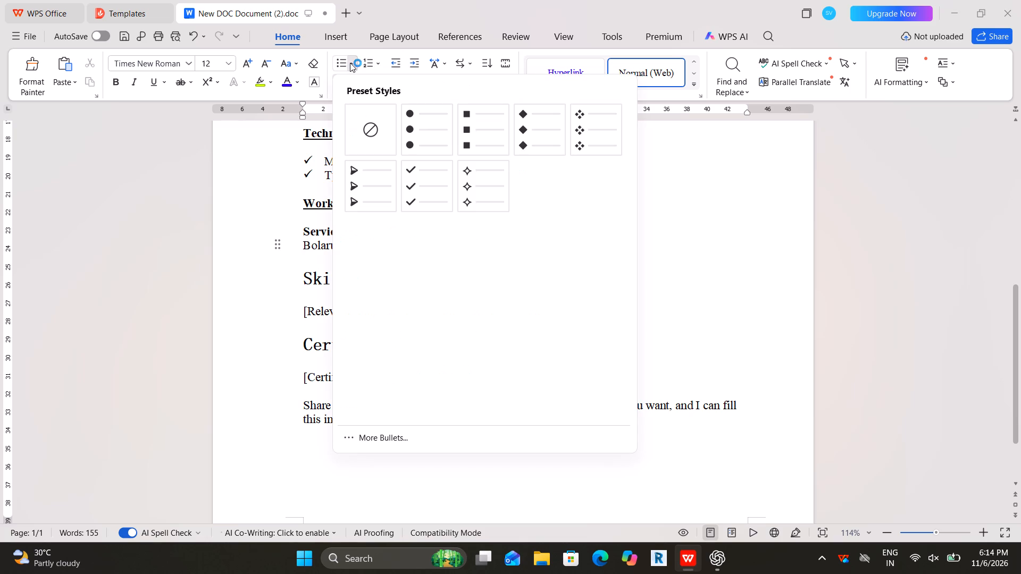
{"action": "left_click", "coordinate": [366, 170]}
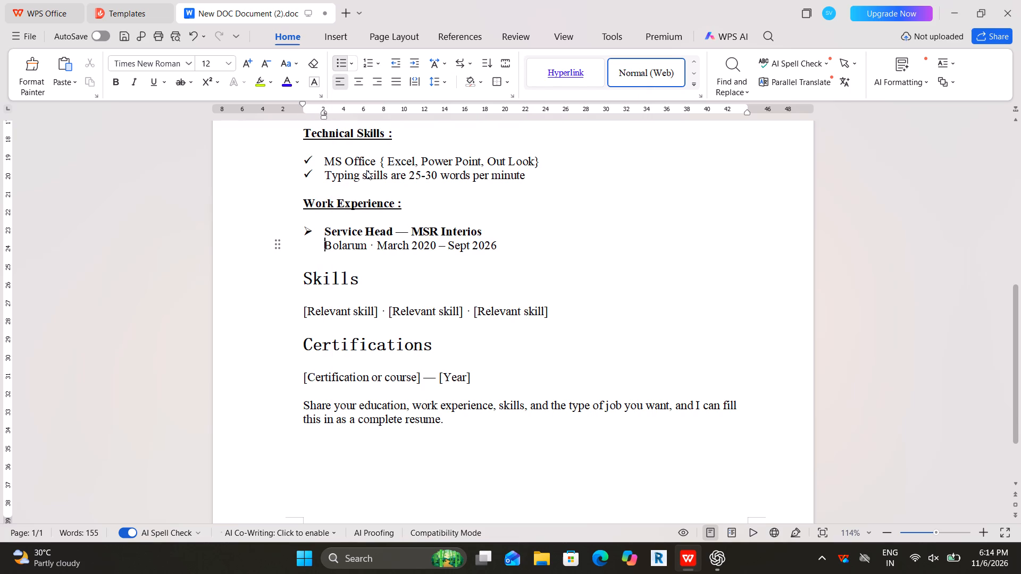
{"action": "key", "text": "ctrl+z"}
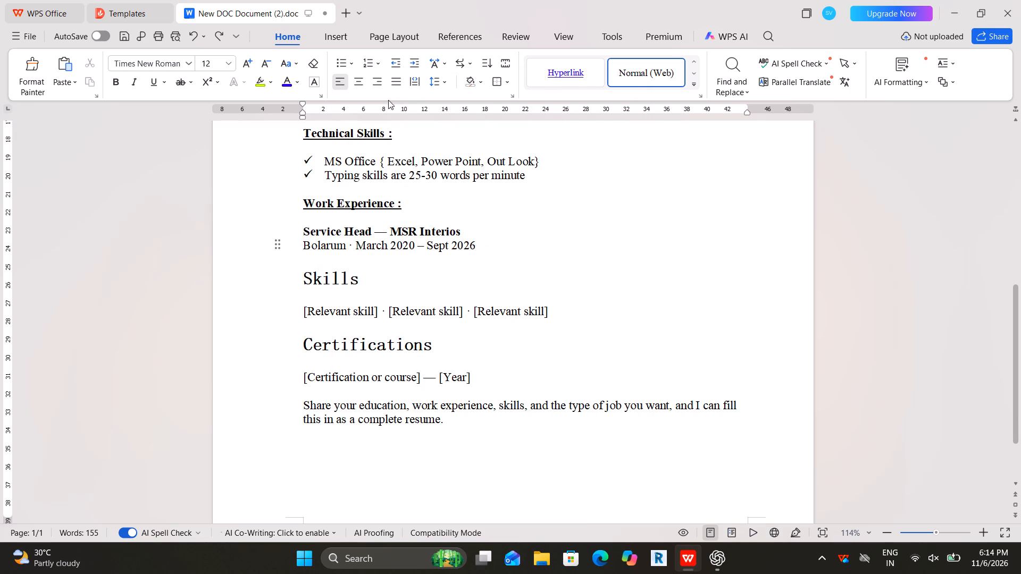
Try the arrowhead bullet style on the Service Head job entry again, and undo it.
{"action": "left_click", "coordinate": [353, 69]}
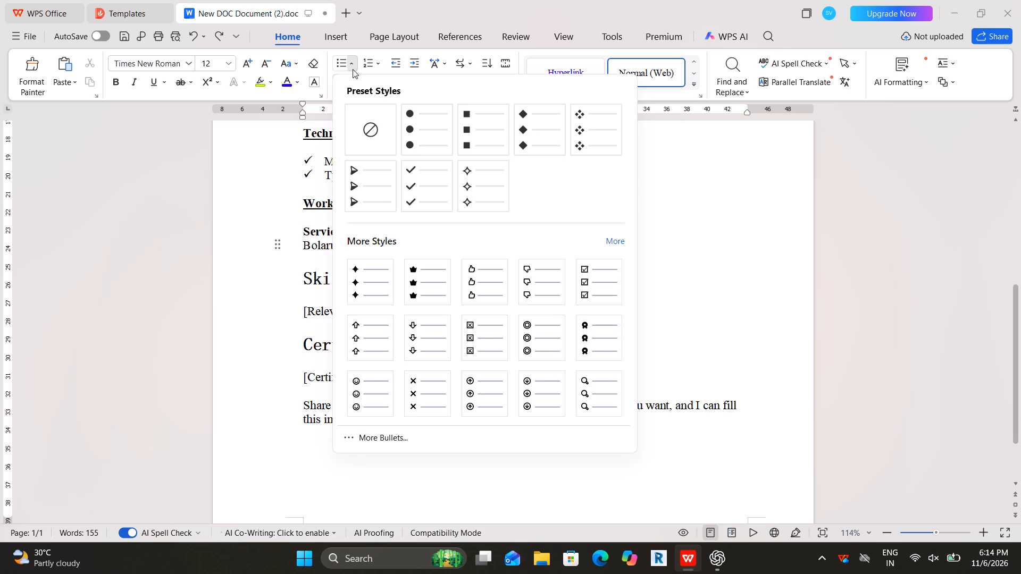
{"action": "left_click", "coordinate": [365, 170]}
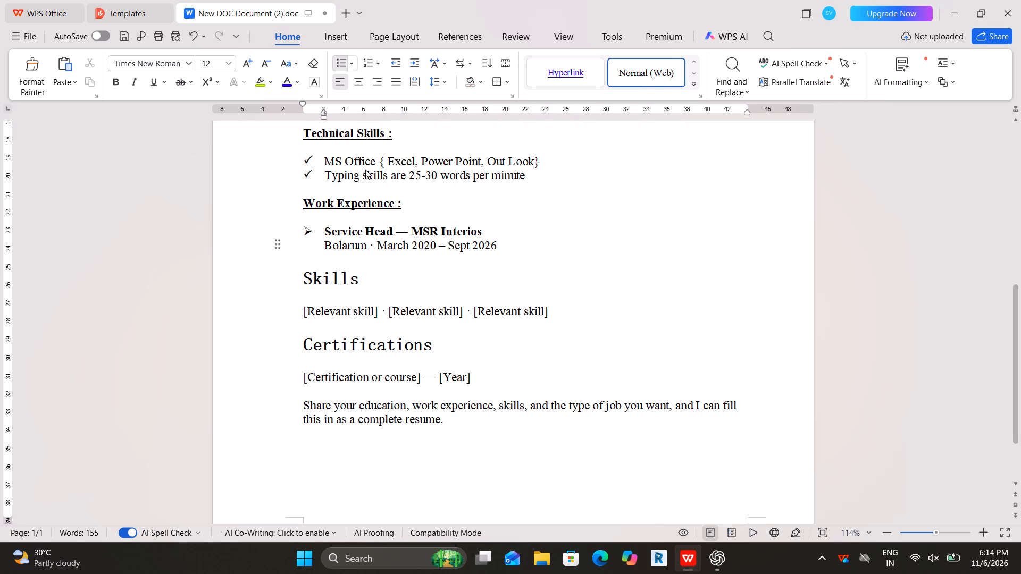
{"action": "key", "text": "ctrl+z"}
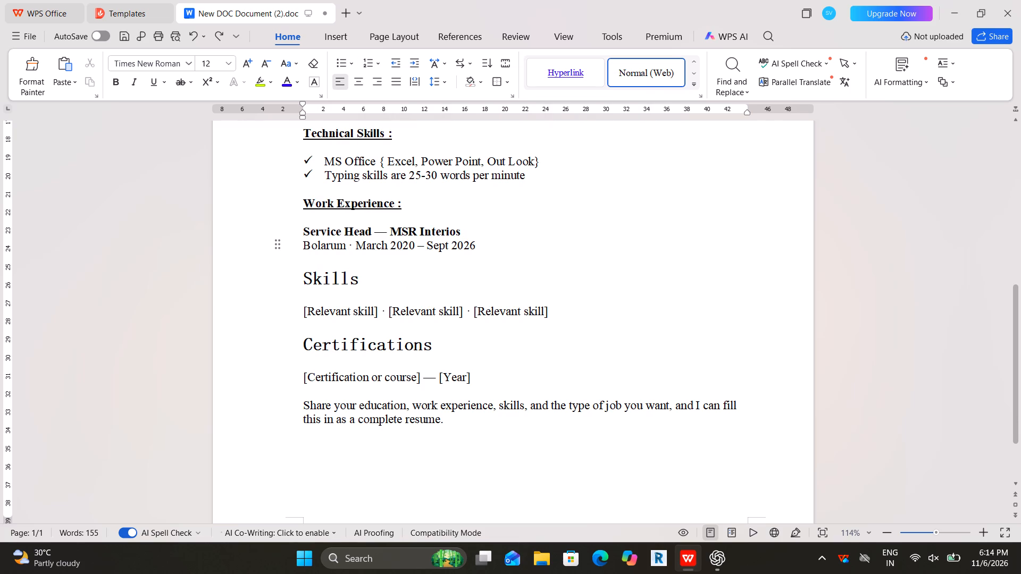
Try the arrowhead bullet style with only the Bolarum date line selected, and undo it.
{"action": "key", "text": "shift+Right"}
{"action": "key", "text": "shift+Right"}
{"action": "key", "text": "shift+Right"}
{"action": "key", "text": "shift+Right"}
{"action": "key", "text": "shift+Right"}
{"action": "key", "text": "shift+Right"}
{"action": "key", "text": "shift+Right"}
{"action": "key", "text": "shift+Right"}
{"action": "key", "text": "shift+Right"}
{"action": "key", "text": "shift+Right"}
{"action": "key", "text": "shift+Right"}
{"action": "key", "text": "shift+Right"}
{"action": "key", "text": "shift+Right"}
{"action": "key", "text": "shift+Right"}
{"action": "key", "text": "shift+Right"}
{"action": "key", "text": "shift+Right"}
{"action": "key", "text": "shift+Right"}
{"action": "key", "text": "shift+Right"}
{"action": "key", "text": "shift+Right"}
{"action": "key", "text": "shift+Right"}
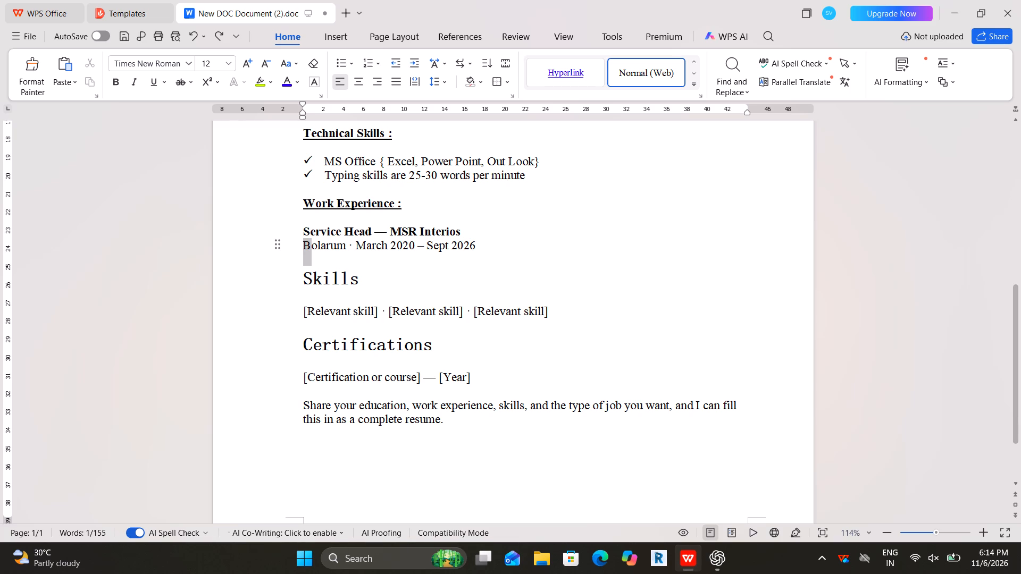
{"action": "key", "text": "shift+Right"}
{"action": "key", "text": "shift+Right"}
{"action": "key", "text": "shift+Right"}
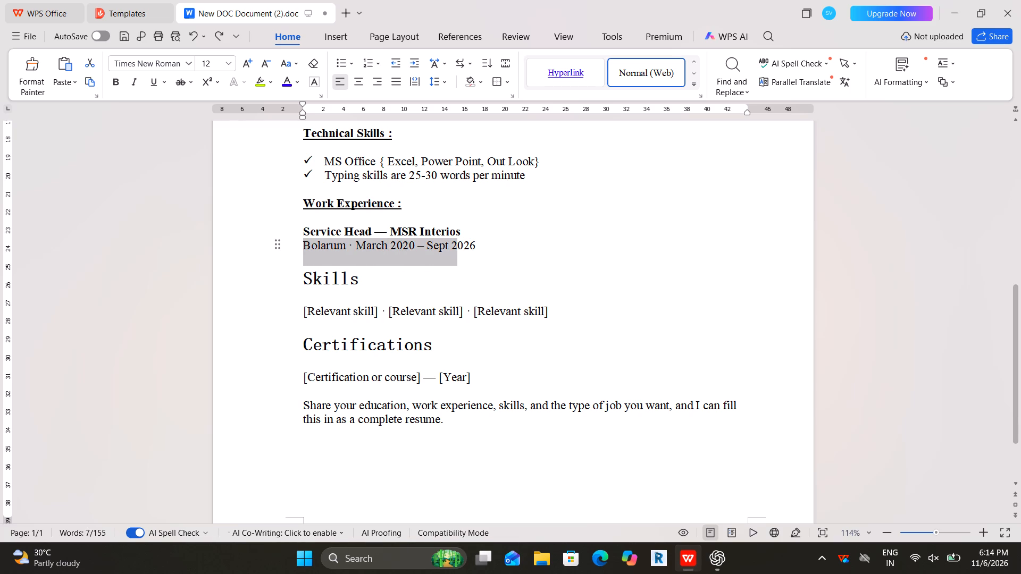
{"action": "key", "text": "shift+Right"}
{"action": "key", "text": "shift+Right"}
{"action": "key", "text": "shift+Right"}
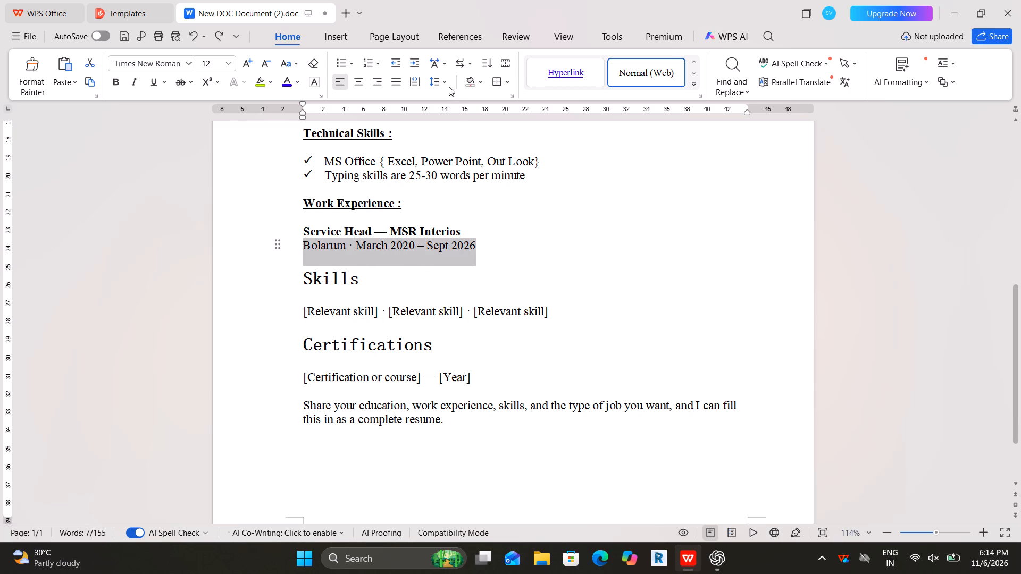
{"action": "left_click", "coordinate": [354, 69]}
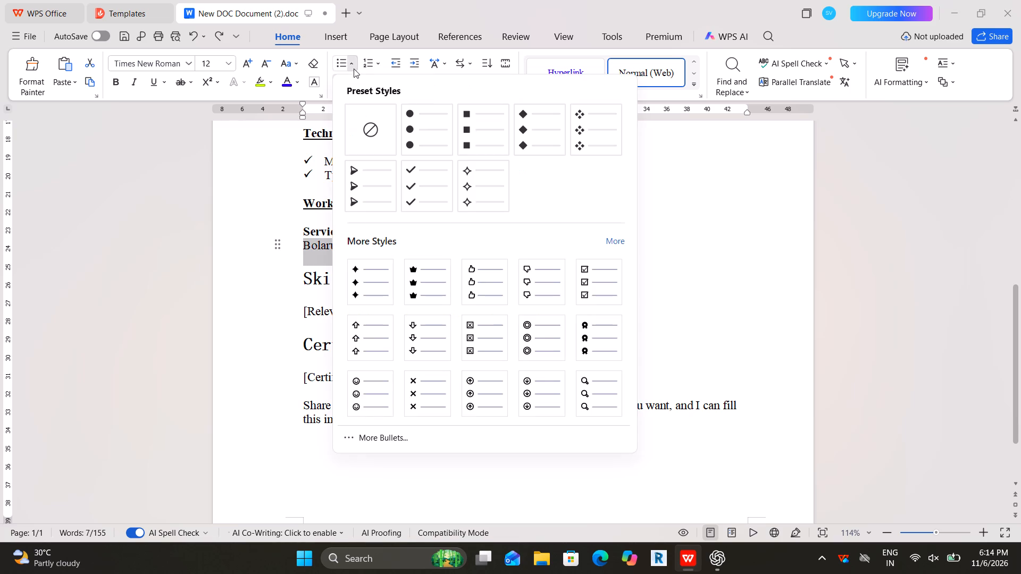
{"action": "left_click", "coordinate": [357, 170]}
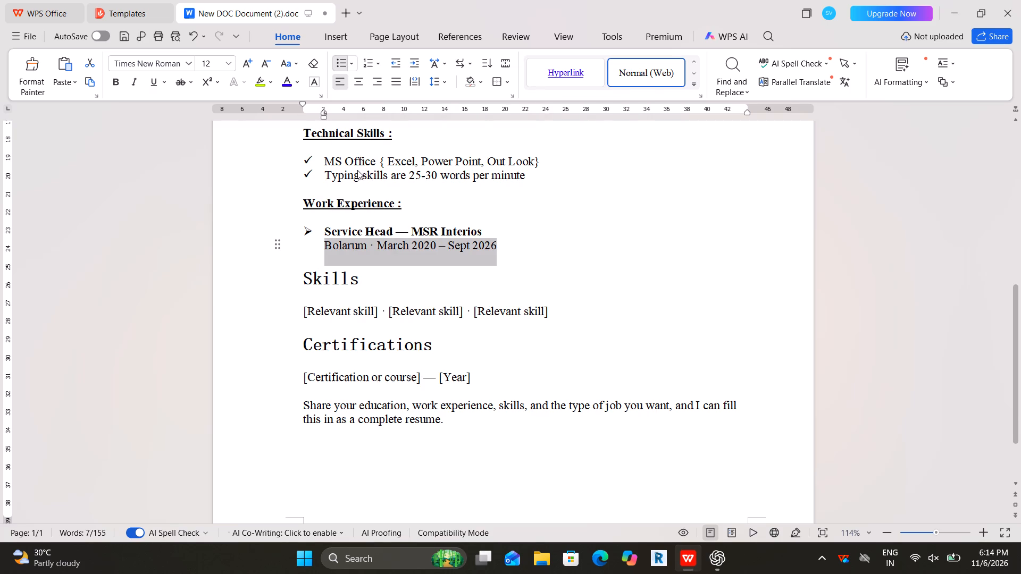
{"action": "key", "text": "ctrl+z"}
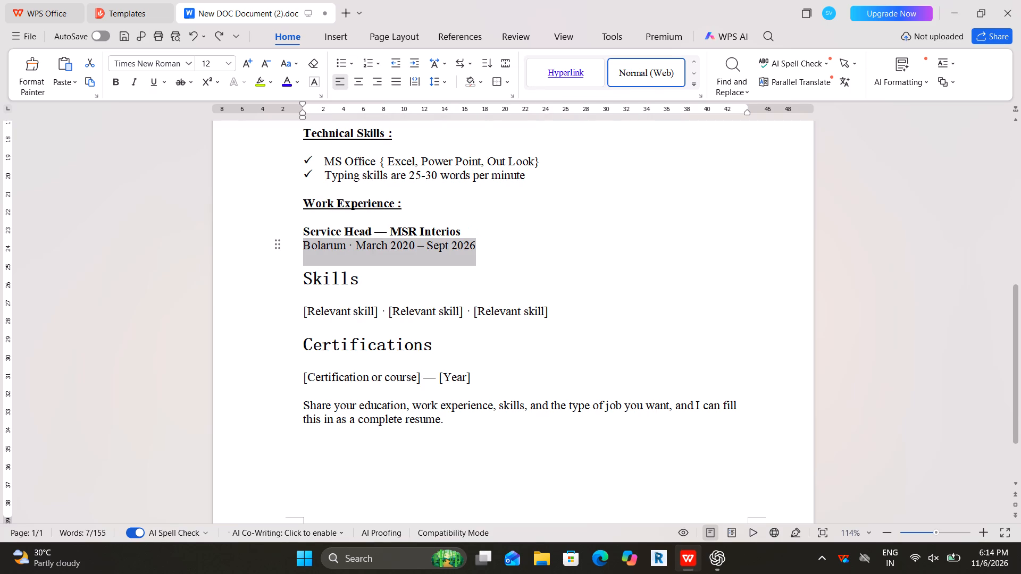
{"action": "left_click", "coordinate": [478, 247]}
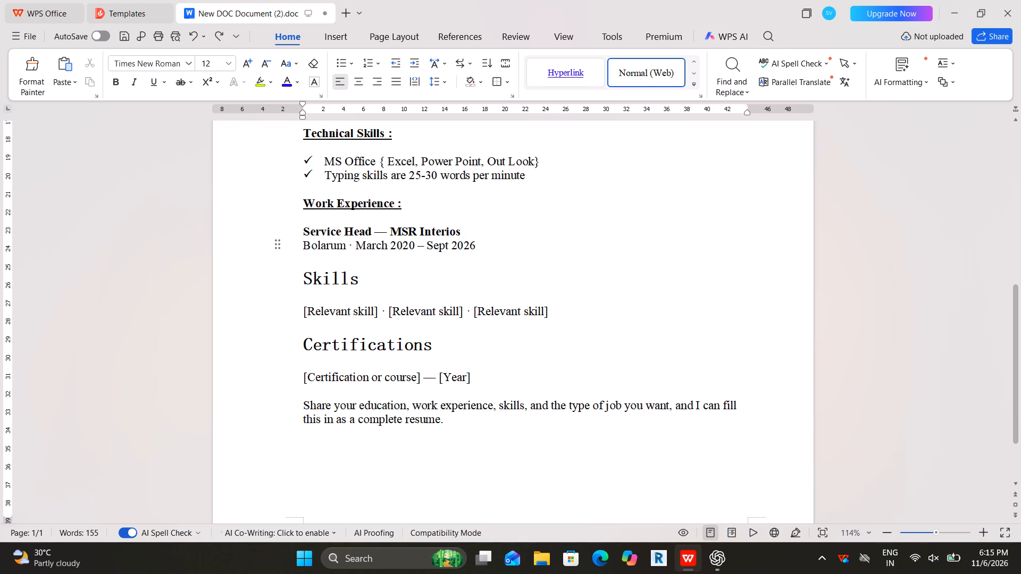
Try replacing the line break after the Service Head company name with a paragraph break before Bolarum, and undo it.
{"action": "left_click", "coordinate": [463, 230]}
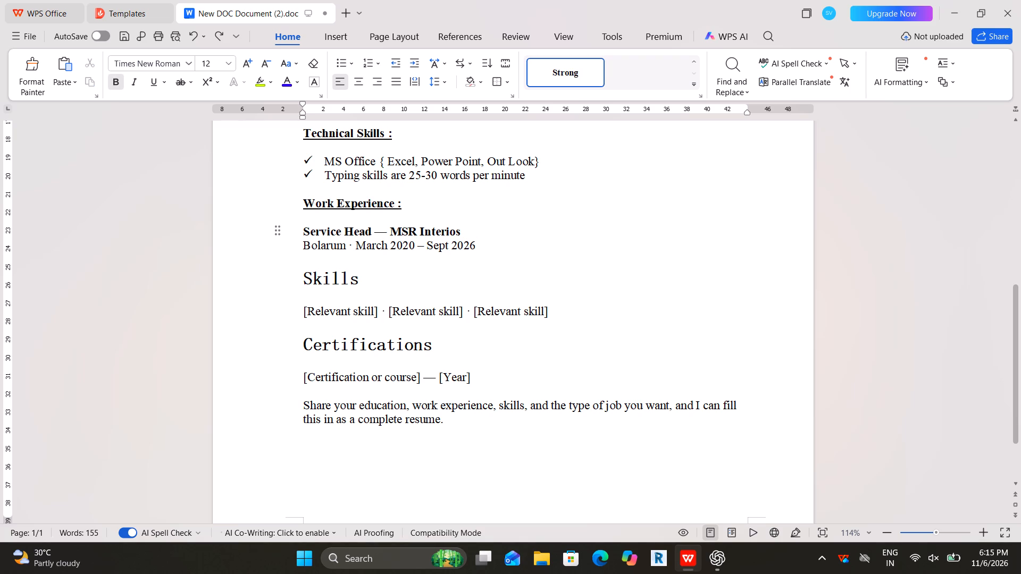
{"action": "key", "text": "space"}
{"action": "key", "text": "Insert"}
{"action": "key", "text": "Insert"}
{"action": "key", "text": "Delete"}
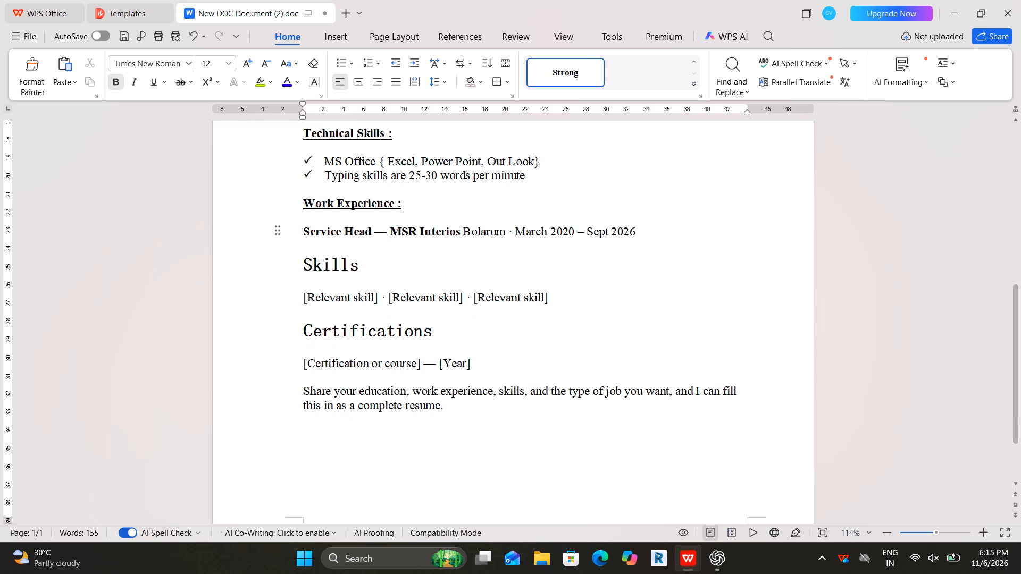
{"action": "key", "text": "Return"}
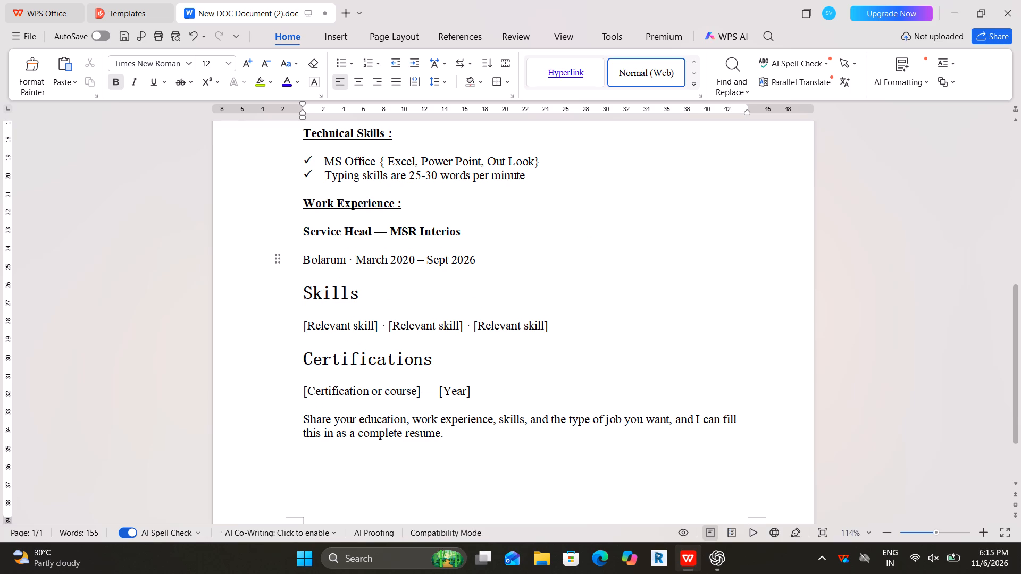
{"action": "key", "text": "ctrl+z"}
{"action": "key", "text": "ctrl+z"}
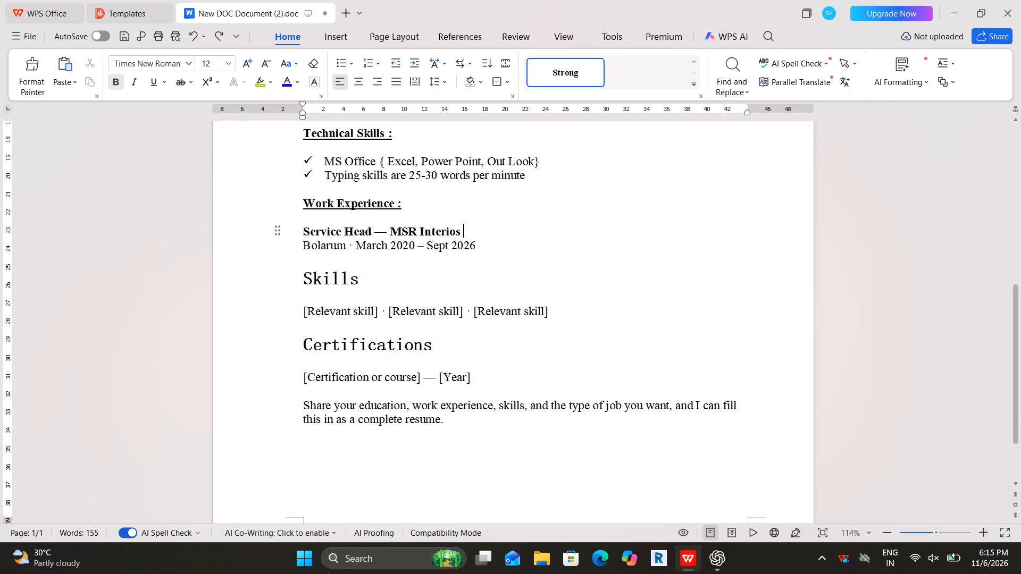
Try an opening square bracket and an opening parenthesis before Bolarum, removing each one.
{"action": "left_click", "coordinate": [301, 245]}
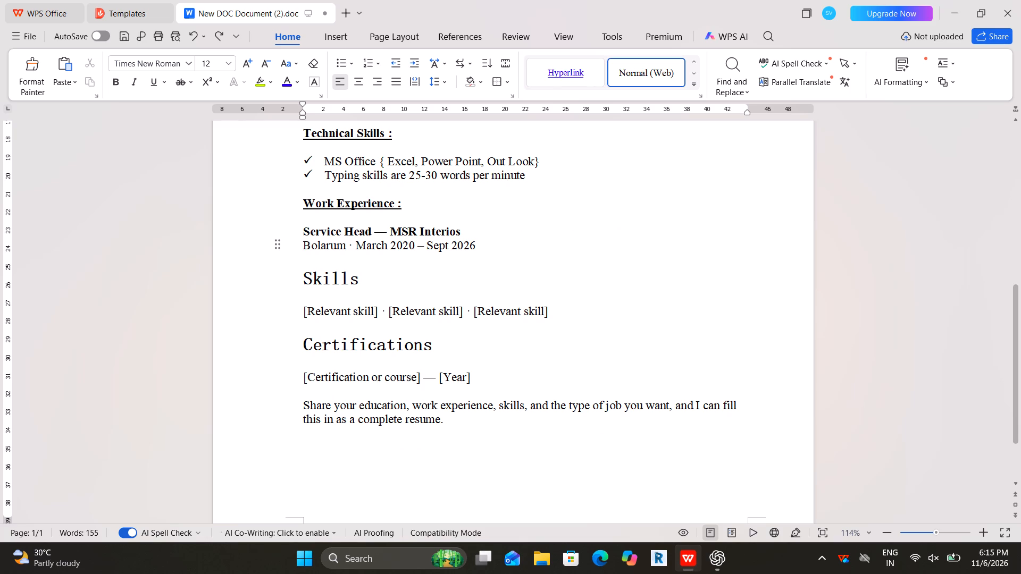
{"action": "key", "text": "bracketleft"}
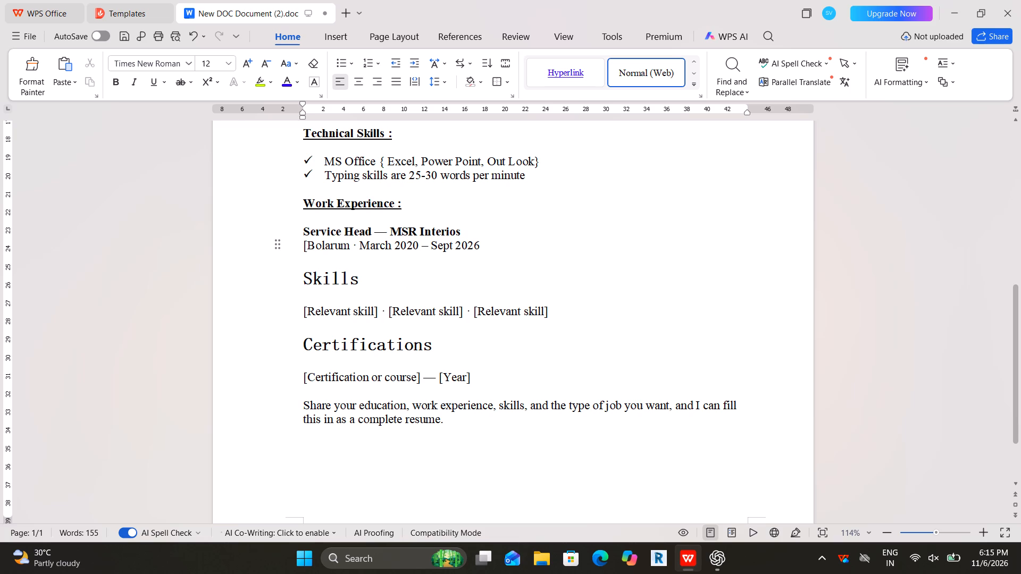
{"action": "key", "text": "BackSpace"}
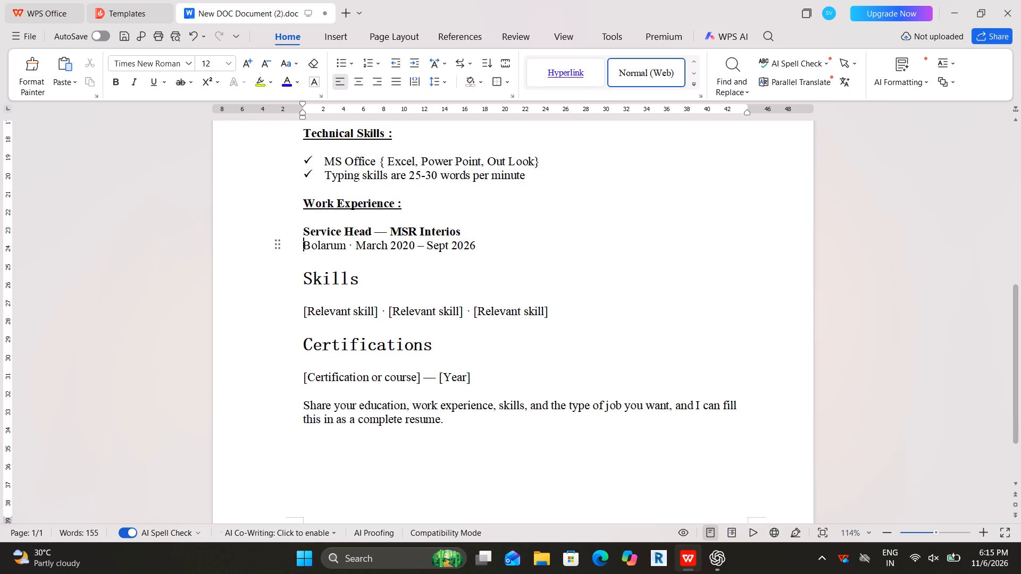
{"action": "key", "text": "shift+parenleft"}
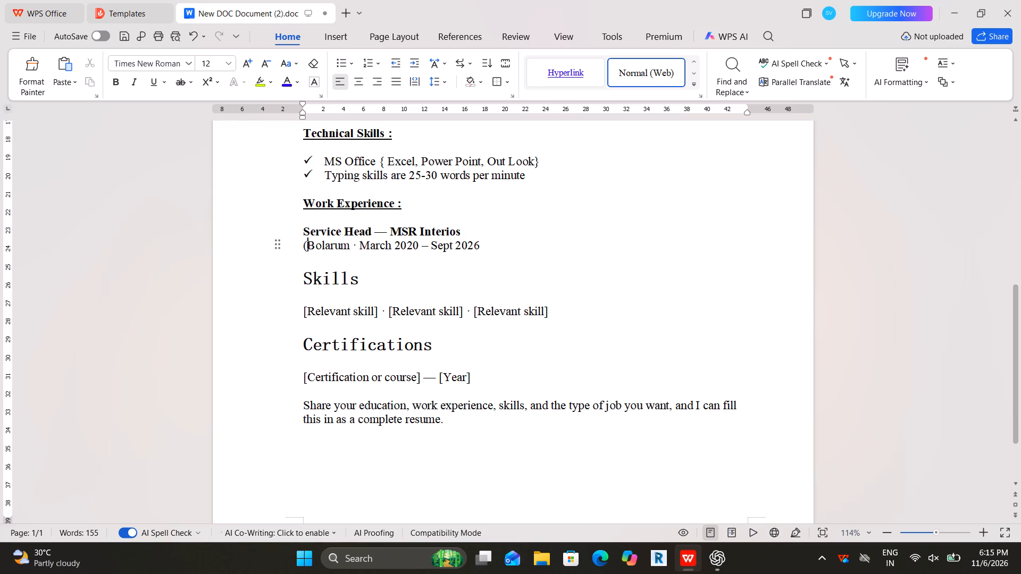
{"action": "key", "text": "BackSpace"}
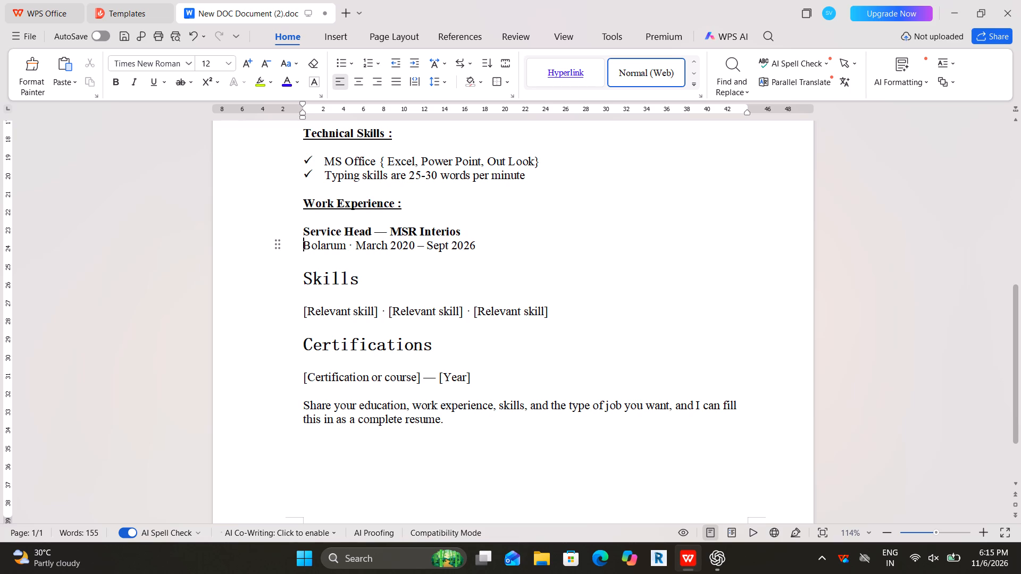
Replace the middle dot after Bolarum with a comma and a space before March 2020.
{"action": "left_click", "coordinate": [351, 247]}
{"action": "key", "text": "BackSpace"}
{"action": "type", "text": "."}
{"action": "key", "text": "space"}
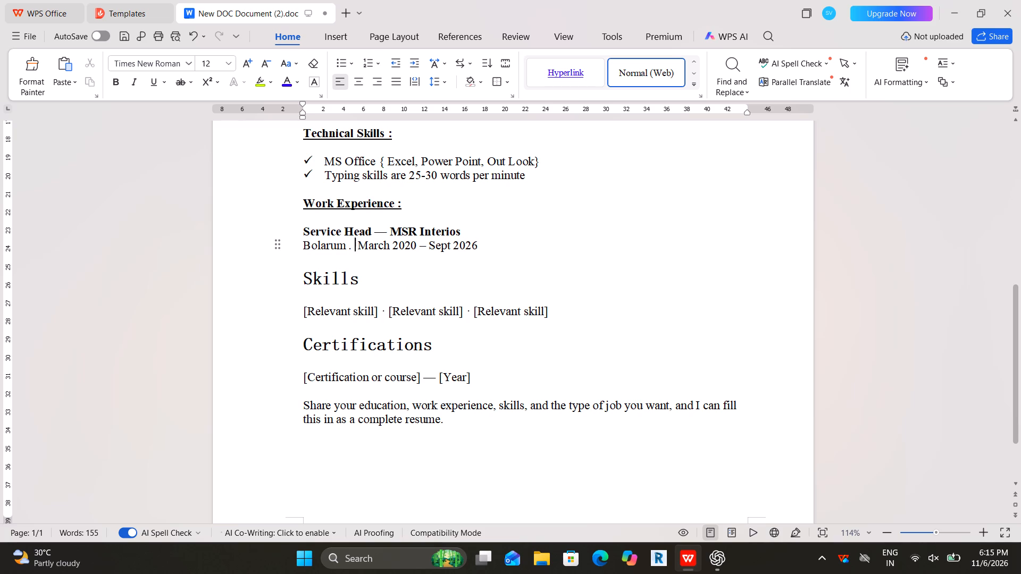
{"action": "key", "text": "BackSpace"}
{"action": "key", "text": "BackSpace"}
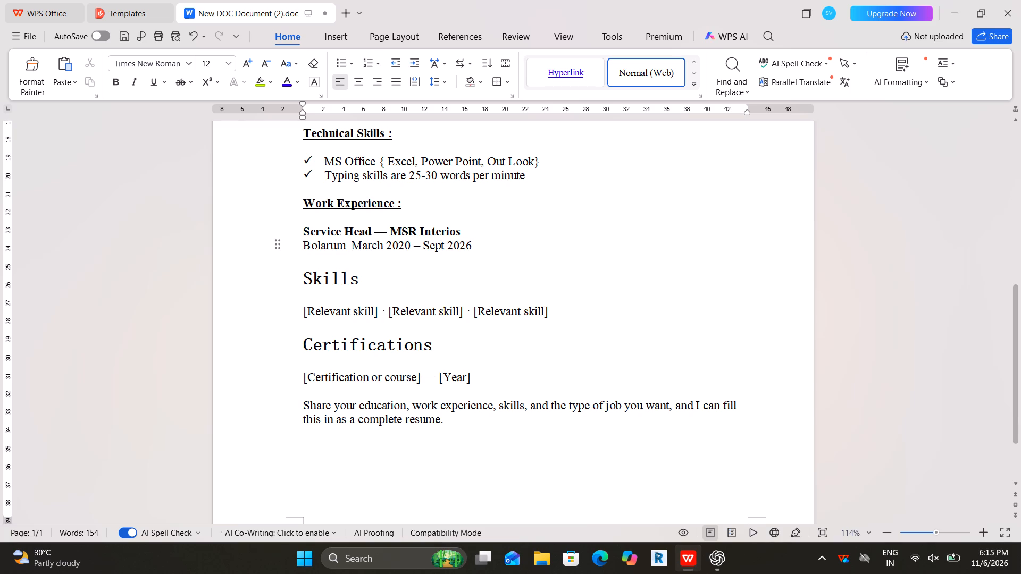
{"action": "key", "text": "BackSpace"}
{"action": "type", "text": ","}
{"action": "key", "text": "space"}
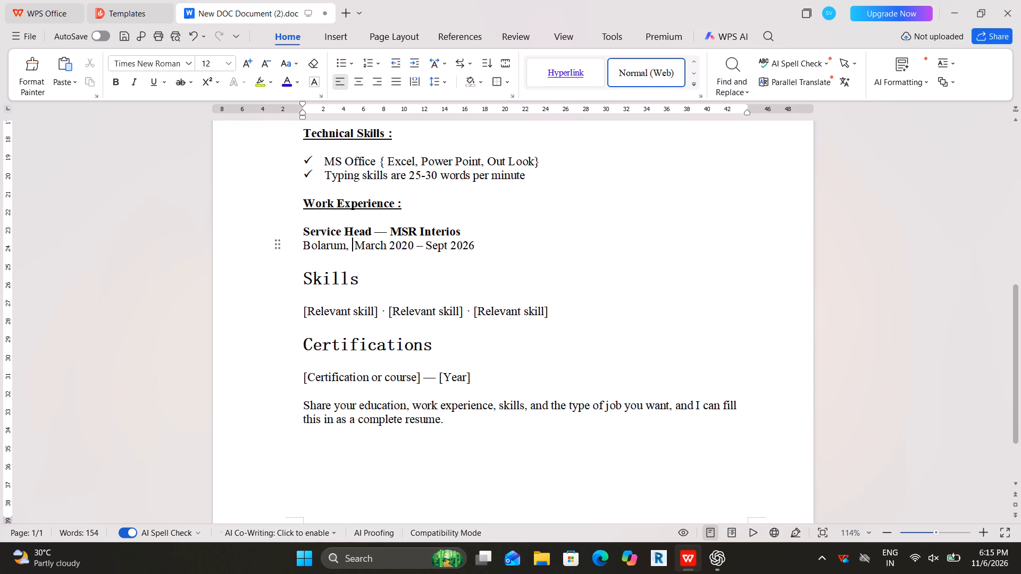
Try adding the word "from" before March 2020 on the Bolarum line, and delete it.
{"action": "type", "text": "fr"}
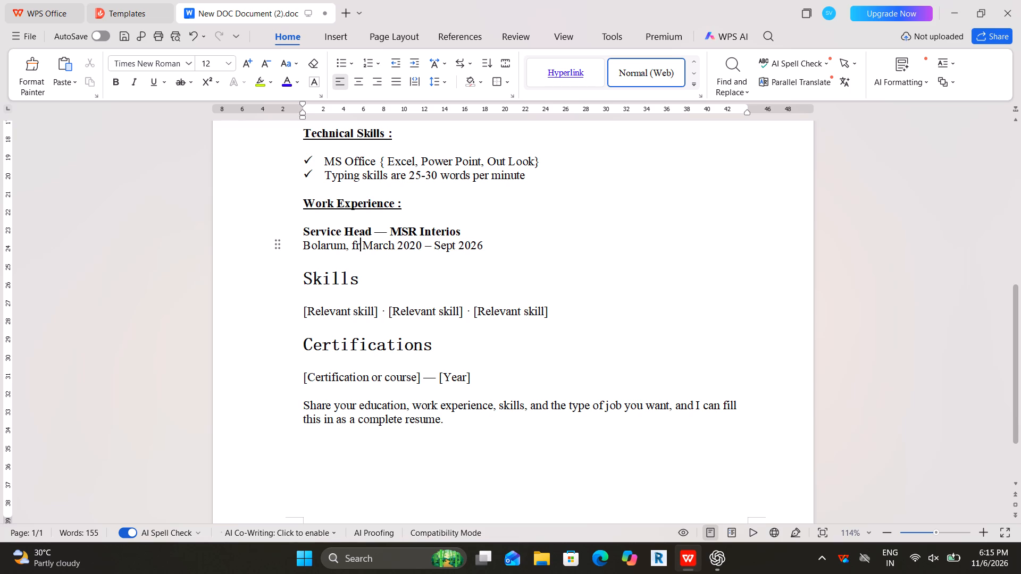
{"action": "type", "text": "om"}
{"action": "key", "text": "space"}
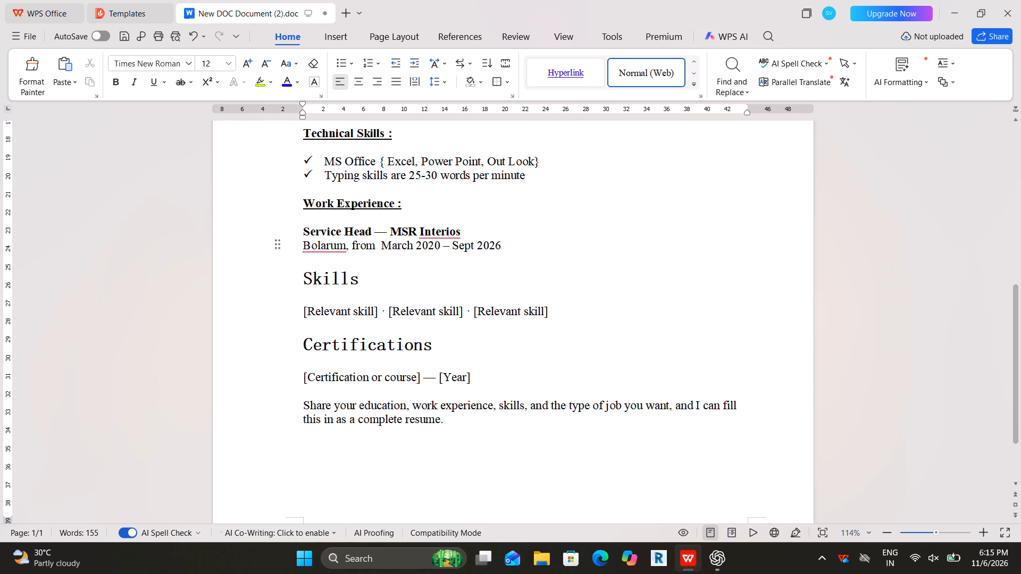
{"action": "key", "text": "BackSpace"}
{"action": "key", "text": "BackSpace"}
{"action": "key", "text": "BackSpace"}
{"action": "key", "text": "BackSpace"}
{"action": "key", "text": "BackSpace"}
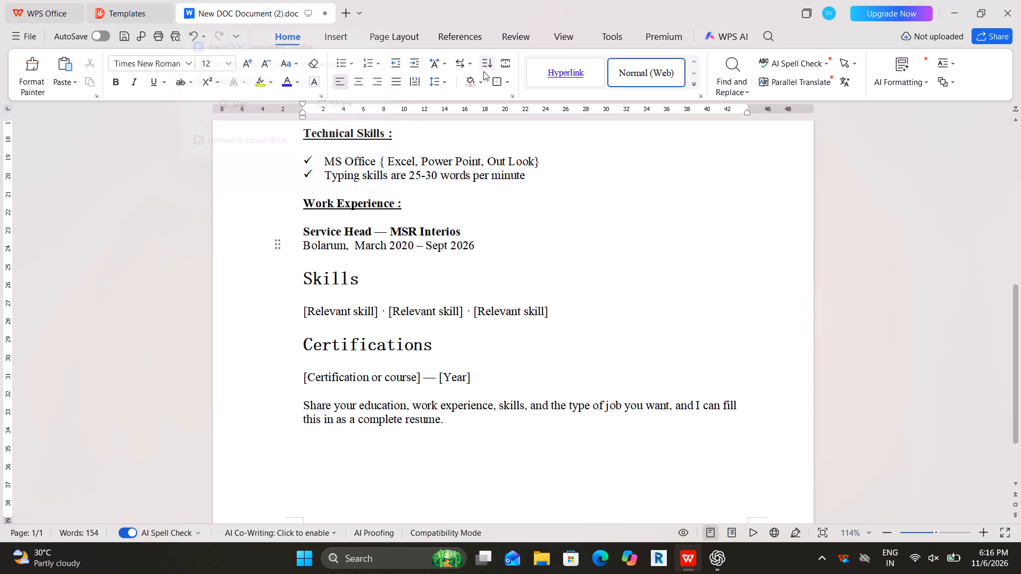
Correct the company name on the Service Head line to MSR Interiors.
{"action": "left_click", "coordinate": [454, 230]}
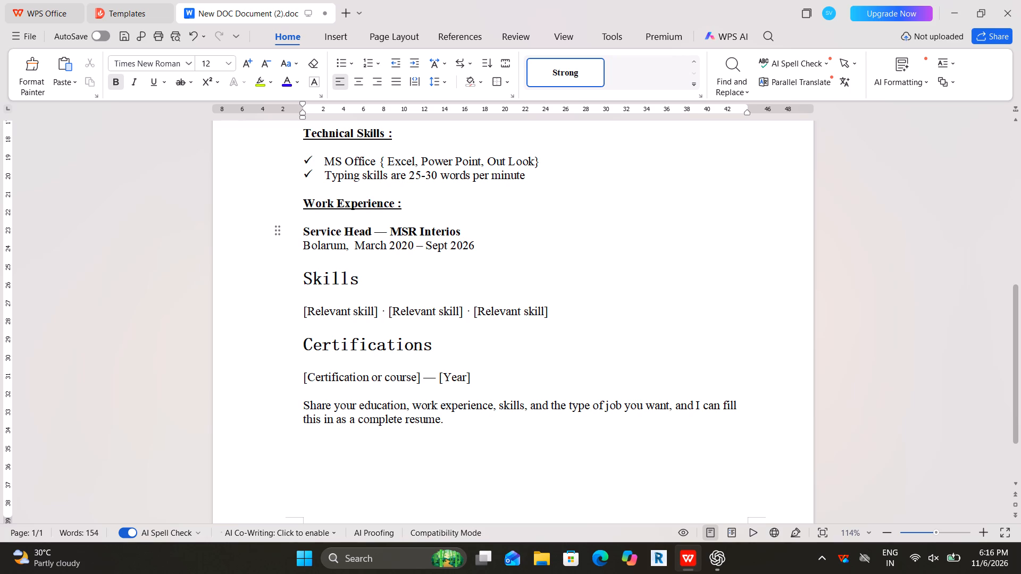
{"action": "left_click", "coordinate": [433, 231]}
{"action": "left_click", "coordinate": [461, 231]}
{"action": "key", "text": "BackSpace"}
{"action": "key", "text": "BackSpace"}
{"action": "type", "text": "ors"}
Add a new empty paragraph beneath the Bolarum date line, above the Skills heading.
{"action": "left_click", "coordinate": [434, 273]}
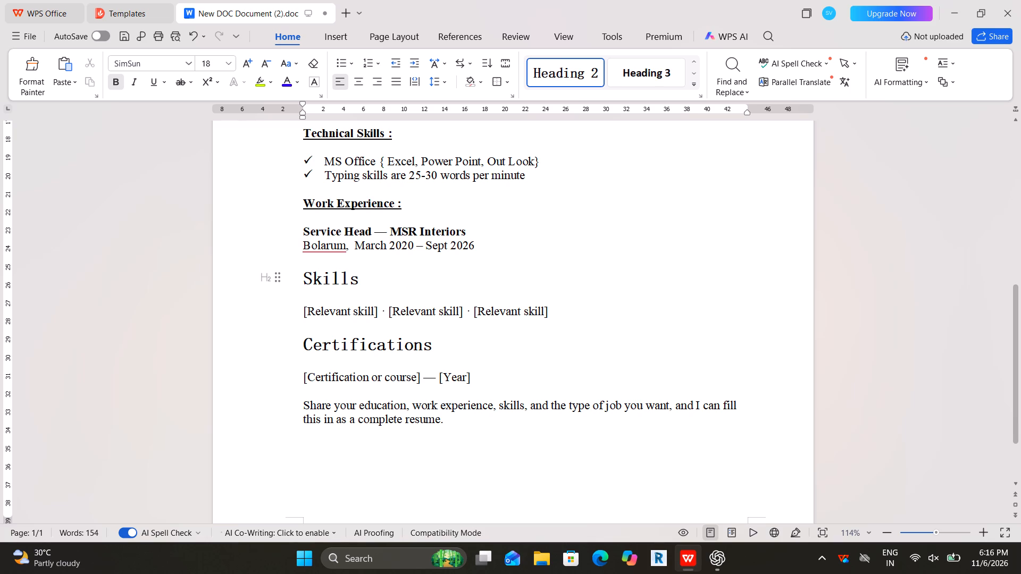
{"action": "left_click", "coordinate": [491, 249]}
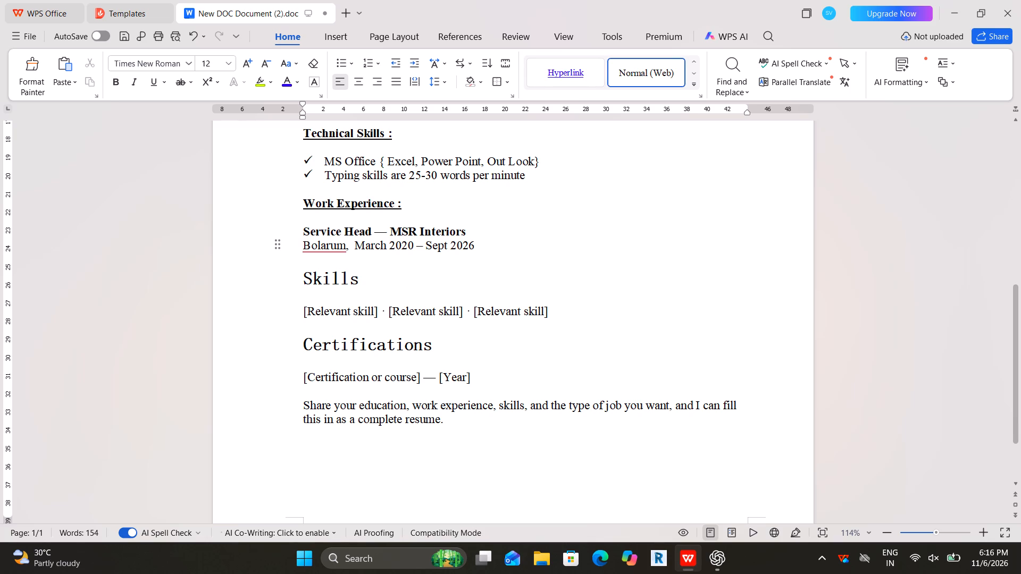
{"action": "key", "text": "Return"}
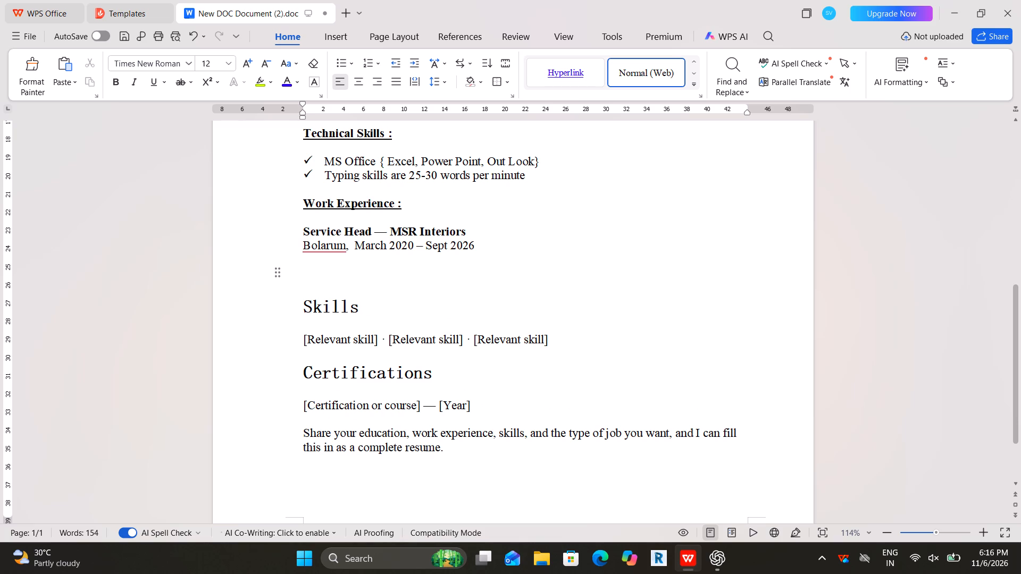
Insert the words "Worked as a" before Service Head on the first line under Work Experience.
{"action": "left_click", "coordinate": [306, 231]}
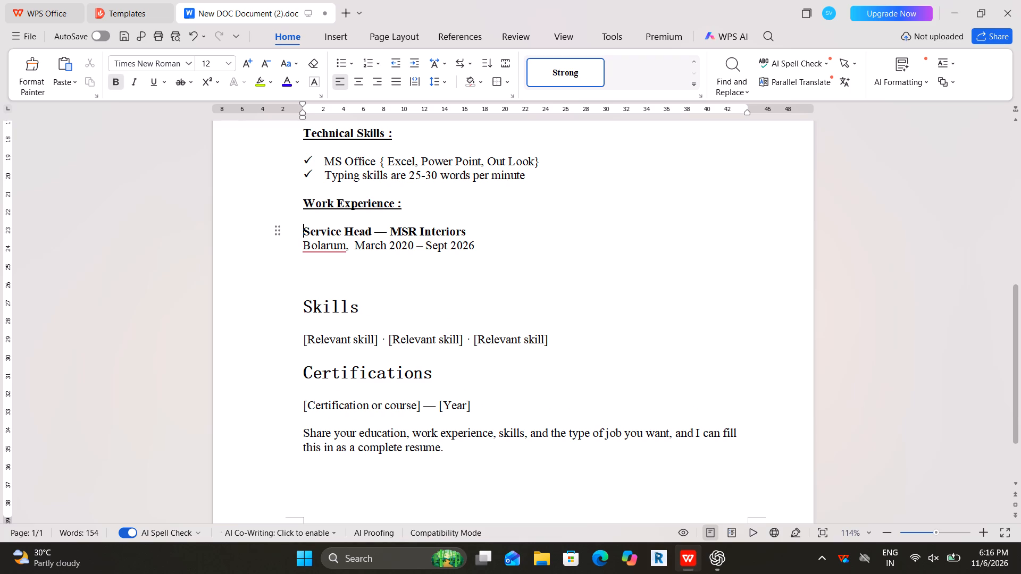
{"action": "type", "text": "wor"}
{"action": "type", "text": "ked"}
{"action": "key", "text": "space"}
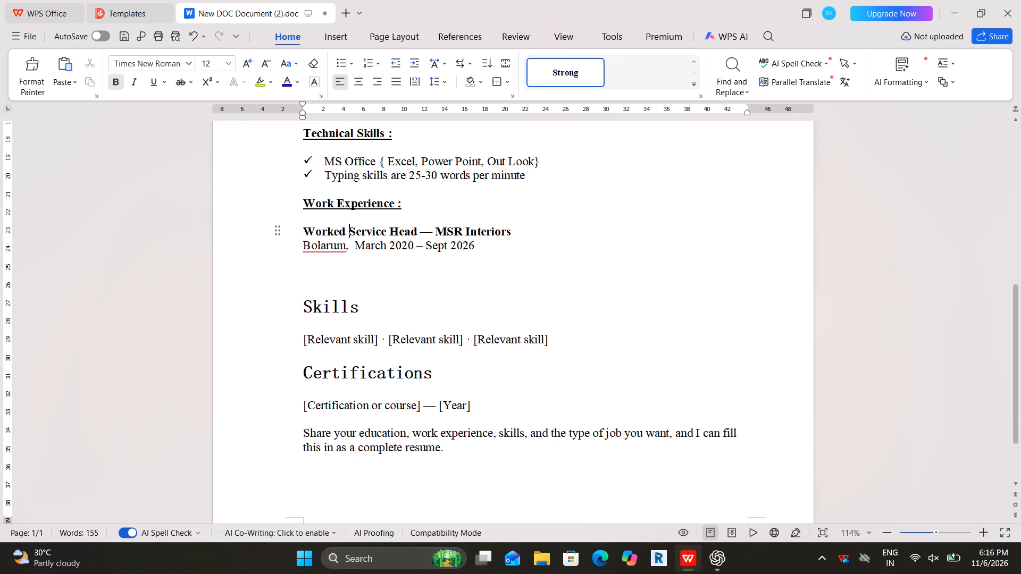
{"action": "type", "text": "as a"}
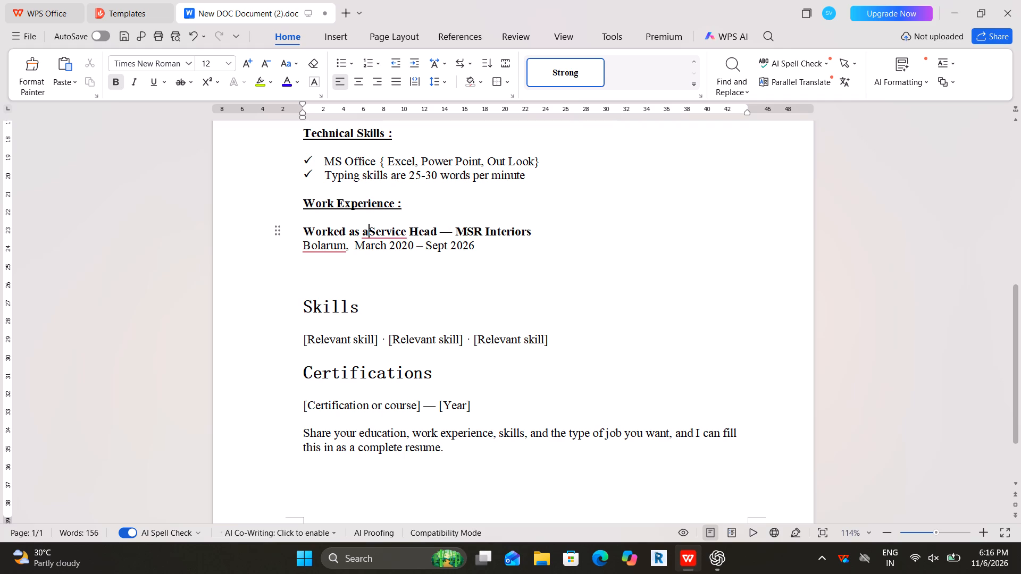
{"action": "key", "text": "space"}
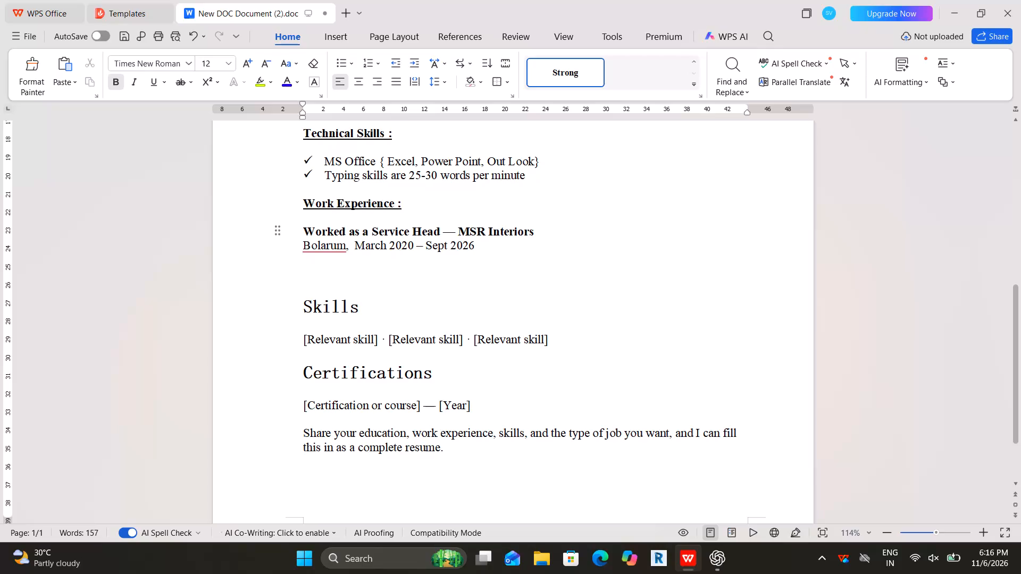
Remove the bold formatting from the words "Worked as a" on the Service Head line.
{"action": "left_click", "coordinate": [300, 233]}
{"action": "key", "text": "shift+Right"}
{"action": "key", "text": "shift+Right"}
{"action": "key", "text": "shift+Right"}
{"action": "key", "text": "shift+Right"}
{"action": "key", "text": "shift+Right"}
{"action": "key", "text": "shift+Right"}
{"action": "key", "text": "shift+Right"}
{"action": "key", "text": "shift+Right"}
{"action": "key", "text": "shift+Right"}
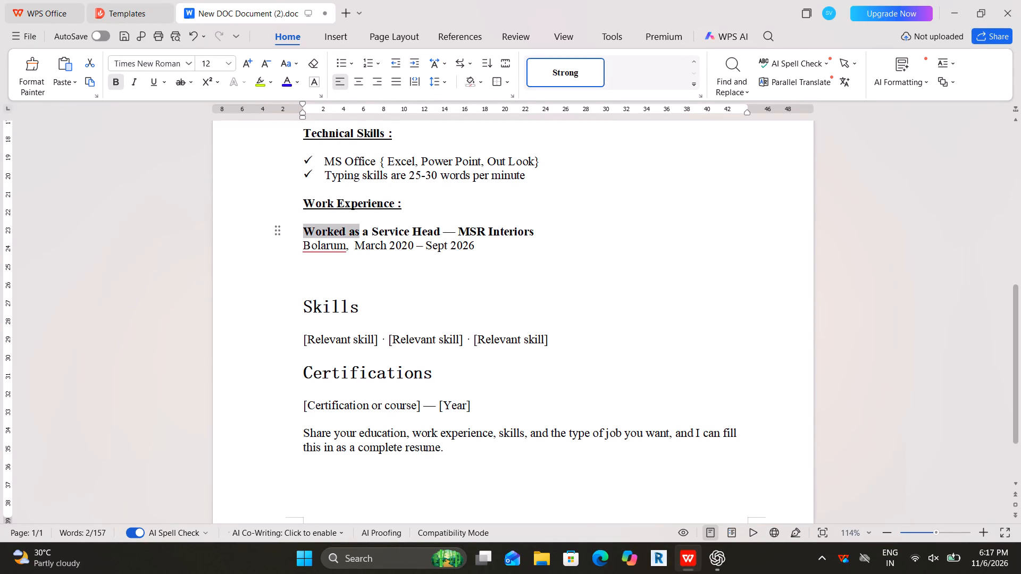
{"action": "key", "text": "shift+Right"}
{"action": "key", "text": "shift+Right"}
{"action": "key", "text": "ctrl+b"}
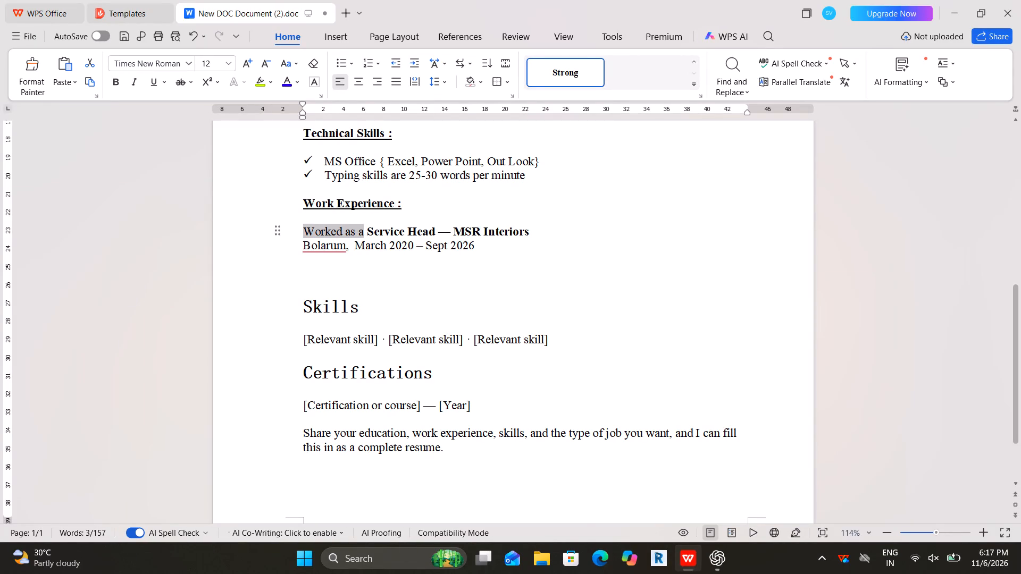
Replace the dash between Service Head and MSR Interiors with the word "in".
{"action": "left_click", "coordinate": [451, 232]}
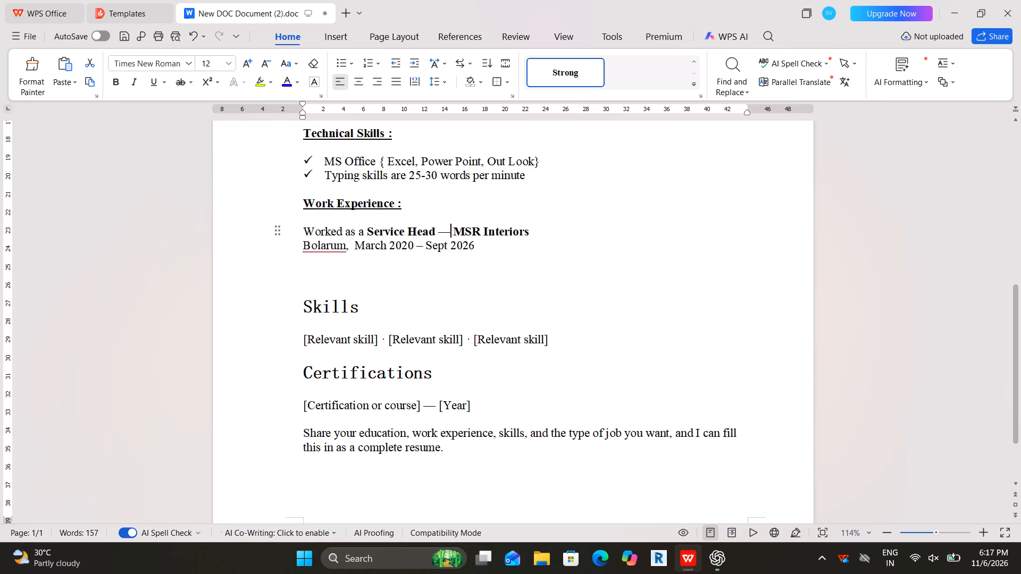
{"action": "key", "text": "BackSpace"}
{"action": "key", "text": "BackSpace"}
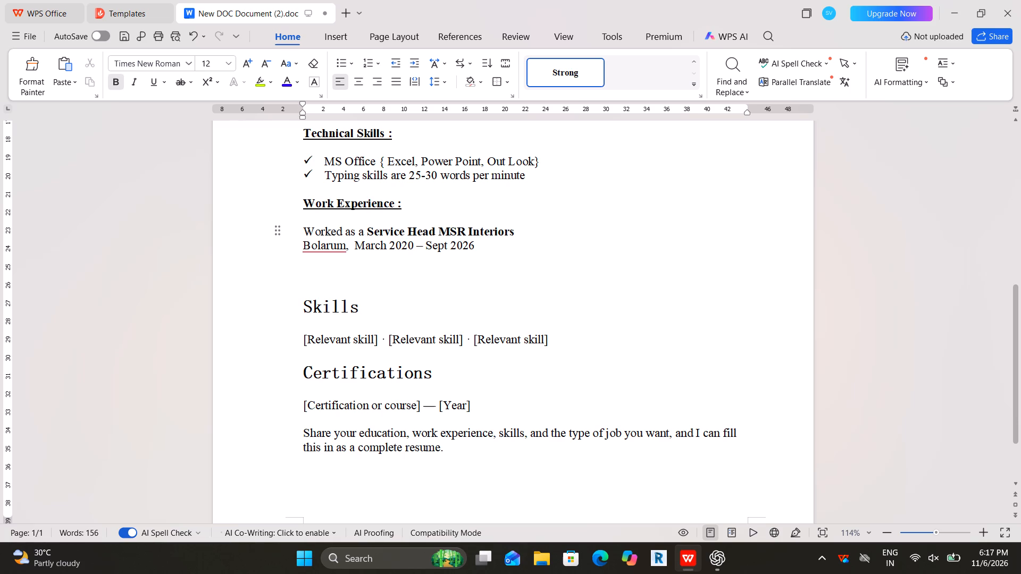
{"action": "key", "text": "space"}
{"action": "type", "text": "in"}
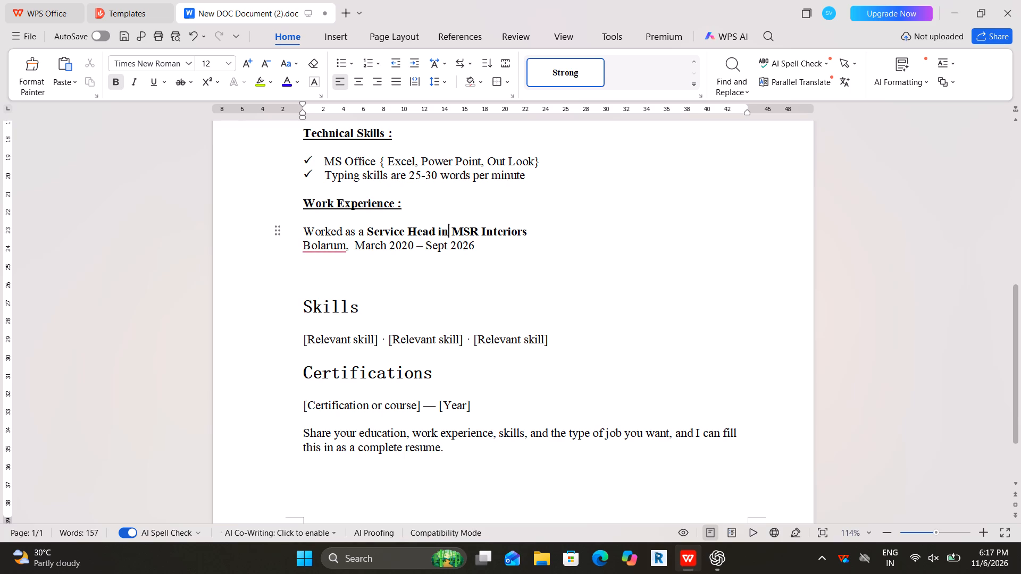
Remove the bold formatting from the word "in" between Service Head and MSR Interiors.
{"action": "key", "text": "Left"}
{"action": "key", "text": "Right"}
{"action": "key", "text": "shift+Left"}
{"action": "key", "text": "shift+Left"}
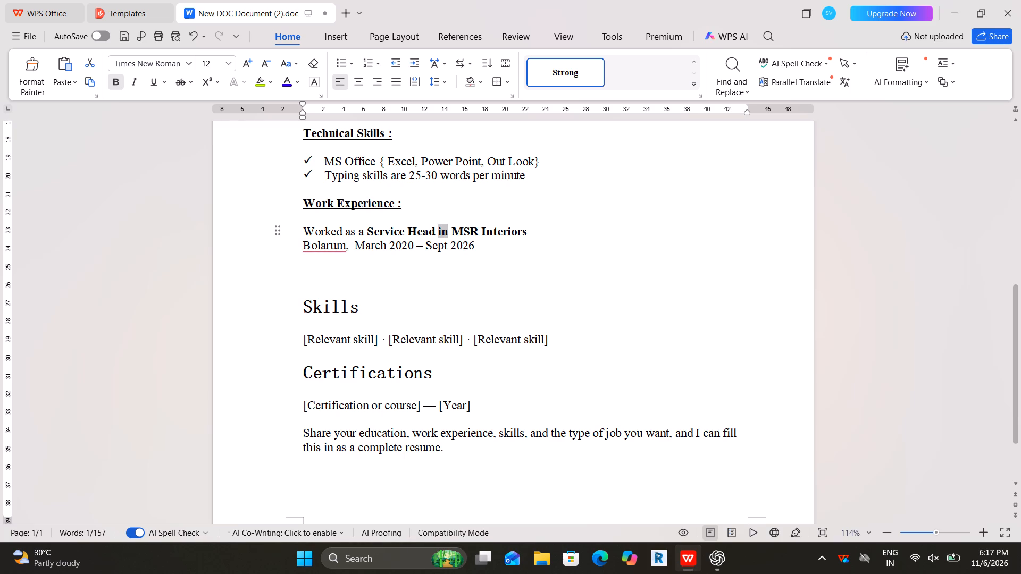
{"action": "key", "text": "ctrl+b"}
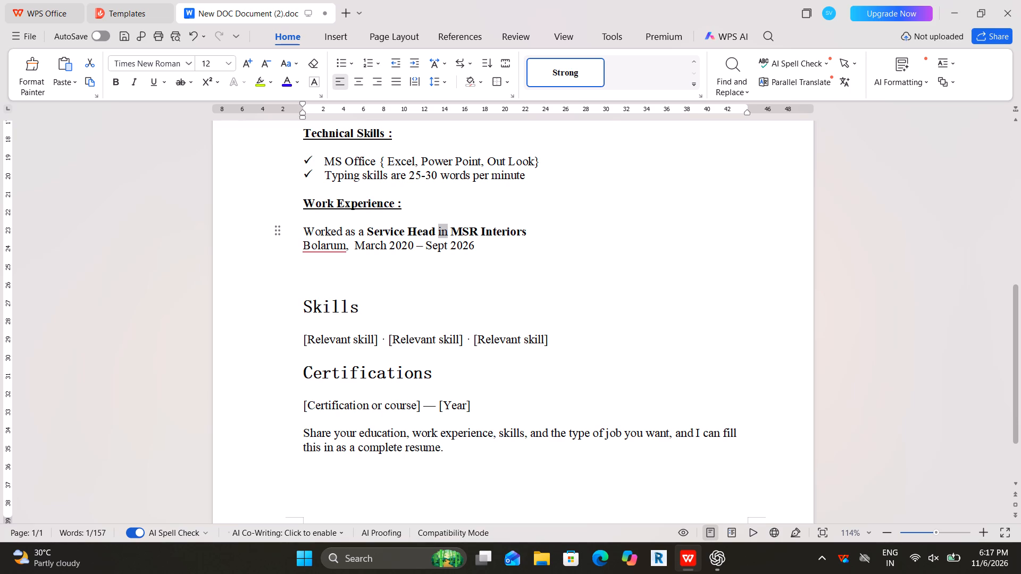
{"action": "left_click", "coordinate": [540, 234]}
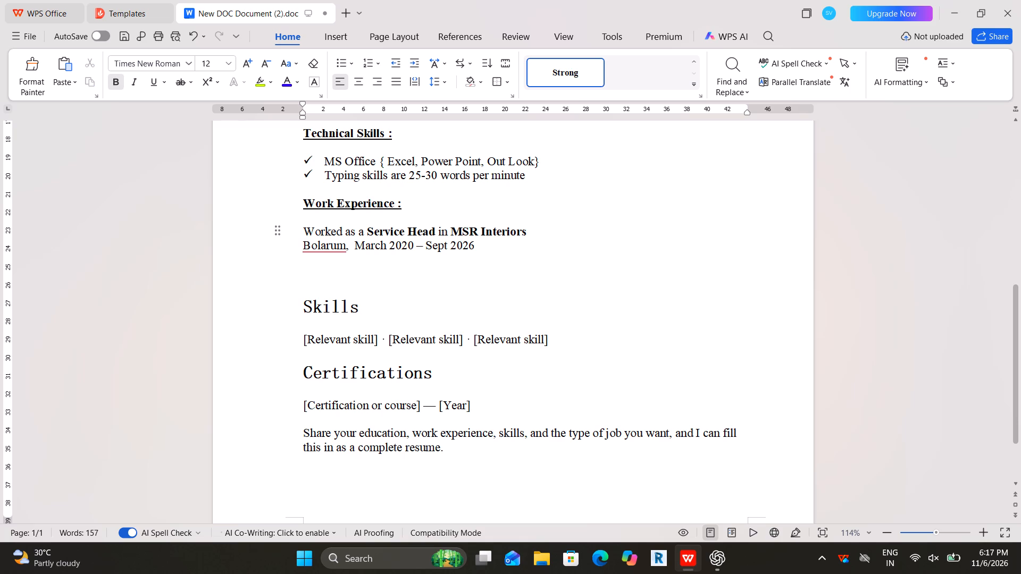
Replace "Bolarum," before March 2020 with the label "Duration :".
{"action": "left_click", "coordinate": [350, 247]}
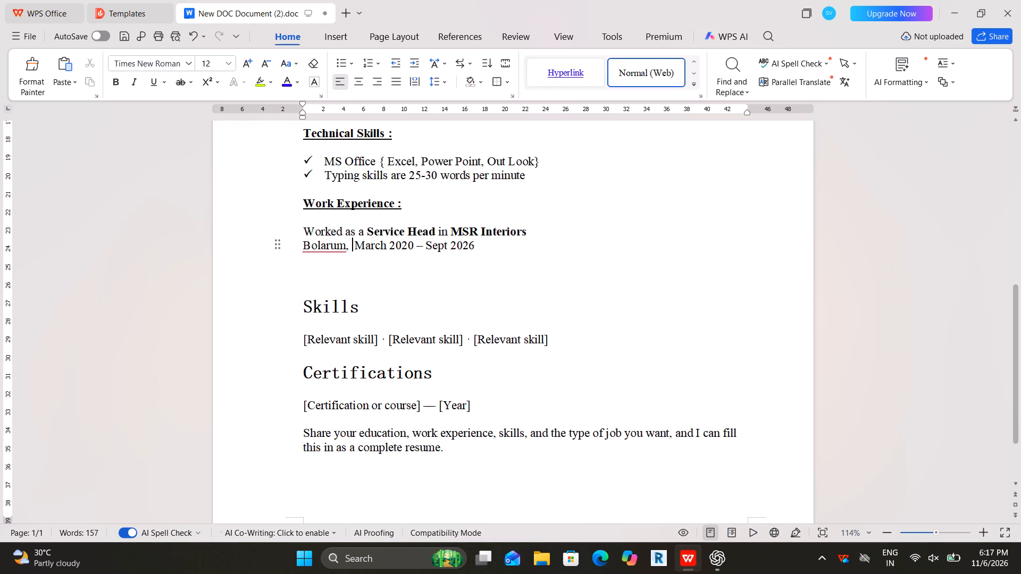
{"action": "key", "text": "Left"}
{"action": "key", "text": "BackSpace"}
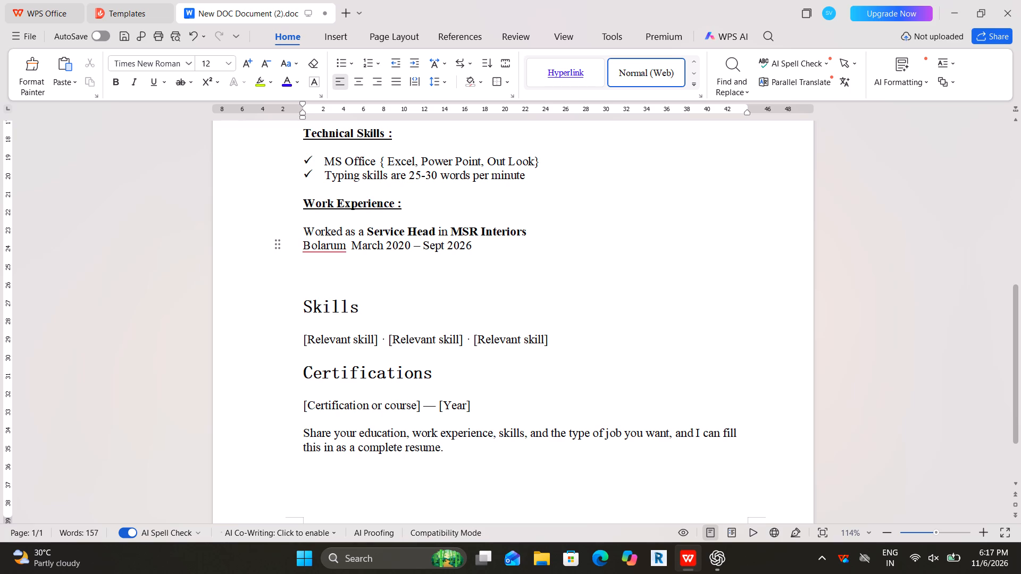
{"action": "key", "text": "BackSpace"}
{"action": "key", "text": "BackSpace"}
{"action": "key", "text": "BackSpace"}
{"action": "key", "text": "BackSpace"}
{"action": "key", "text": "BackSpace"}
{"action": "key", "text": "BackSpace"}
{"action": "key", "text": "BackSpace"}
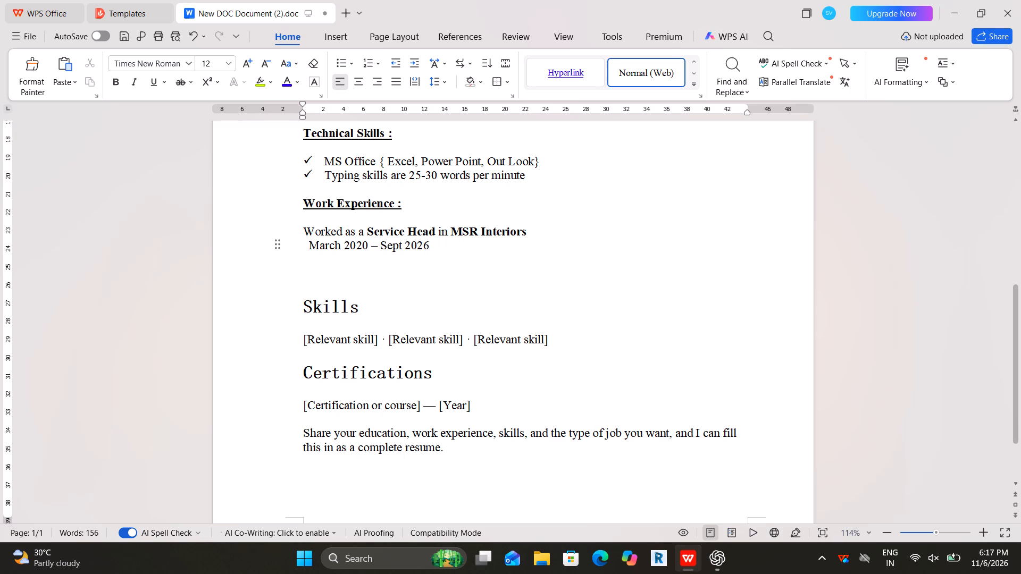
{"action": "type", "text": "Duration"}
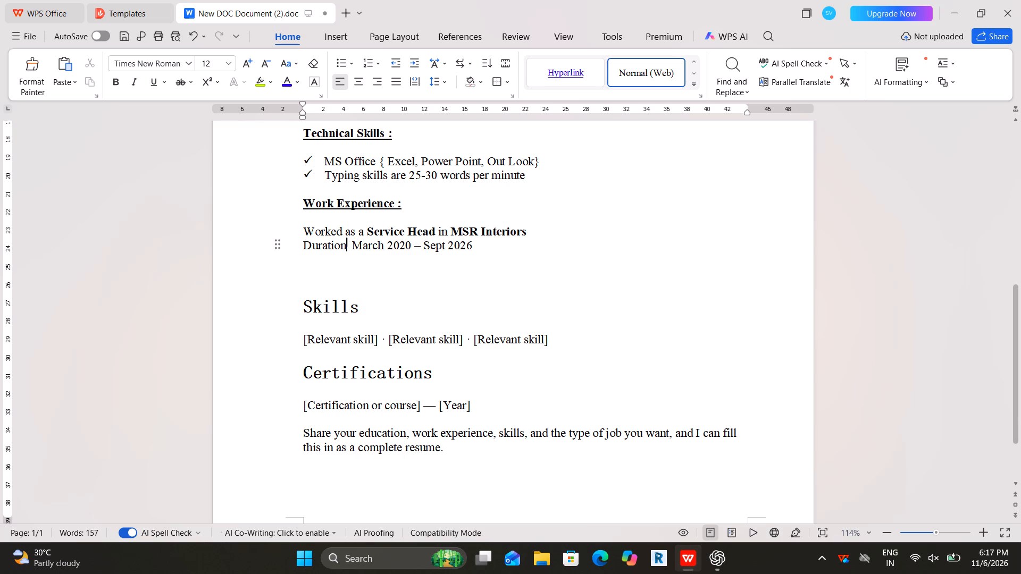
{"action": "key", "text": "space"}
{"action": "key", "text": "shift+colon"}
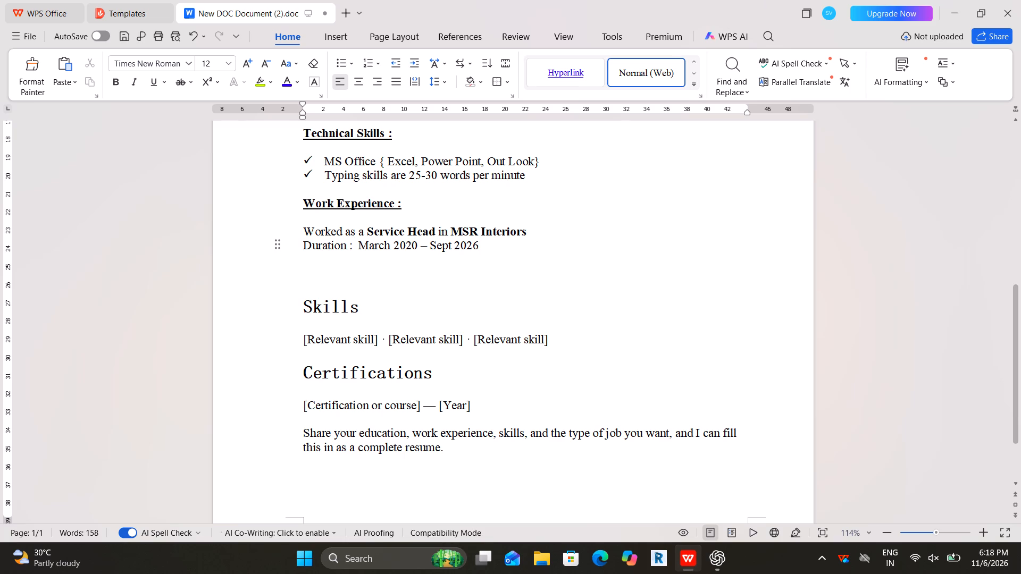
Add a comma after MSR Interiors, followed by "Bolarum." in non-bold text.
{"action": "left_click", "coordinate": [527, 235]}
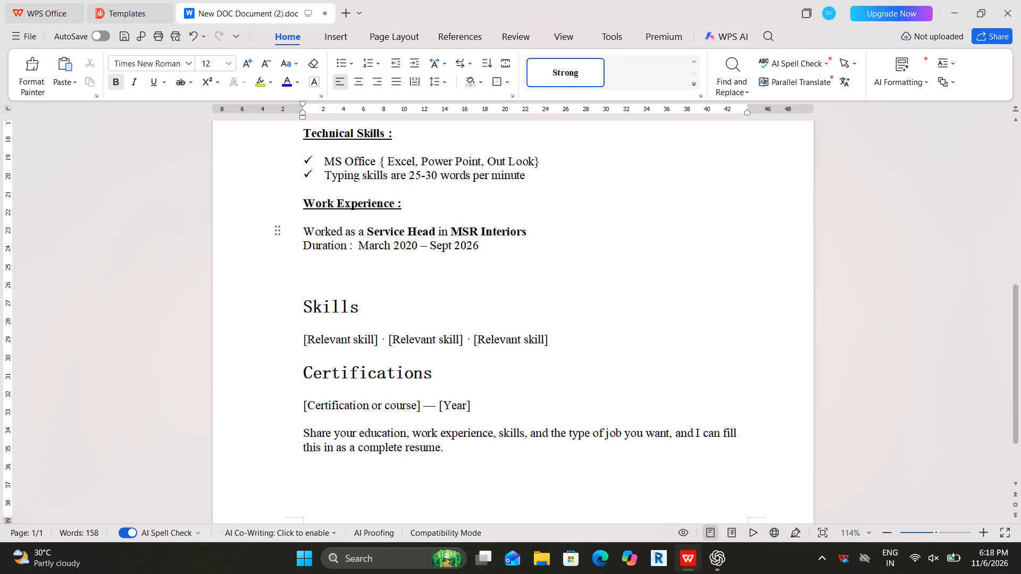
{"action": "type", "text": ","}
{"action": "key", "text": "space"}
{"action": "key", "text": "ctrl+b"}
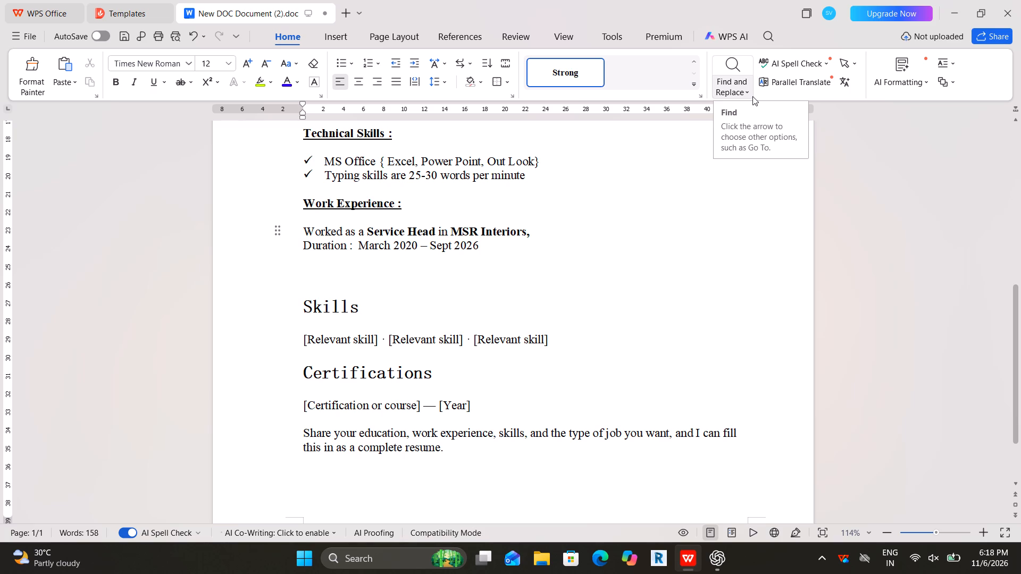
{"action": "type", "text": "Bolarum."}
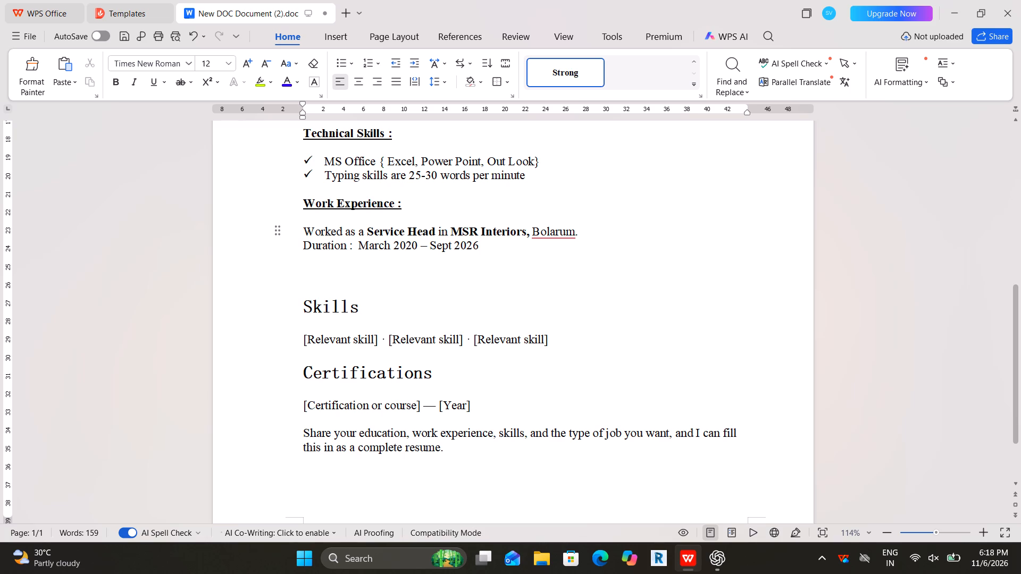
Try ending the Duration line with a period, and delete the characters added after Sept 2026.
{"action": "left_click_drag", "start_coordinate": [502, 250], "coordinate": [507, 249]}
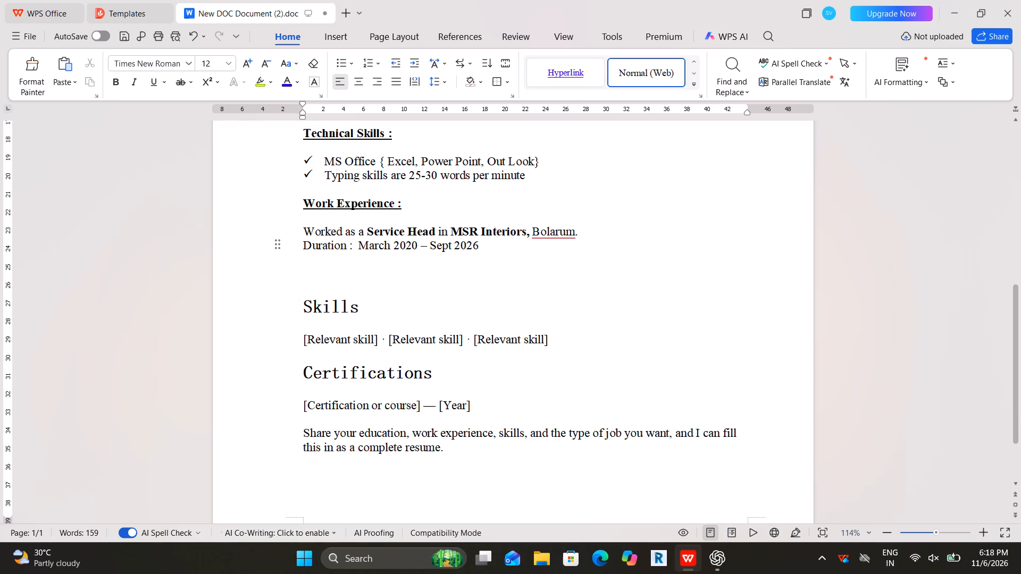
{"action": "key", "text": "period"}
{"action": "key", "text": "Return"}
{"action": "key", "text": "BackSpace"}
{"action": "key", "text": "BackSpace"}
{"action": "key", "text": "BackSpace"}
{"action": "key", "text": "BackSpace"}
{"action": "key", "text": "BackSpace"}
End the Duration line with a comma after Sept 2026 and start a new paragraph beneath it.
{"action": "key", "text": "comma"}
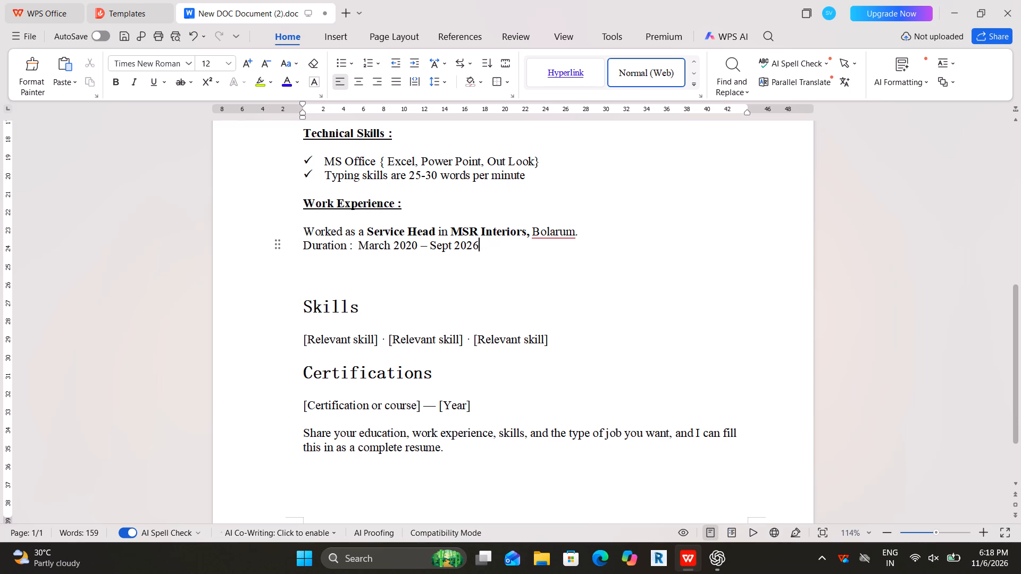
{"action": "key", "text": "Return"}
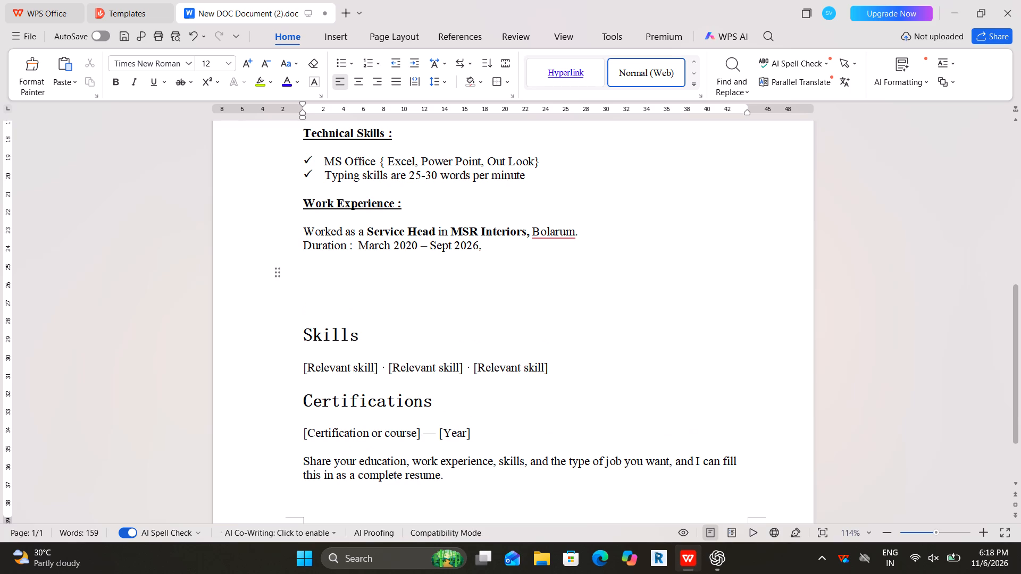
Enter the text "Description of Job" in the new paragraph beneath the Duration line.
{"action": "type", "text": "Des"}
{"action": "type", "text": "cription of"}
{"action": "key", "text": "space"}
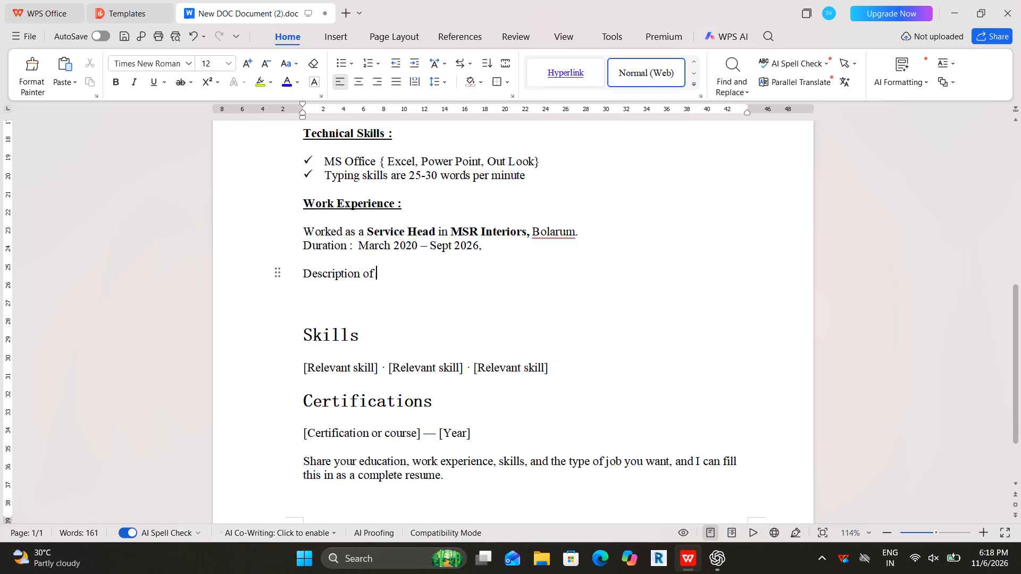
{"action": "type", "text": "Job"}
Make the "Description of Job" line beneath the Duration line bold.
{"action": "key", "text": "shift+Left"}
{"action": "key", "text": "shift+Left"}
{"action": "key", "text": "shift+Left"}
{"action": "key", "text": "shift+Left"}
{"action": "key", "text": "shift+Left"}
{"action": "key", "text": "shift+Left"}
{"action": "key", "text": "shift+Left"}
{"action": "key", "text": "shift+Left"}
{"action": "key", "text": "shift+Left"}
{"action": "key", "text": "shift+Left"}
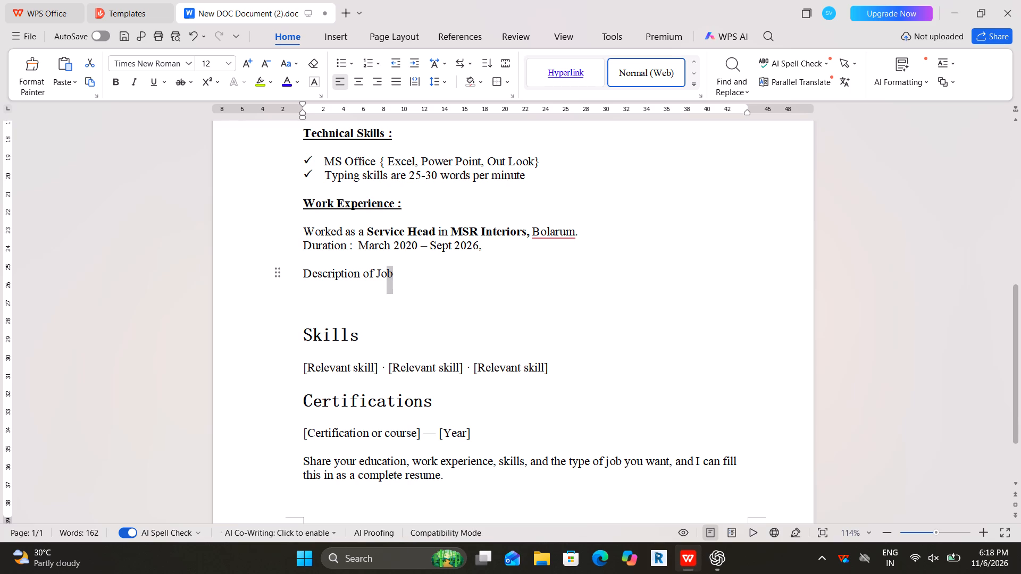
{"action": "key", "text": "shift+Left"}
{"action": "key", "text": "shift+Left"}
{"action": "key", "text": "shift+Left"}
{"action": "key", "text": "shift+Left"}
{"action": "key", "text": "shift+Left"}
{"action": "key", "text": "shift+Left"}
{"action": "key", "text": "shift+Left"}
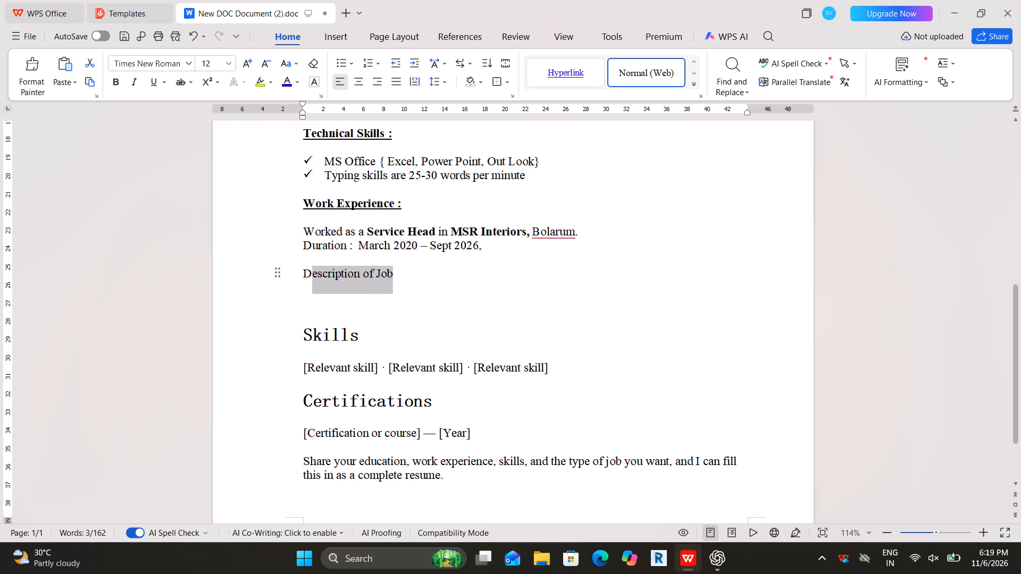
{"action": "key", "text": "shift+Left"}
{"action": "key", "text": "ctrl+b"}
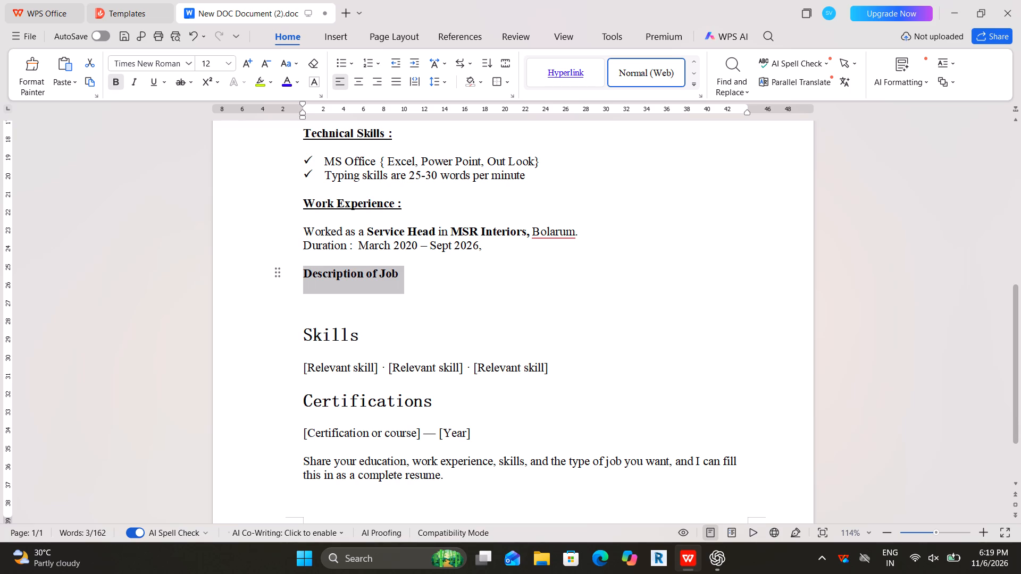
{"action": "key", "text": "Right"}
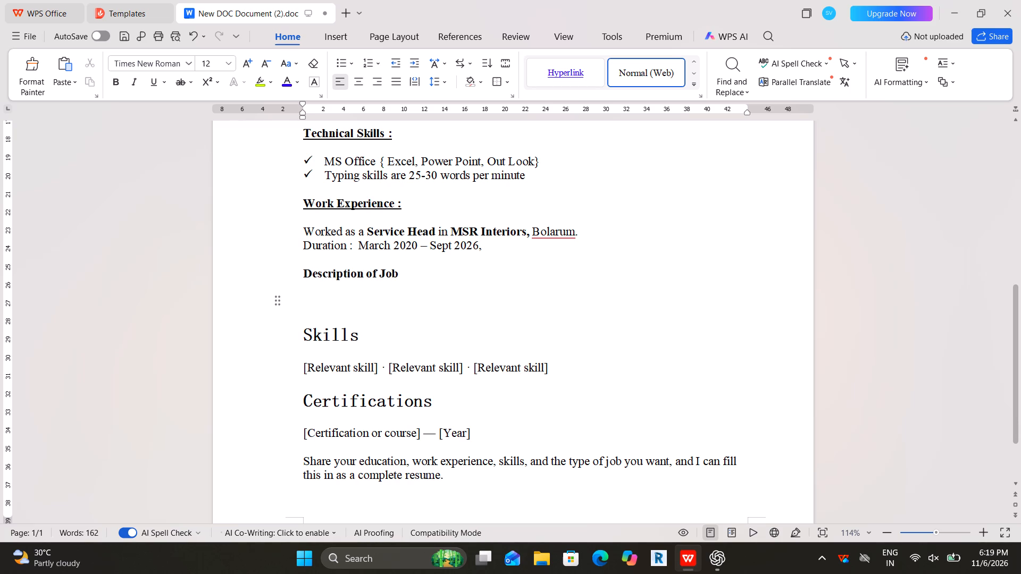
Add a space and a colon after "Description of Job".
{"action": "left_click", "coordinate": [424, 275]}
{"action": "key", "text": "space"}
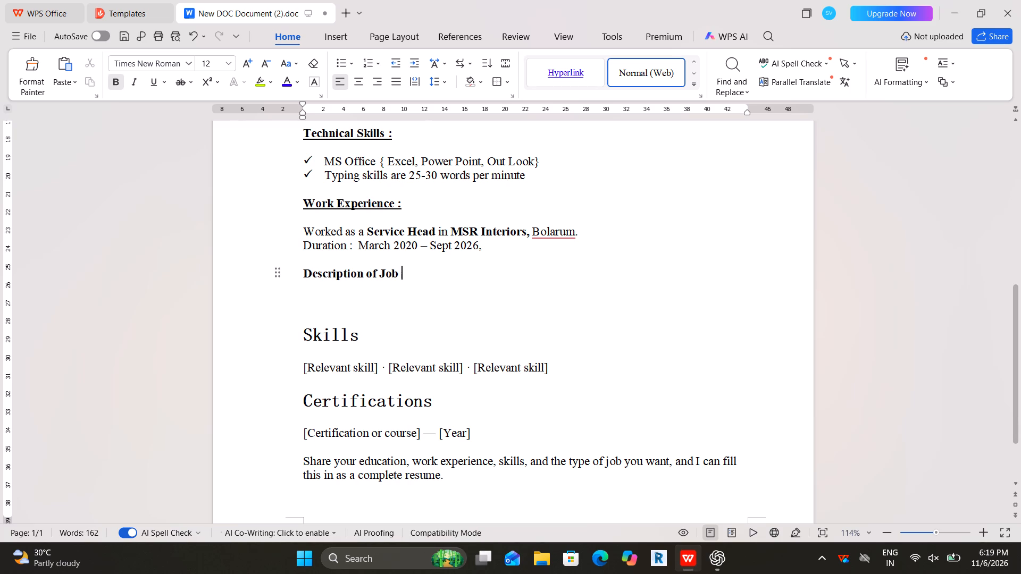
{"action": "key", "text": "shift+colon"}
Start a check-mark bulleted list in a new paragraph beneath the Description of Job heading.
{"action": "key", "text": "Return"}
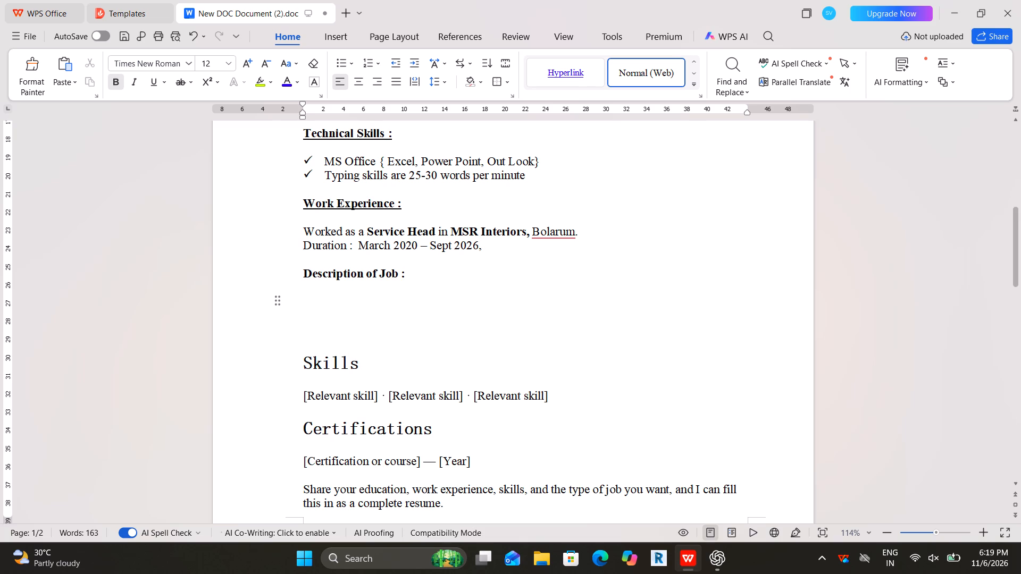
{"action": "left_click", "coordinate": [353, 61]}
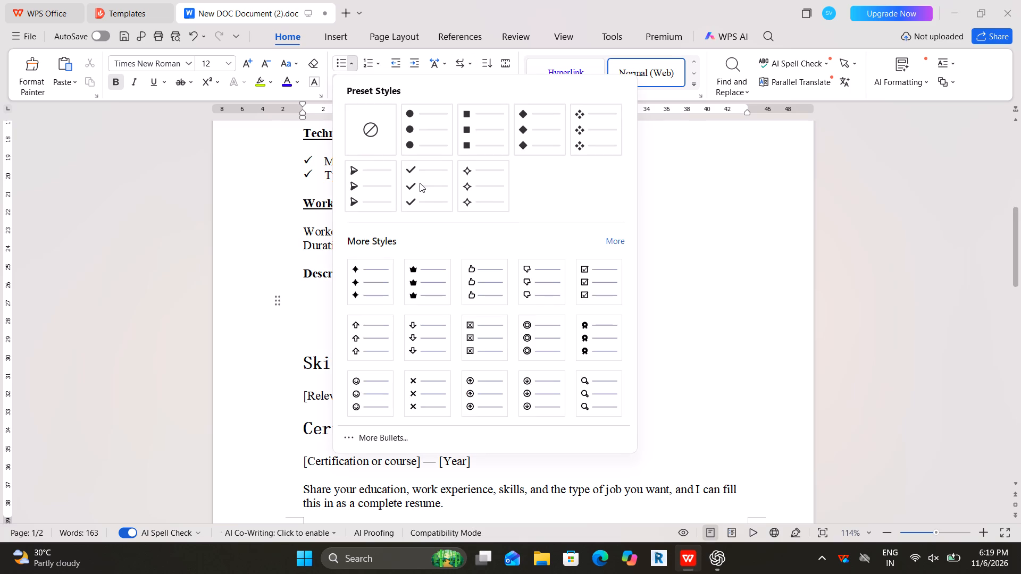
{"action": "left_click", "coordinate": [420, 183]}
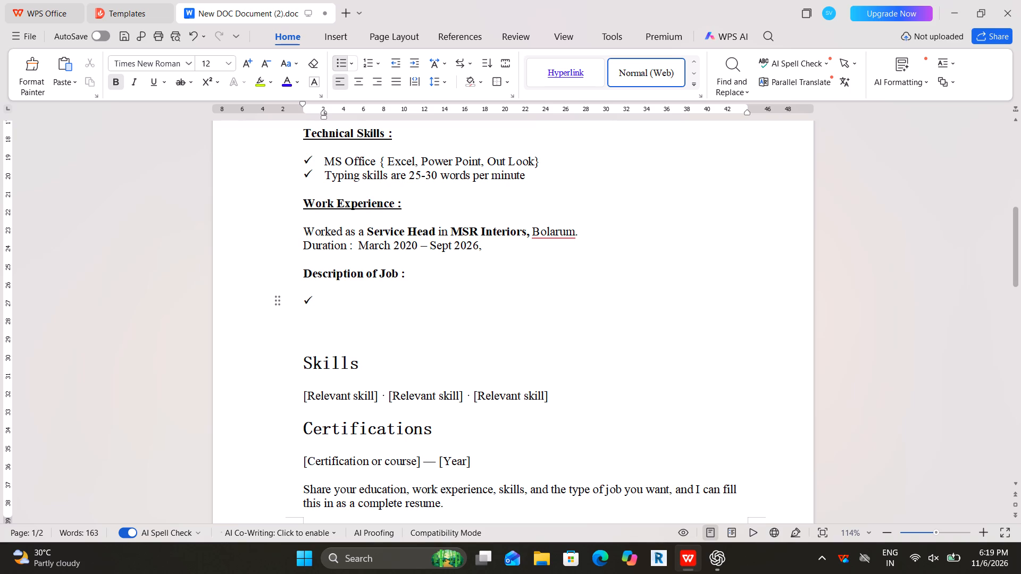
{"action": "left_click", "coordinate": [304, 202]}
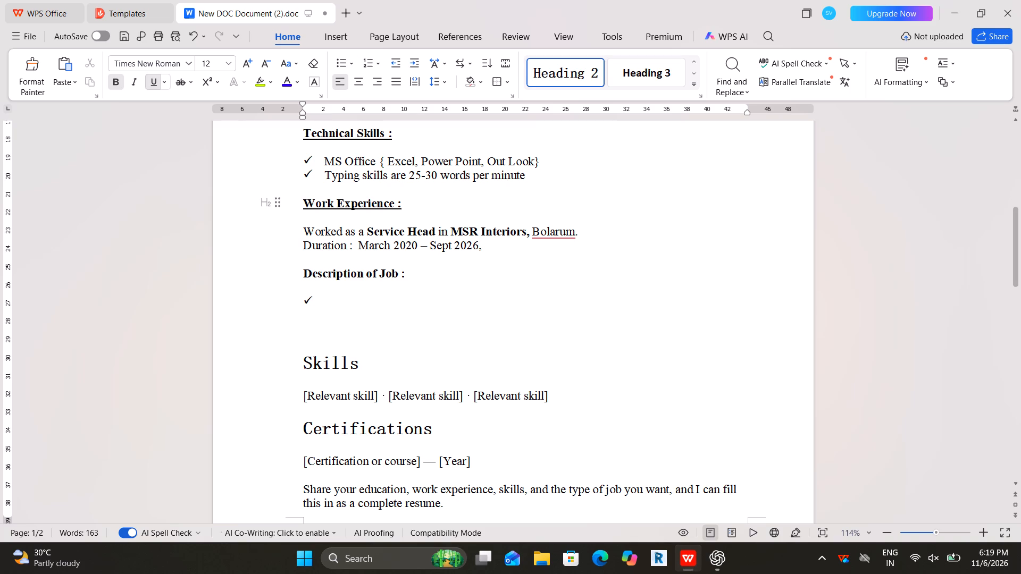
Enter "Daily taking the attendence of service department" in non-bold text as the first bullet under Description of Job.
{"action": "left_click", "coordinate": [354, 296]}
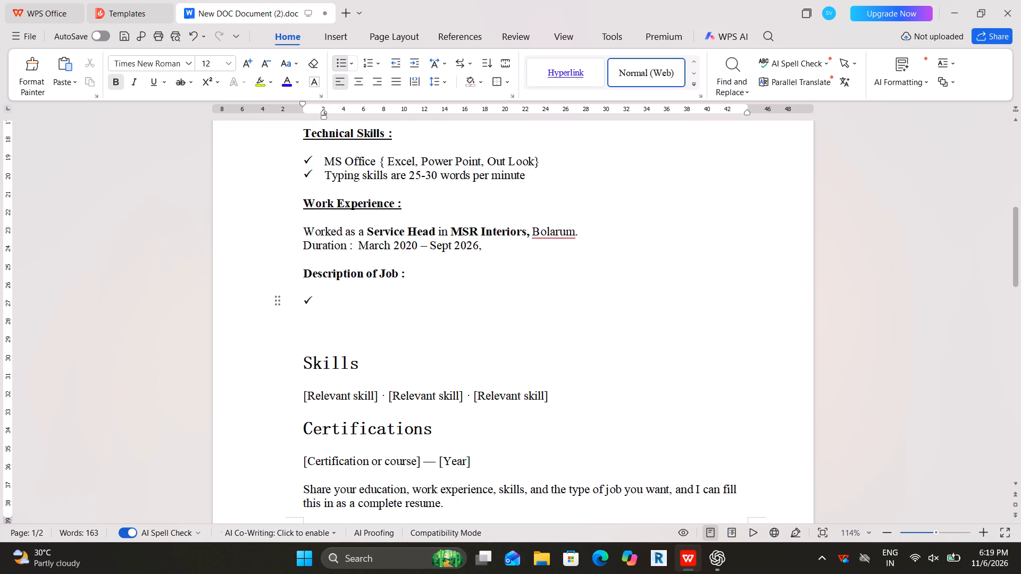
{"action": "type", "text": "Da"}
{"action": "key", "text": "BackSpace"}
{"action": "key", "text": "BackSpace"}
{"action": "key", "text": "ctrl+b"}
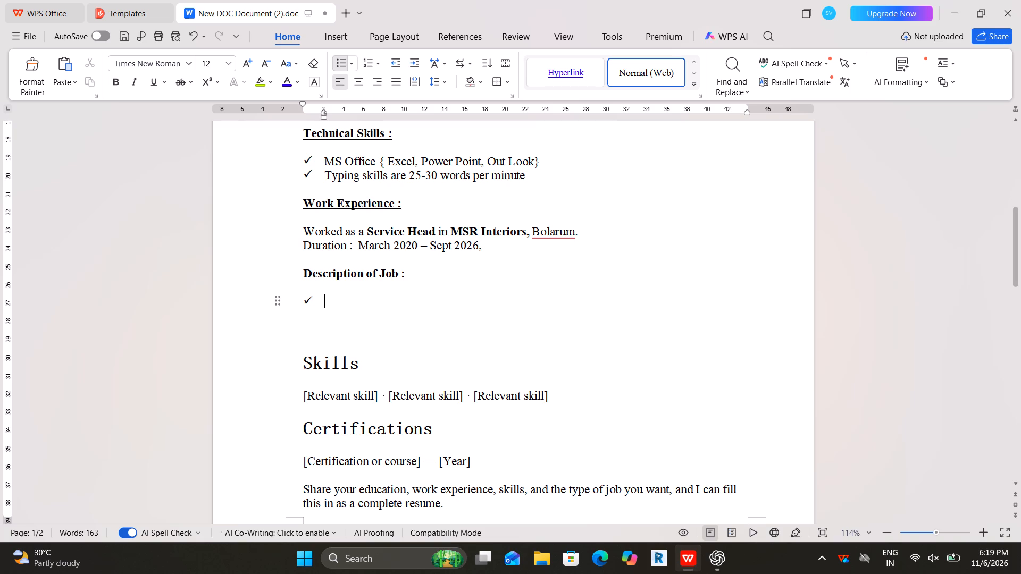
{"action": "type", "text": "Dai"}
{"action": "type", "text": "ly taking the"}
{"action": "key", "text": "space"}
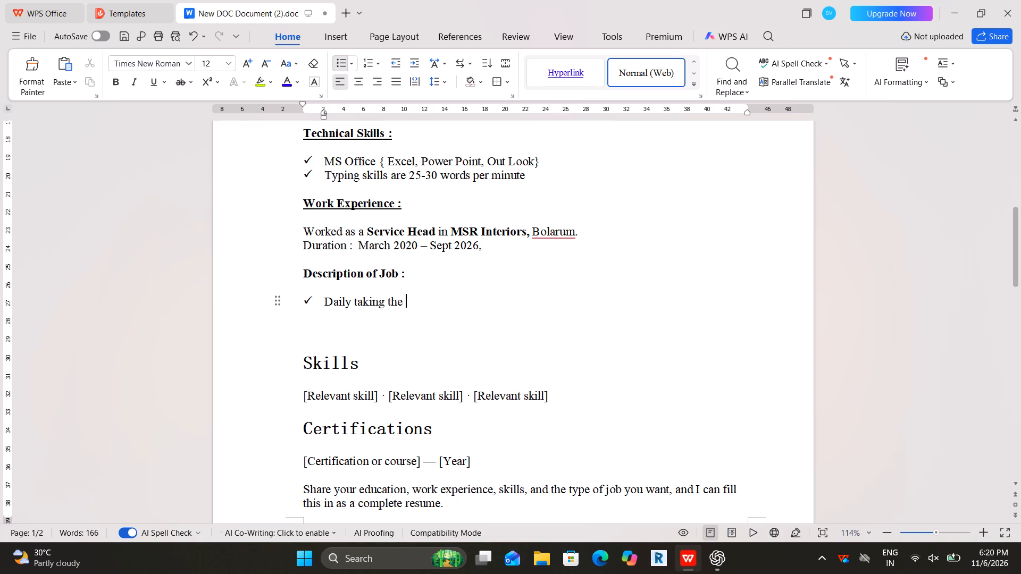
{"action": "type", "text": "attendence o"}
{"action": "type", "text": "f service department"}
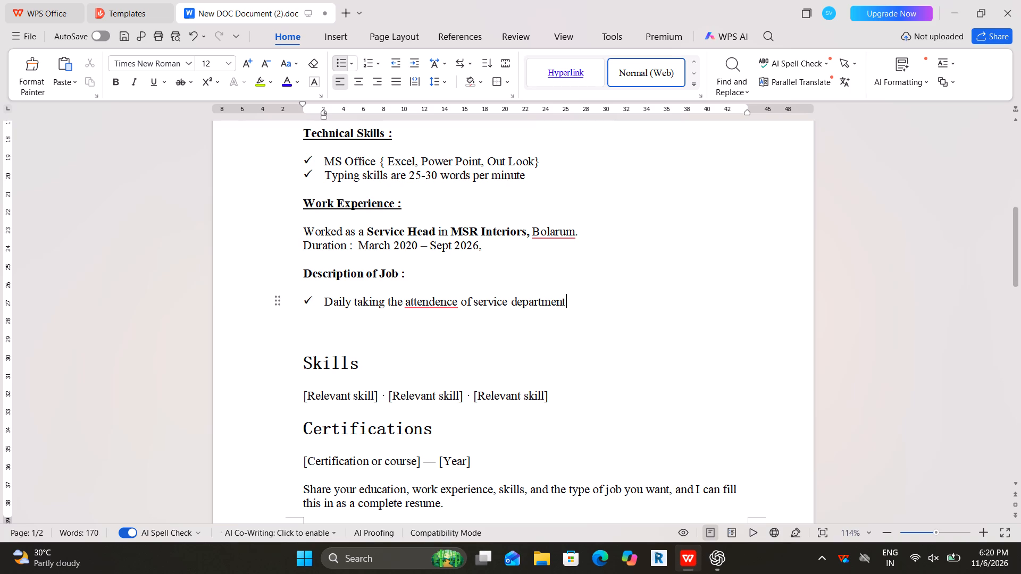
Correct the misspelled word in the first bullet to "attendance" using the dictionary suggestion.
{"action": "left_click", "coordinate": [422, 305]}
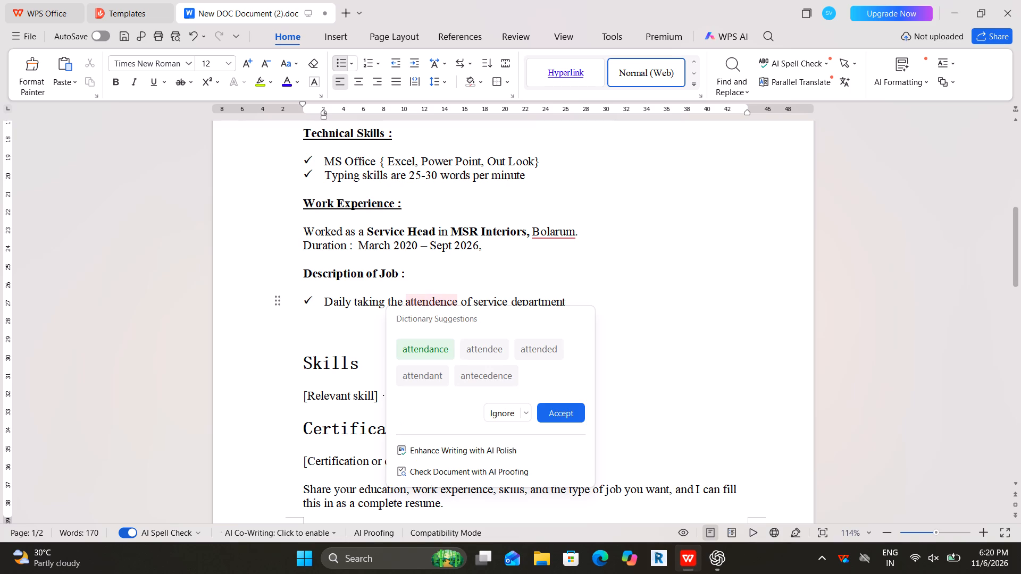
{"action": "left_click", "coordinate": [423, 345]}
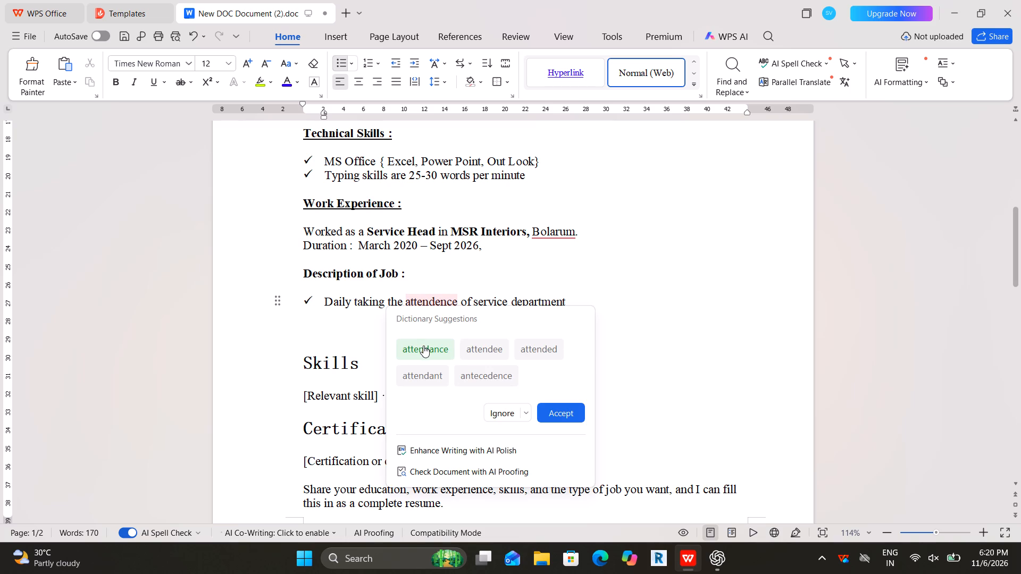
{"action": "left_click", "coordinate": [423, 345]}
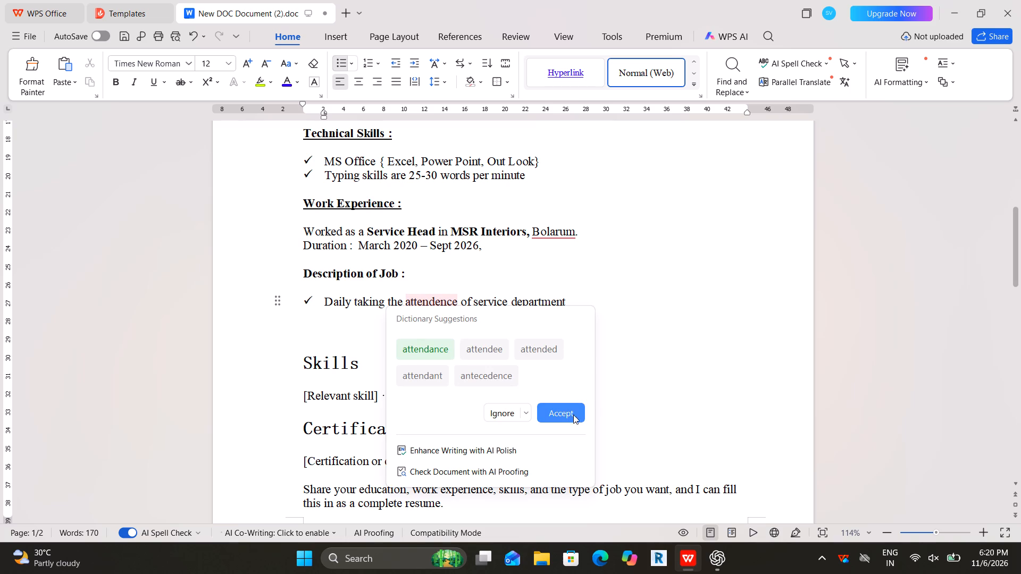
{"action": "left_click", "coordinate": [560, 411]}
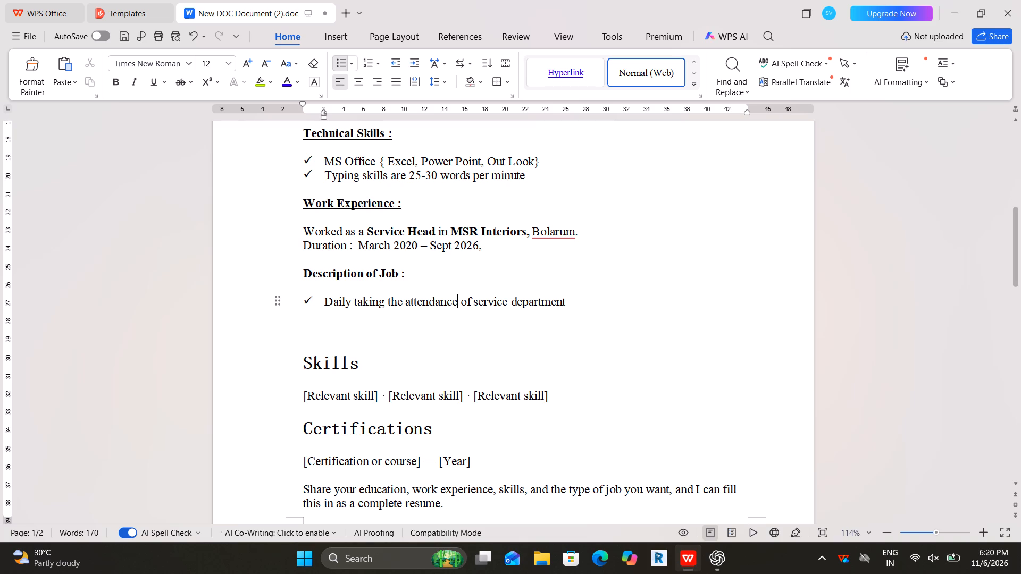
Insert the word "entire" before "service department" in the first bullet, correcting its spelling with the dictionary suggestion.
{"action": "left_click", "coordinate": [474, 301]}
{"action": "type", "text": "entaire"}
{"action": "key", "text": "space"}
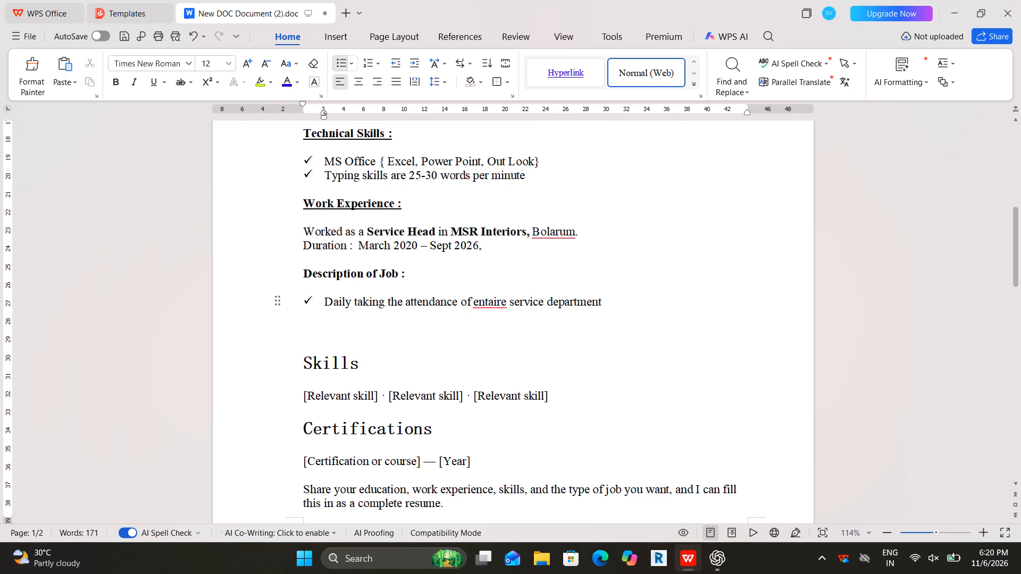
{"action": "left_click", "coordinate": [609, 302]}
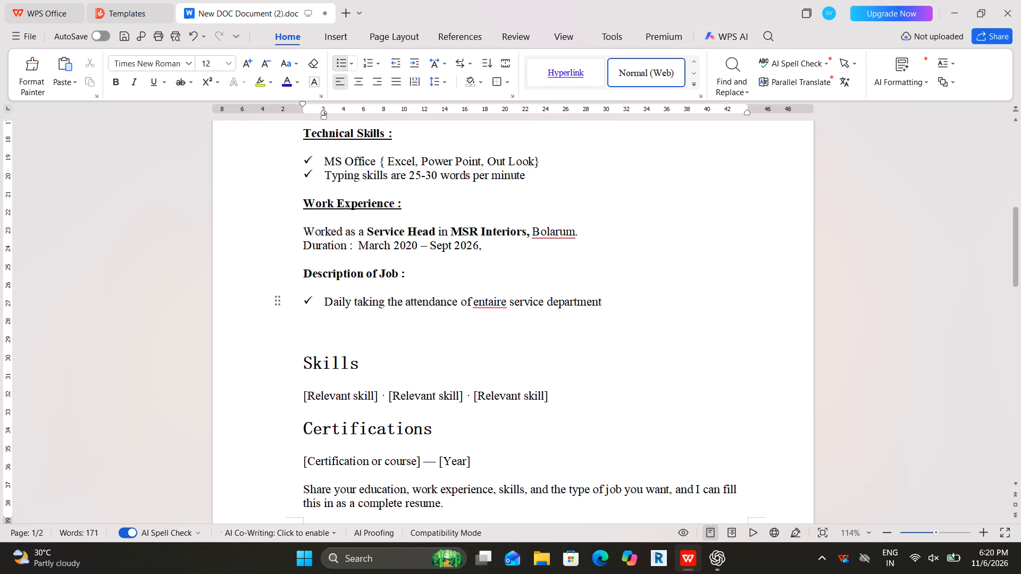
{"action": "left_click", "coordinate": [492, 305]}
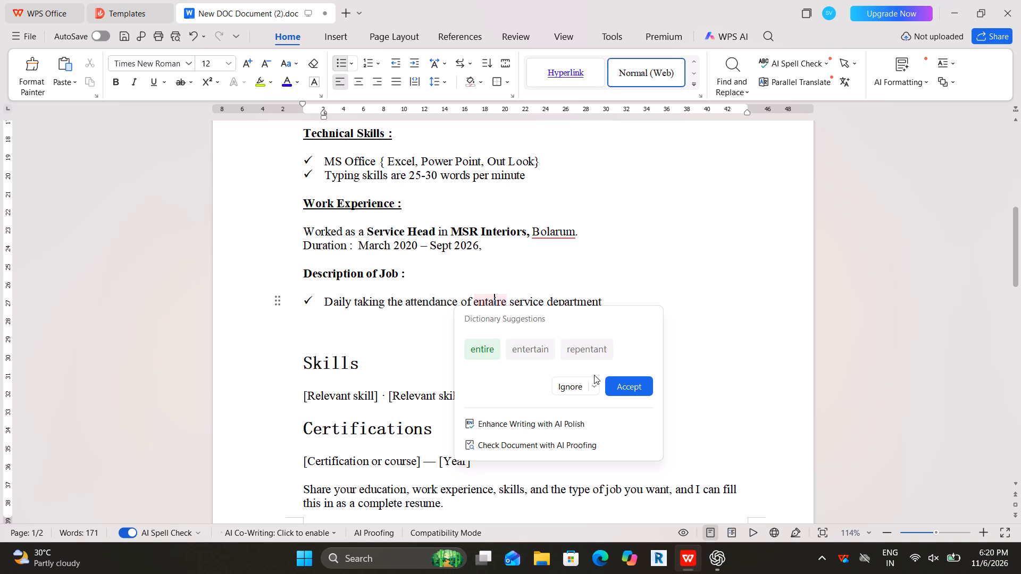
{"action": "left_click", "coordinate": [622, 379]}
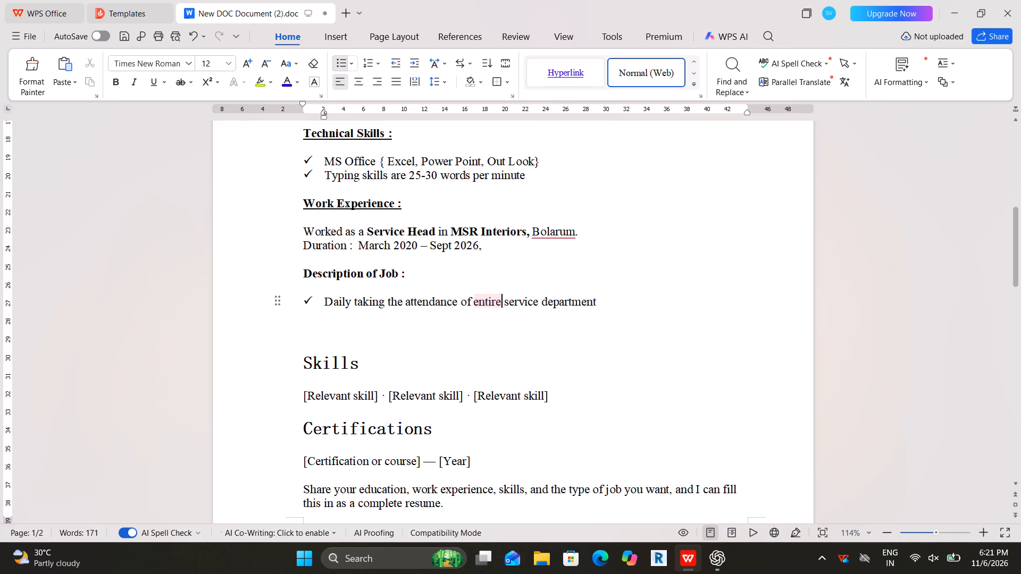
Add a second check-mark bullet reading "Calculating the payments of workers" beneath the attendance bullet.
{"action": "left_click", "coordinate": [614, 301]}
{"action": "key", "text": "space"}
{"action": "key", "text": "Return"}
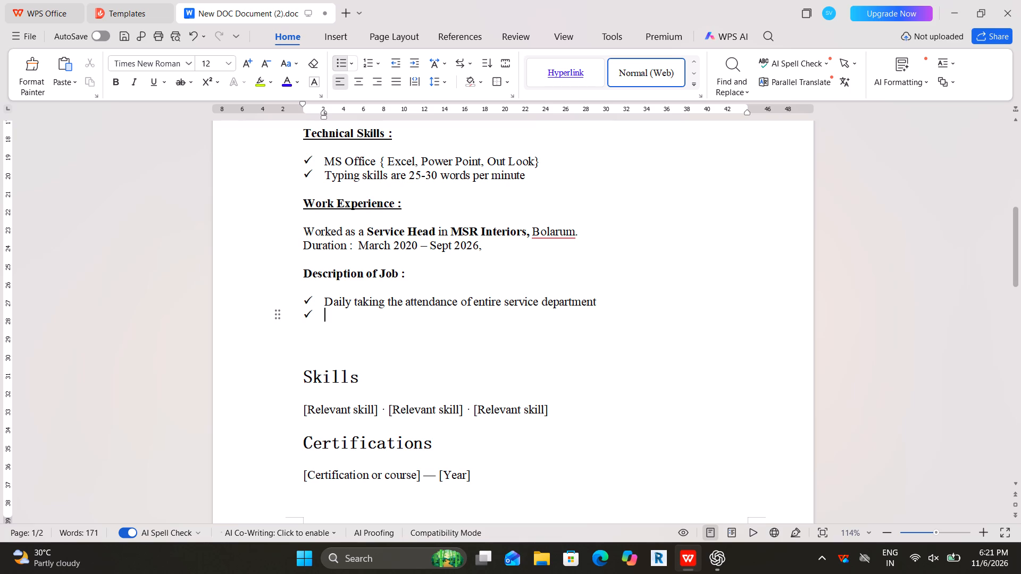
{"action": "type", "text": "cal"}
{"action": "type", "text": "culating"}
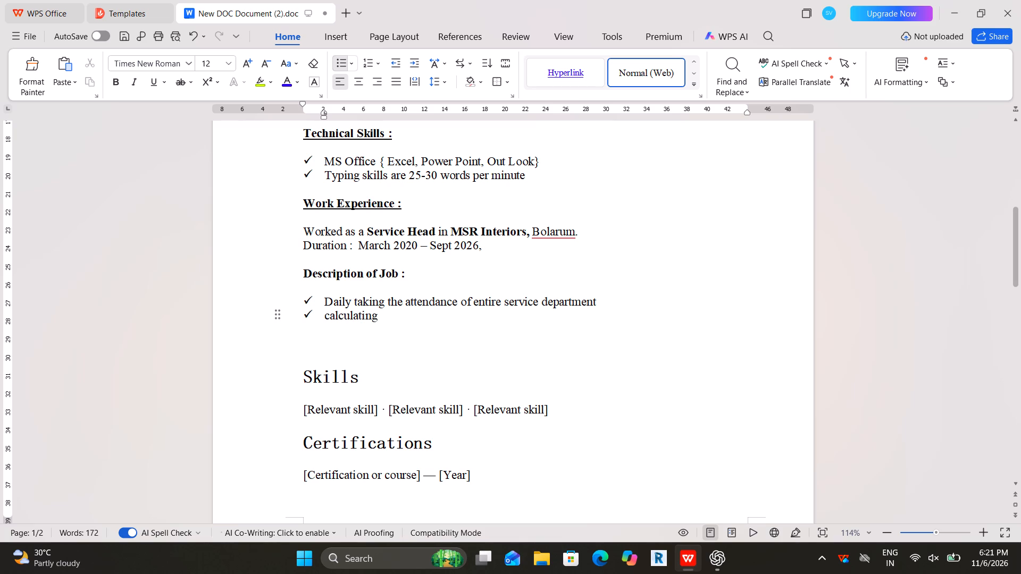
{"action": "key", "text": "space"}
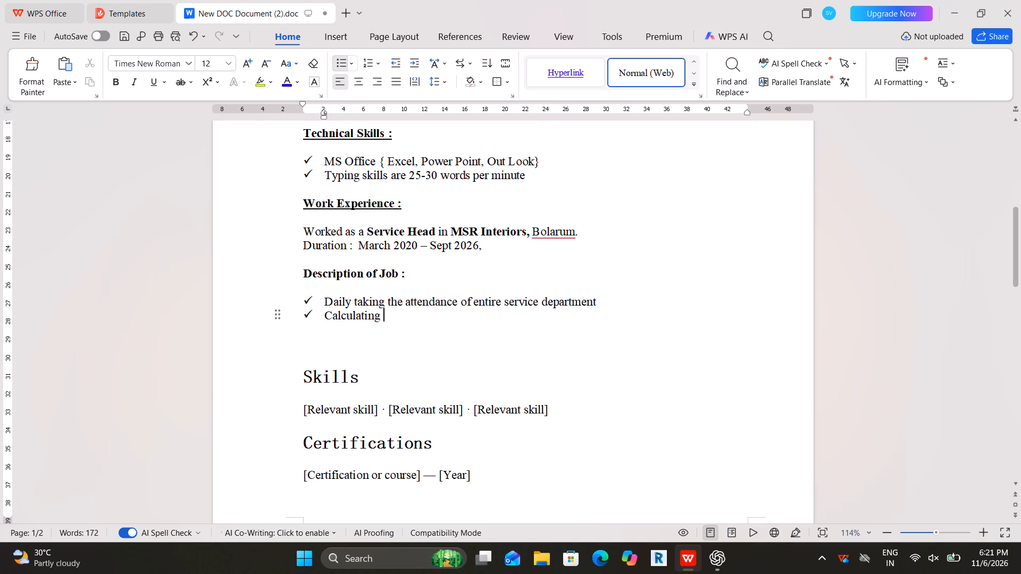
{"action": "type", "text": "the payments"}
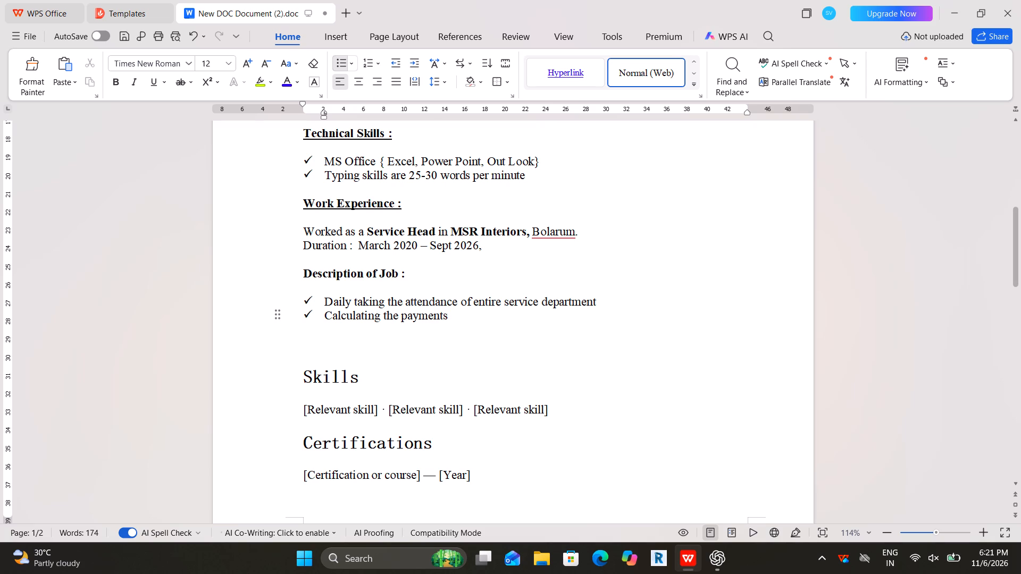
{"action": "key", "text": "space"}
{"action": "type", "text": "of"}
{"action": "key", "text": "space"}
{"action": "type", "text": "wor"}
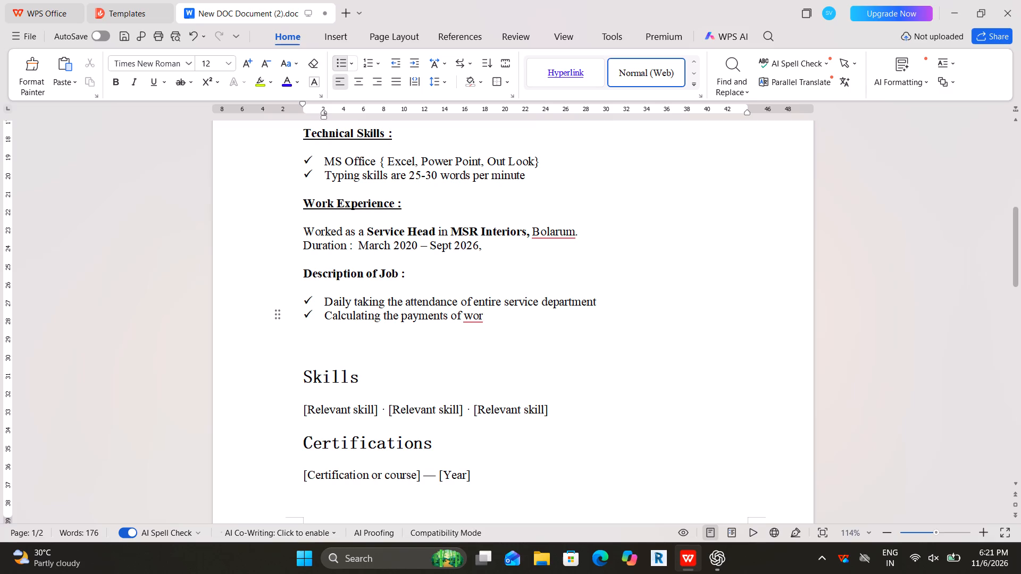
{"action": "type", "text": "kers"}
{"action": "key", "text": "space"}
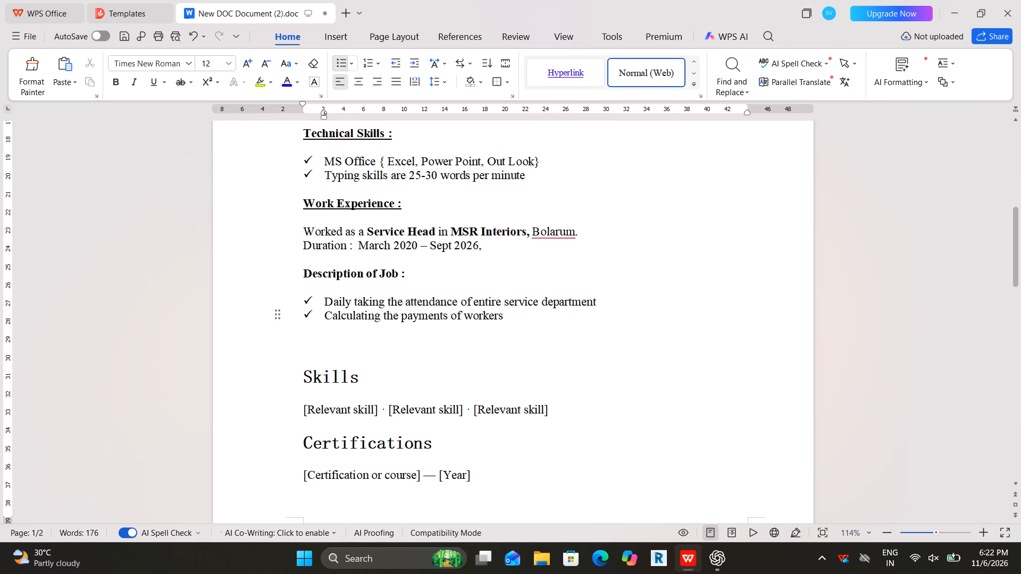
Extend the second bullet under Description of Job with "and informing the same to Manager".
{"action": "type", "text": "and"}
{"action": "key", "text": "space"}
{"action": "type", "text": "in"}
{"action": "type", "text": "for"}
{"action": "type", "text": "ming the"}
{"action": "key", "text": "space"}
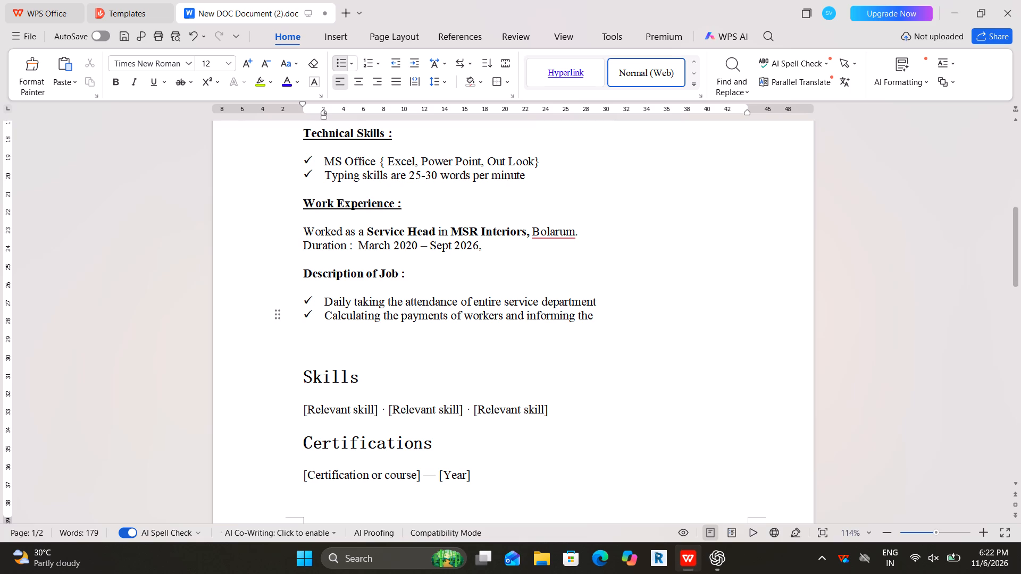
{"action": "type", "text": "smae"}
{"action": "key", "text": "space"}
{"action": "type", "text": "to"}
{"action": "key", "text": "space"}
{"action": "type", "text": "Manager"}
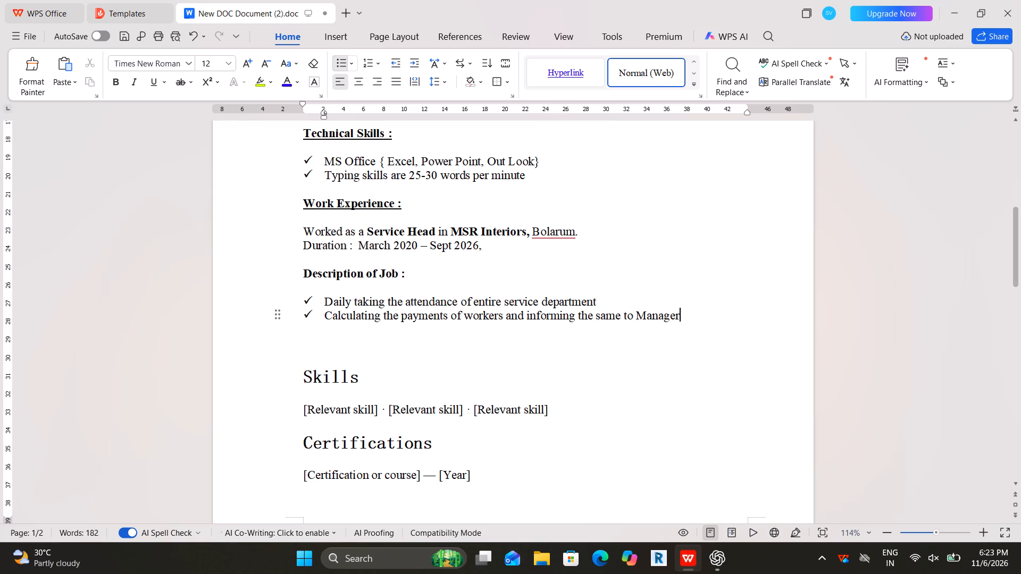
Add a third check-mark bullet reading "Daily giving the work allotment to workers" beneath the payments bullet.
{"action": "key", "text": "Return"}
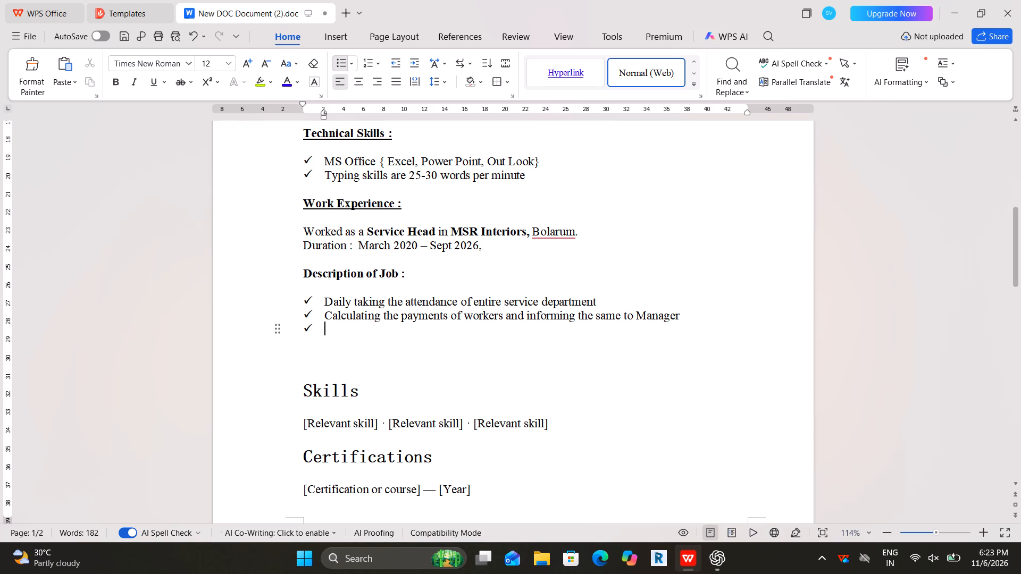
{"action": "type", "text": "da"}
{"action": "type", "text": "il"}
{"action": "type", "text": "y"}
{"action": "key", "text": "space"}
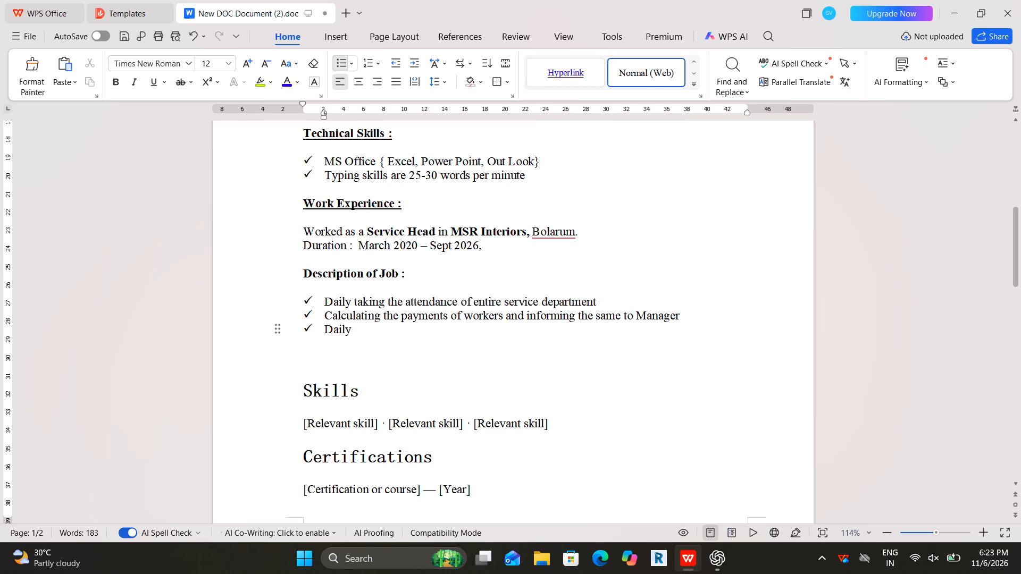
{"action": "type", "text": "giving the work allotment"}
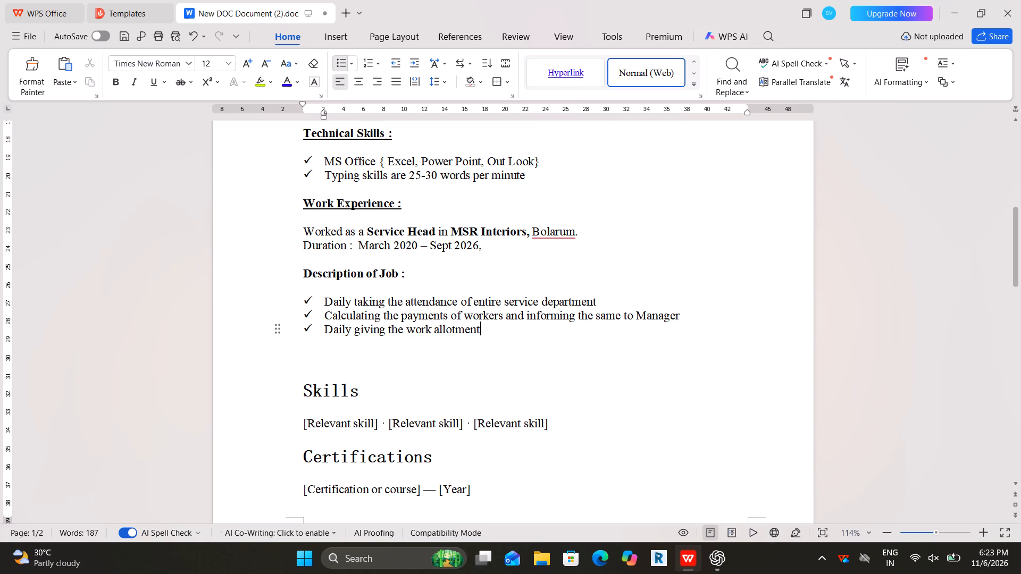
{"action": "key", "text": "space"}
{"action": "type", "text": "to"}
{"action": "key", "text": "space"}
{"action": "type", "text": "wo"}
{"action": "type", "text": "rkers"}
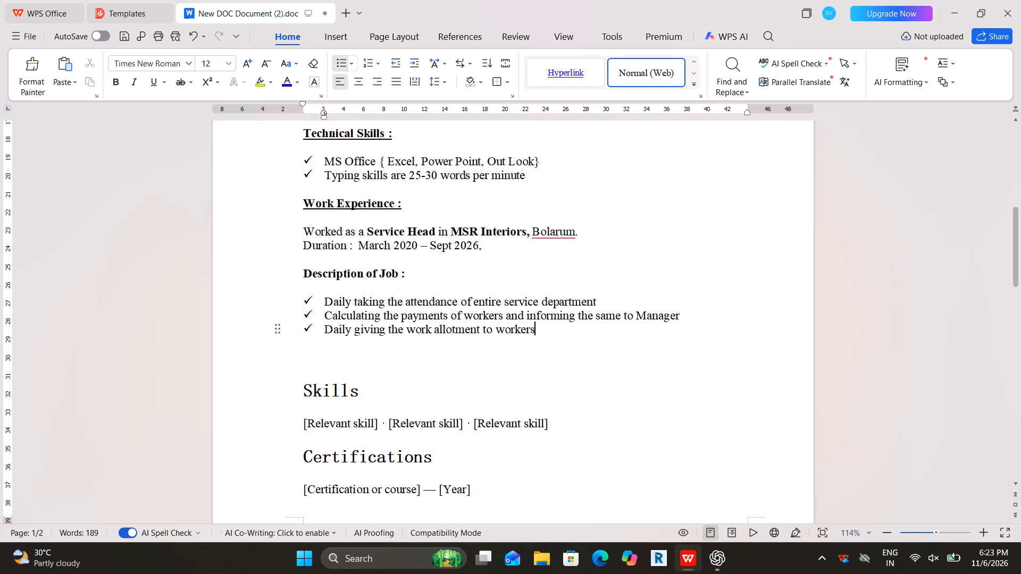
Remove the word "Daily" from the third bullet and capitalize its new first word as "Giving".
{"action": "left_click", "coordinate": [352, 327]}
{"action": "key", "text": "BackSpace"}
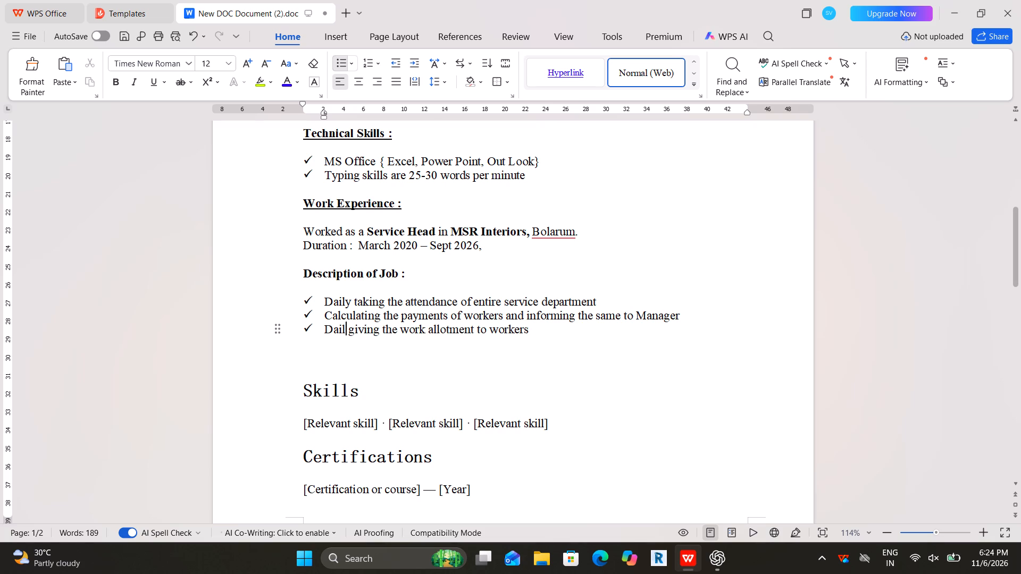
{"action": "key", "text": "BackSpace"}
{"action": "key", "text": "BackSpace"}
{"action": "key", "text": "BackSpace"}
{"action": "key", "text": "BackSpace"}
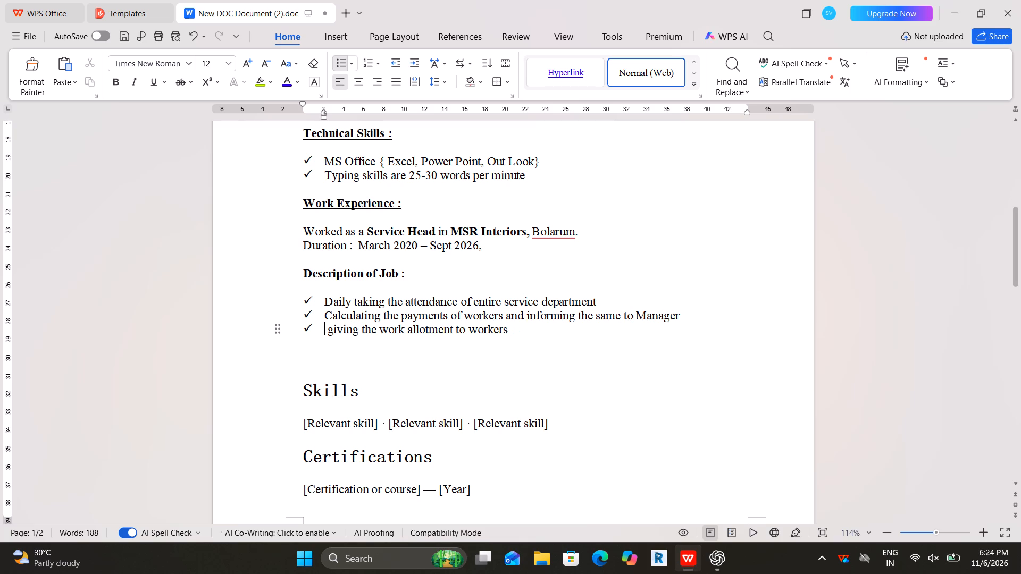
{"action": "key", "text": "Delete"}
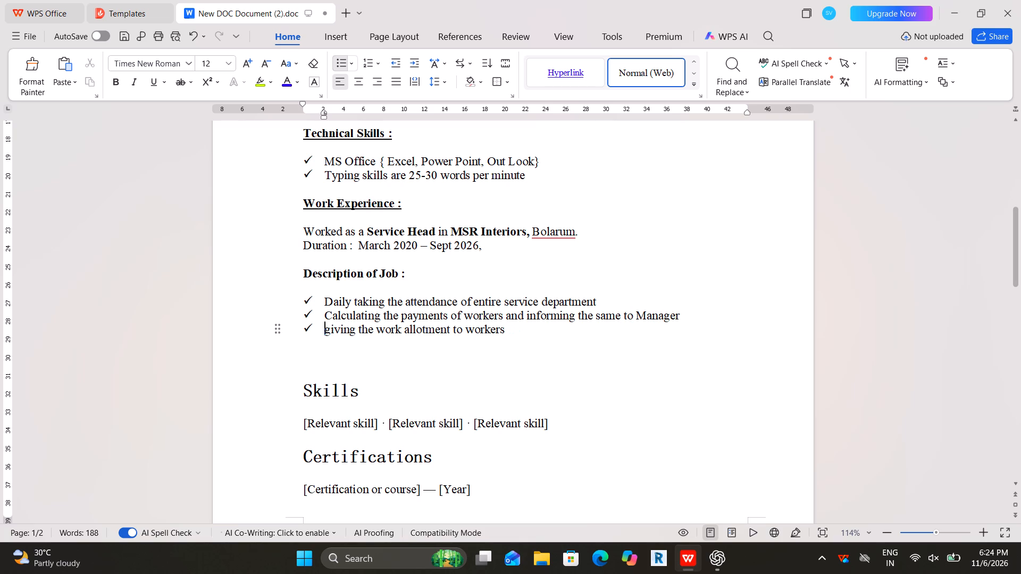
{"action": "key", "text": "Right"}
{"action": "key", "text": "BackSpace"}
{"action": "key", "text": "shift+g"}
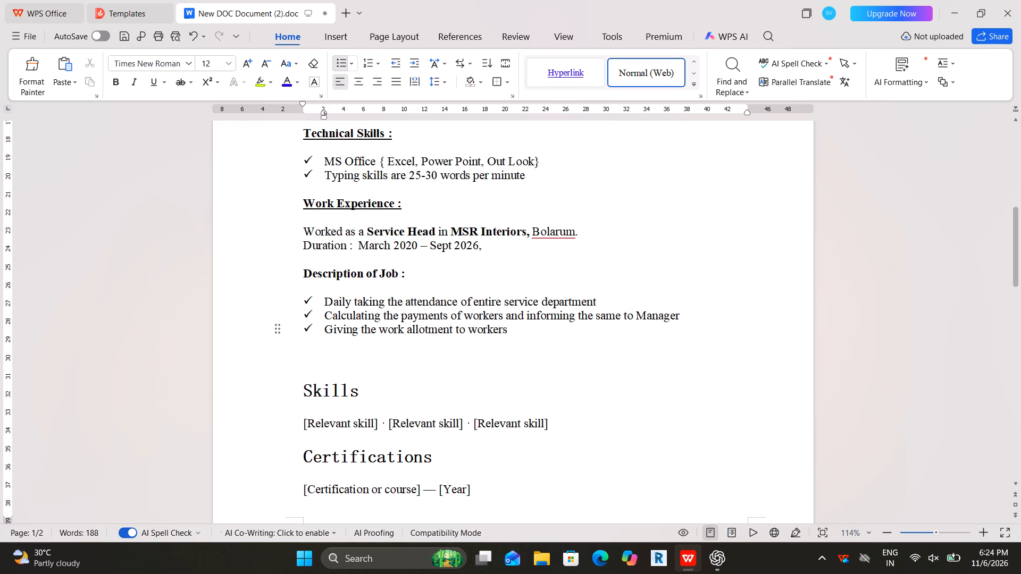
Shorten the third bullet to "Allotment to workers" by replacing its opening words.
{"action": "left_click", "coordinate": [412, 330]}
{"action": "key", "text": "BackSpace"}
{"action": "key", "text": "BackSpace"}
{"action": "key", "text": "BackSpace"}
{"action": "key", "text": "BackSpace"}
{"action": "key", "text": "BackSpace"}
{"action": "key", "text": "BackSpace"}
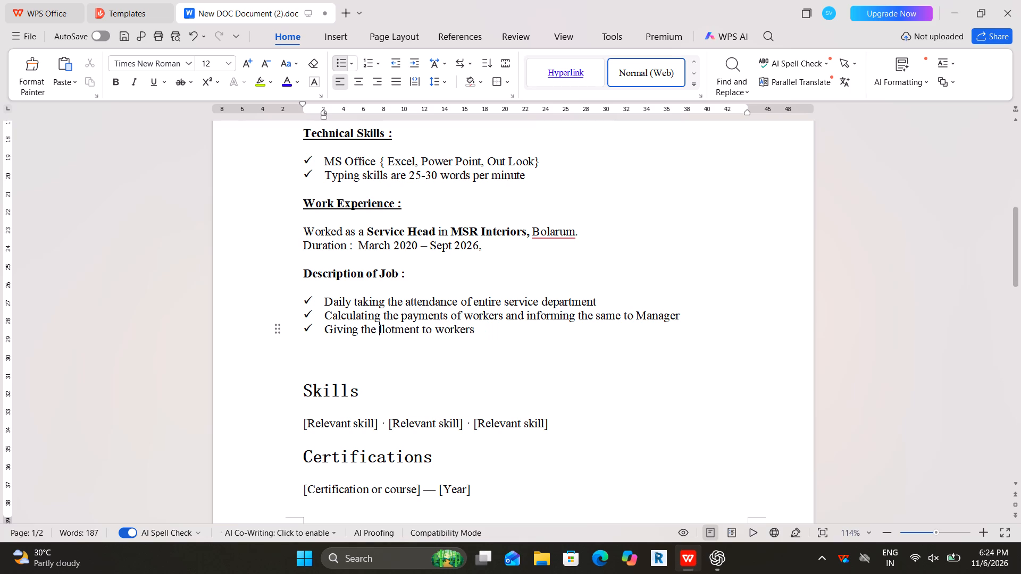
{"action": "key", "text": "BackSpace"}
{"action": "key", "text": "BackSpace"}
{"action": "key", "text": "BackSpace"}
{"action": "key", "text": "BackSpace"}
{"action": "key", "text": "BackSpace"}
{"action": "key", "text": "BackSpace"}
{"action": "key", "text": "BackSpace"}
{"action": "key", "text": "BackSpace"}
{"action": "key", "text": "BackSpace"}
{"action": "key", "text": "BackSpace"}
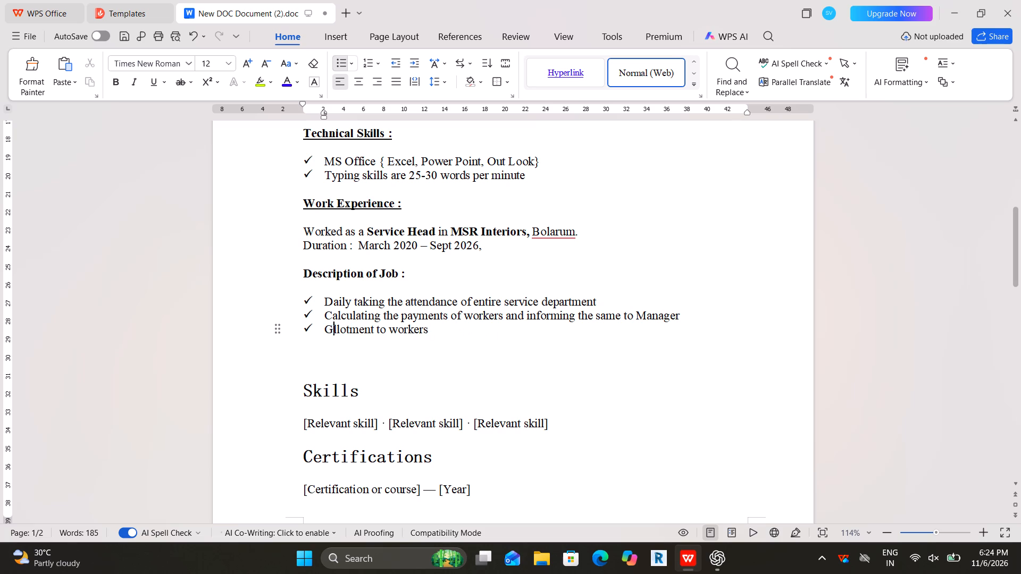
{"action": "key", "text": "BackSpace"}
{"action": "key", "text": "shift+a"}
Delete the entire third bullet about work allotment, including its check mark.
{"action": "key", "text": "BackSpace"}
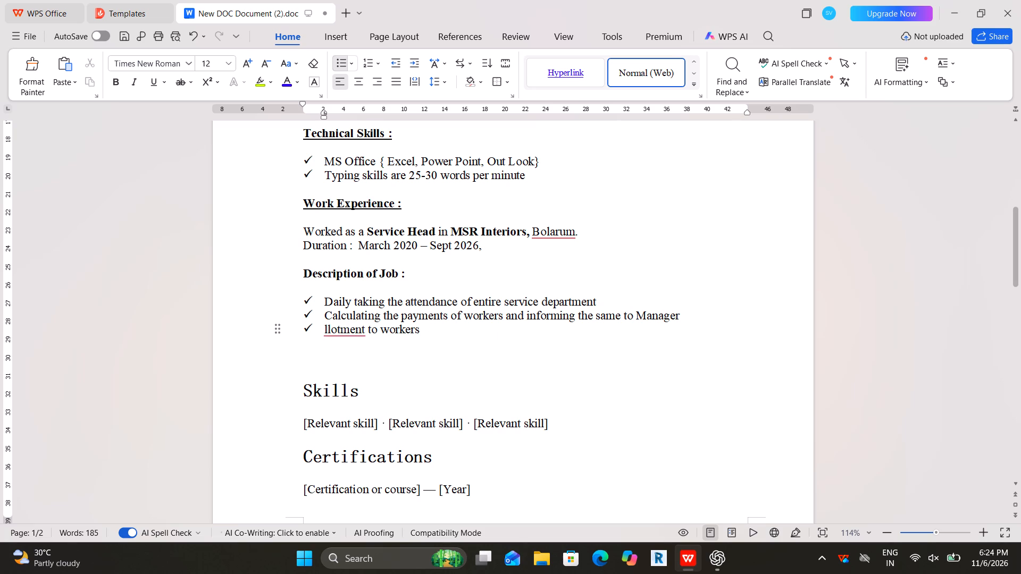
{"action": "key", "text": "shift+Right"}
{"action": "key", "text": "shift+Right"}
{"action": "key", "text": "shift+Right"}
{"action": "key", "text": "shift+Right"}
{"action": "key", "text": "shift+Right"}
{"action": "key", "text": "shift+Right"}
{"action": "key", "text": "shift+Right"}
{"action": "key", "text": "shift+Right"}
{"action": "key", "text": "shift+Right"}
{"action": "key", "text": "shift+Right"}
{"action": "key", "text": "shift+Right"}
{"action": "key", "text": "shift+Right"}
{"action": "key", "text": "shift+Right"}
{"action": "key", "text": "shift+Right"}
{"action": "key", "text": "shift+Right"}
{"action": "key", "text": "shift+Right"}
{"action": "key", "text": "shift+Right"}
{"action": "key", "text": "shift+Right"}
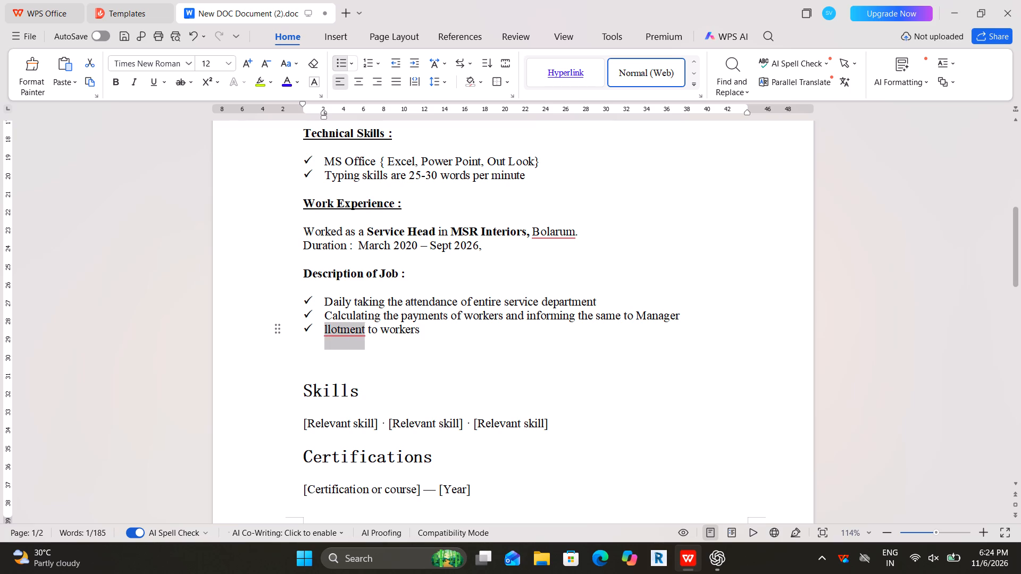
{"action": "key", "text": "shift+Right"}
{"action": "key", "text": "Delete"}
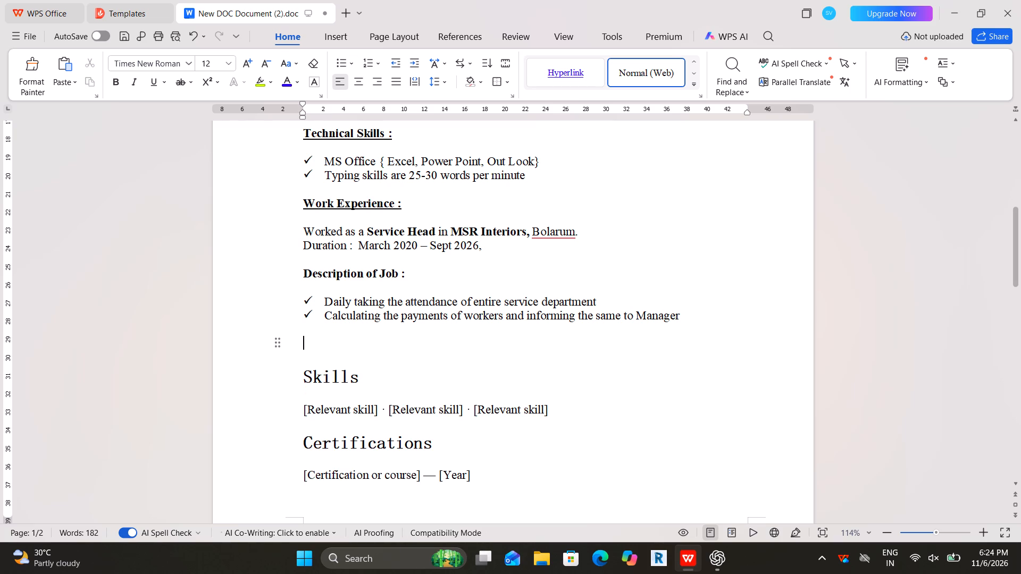
Add a new third check-mark bullet reading "Alloting the work to them on daily basis." beneath the payments bullet.
{"action": "key", "text": "Up"}
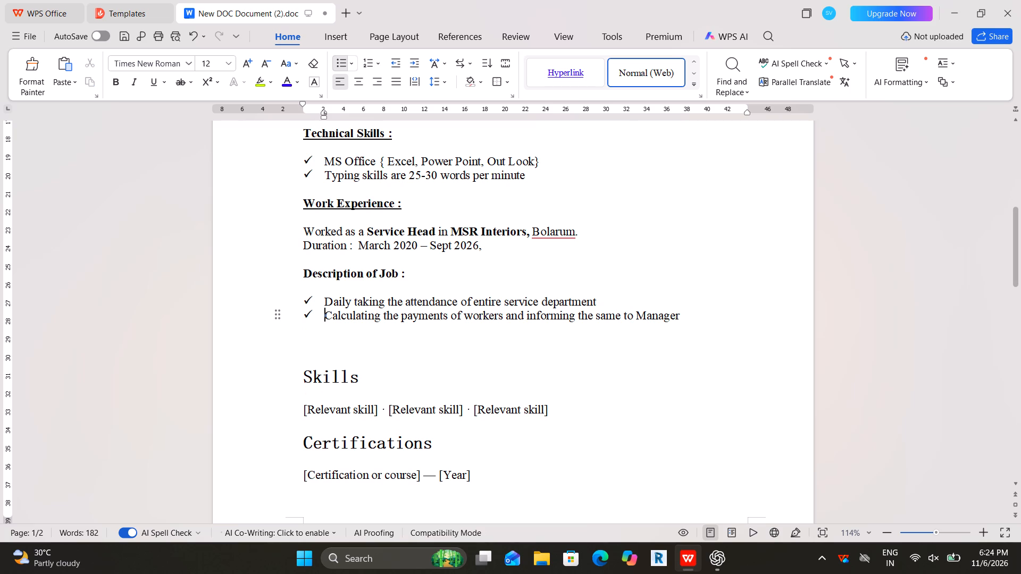
{"action": "key", "text": "Right"}
{"action": "key", "text": "Right"}
{"action": "key", "text": "Right"}
{"action": "key", "text": "Right"}
{"action": "key", "text": "shift+Right"}
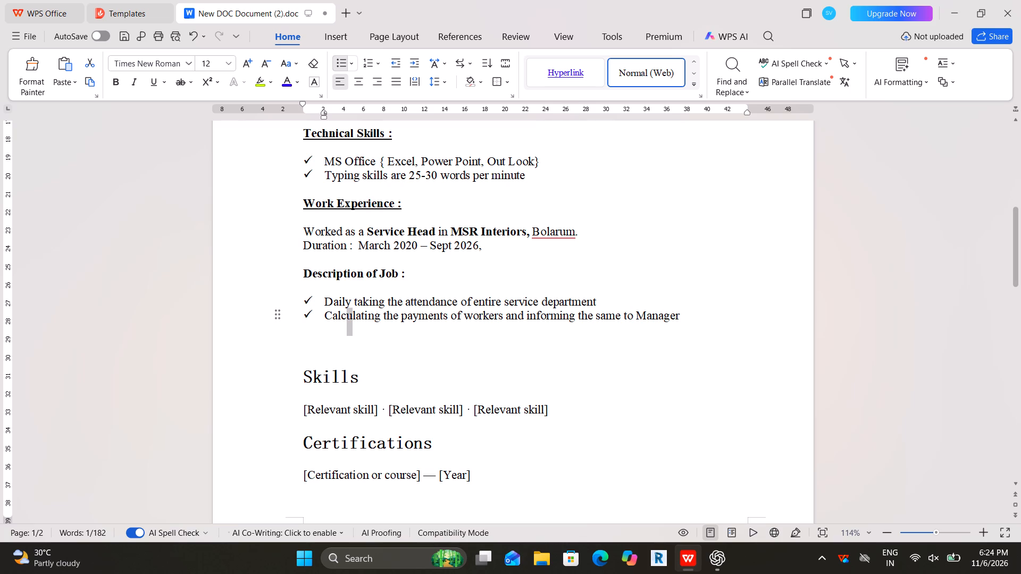
{"action": "left_click", "coordinate": [705, 313]}
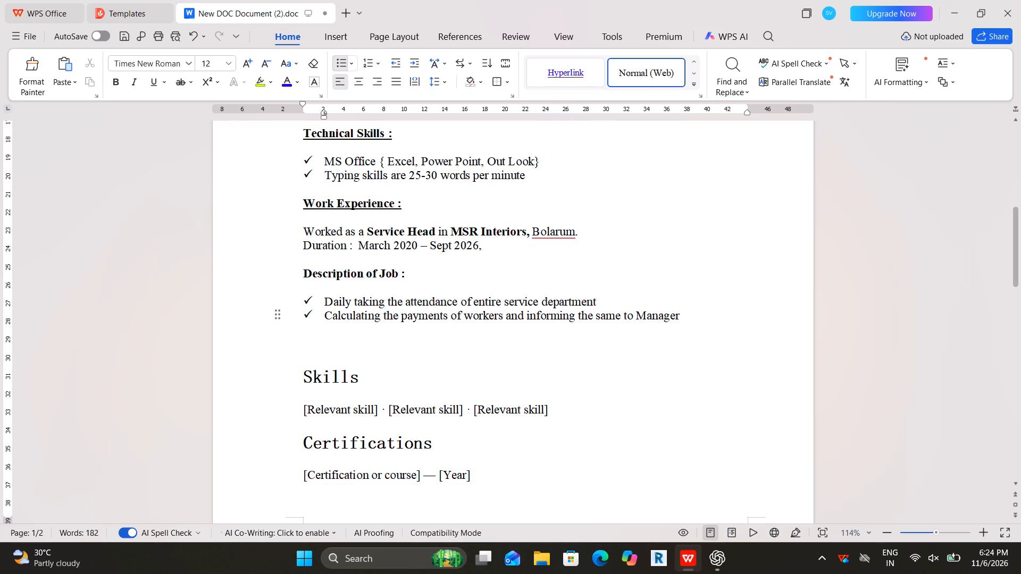
{"action": "key", "text": "Return"}
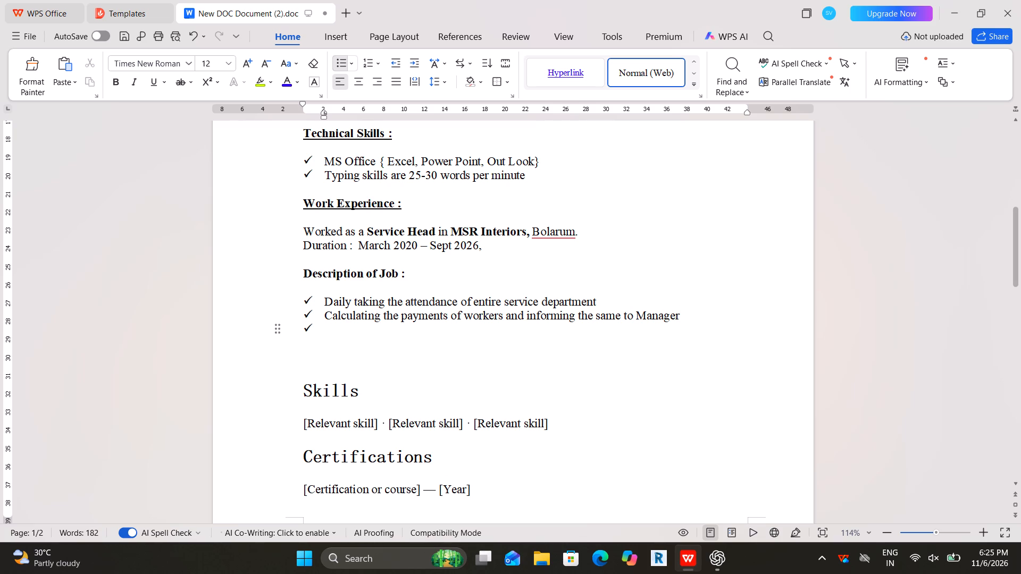
{"action": "type", "text": "allo"}
{"action": "type", "text": "ting the"}
{"action": "key", "text": "space"}
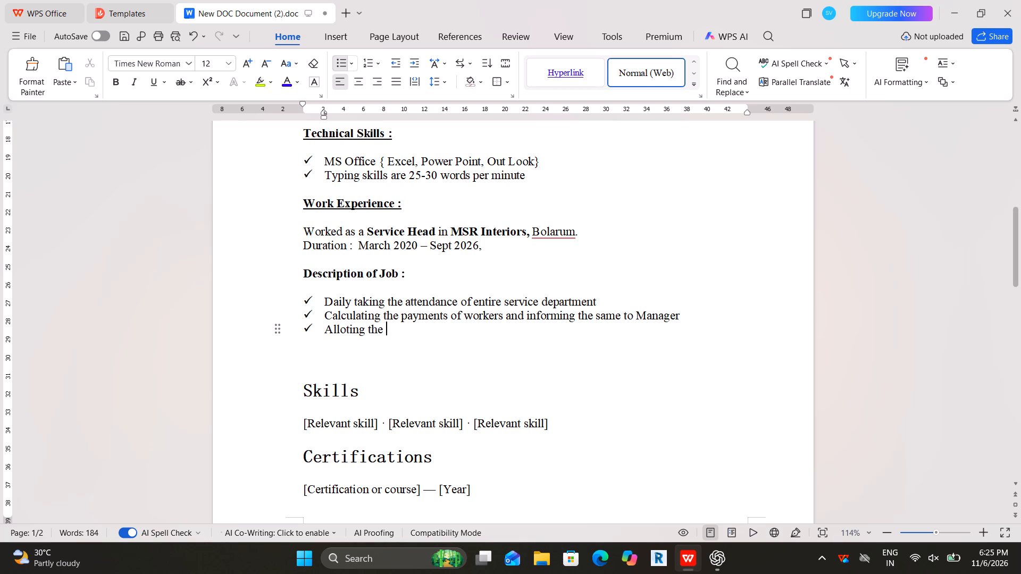
{"action": "type", "text": "wor"}
{"action": "type", "text": "k"}
{"action": "key", "text": "space"}
{"action": "type", "text": "to them"}
{"action": "key", "text": "space"}
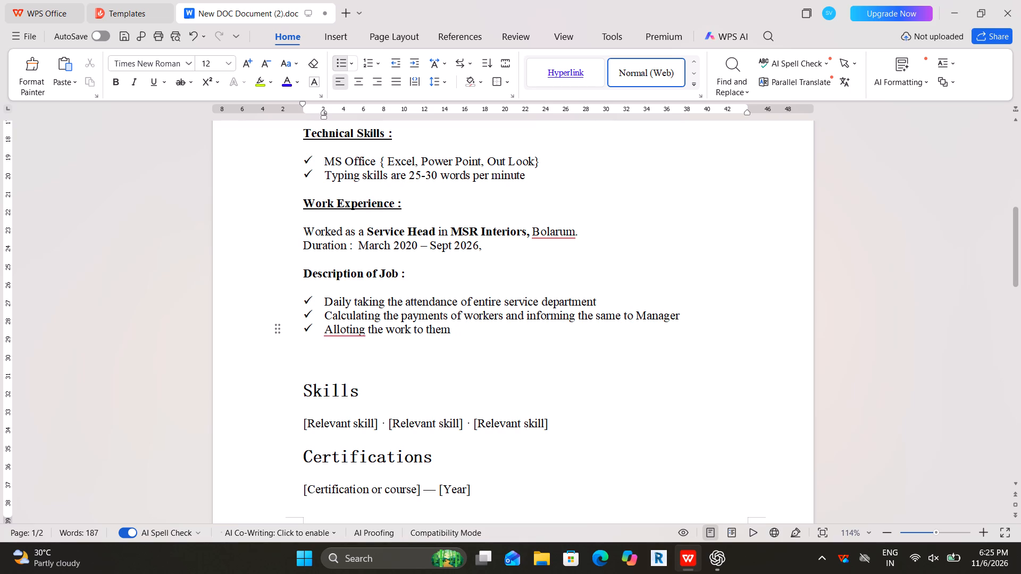
{"action": "type", "text": "on daily basis"}
{"action": "key", "text": "period"}
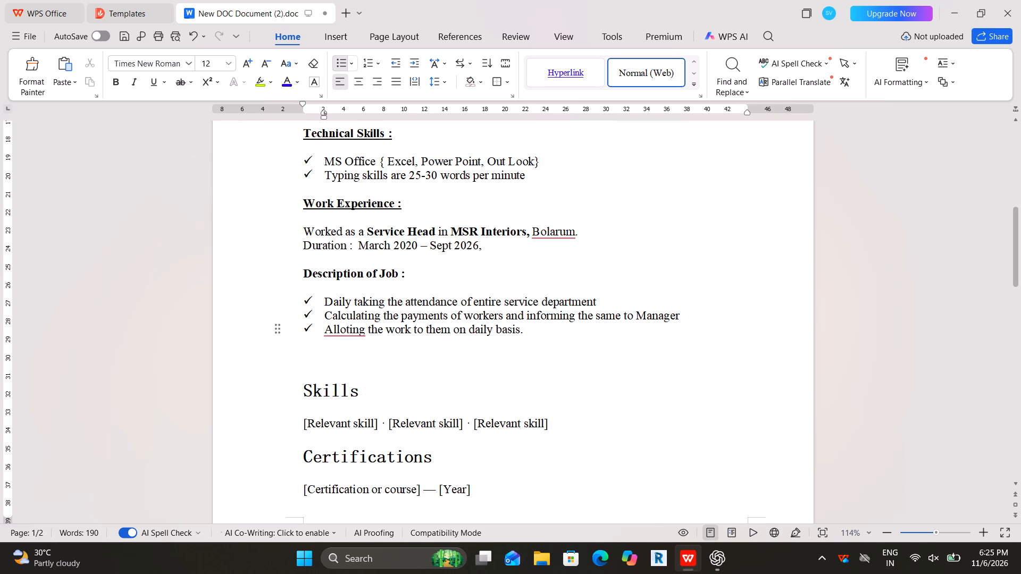
Start a fourth check-mark bullet and correct the misspelled "Alloting" in the third bullet to the suggested "Allotting".
{"action": "key", "text": "Return"}
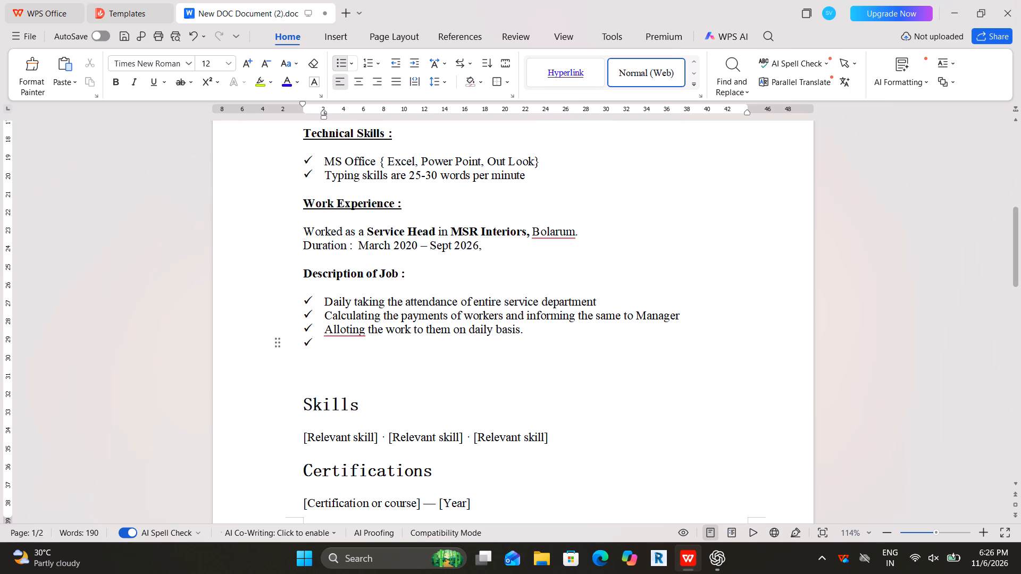
{"action": "left_click", "coordinate": [351, 327]}
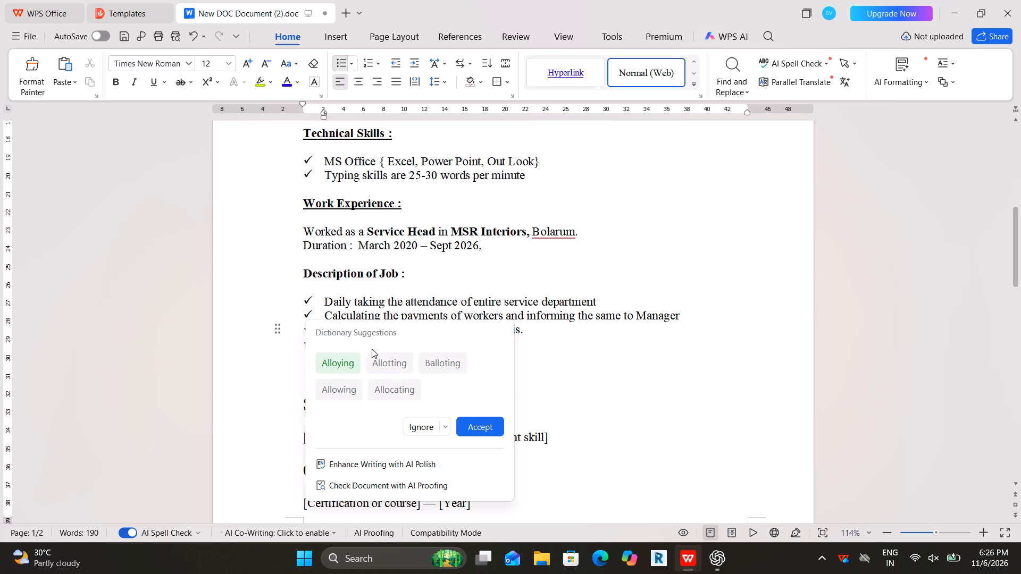
{"action": "left_click", "coordinate": [385, 365]}
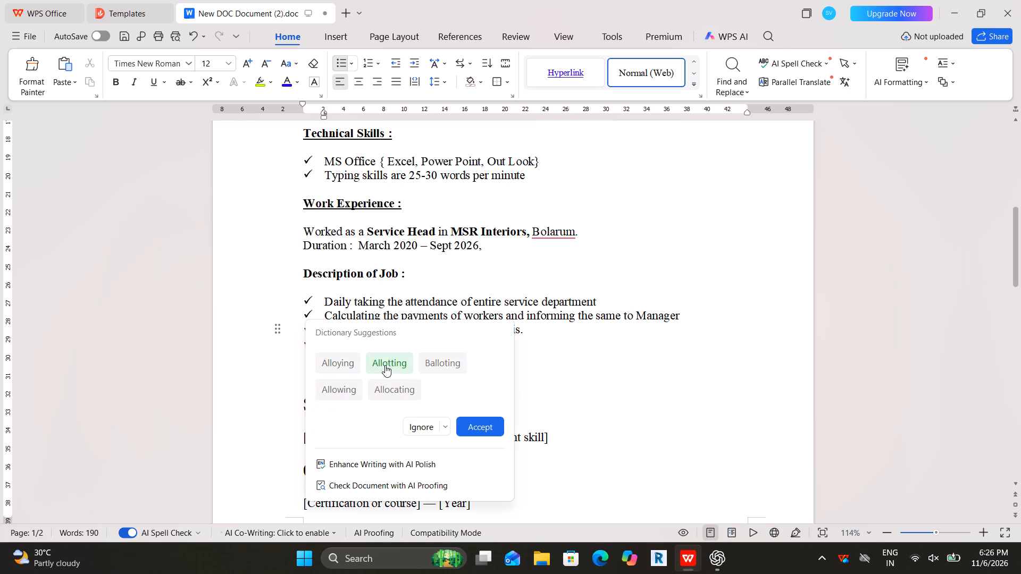
{"action": "left_click", "coordinate": [466, 428]}
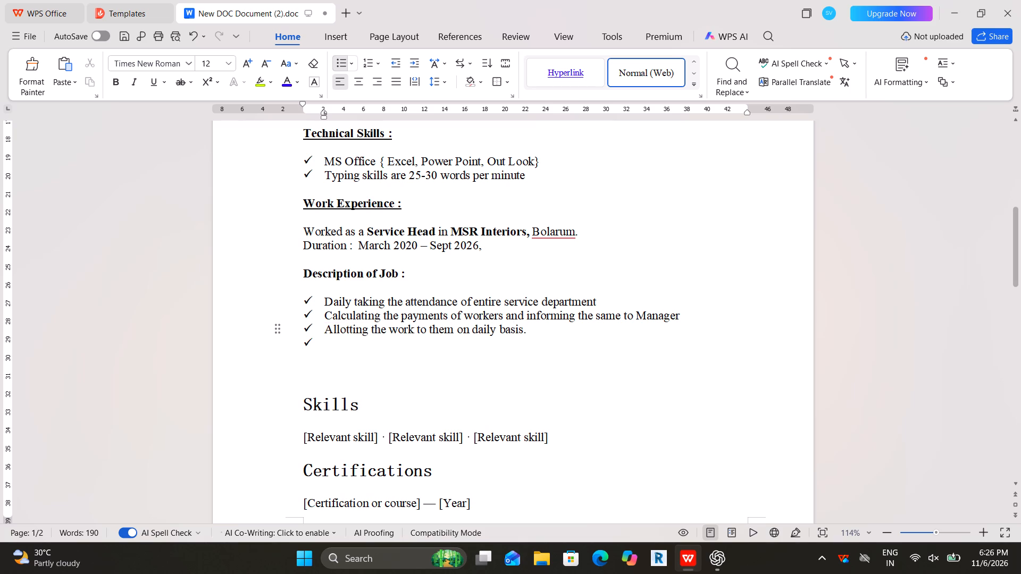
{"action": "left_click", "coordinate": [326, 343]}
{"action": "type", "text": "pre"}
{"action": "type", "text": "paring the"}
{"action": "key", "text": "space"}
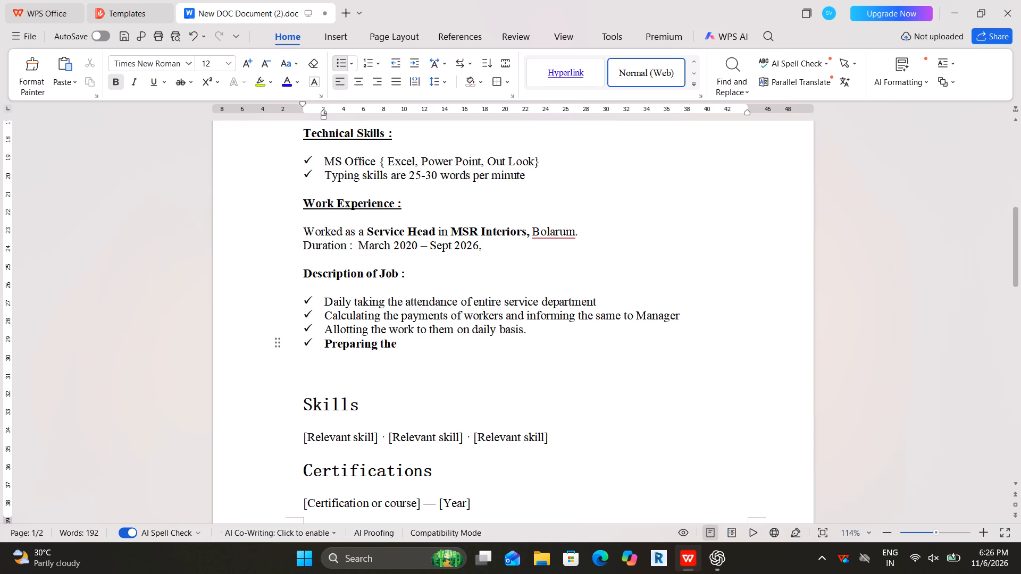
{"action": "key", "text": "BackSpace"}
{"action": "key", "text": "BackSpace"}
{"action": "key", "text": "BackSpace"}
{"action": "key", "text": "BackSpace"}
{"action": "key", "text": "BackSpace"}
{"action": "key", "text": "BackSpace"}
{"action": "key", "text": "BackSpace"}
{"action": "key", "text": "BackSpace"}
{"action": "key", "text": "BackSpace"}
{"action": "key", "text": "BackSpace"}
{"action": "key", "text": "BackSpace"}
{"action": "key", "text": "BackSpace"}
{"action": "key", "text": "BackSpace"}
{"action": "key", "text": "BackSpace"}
Turn off bold in the empty fourth bullet and begin its text with "Preparing the", capitalizing the first letter.
{"action": "key", "text": "ctrl+b"}
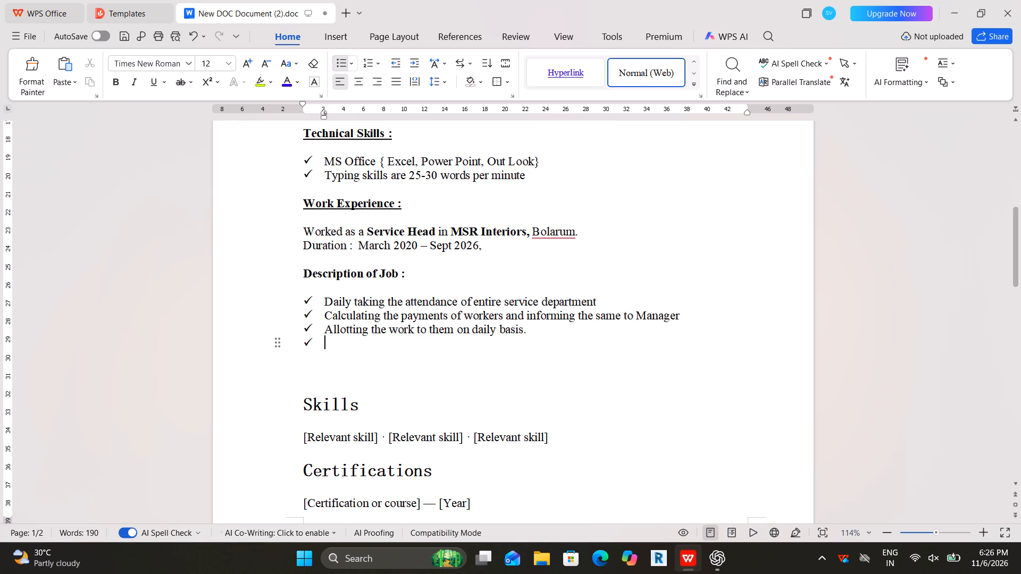
{"action": "type", "text": "pre"}
{"action": "type", "text": "par"}
{"action": "type", "text": "ing the"}
{"action": "key", "text": "space"}
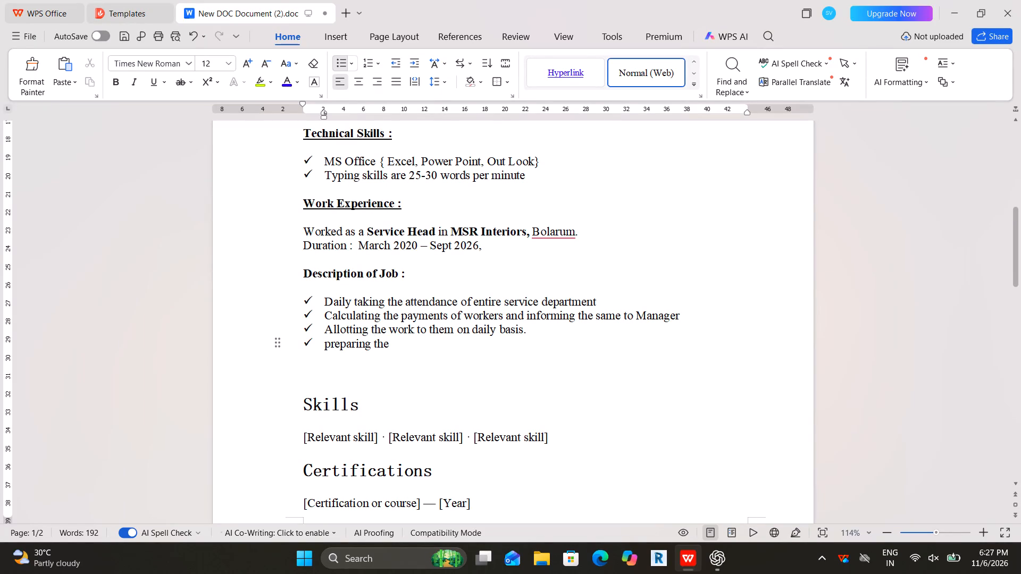
{"action": "left_click", "coordinate": [328, 344]}
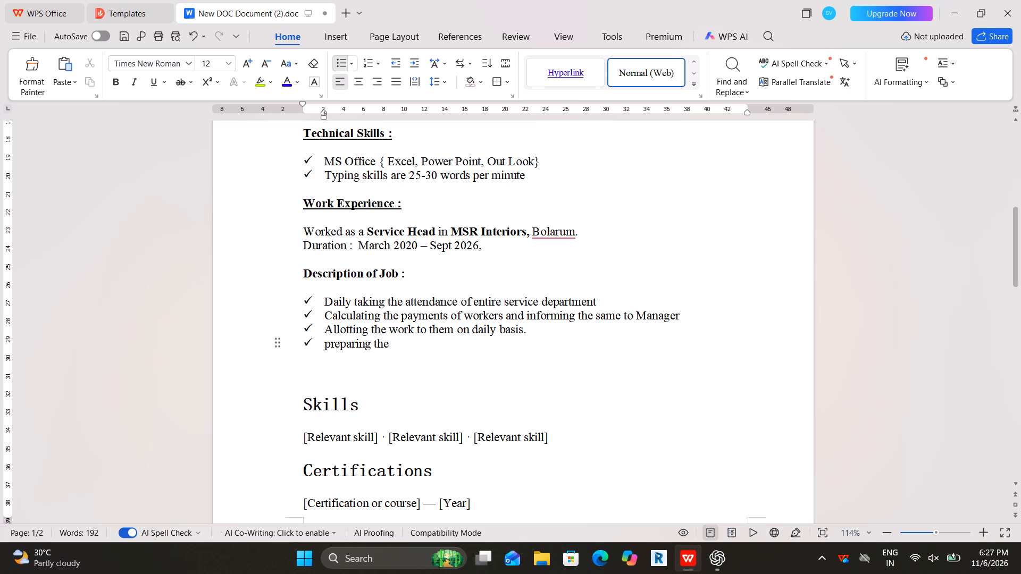
{"action": "left_click", "coordinate": [330, 344]}
{"action": "key", "text": "BackSpace"}
{"action": "key", "text": "shift+p"}
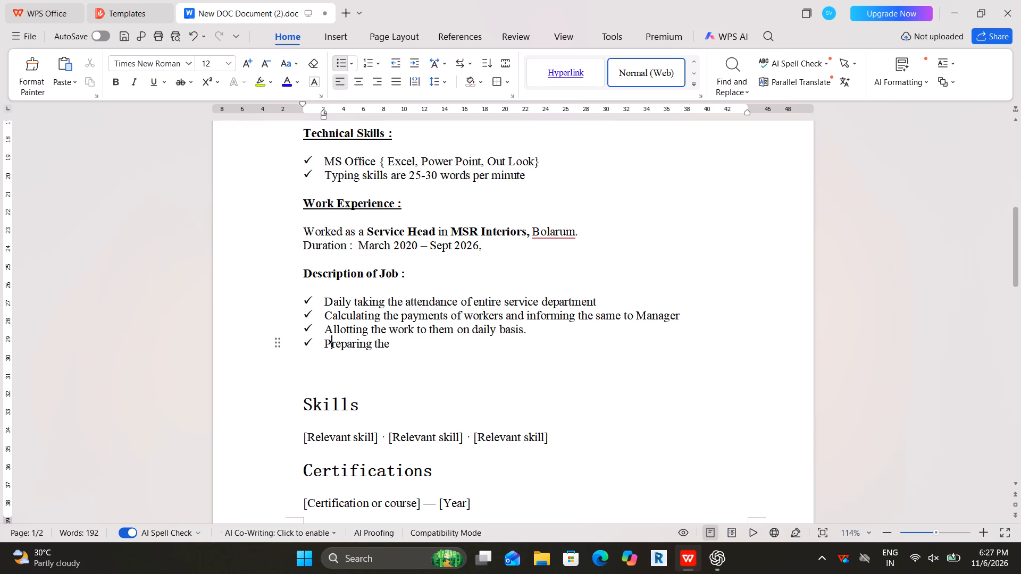
Complete the fourth bullet with "quotations depend on site measurements." and add an empty check-mark bullet beneath it.
{"action": "left_click", "coordinate": [397, 343]}
{"action": "type", "text": "qu"}
{"action": "type", "text": "otation"}
{"action": "key", "text": "s"}
{"action": "key", "text": "space"}
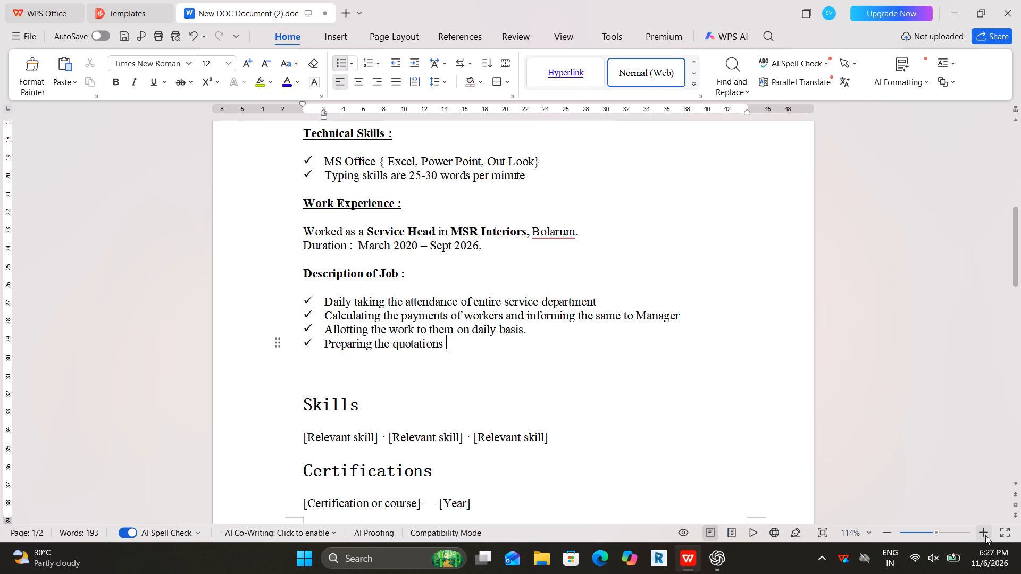
{"action": "type", "text": "depend"}
{"action": "key", "text": "space"}
{"action": "type", "text": "on site measurements"}
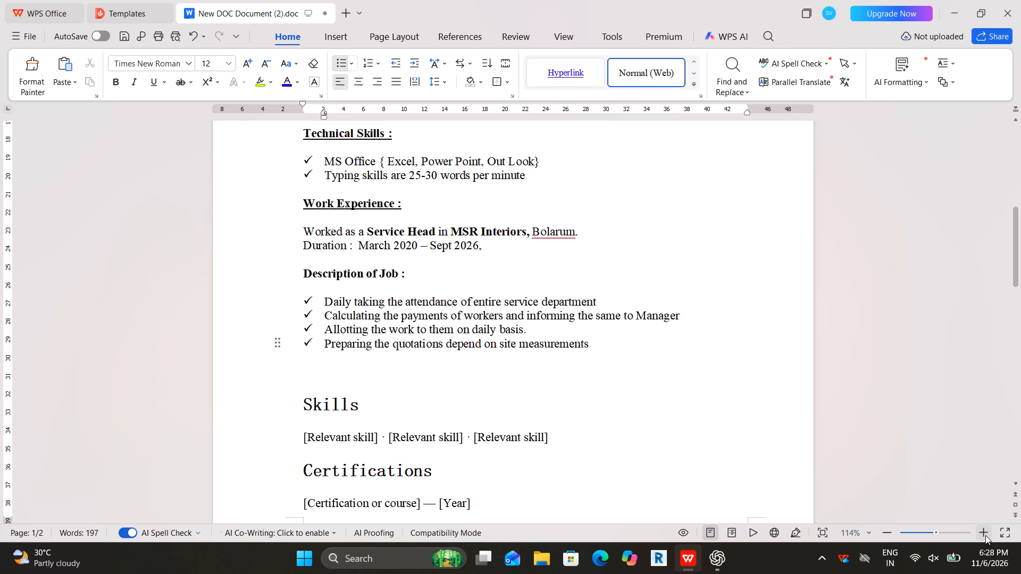
{"action": "key", "text": "period"}
{"action": "key", "text": "Return"}
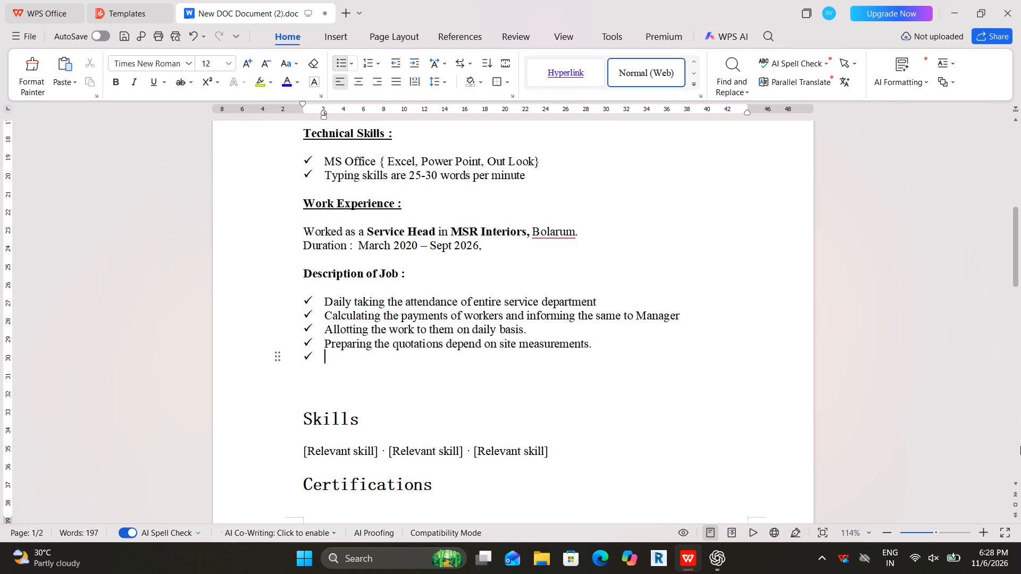
Extend the fourth bullet after "measurements" with "and sending to customers." and insert another empty check-mark bullet beneath it.
{"action": "left_click", "coordinate": [632, 342]}
{"action": "key", "text": "BackSpace"}
{"action": "key", "text": "space"}
{"action": "type", "text": "and sending th"}
{"action": "key", "text": "BackSpace"}
{"action": "type", "text": "o cust"}
{"action": "type", "text": "omer"}
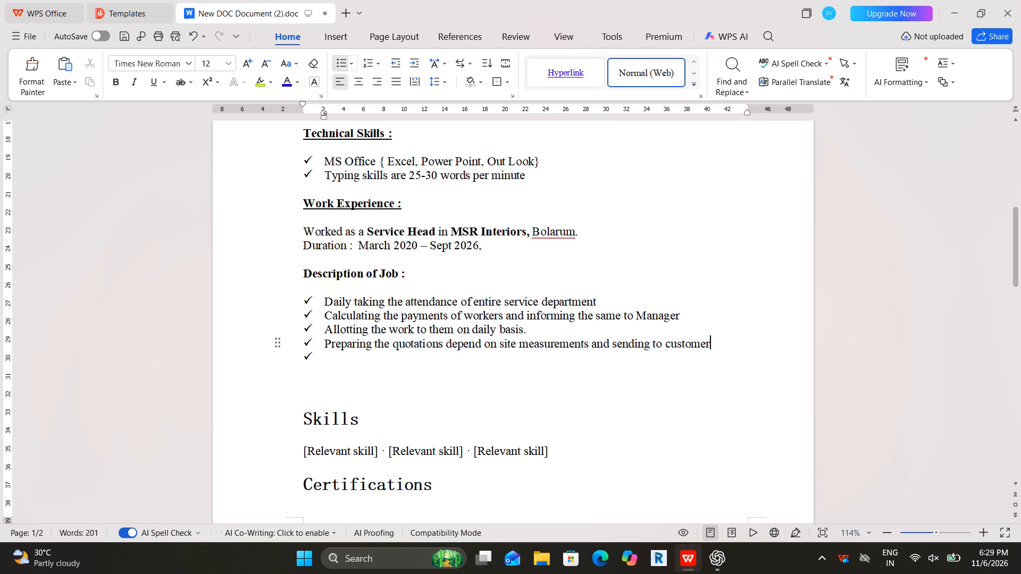
{"action": "key", "text": "s"}
{"action": "key", "text": "period"}
{"action": "key", "text": "Return"}
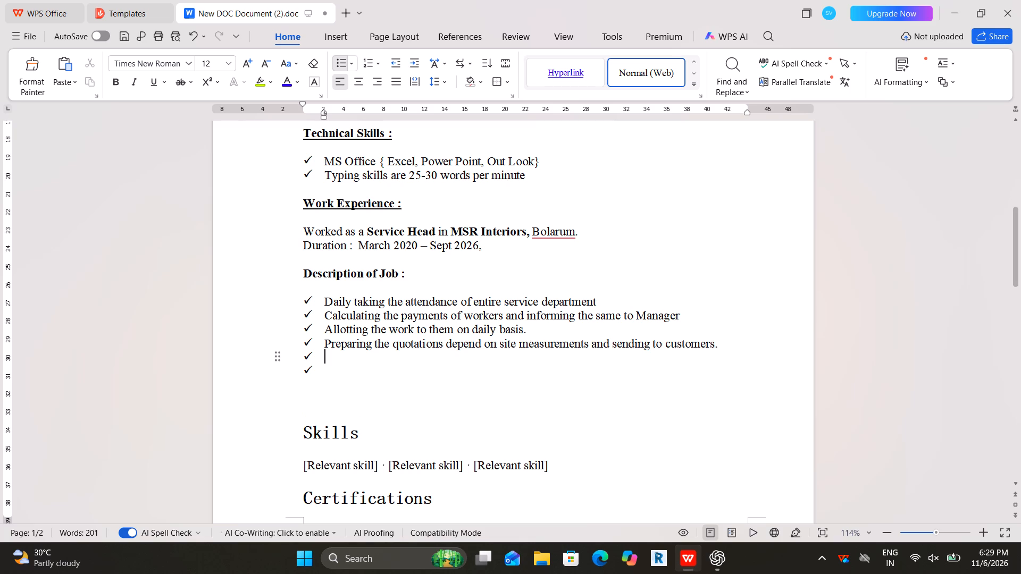
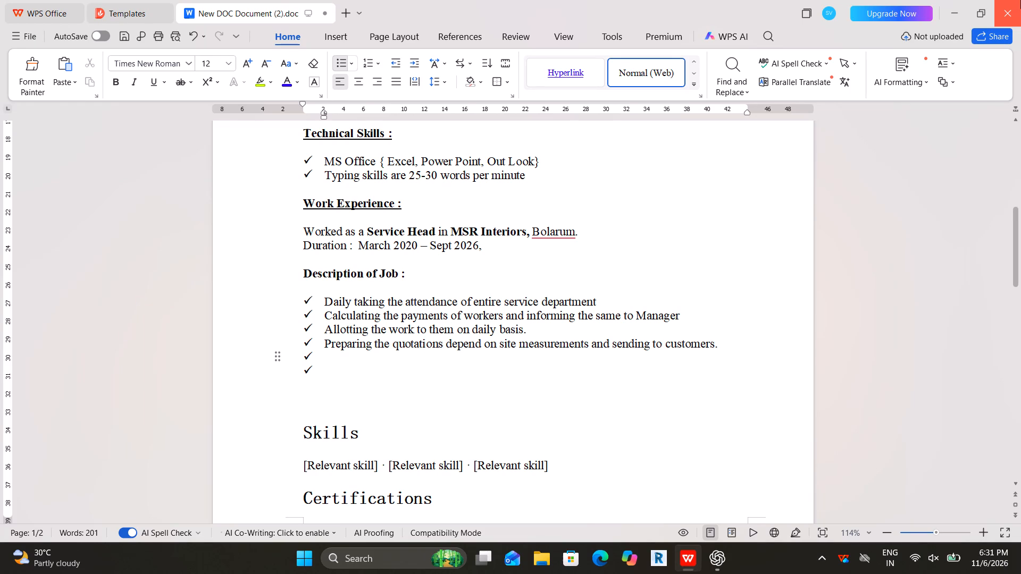
Begin the fifth check-mark bullet with "Taking the information from workers what they need", with the first letter capitalized.
{"action": "type", "text": "taking"}
{"action": "key", "text": "space"}
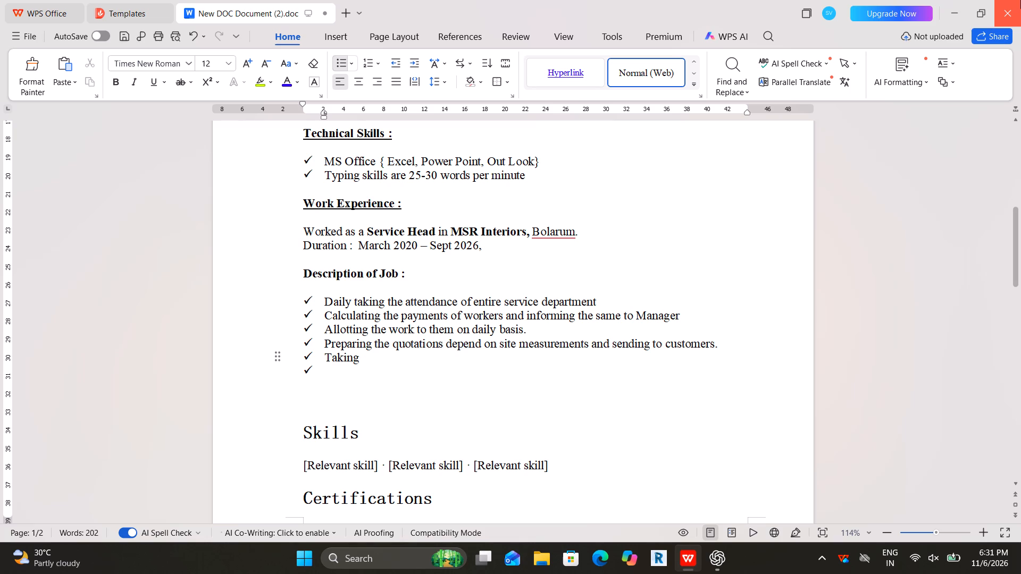
{"action": "type", "text": "the information"}
{"action": "key", "text": "space"}
{"action": "type", "text": "from"}
{"action": "key", "text": "space"}
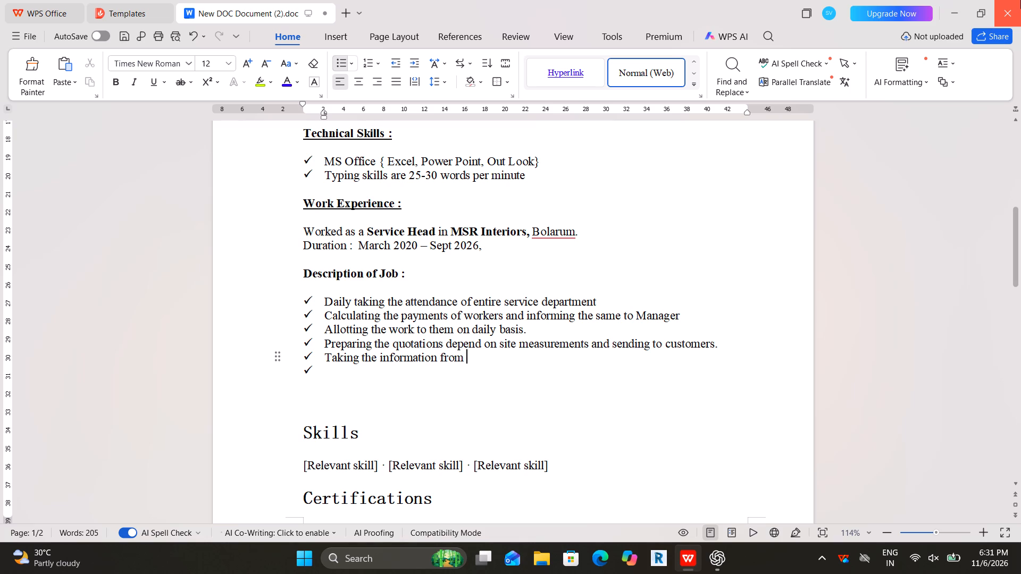
{"action": "key", "text": "w"}
{"action": "type", "text": "orker"}
{"action": "key", "text": "s"}
{"action": "key", "text": "space"}
{"action": "type", "text": "what"}
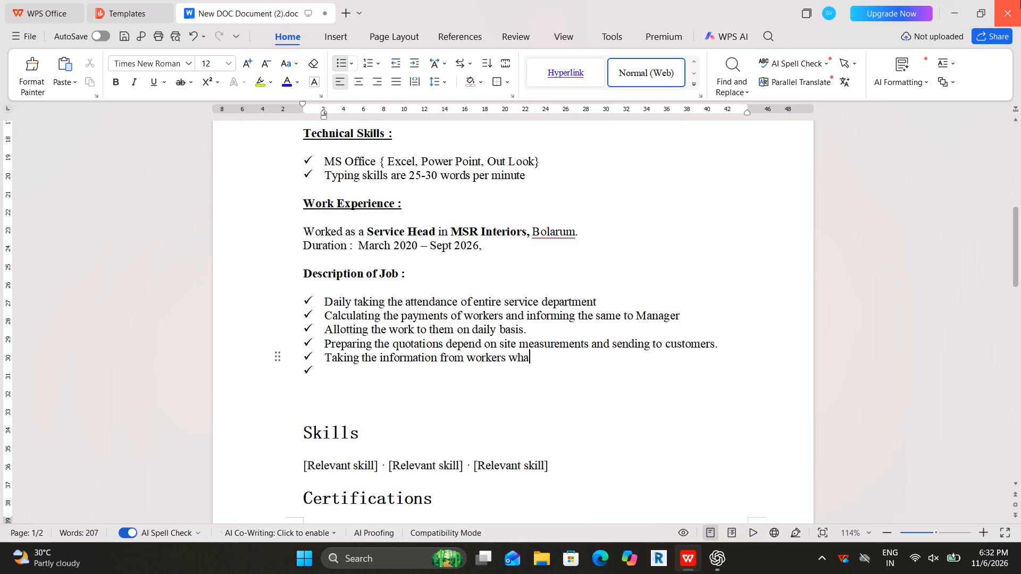
{"action": "key", "text": "space"}
{"action": "type", "text": "the"}
{"action": "type", "text": "y"}
{"action": "key", "text": "space"}
{"action": "type", "text": "need"}
{"action": "key", "text": "space"}
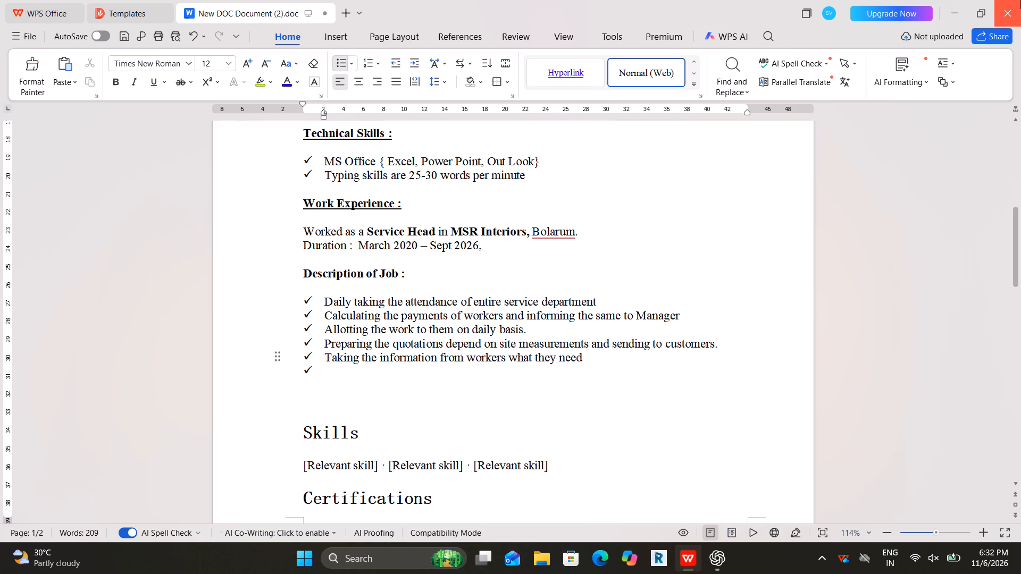
Replace the word "need" at the end of the fifth bullet with "require".
{"action": "key", "text": "BackSpace"}
{"action": "key", "text": "BackSpace"}
{"action": "key", "text": "BackSpace"}
{"action": "key", "text": "BackSpace"}
{"action": "key", "text": "BackSpace"}
{"action": "type", "text": "re"}
{"action": "type", "text": "quire"}
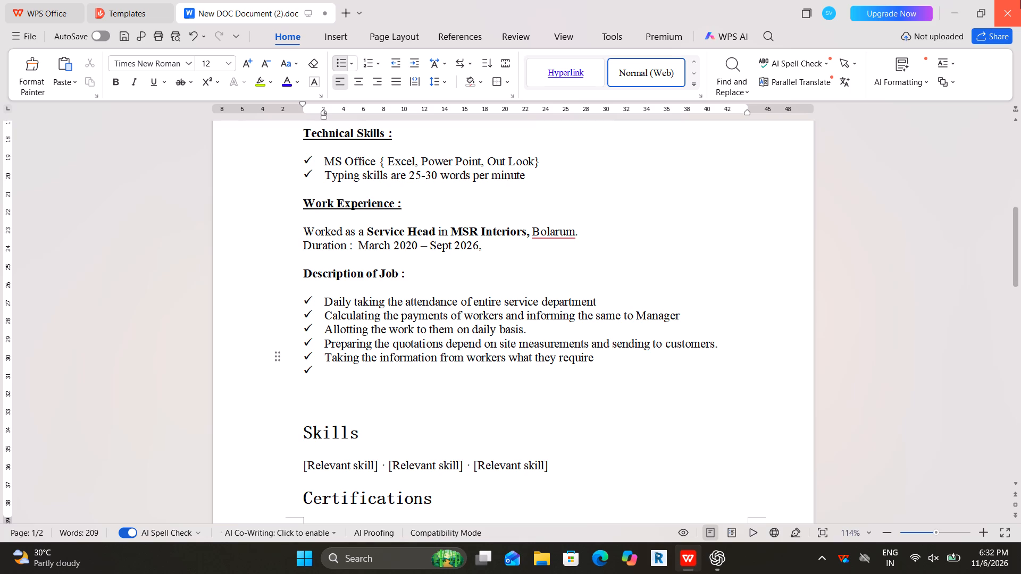
{"action": "key", "text": "space"}
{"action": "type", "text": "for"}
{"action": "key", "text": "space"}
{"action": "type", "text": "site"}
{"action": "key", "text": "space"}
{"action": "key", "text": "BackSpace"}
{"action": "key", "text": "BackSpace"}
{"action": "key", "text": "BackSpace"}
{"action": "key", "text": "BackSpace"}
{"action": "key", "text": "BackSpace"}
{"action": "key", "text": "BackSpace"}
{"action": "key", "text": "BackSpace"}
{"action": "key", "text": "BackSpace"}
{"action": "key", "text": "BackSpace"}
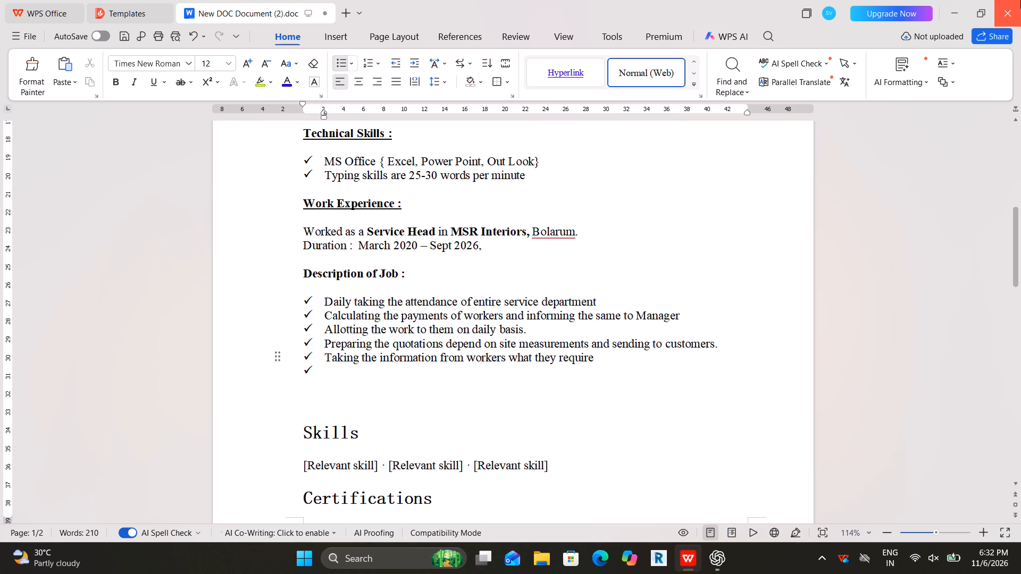
Complete the fifth bullet after "require" with "at site on daily basis.".
{"action": "type", "text": "at site"}
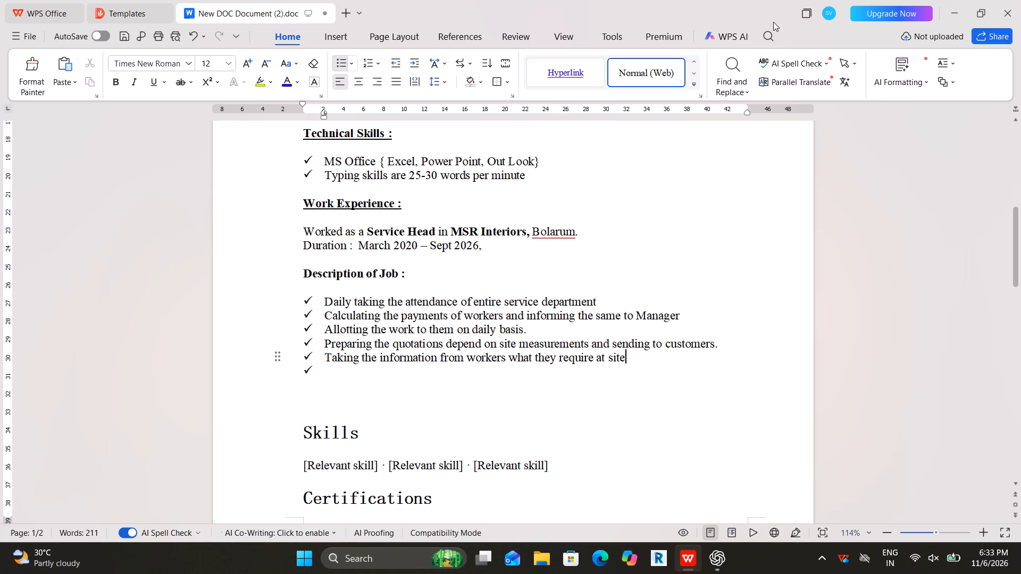
{"action": "key", "text": "space"}
{"action": "type", "text": "on dail"}
{"action": "type", "text": "y"}
{"action": "key", "text": "space"}
{"action": "type", "text": "basis"}
{"action": "key", "text": "period"}
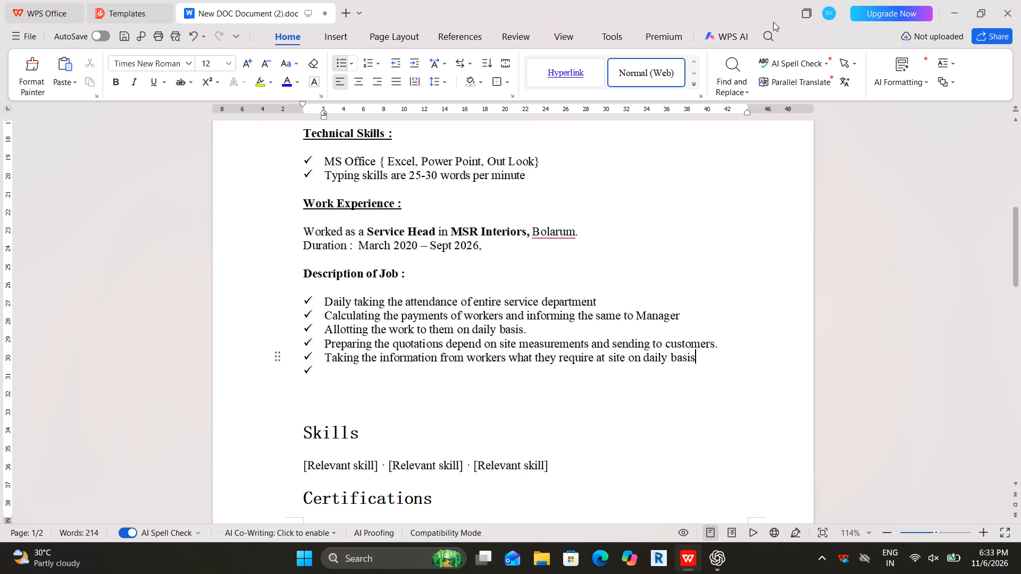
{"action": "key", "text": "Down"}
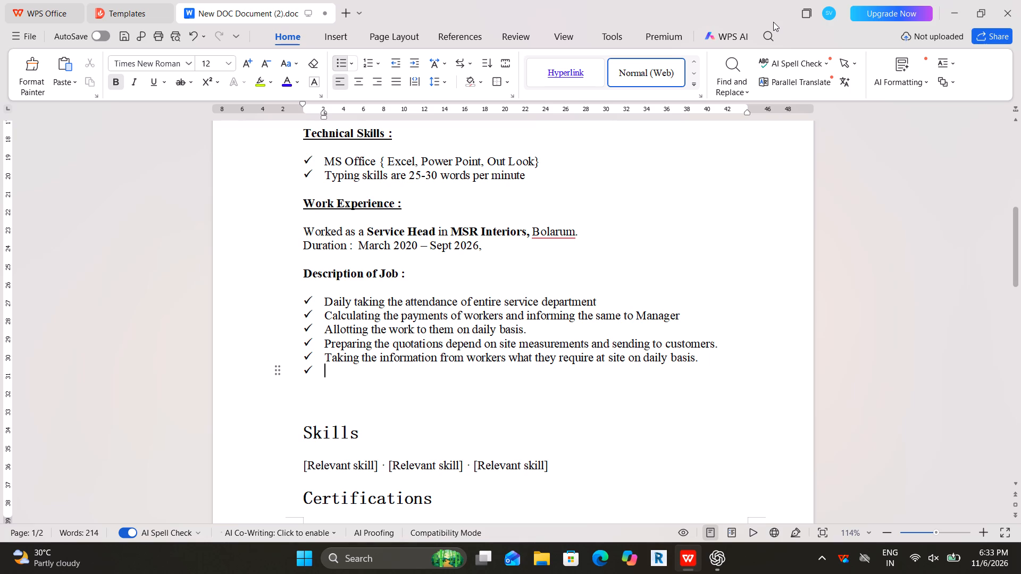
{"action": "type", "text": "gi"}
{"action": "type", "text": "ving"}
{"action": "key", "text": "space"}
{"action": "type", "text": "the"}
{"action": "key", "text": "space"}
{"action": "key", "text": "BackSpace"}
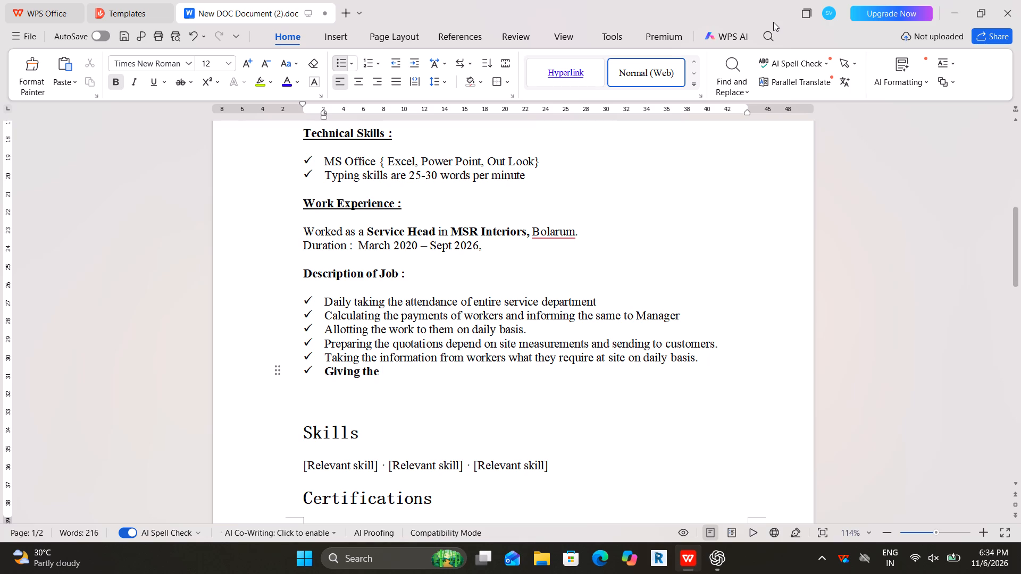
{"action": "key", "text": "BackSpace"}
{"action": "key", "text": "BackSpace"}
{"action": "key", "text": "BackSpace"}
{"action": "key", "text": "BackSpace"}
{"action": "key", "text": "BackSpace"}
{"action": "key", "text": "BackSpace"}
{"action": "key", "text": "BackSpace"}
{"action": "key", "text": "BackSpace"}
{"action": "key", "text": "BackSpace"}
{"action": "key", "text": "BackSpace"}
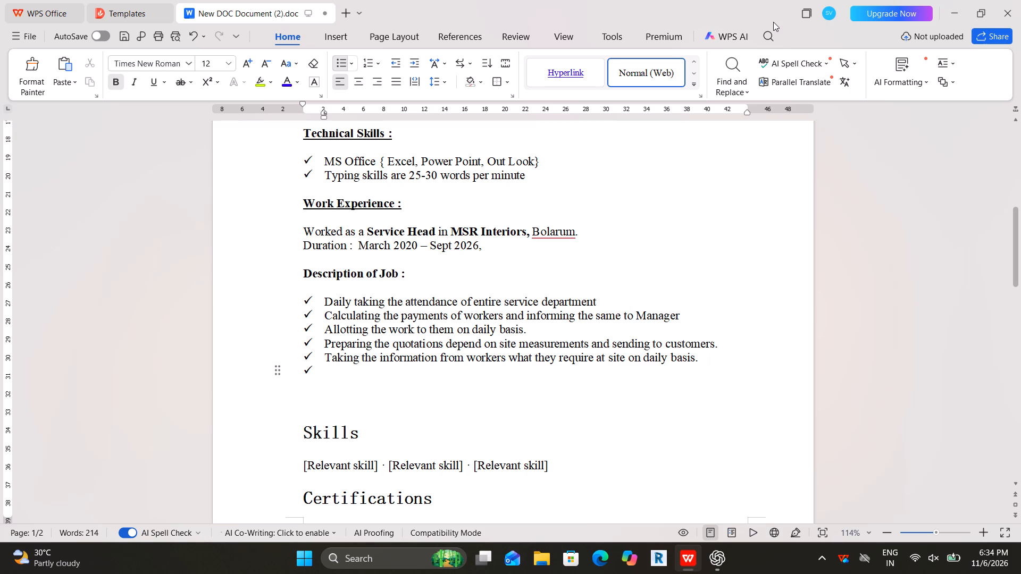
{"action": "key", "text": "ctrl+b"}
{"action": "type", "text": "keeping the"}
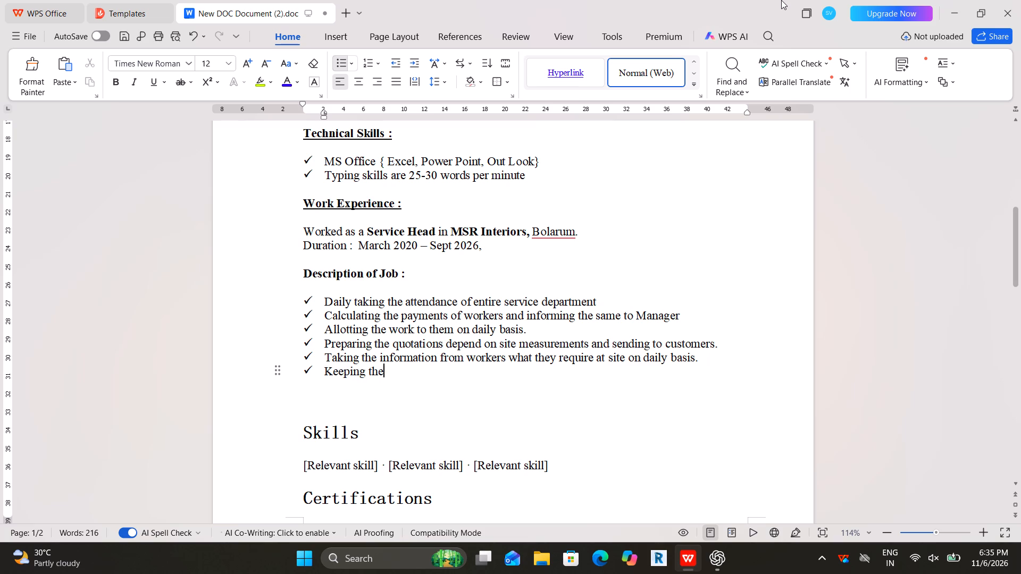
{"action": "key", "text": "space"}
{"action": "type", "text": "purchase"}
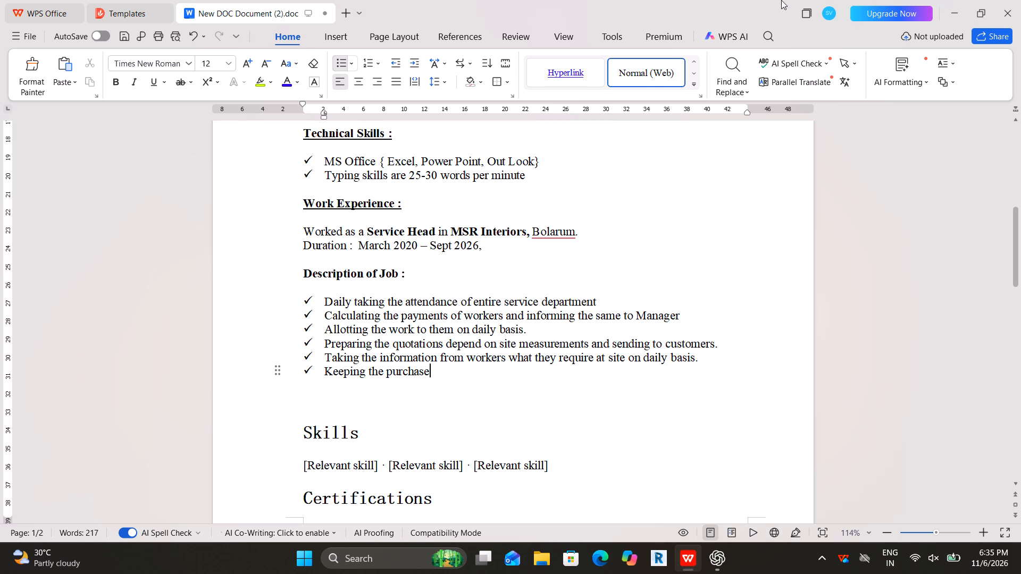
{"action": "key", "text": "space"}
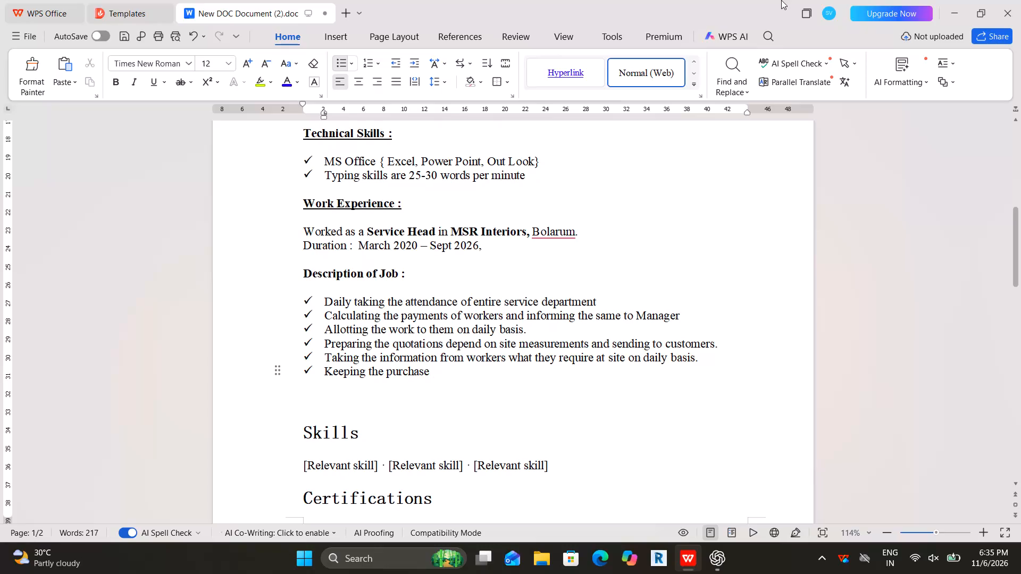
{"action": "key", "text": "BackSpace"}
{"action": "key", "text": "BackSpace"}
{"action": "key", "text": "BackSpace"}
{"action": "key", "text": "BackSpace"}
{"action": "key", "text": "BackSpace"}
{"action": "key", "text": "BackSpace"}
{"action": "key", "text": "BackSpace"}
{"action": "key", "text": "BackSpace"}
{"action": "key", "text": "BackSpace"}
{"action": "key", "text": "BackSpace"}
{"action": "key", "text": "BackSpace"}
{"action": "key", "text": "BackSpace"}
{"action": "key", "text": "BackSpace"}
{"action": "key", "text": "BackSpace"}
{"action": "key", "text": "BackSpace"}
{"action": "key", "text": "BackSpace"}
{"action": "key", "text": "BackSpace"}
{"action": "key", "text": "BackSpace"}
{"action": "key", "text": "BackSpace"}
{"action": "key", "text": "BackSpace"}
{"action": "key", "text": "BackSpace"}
Remove the empty sixth check-mark bullet and return to the fifth bullet's line.
{"action": "key", "text": "BackSpace"}
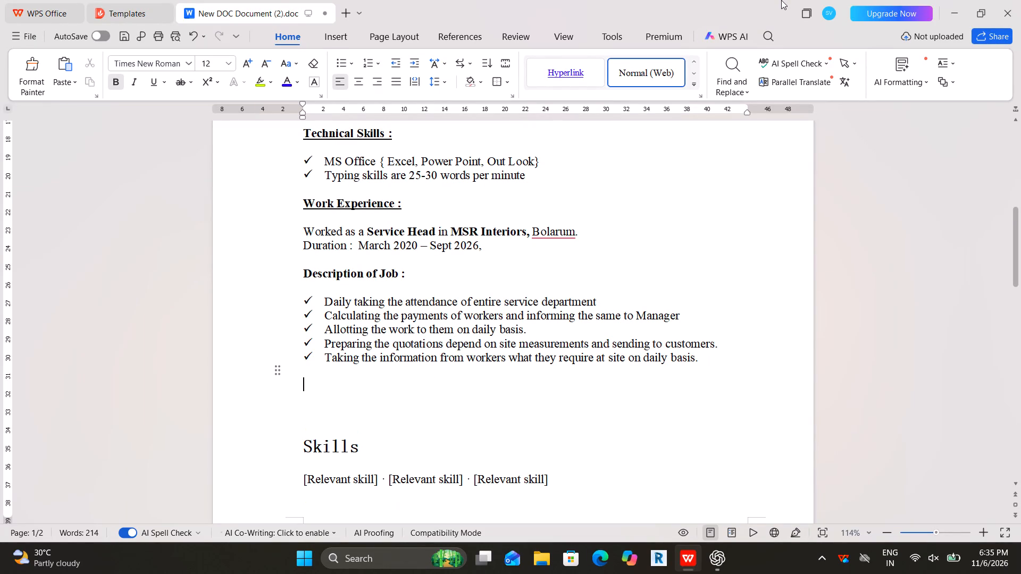
{"action": "key", "text": "Up"}
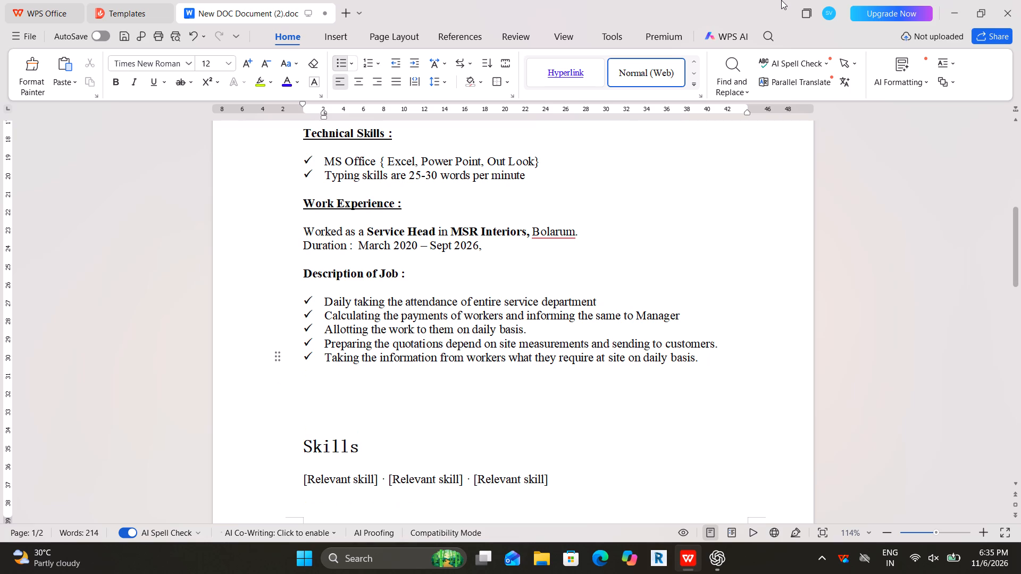
Add a sixth check-mark bullet below the fifth, reading "Preparing the purchase order and sending to shops".
{"action": "key", "text": "Right"}
{"action": "key", "text": "Right"}
{"action": "left_click", "coordinate": [1014, 75]}
{"action": "key", "text": "ctrl+alt+Right"}
{"action": "key", "text": "ctrl+alt+Right"}
{"action": "key", "text": "ctrl+alt+Right"}
{"action": "key", "text": "ctrl+alt+Right"}
{"action": "key", "text": "ctrl+alt+Right"}
{"action": "key", "text": "ctrl+alt+Right"}
{"action": "key", "text": "ctrl+alt+Right"}
{"action": "key", "text": "ctrl+alt+Right"}
{"action": "key", "text": "ctrl+alt+Right"}
{"action": "key", "text": "ctrl+alt+Right"}
{"action": "key", "text": "ctrl+alt+Right"}
{"action": "key", "text": "ctrl+alt+Right"}
{"action": "key", "text": "ctrl+alt+Right"}
{"action": "key", "text": "Right"}
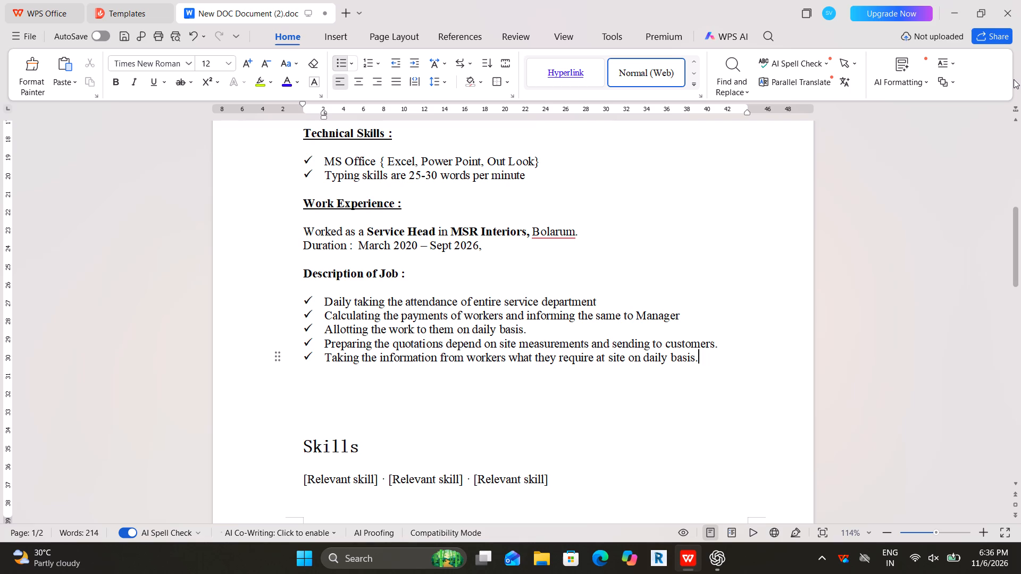
{"action": "key", "text": "Return"}
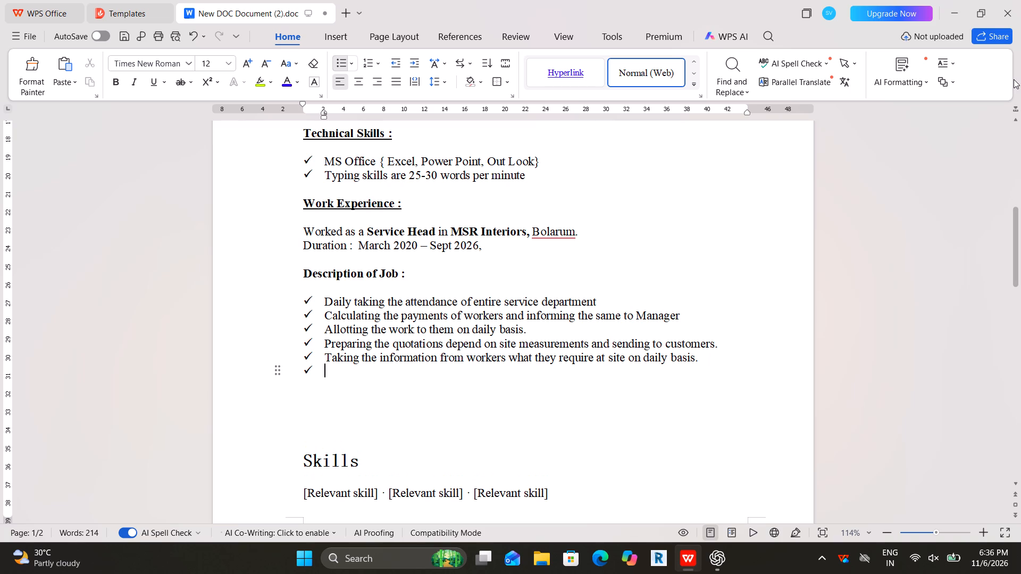
{"action": "type", "text": "pre"}
{"action": "type", "text": "paring the"}
{"action": "key", "text": "space"}
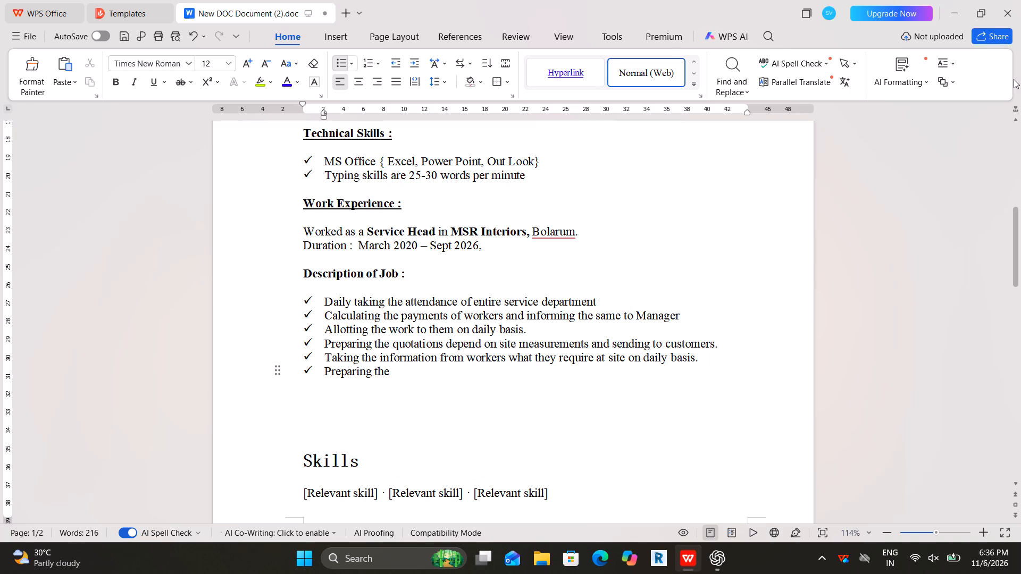
{"action": "key", "text": "p"}
{"action": "type", "text": "urchased"}
{"action": "key", "text": "BackSpace"}
{"action": "key", "text": "space"}
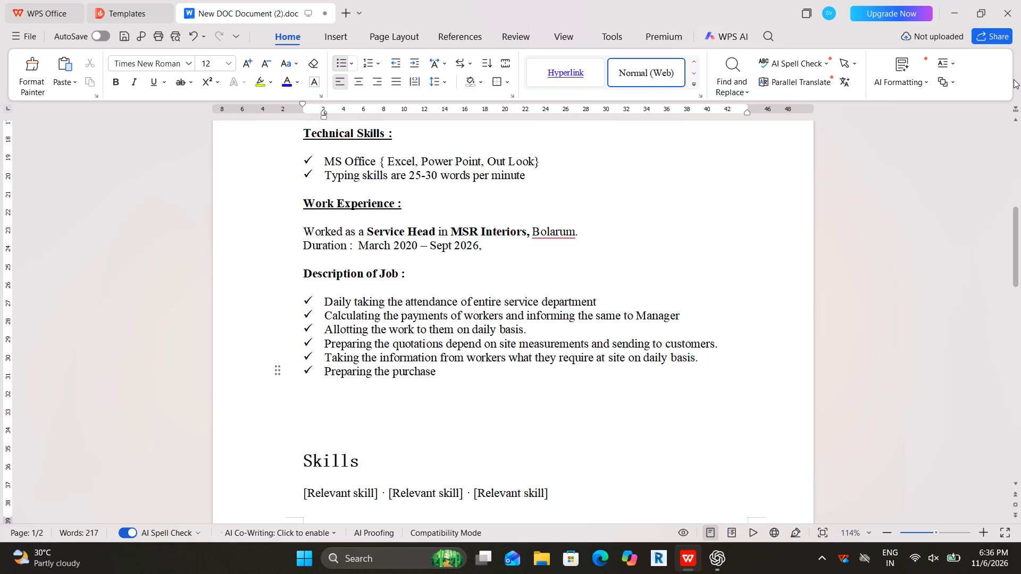
{"action": "type", "text": "order"}
{"action": "key", "text": "space"}
{"action": "type", "text": "and"}
{"action": "key", "text": "space"}
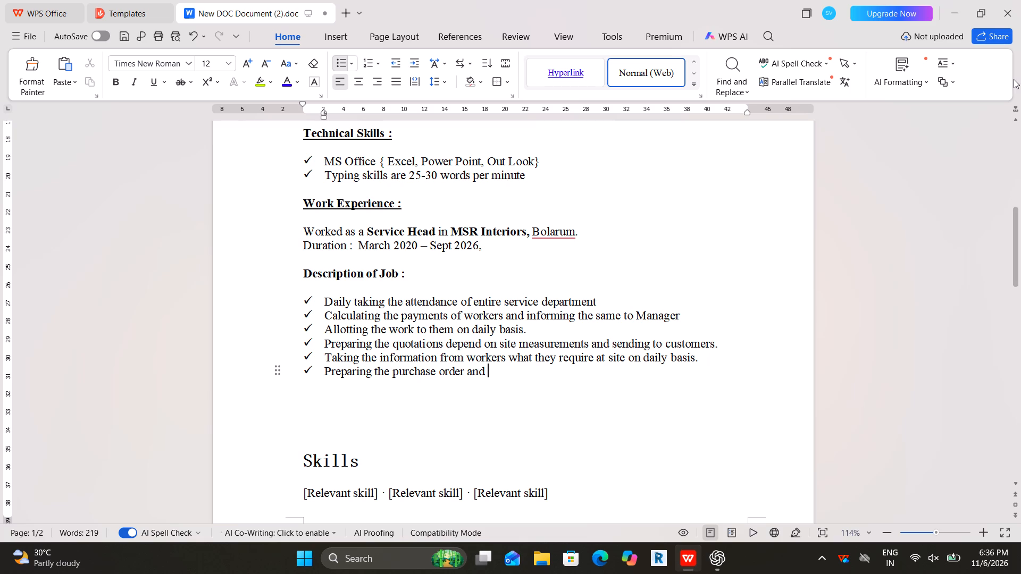
{"action": "type", "text": "sending to shops"}
{"action": "key", "text": "space"}
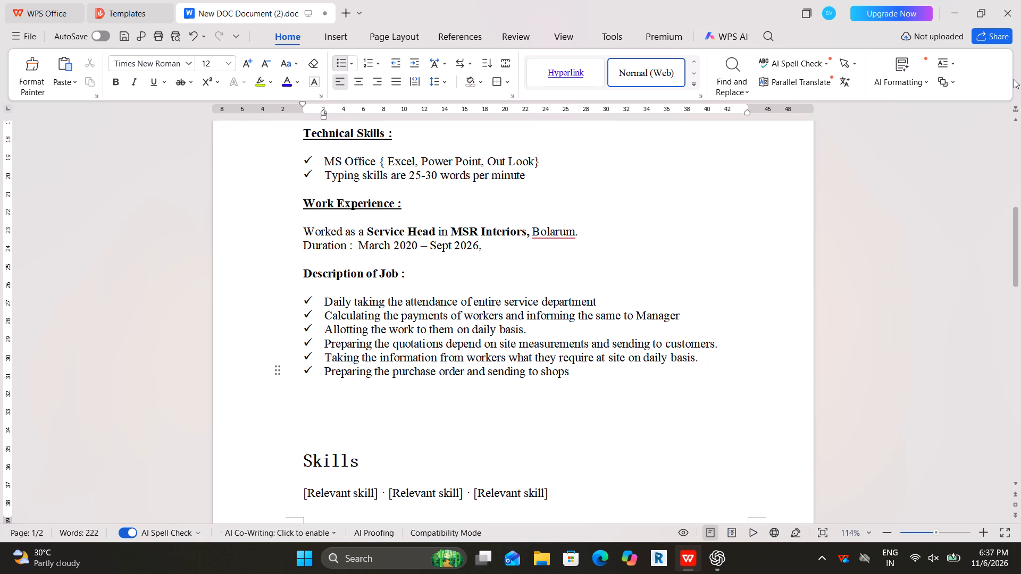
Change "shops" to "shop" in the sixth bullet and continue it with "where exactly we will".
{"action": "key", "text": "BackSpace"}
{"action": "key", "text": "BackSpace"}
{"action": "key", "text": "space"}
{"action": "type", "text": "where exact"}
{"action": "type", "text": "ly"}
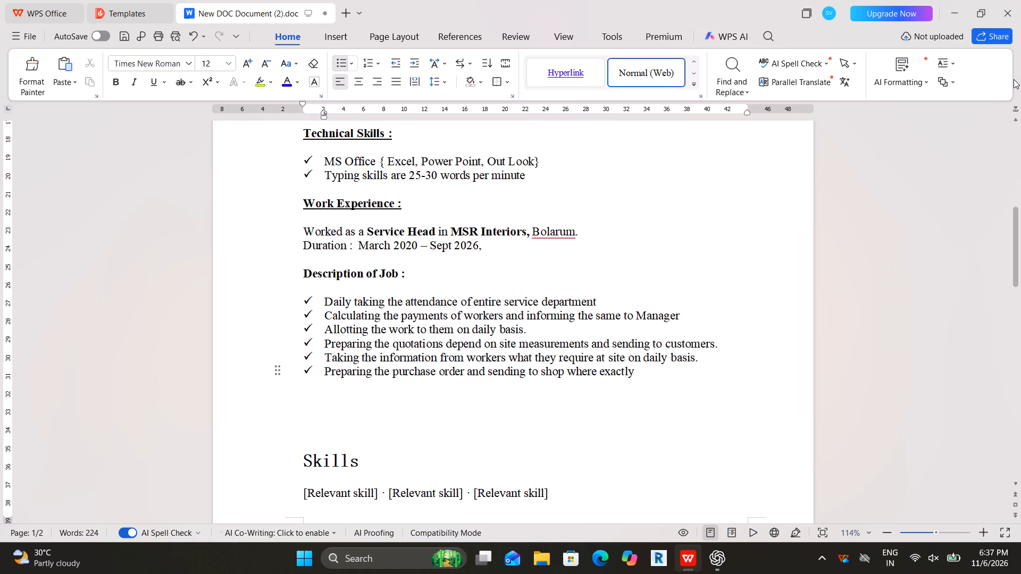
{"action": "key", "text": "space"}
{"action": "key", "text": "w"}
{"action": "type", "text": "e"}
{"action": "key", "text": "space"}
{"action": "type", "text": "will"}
Replace "shop where exactly we will" at the end of the sixth bullet with "supplier.".
{"action": "key", "text": "BackSpace"}
{"action": "key", "text": "BackSpace"}
{"action": "key", "text": "BackSpace"}
{"action": "key", "text": "BackSpace"}
{"action": "key", "text": "BackSpace"}
{"action": "key", "text": "BackSpace"}
{"action": "key", "text": "BackSpace"}
{"action": "key", "text": "BackSpace"}
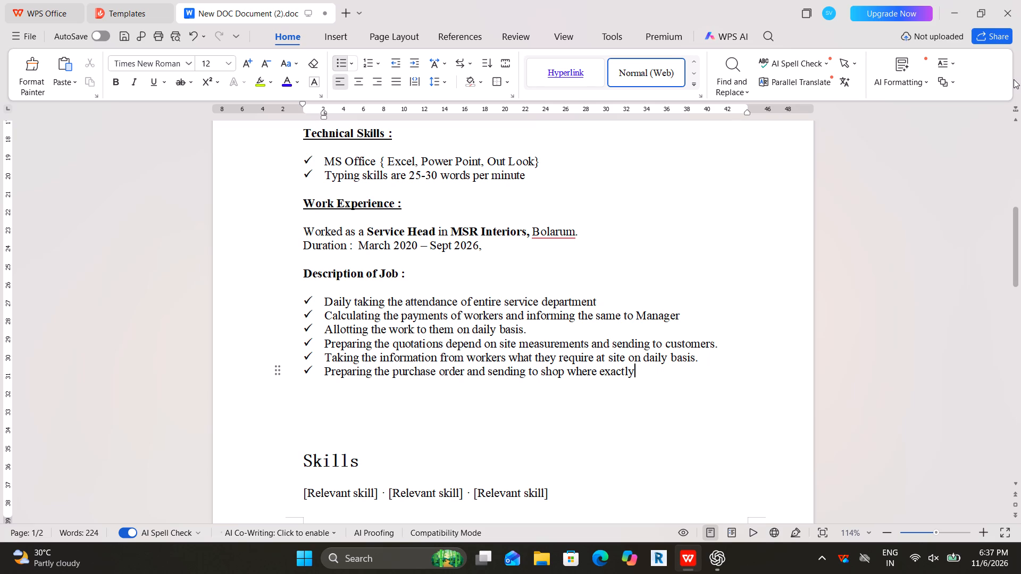
{"action": "key", "text": "BackSpace"}
{"action": "key", "text": "BackSpace"}
{"action": "key", "text": "BackSpace"}
{"action": "key", "text": "BackSpace"}
{"action": "key", "text": "BackSpace"}
{"action": "key", "text": "BackSpace"}
{"action": "key", "text": "BackSpace"}
{"action": "key", "text": "BackSpace"}
{"action": "key", "text": "BackSpace"}
{"action": "key", "text": "BackSpace"}
{"action": "key", "text": "BackSpace"}
{"action": "key", "text": "BackSpace"}
{"action": "key", "text": "BackSpace"}
{"action": "key", "text": "BackSpace"}
{"action": "key", "text": "BackSpace"}
{"action": "key", "text": "BackSpace"}
{"action": "key", "text": "BackSpace"}
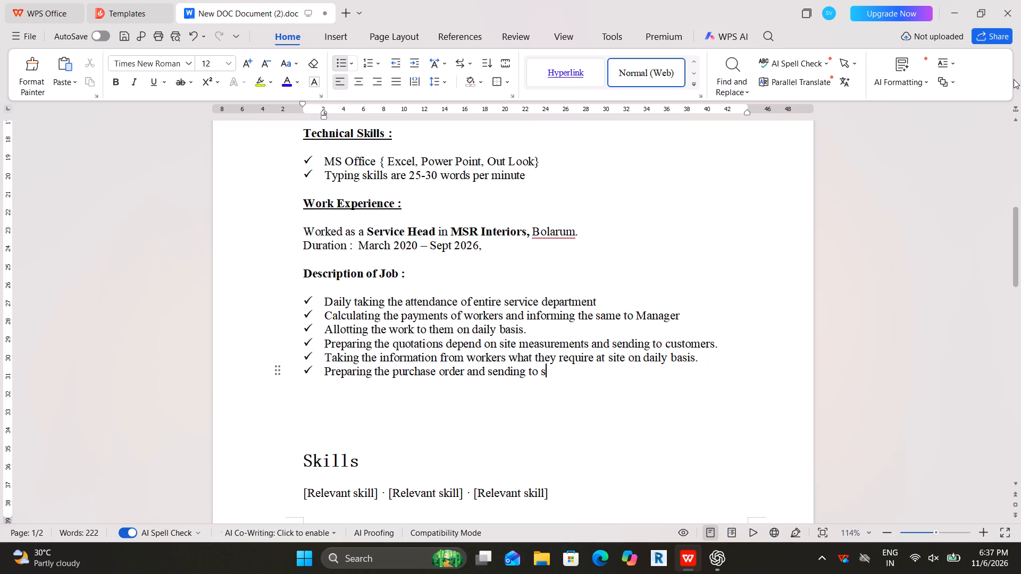
{"action": "type", "text": "up"}
{"action": "type", "text": "plir"}
{"action": "key", "text": "BackSpace"}
{"action": "type", "text": "er"}
{"action": "key", "text": "period"}
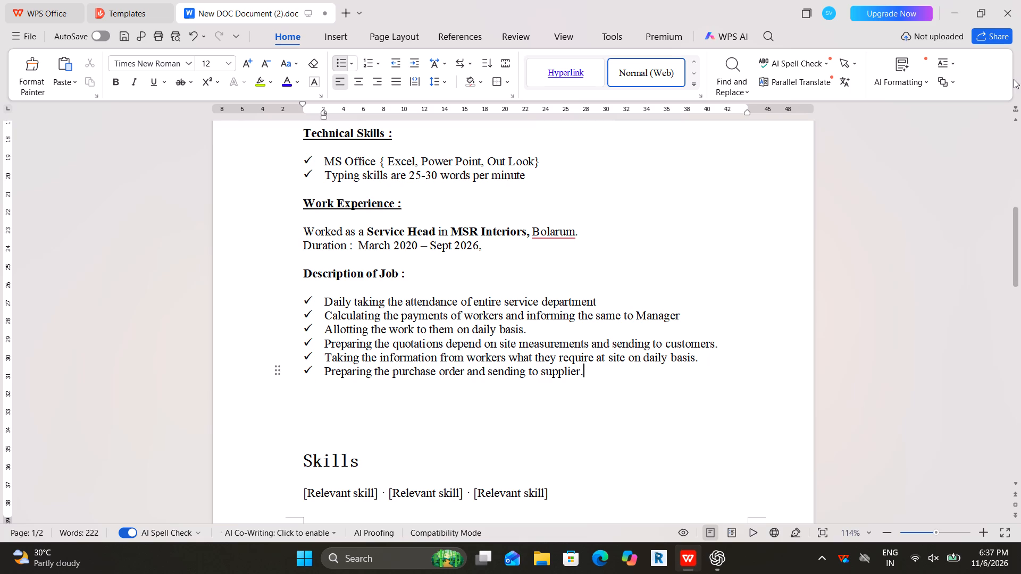
Add a seventh check-mark bullet below the sixth job duty, starting with "Coordinating with suppliers".
{"action": "key", "text": "Return"}
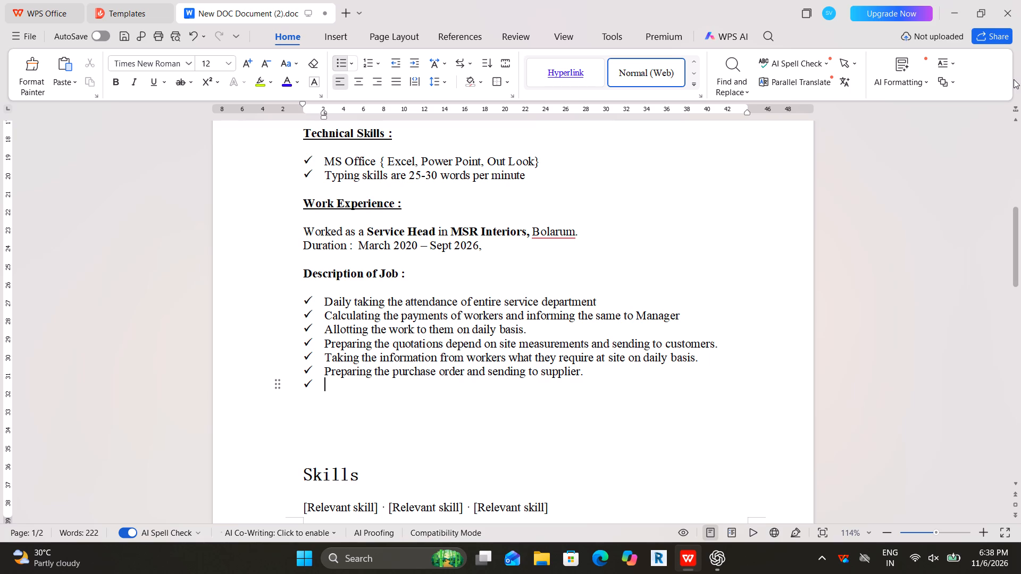
{"action": "type", "text": "co"}
{"action": "type", "text": "or"}
{"action": "type", "text": "di"}
{"action": "type", "text": "nating"}
{"action": "key", "text": "space"}
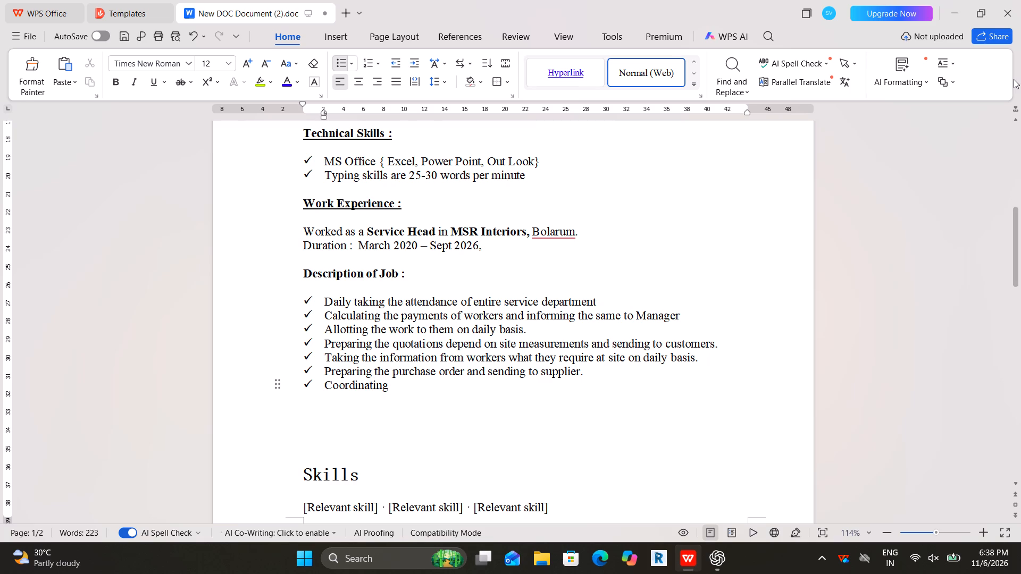
{"action": "type", "text": "with"}
{"action": "key", "text": "space"}
{"action": "type", "text": "sup"}
{"action": "type", "text": "pliers"}
{"action": "key", "text": "space"}
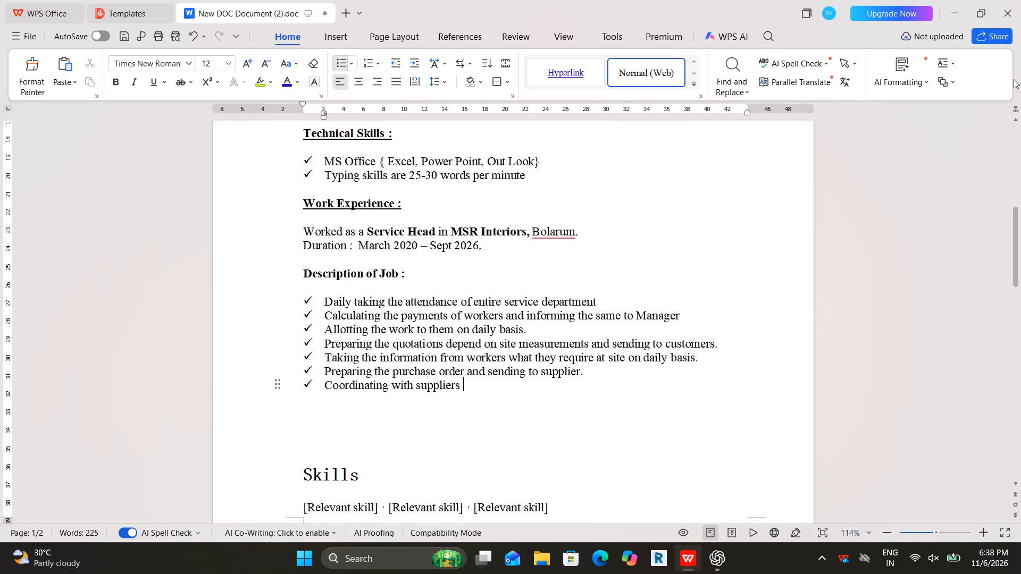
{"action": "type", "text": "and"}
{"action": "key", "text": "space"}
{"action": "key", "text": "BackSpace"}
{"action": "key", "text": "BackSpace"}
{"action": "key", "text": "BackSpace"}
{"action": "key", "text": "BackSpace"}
Complete the seventh bullet after "suppliers" with "till we receive the material.".
{"action": "type", "text": "till"}
{"action": "key", "text": "space"}
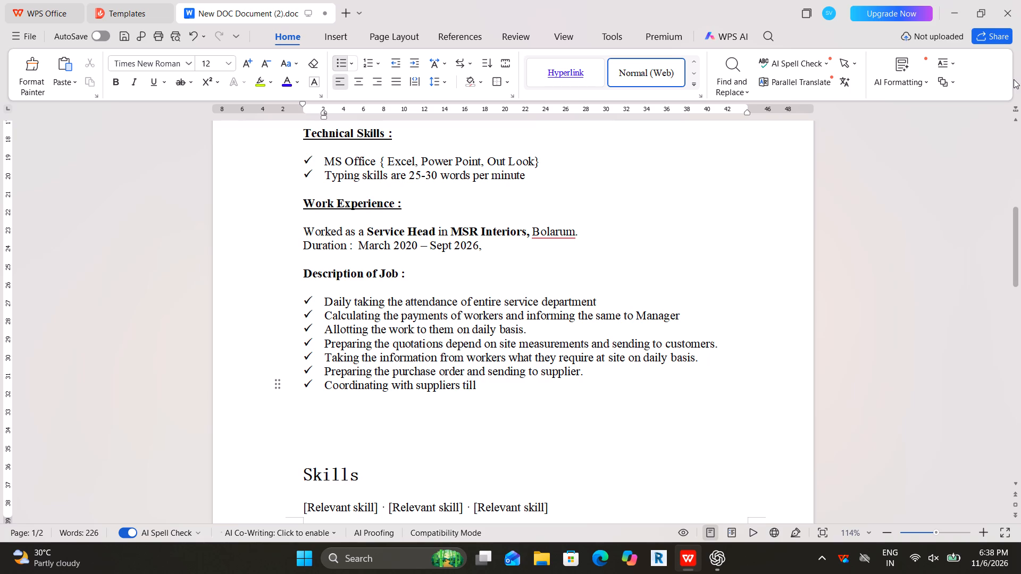
{"action": "type", "text": "we"}
{"action": "key", "text": "space"}
{"action": "type", "text": "receive the material"}
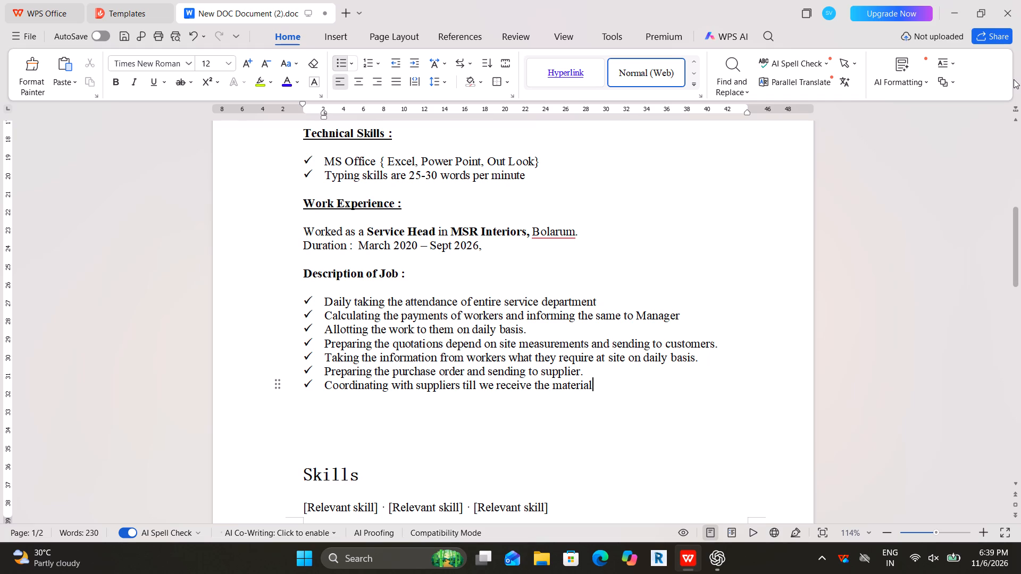
{"action": "key", "text": "period"}
Add an eighth check-mark bullet below the seventh, starting with "Checking the material".
{"action": "key", "text": "Return"}
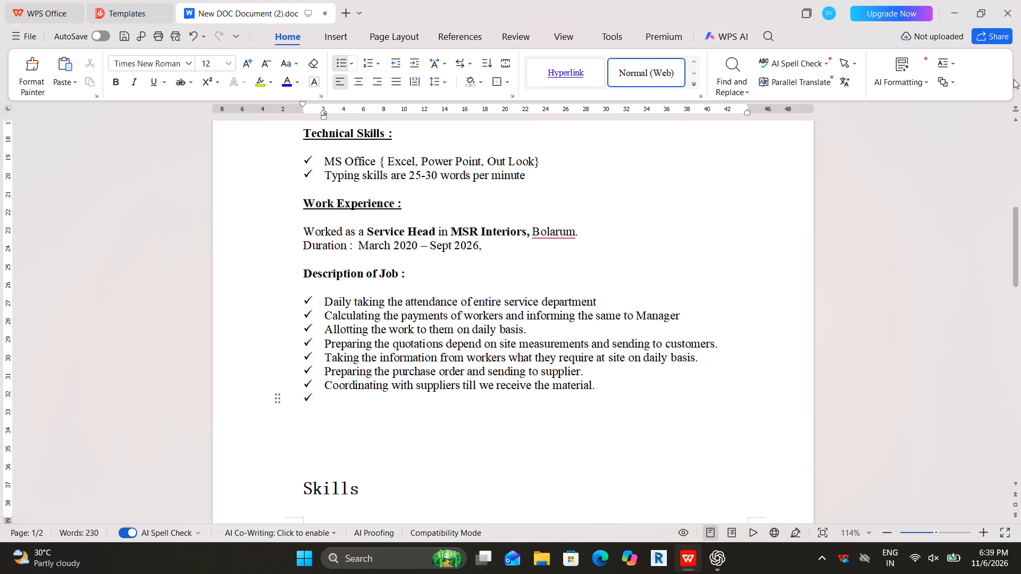
{"action": "type", "text": "ch"}
{"action": "type", "text": "ecking the mater"}
{"action": "type", "text": "ia"}
{"action": "key", "text": "l"}
{"action": "key", "text": "space"}
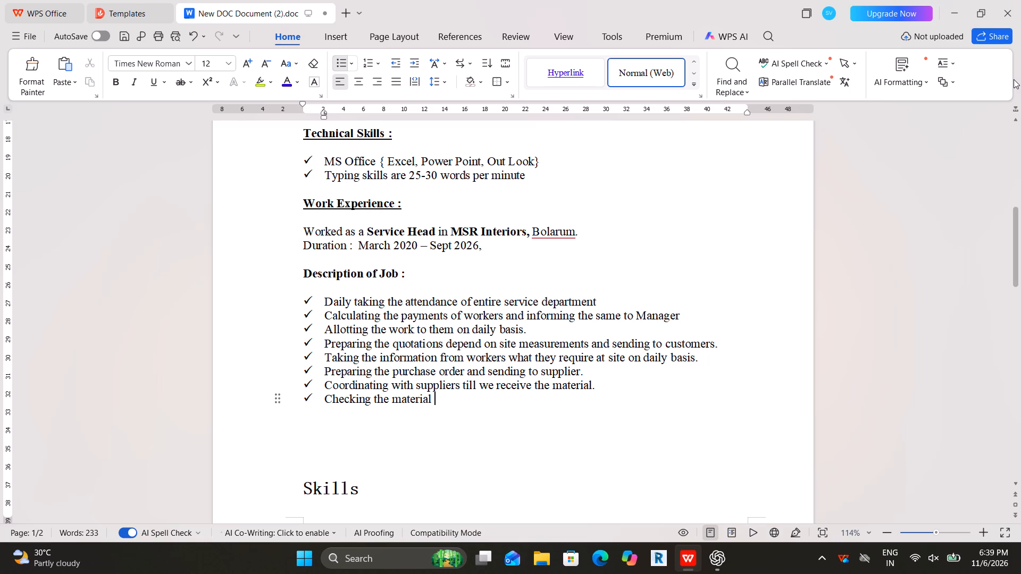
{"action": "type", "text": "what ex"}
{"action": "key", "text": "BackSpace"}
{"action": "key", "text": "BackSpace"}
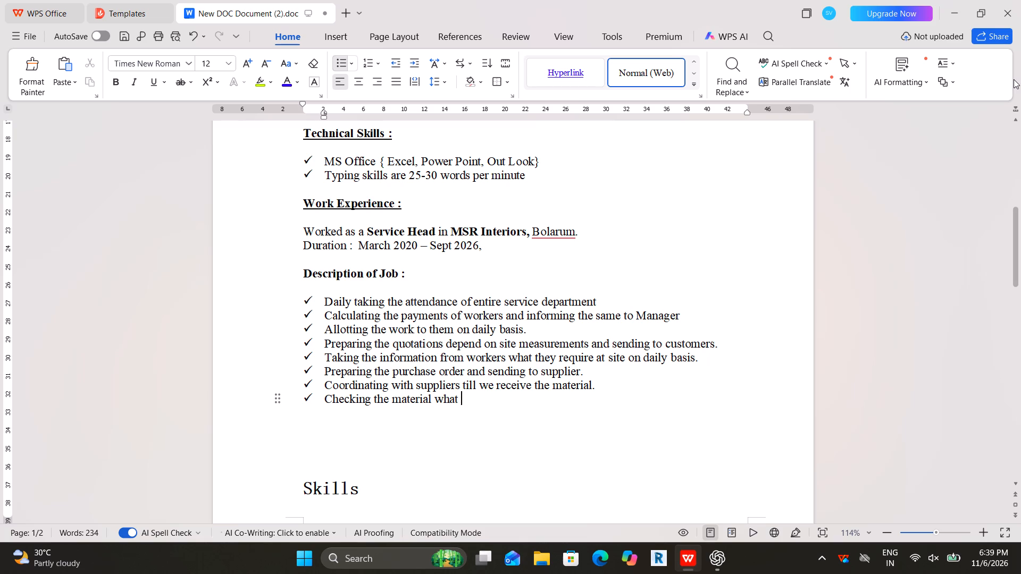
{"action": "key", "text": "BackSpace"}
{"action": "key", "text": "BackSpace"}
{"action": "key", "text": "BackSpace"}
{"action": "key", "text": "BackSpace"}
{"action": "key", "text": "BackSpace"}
Complete the eighth bullet after "Checking the material" with "depends on purchase order.".
{"action": "type", "text": "depend on"}
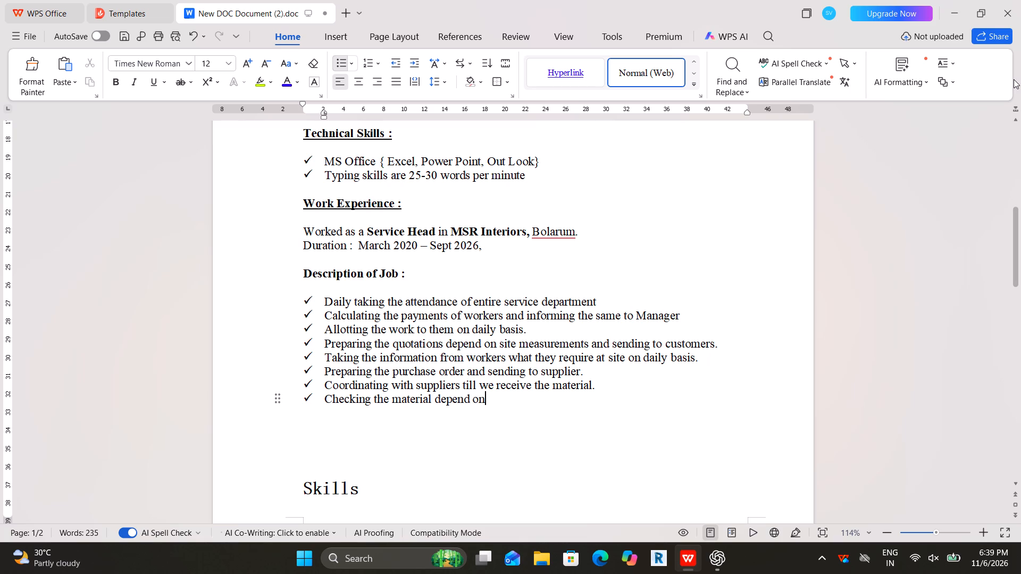
{"action": "key", "text": "space"}
{"action": "key", "text": "p"}
{"action": "key", "text": "Left"}
{"action": "key", "text": "Left"}
{"action": "key", "text": "Left"}
{"action": "key", "text": "Left"}
{"action": "key", "text": "Left"}
{"action": "key", "text": "s"}
{"action": "key", "text": "Right"}
{"action": "key", "text": "Right"}
{"action": "key", "text": "Right"}
{"action": "key", "text": "Right"}
{"action": "key", "text": "Right"}
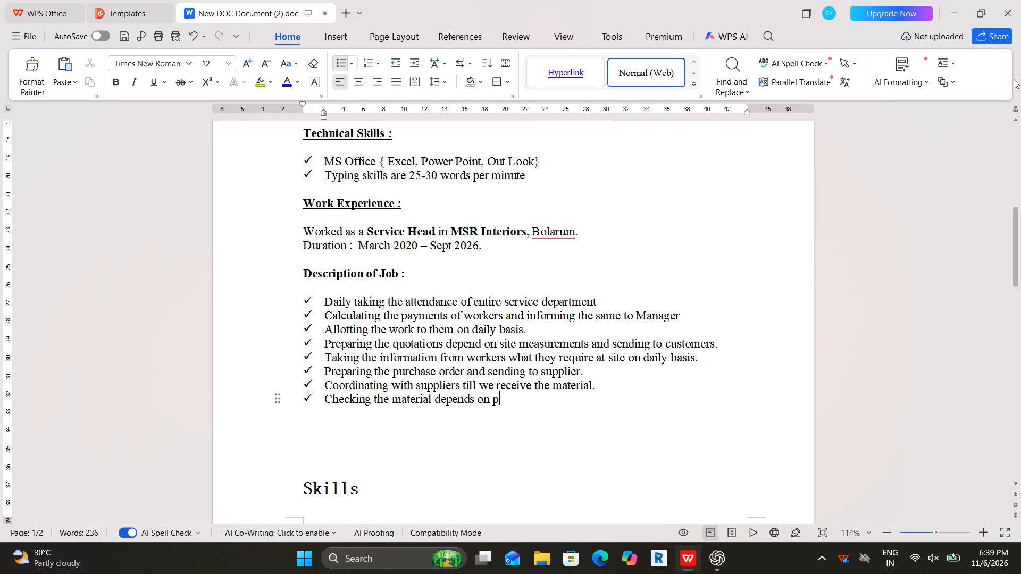
{"action": "type", "text": "ur"}
{"action": "type", "text": "chase order"}
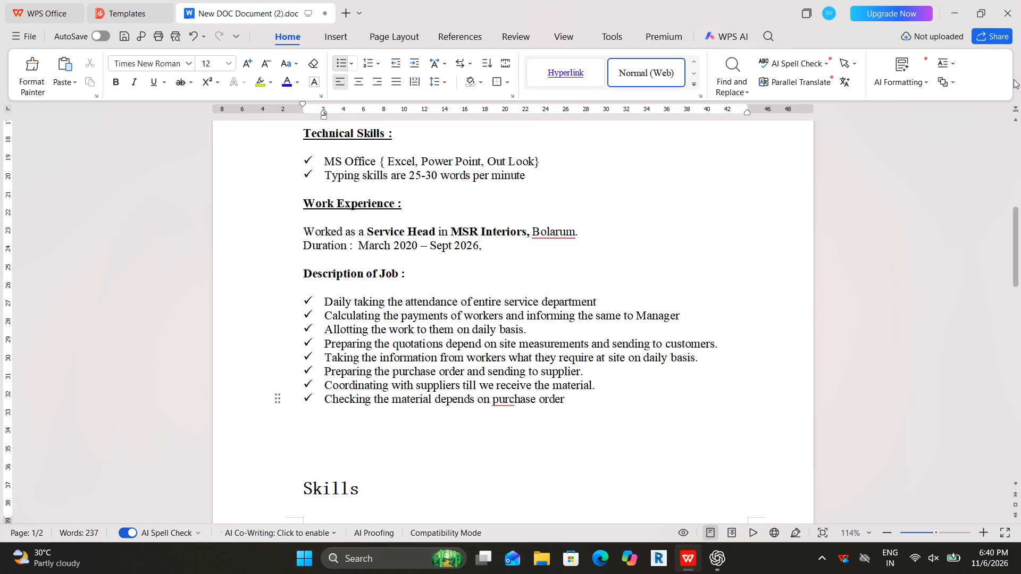
{"action": "key", "text": "period"}
Add a ninth check-mark bullet below the eighth, starting with "Booking the trasport".
{"action": "key", "text": "Return"}
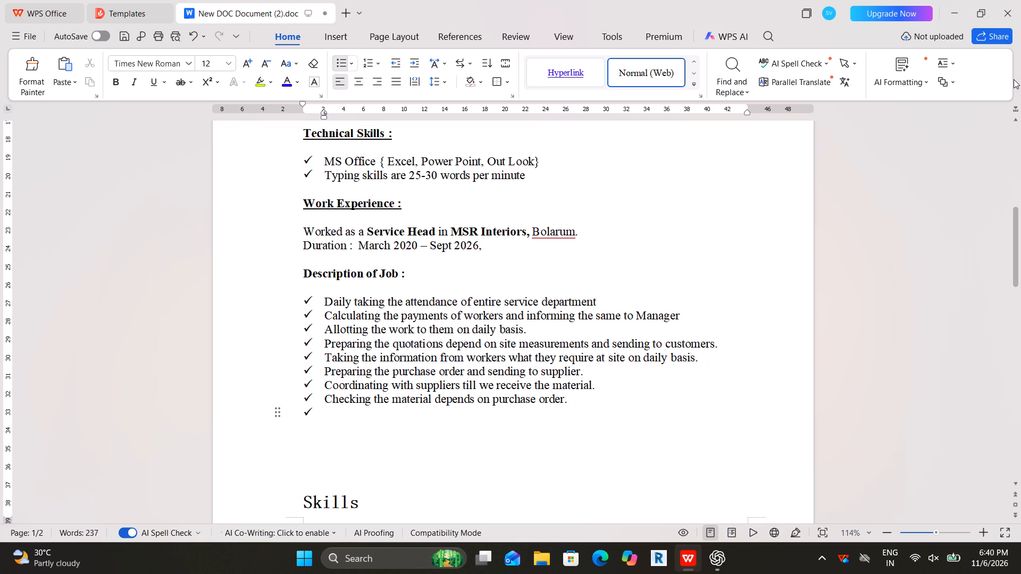
{"action": "type", "text": "booking the trasport"}
{"action": "key", "text": "space"}
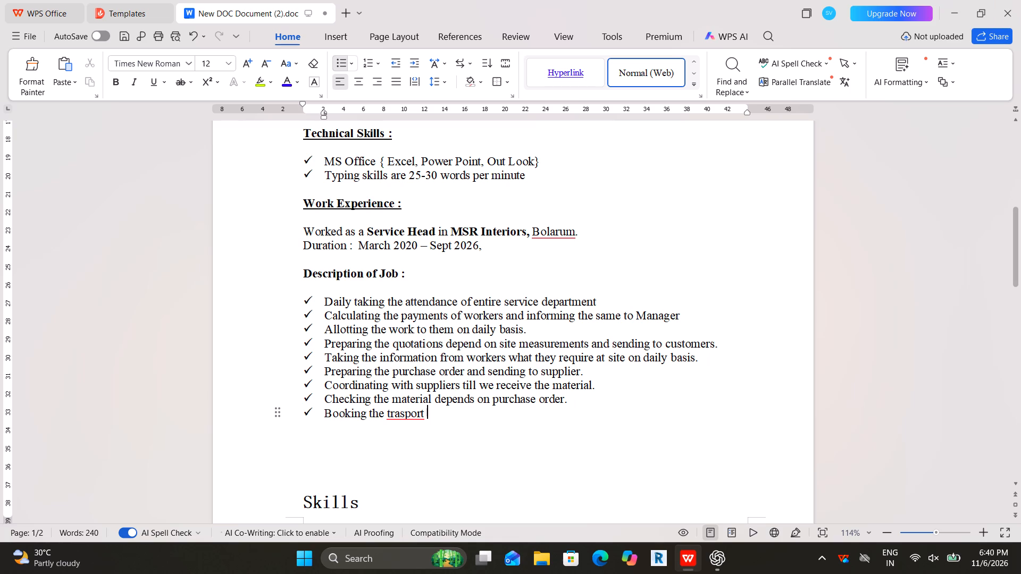
Insert "Word," before "Excel" in the MS Office bullet under Technical Skills.
{"action": "left_click", "coordinate": [385, 158]}
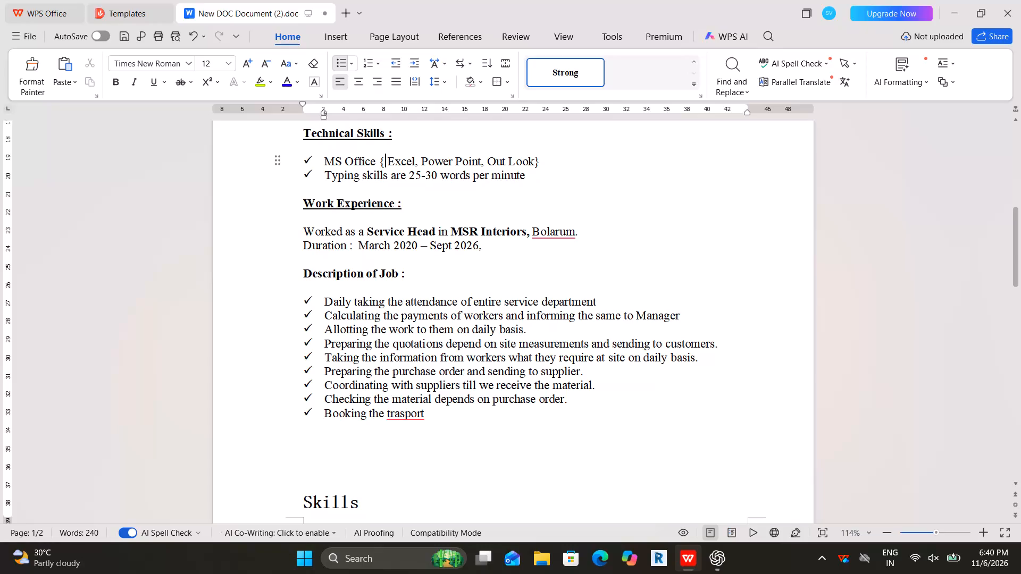
{"action": "type", "text": "Word"}
{"action": "key", "text": "comma"}
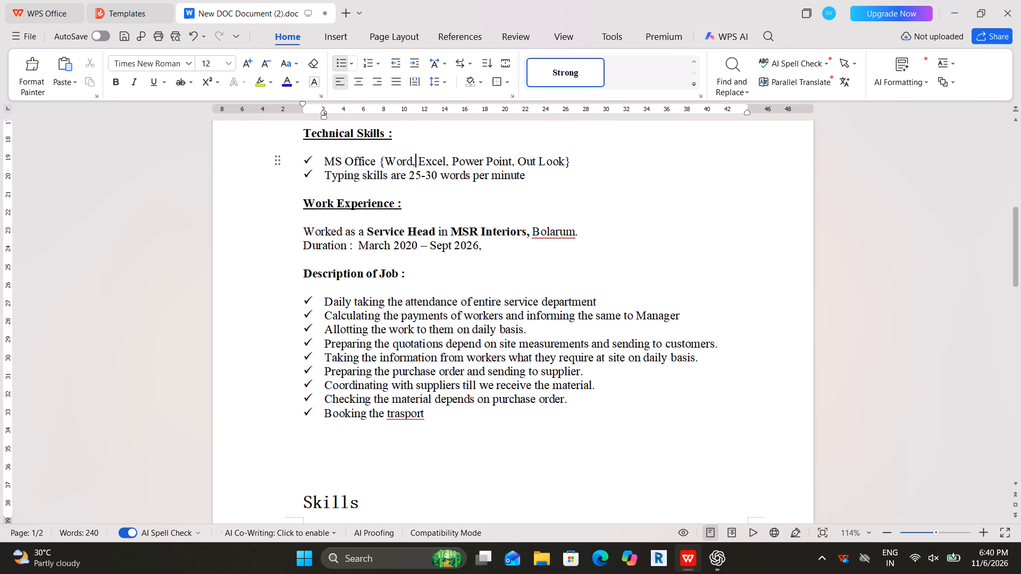
Correct the misspelled "trasport" in the ninth job duty bullet with the suggested spelling "transport".
{"action": "left_click", "coordinate": [403, 415]}
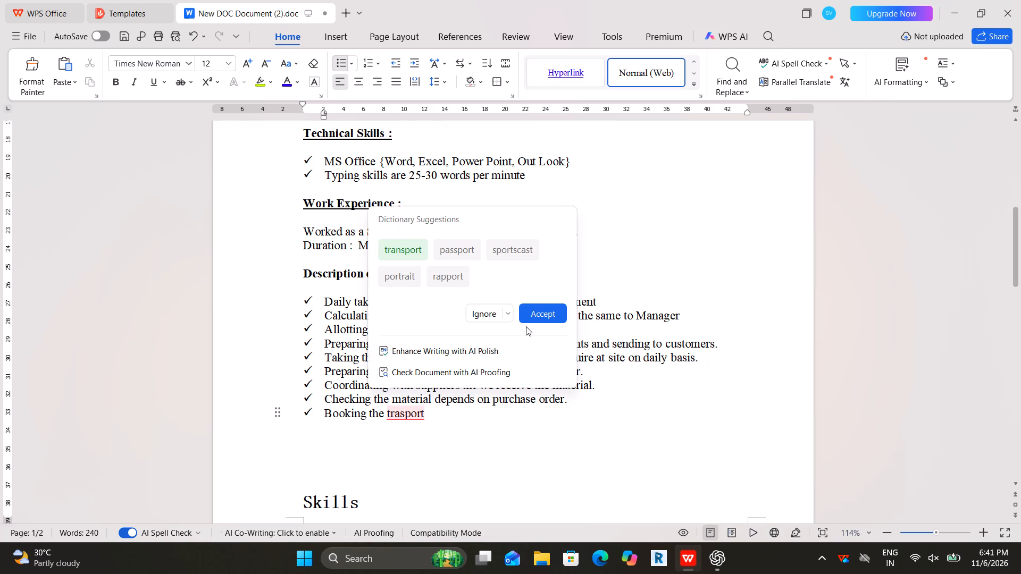
{"action": "left_click", "coordinate": [535, 310]}
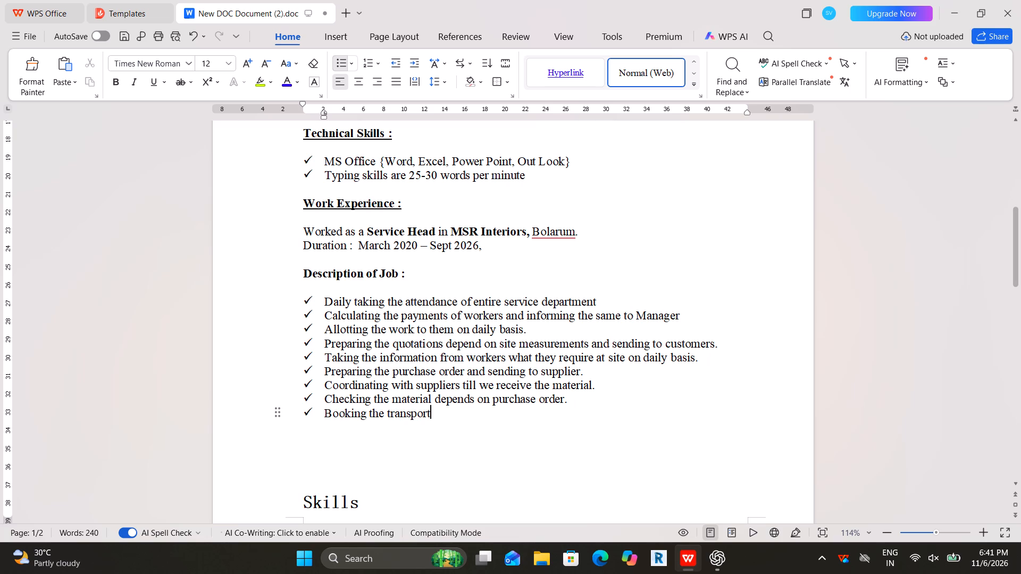
Continue the ninth job duty bullet after "Booking the transport" with "through Porter".
{"action": "key", "text": "space"}
{"action": "type", "text": "thro"}
{"action": "type", "text": "ugh"}
{"action": "key", "text": "space"}
{"action": "key", "text": "shift+p"}
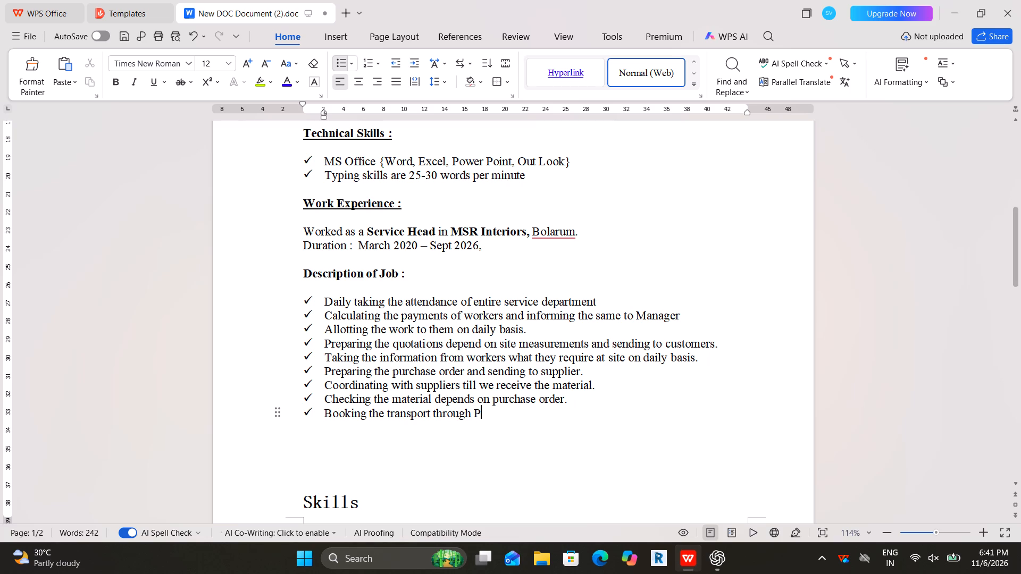
{"action": "type", "text": "orter"}
{"action": "key", "text": "space"}
Complete the ninth job duty bullet after "Porter" with "and communicate with drivers till dispatch the material.".
{"action": "type", "text": "an"}
{"action": "type", "text": "d"}
{"action": "key", "text": "space"}
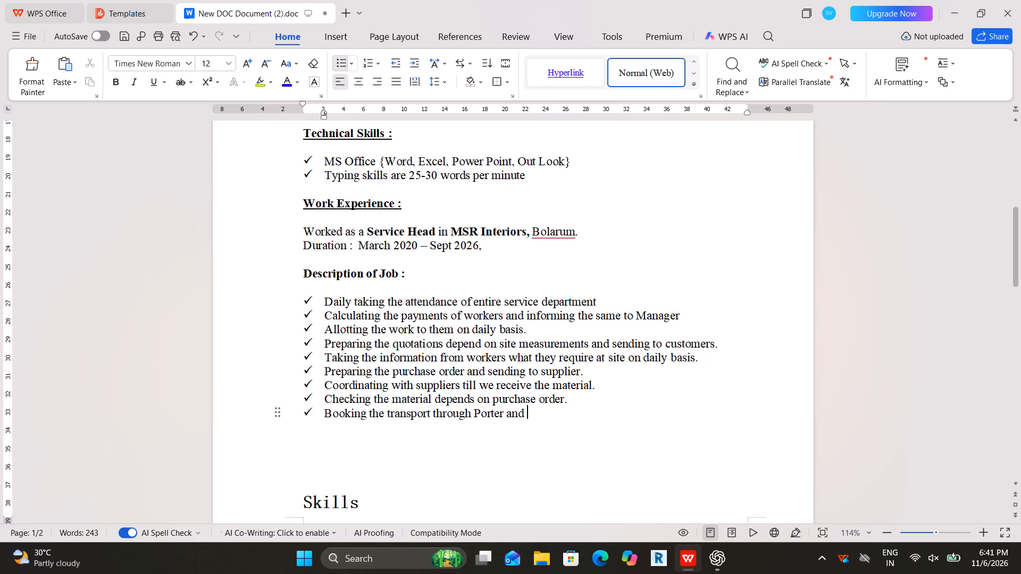
{"action": "type", "text": "com"}
{"action": "type", "text": "municate"}
{"action": "key", "text": "space"}
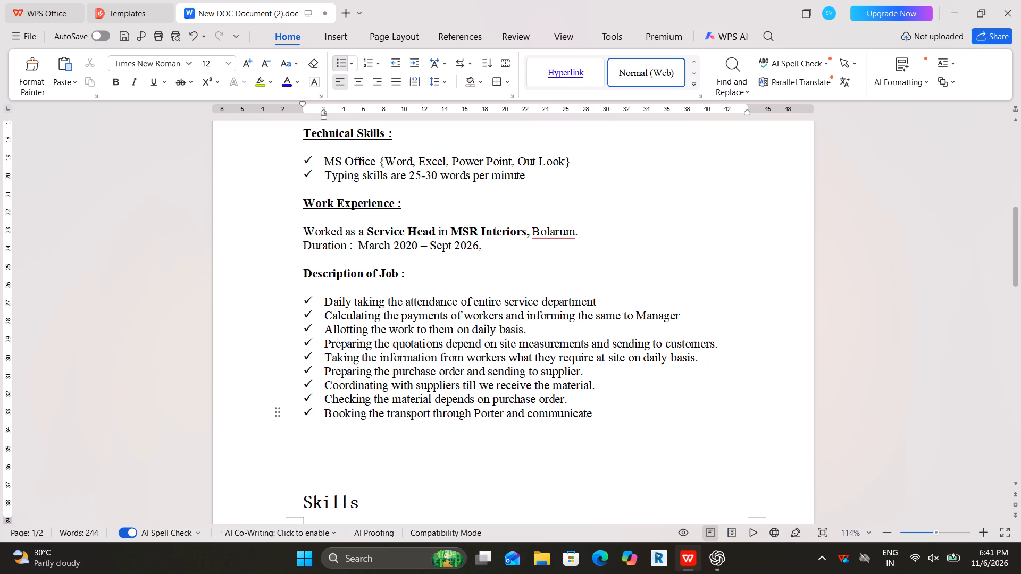
{"action": "type", "text": "with drivers"}
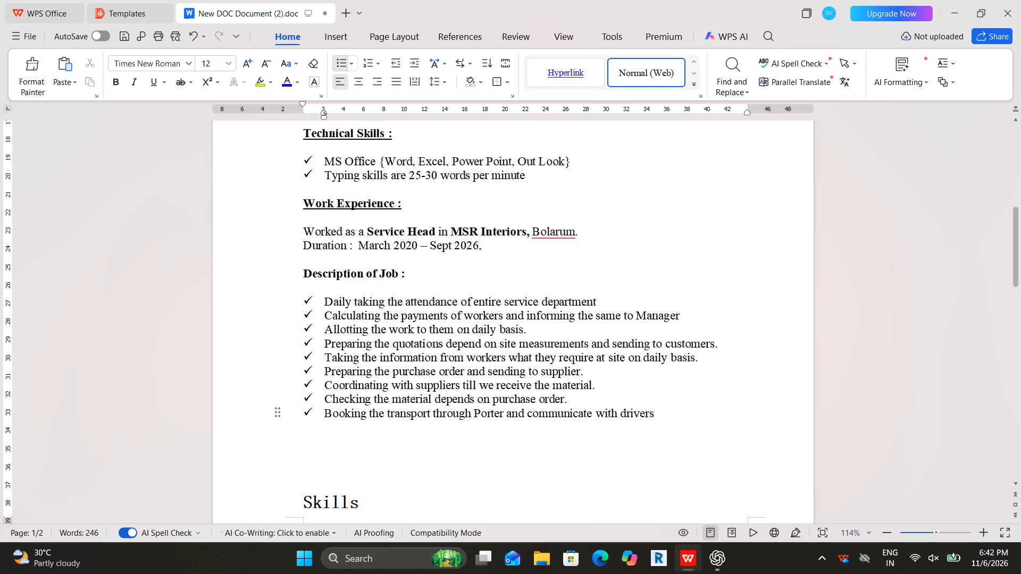
{"action": "key", "text": "space"}
{"action": "type", "text": "till"}
{"action": "key", "text": "space"}
{"action": "type", "text": "dispatch the materi"}
{"action": "type", "text": "al."}
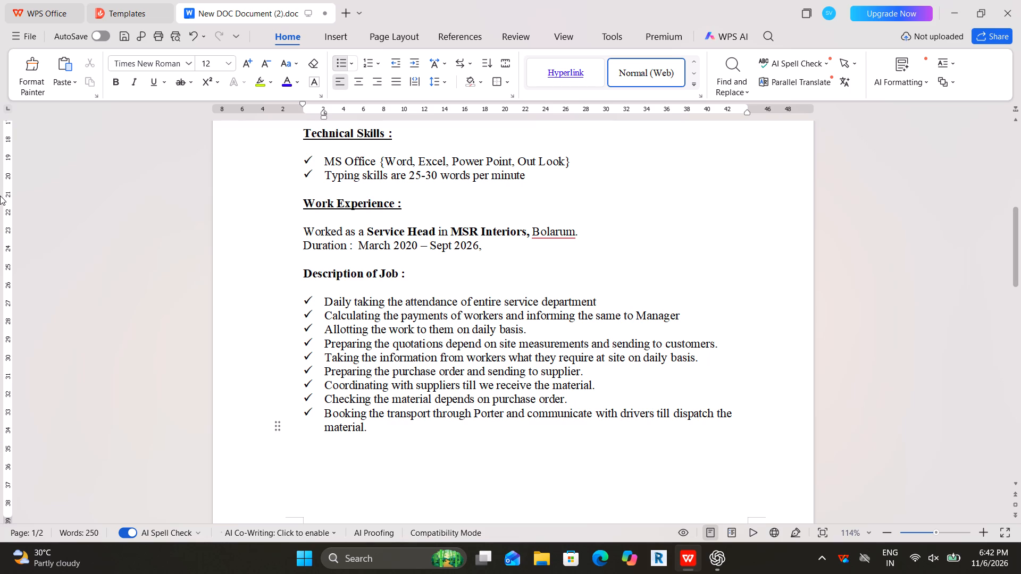
End the ninth bullet with a period after "drivers" and split the remaining "till dispatch the material." into a tenth check-mark bullet.
{"action": "scroll", "coordinate": [9, 334], "scroll_direction": "up", "scroll_amount": 5}
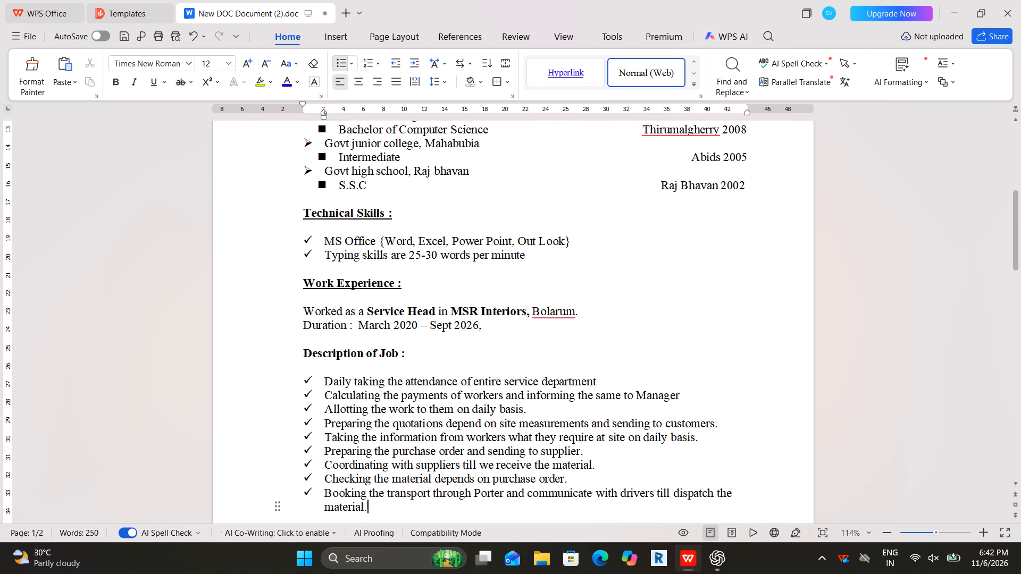
{"action": "scroll", "coordinate": [626, 448], "scroll_direction": "down", "scroll_amount": 4}
{"action": "scroll", "coordinate": [626, 448], "scroll_direction": "up", "scroll_amount": 2}
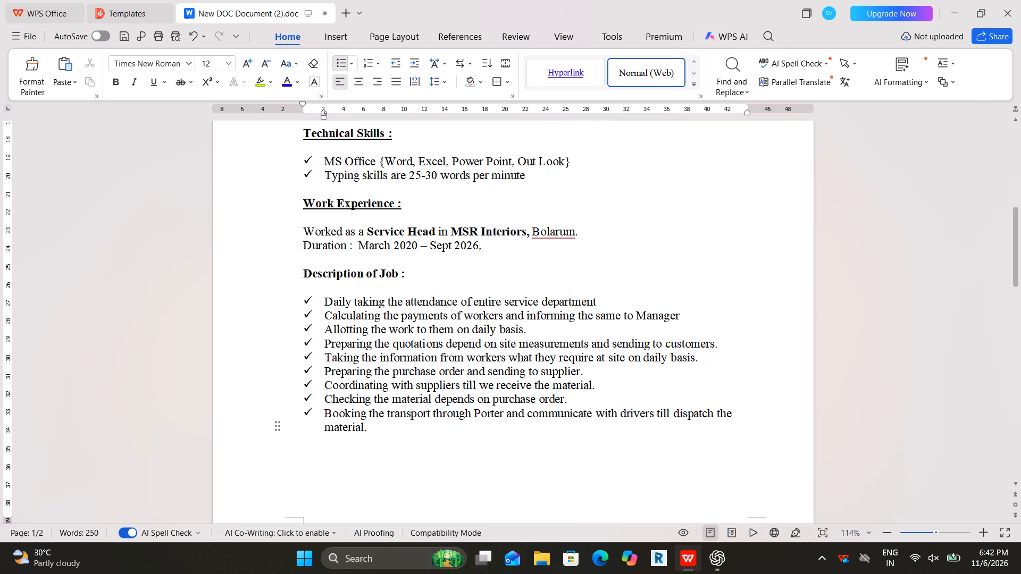
{"action": "left_click", "coordinate": [673, 413]}
{"action": "left_click", "coordinate": [655, 415]}
{"action": "key", "text": "period"}
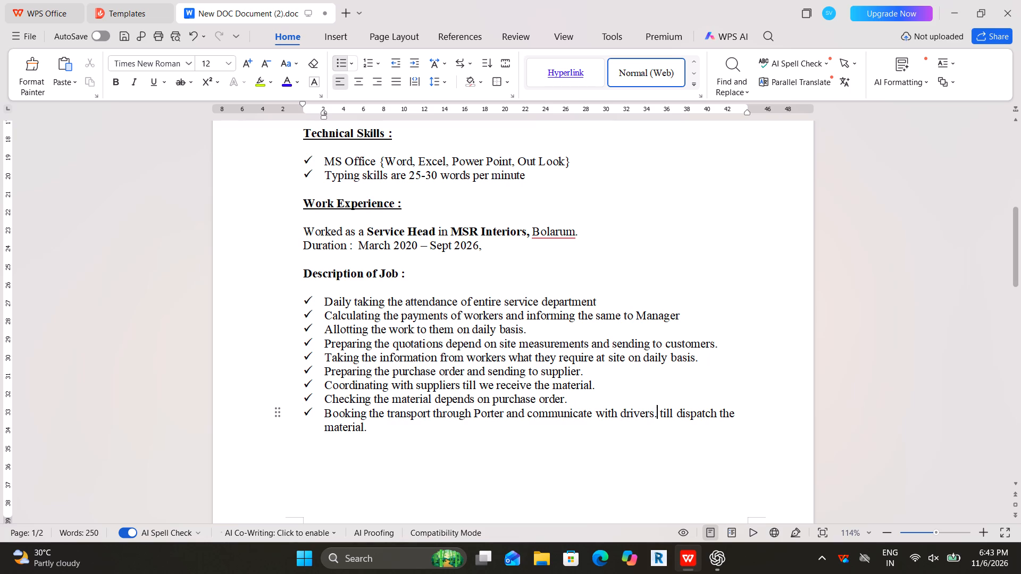
{"action": "key", "text": "Return"}
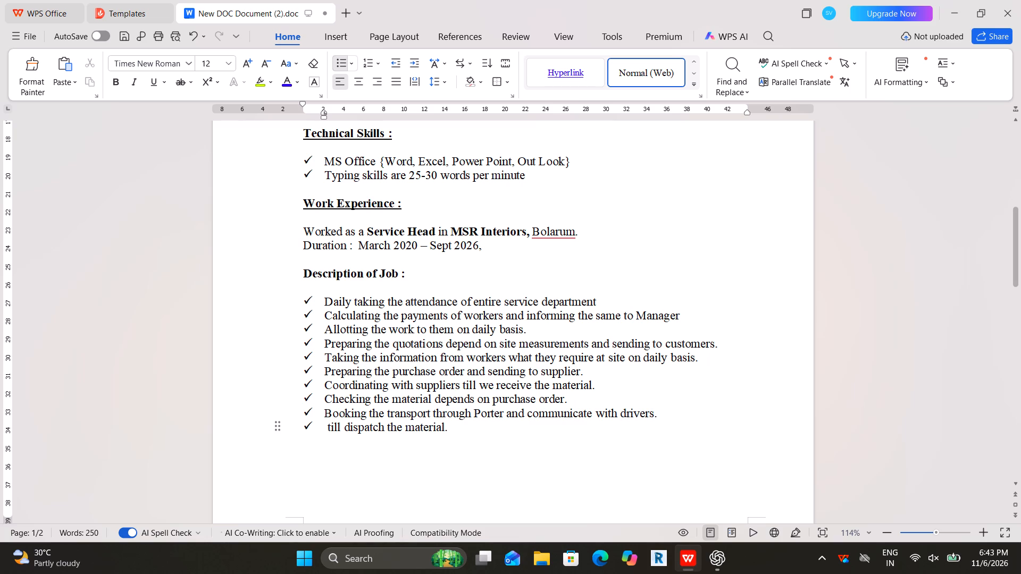
Insert "Checking the material while dispatching to site" at the start of the tenth bullet, before "till dispatch the material.".
{"action": "type", "text": "che"}
{"action": "type", "text": "cking the"}
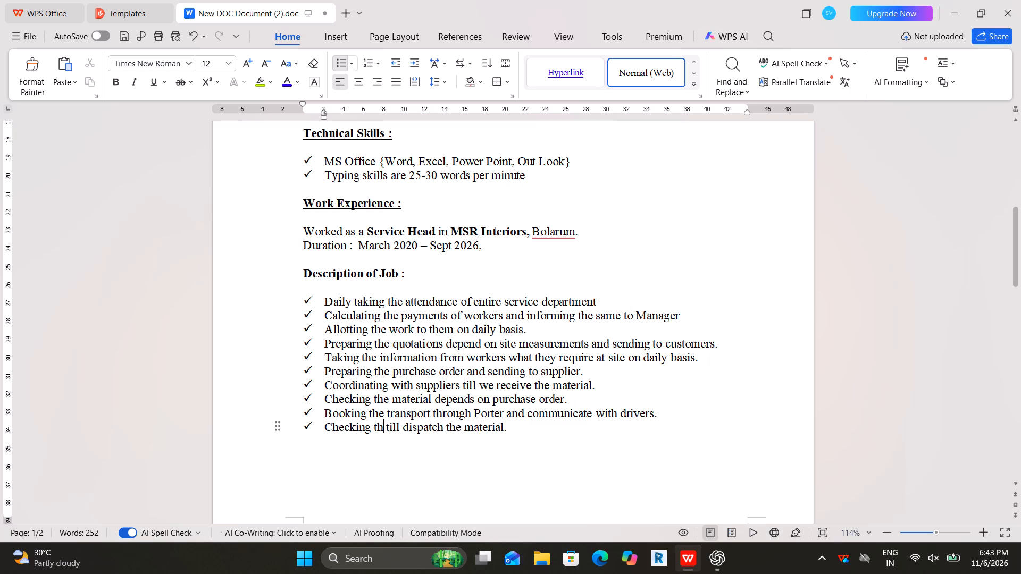
{"action": "key", "text": "space"}
{"action": "type", "text": "mater"}
{"action": "type", "text": "ial"}
{"action": "key", "text": "space"}
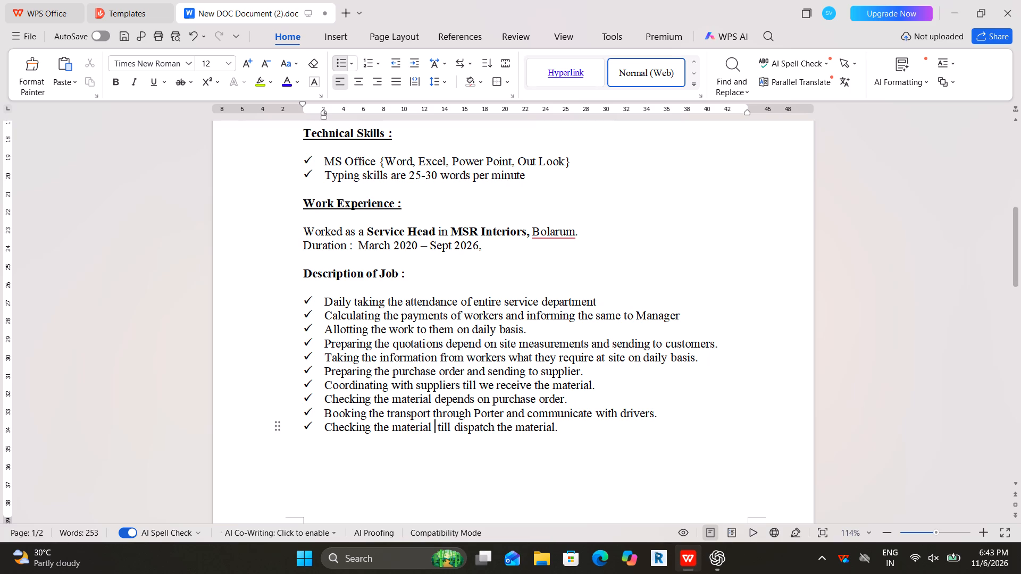
{"action": "type", "text": "whi"}
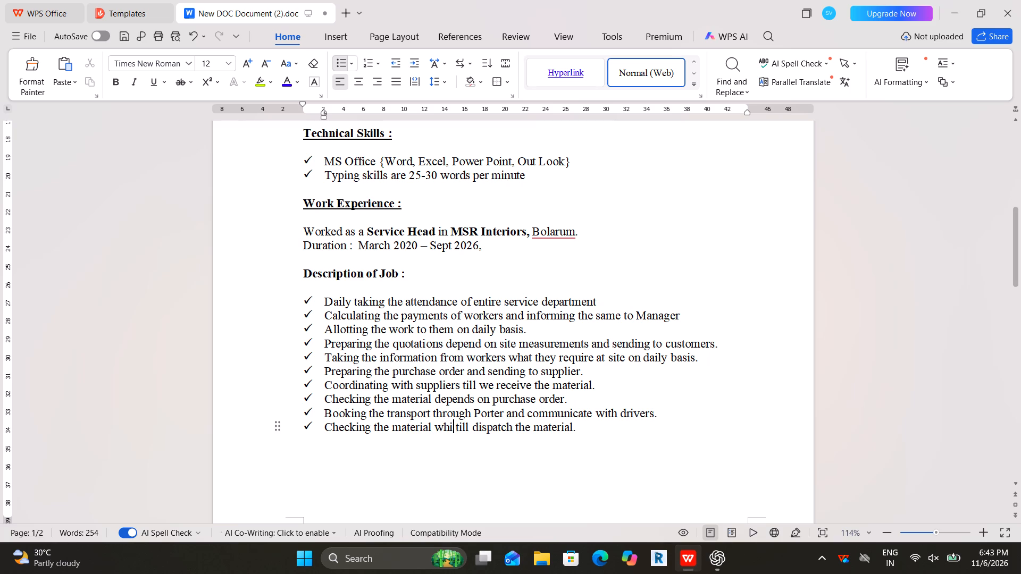
{"action": "type", "text": "le"}
{"action": "key", "text": "space"}
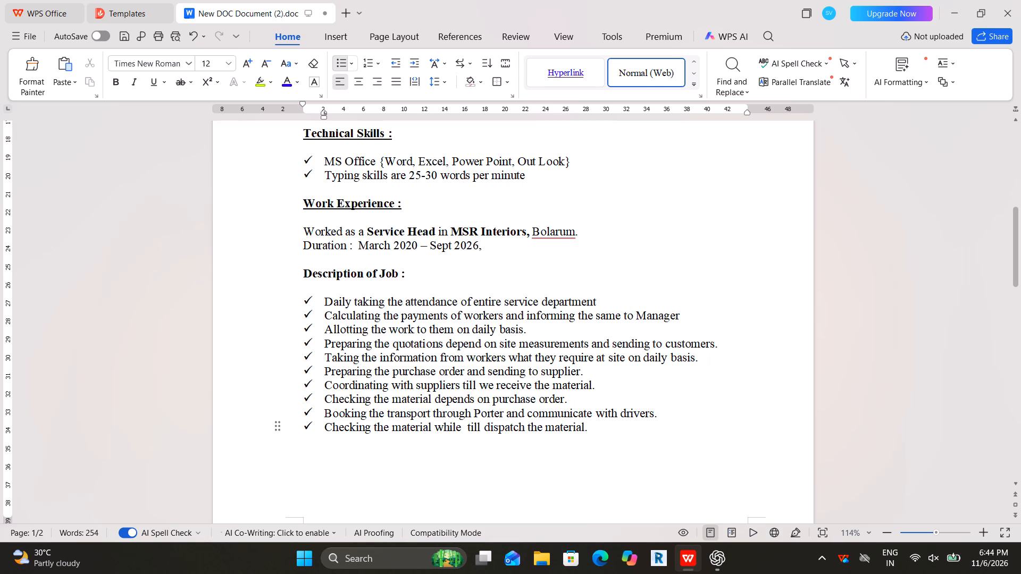
{"action": "type", "text": "dispatching to sie"}
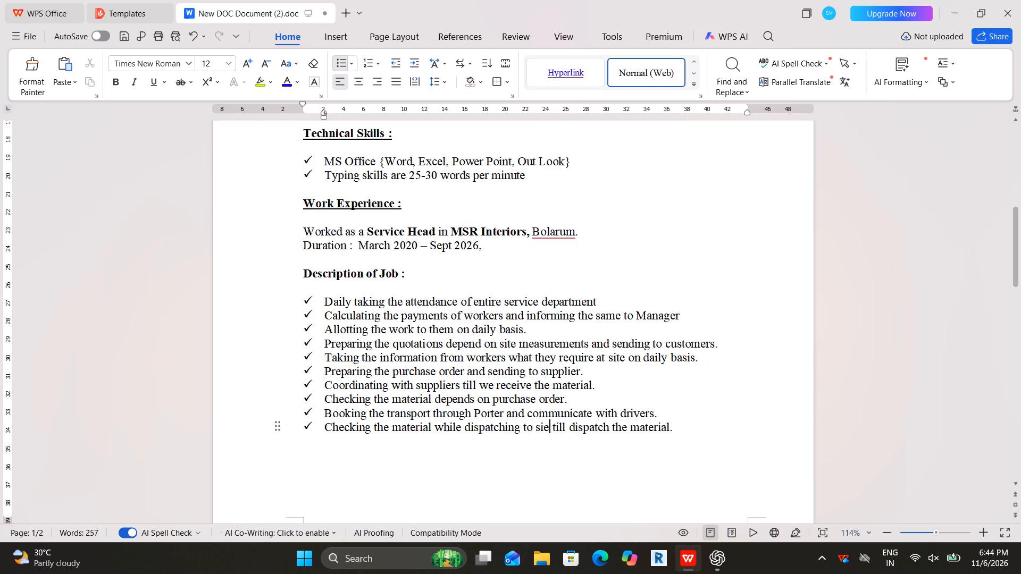
{"action": "key", "text": "BackSpace"}
{"action": "type", "text": "te"}
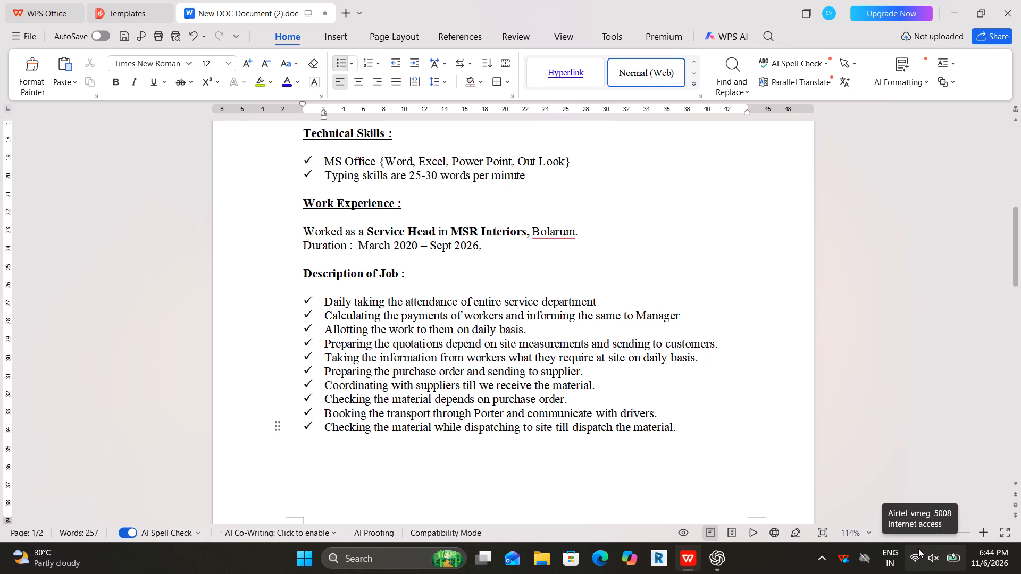
Insert "and communicating with porter person" after "dispatching to site" in the tenth job duty bullet, before "till dispatch the material.".
{"action": "type", "text": "and"}
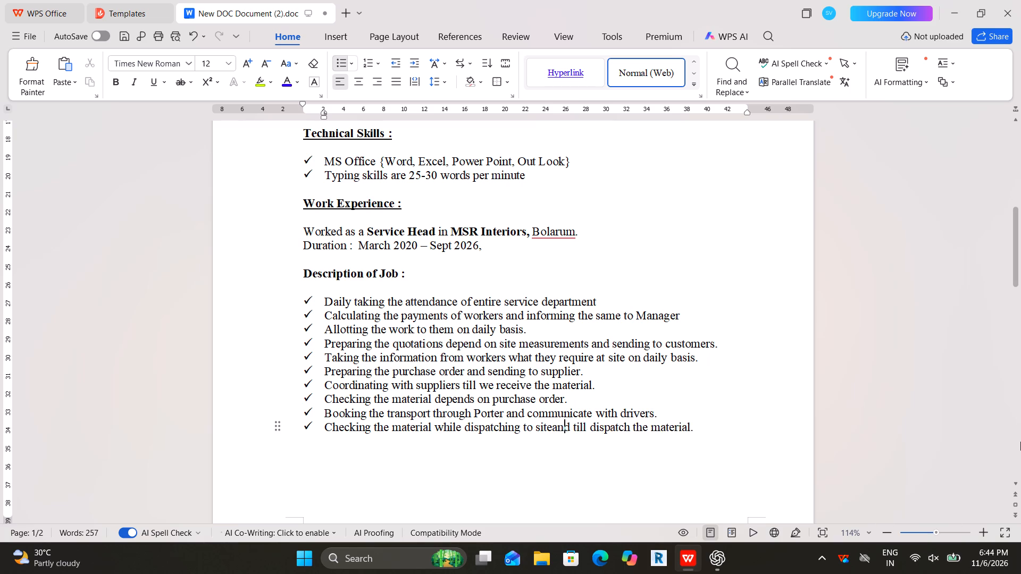
{"action": "key", "text": "space"}
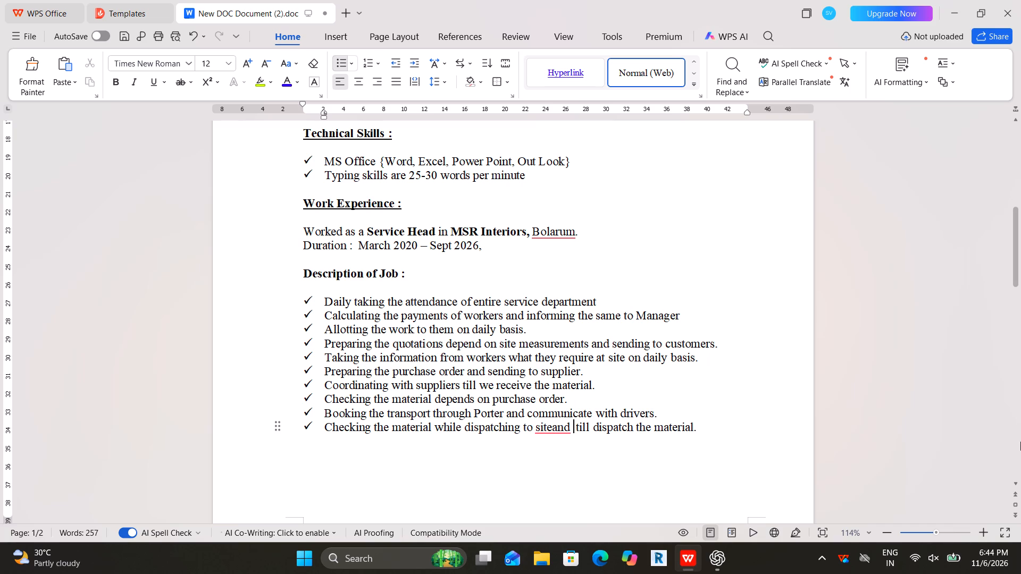
{"action": "key", "text": "BackSpace"}
{"action": "key", "text": "BackSpace"}
{"action": "key", "text": "BackSpace"}
{"action": "key", "text": "BackSpace"}
{"action": "key", "text": "space"}
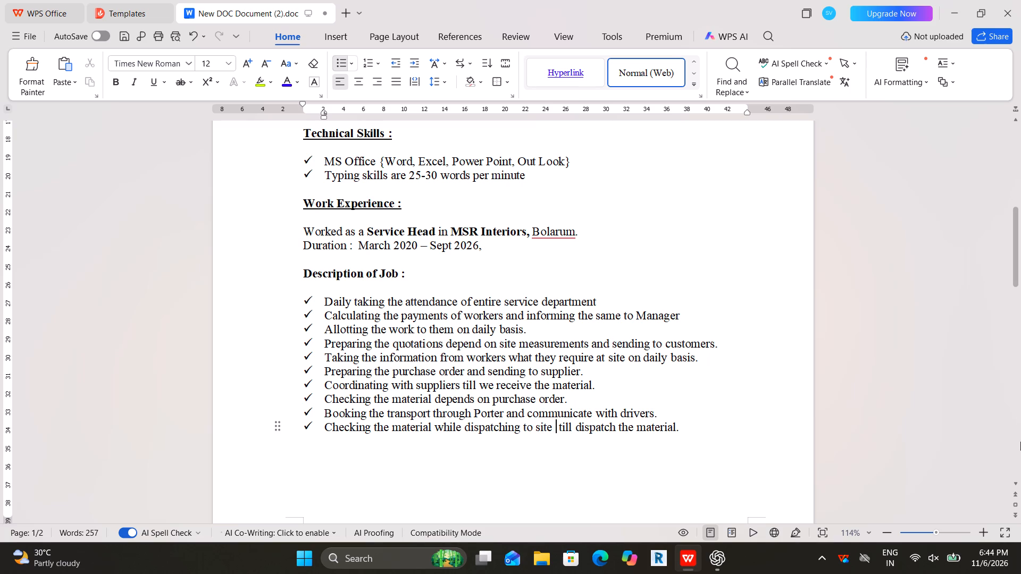
{"action": "type", "text": "and"}
{"action": "key", "text": "space"}
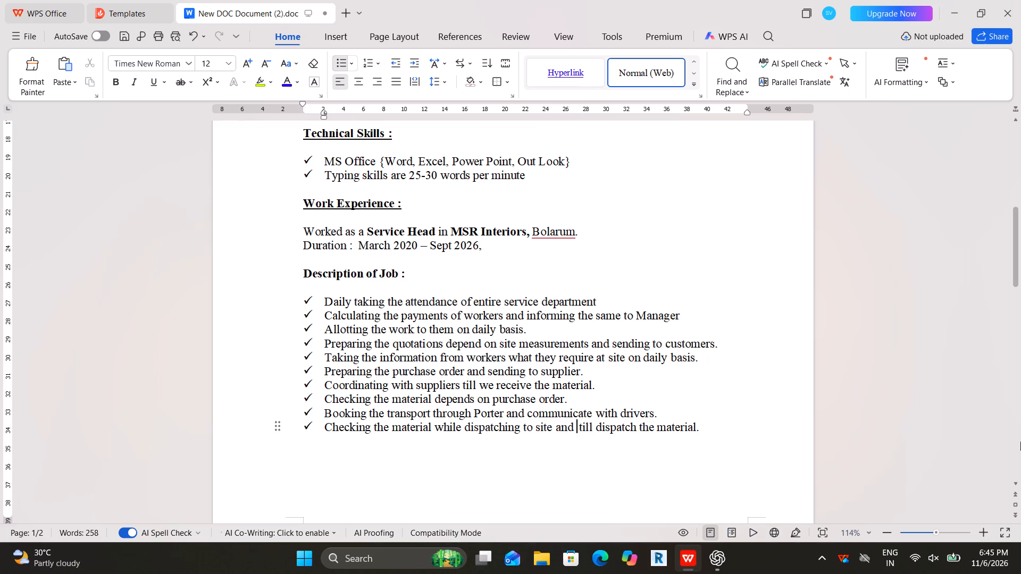
{"action": "key", "text": "BackSpace"}
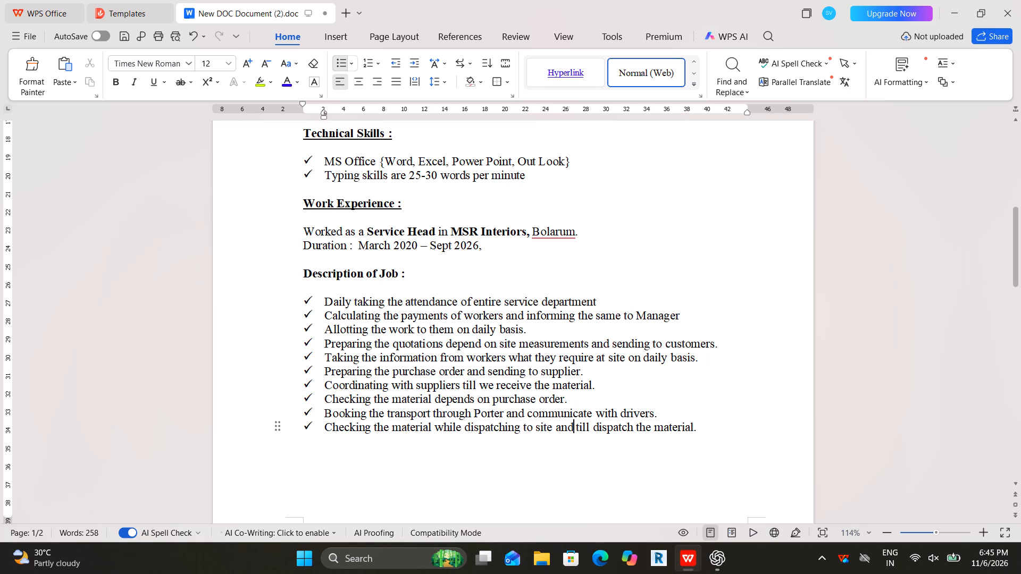
{"action": "key", "text": "space"}
{"action": "type", "text": "co"}
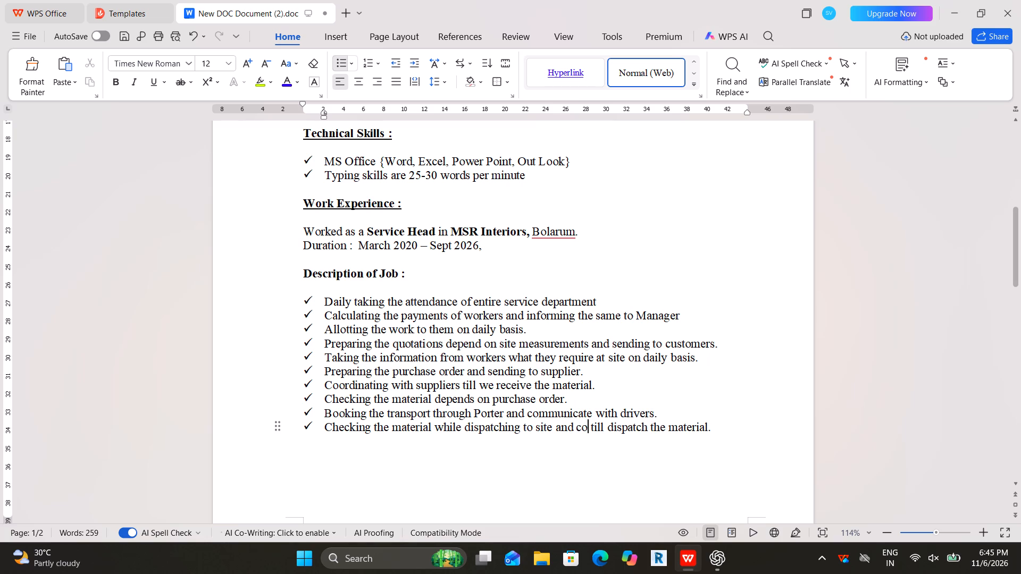
{"action": "key", "text": "m"}
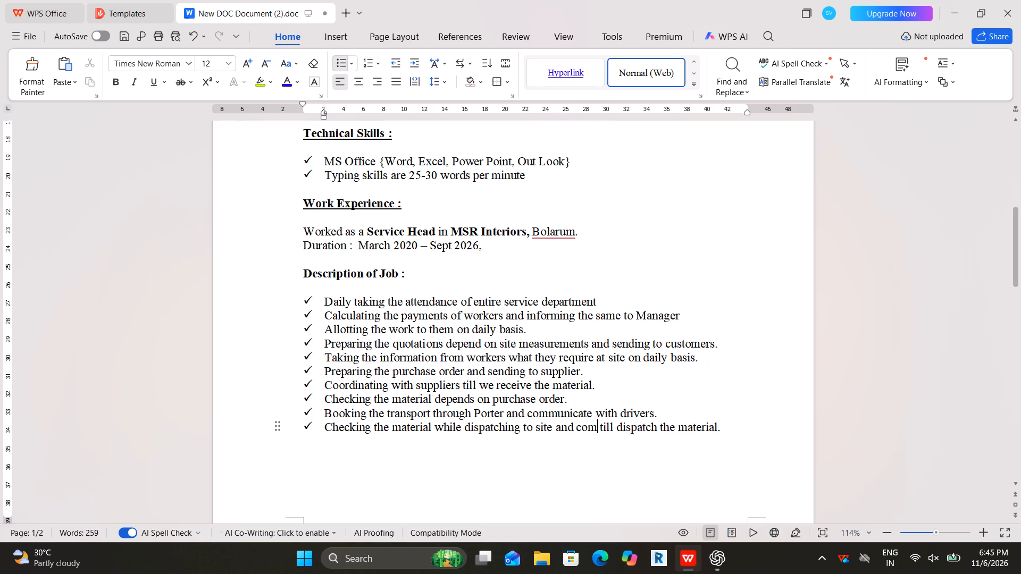
{"action": "type", "text": "municat"}
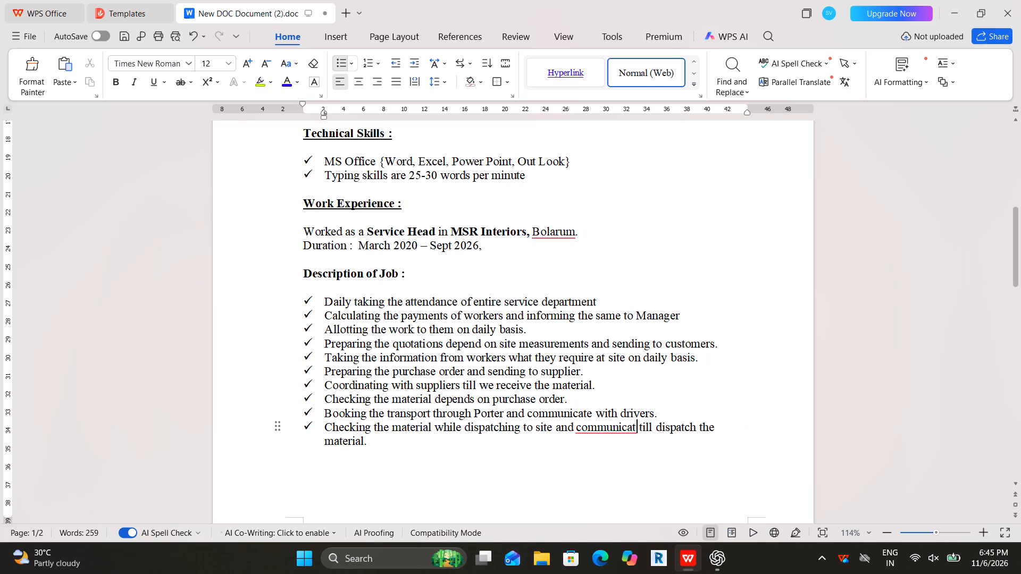
{"action": "type", "text": "ing"}
{"action": "key", "text": "space"}
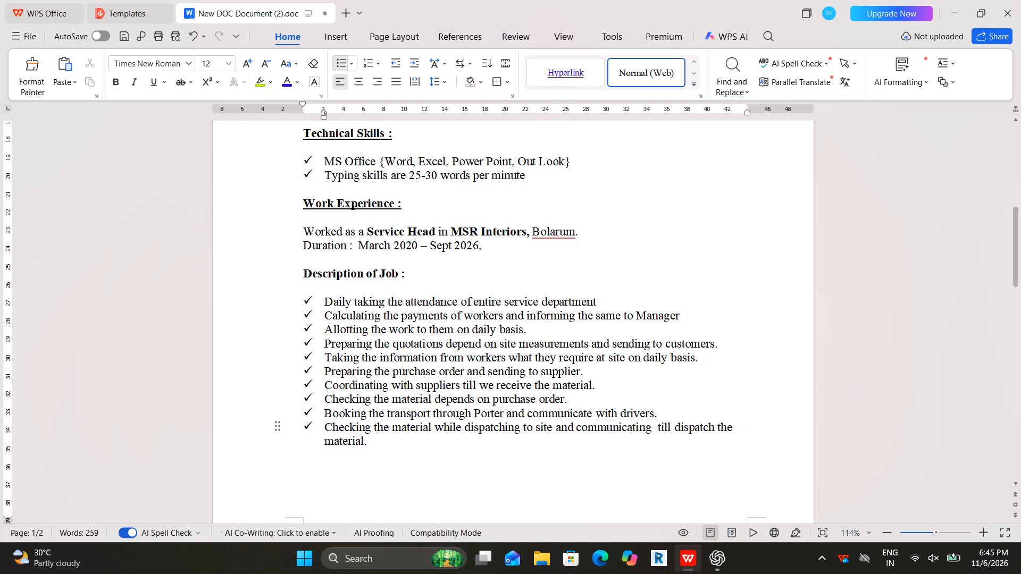
{"action": "type", "text": "with"}
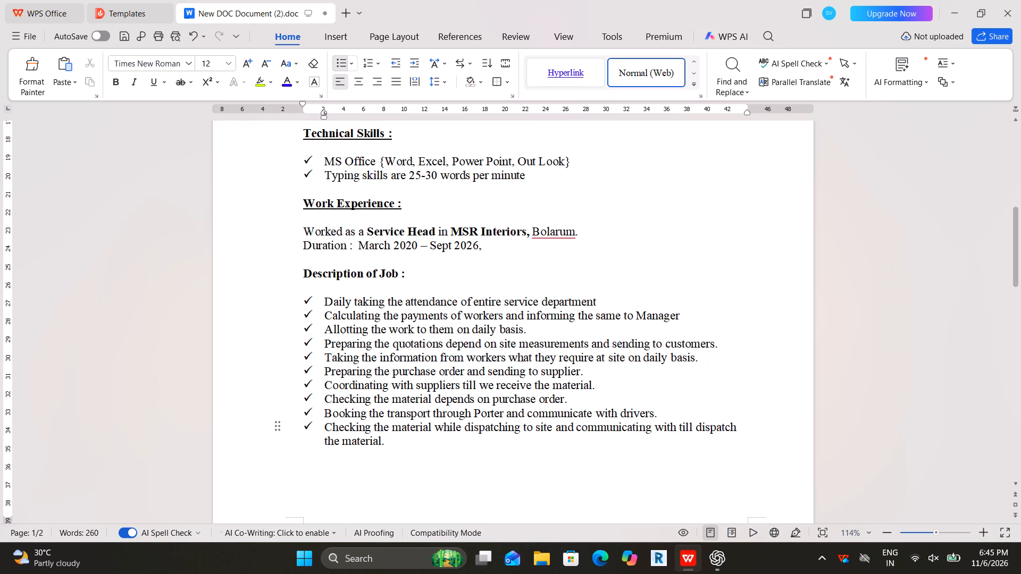
{"action": "key", "text": "space"}
{"action": "key", "text": "p"}
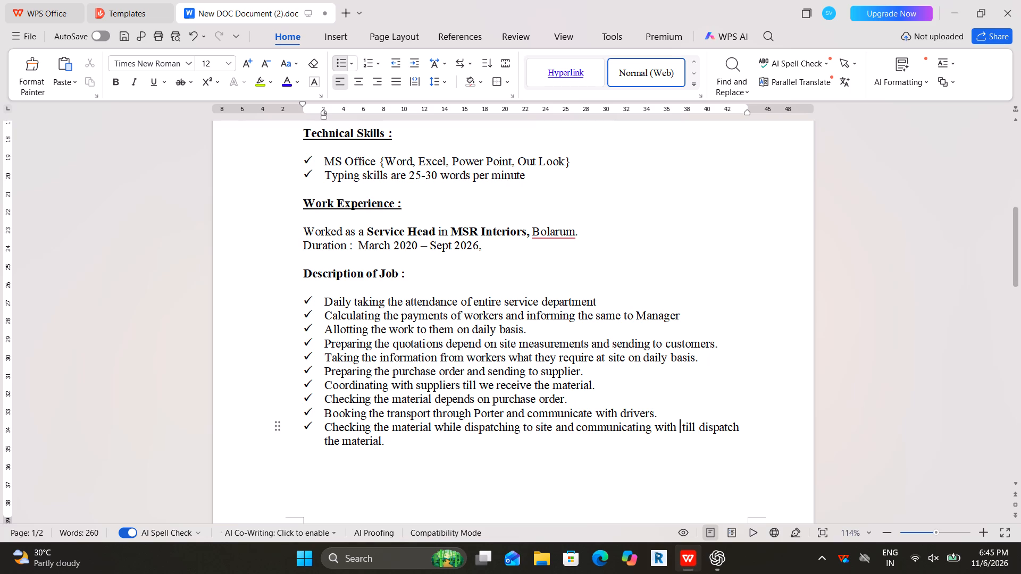
{"action": "type", "text": "orter person"}
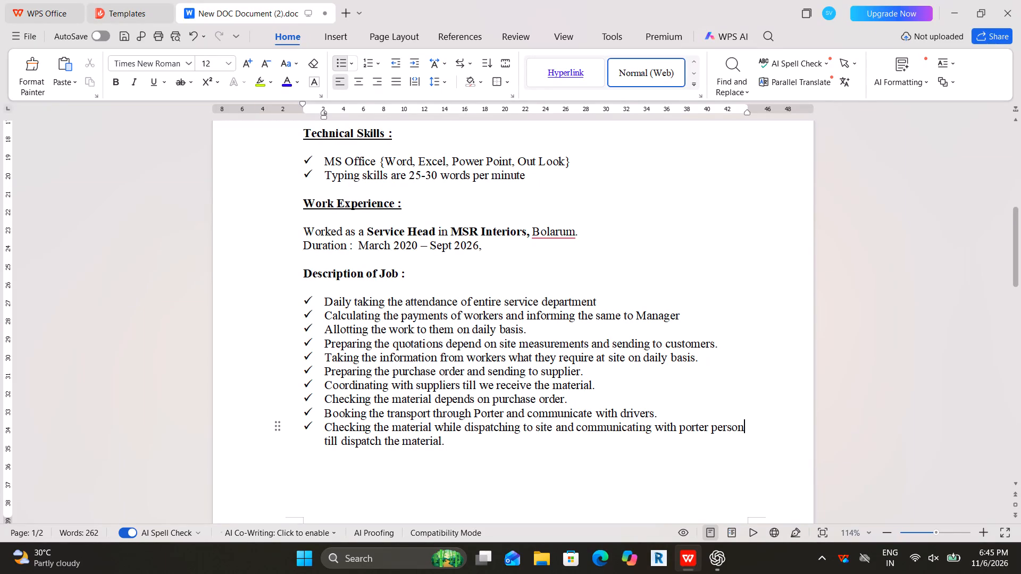
Extend the end of the tenth job duty bullet after "material" with "at site safely.".
{"action": "left_click", "coordinate": [456, 441]}
{"action": "key", "text": "BackSpace"}
{"action": "key", "text": "BackSpace"}
{"action": "key", "text": "BackSpace"}
{"action": "type", "text": "l"}
{"action": "key", "text": "space"}
{"action": "type", "text": "at site sa"}
{"action": "type", "text": "fely."}
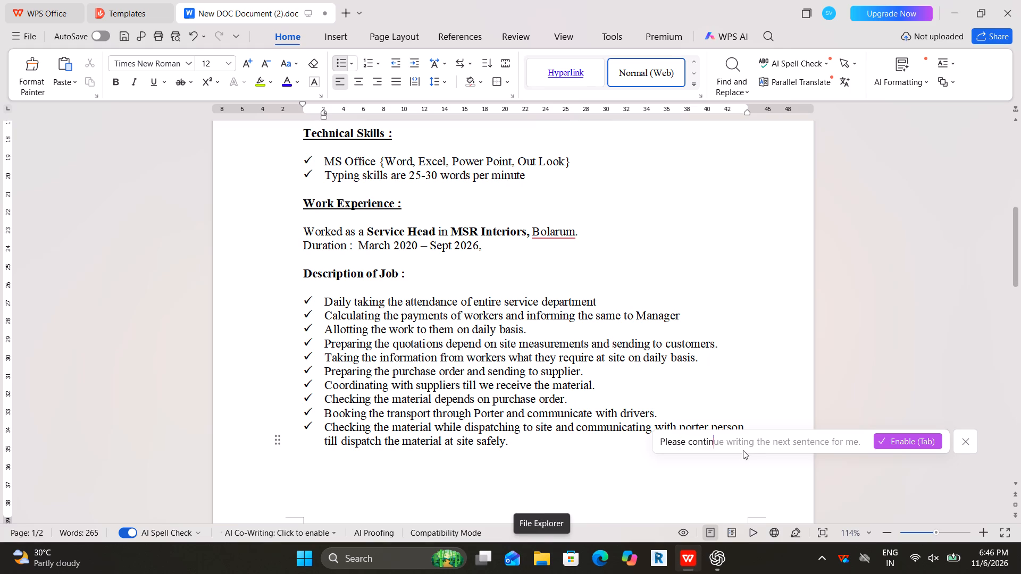
{"action": "left_click", "coordinate": [737, 470]}
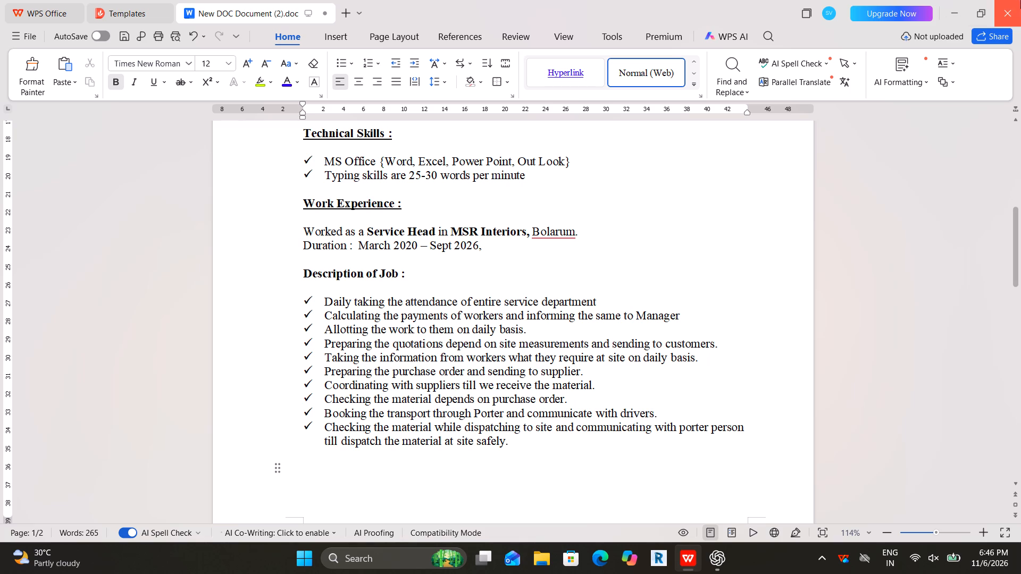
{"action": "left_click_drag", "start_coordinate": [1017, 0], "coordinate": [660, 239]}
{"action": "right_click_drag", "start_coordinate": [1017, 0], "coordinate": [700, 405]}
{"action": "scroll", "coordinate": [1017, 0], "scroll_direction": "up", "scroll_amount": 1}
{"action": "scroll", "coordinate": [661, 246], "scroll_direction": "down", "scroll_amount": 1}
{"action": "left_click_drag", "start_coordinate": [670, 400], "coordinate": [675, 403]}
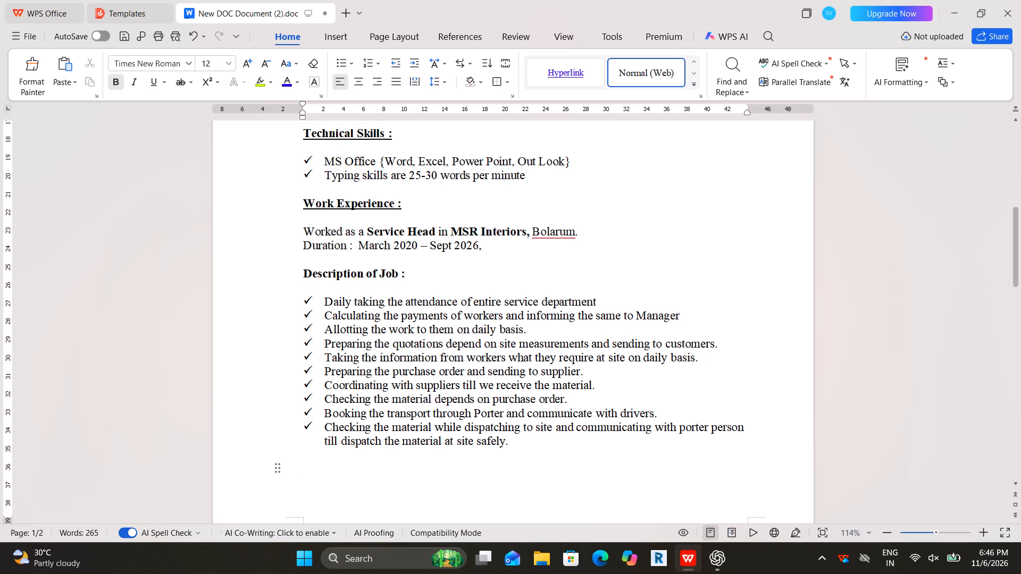
Place the insertion point at the end of the tenth job duty bullet, after "at site safely.".
{"action": "left_click", "coordinate": [518, 444]}
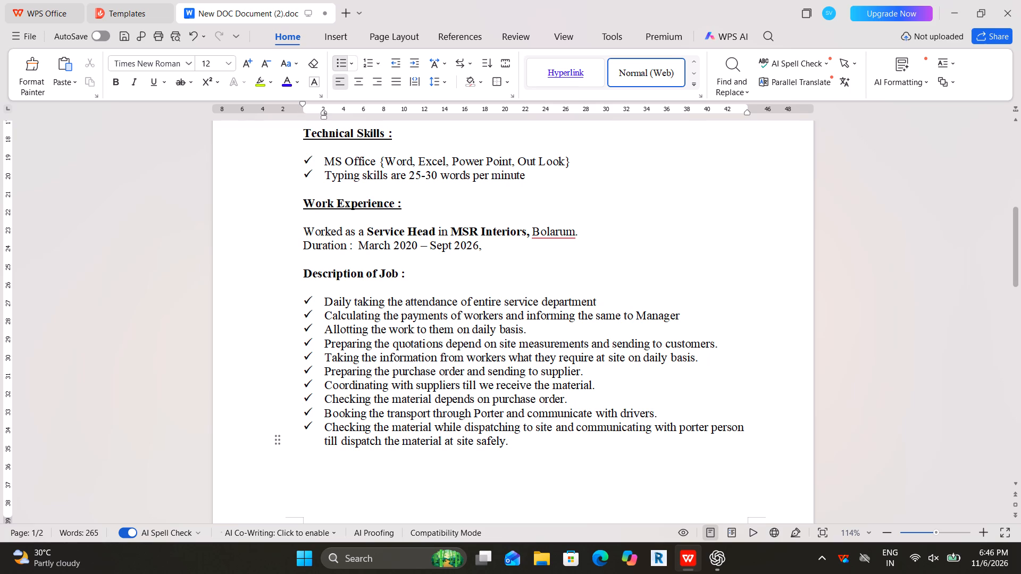
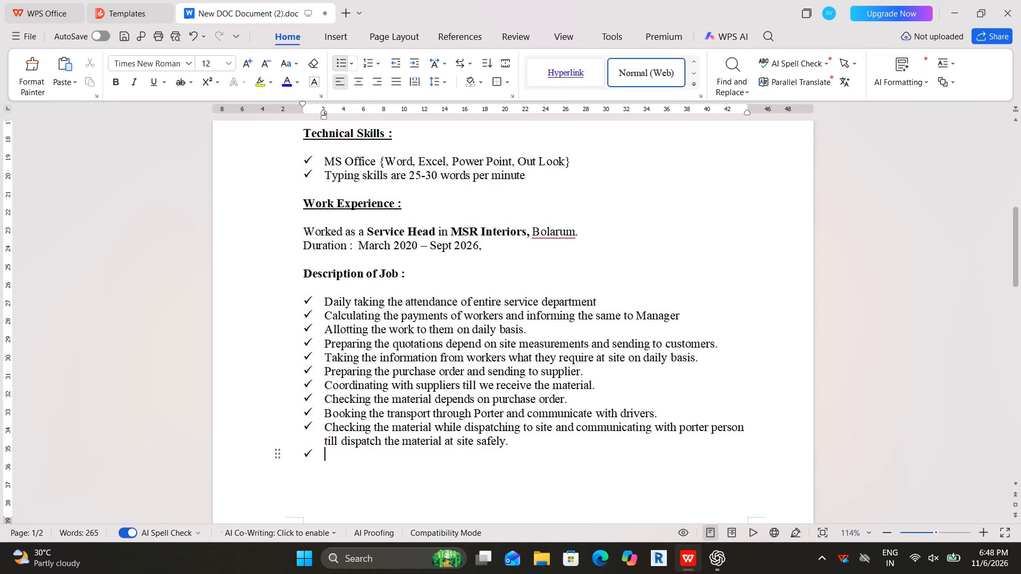
Begin the eleventh job duty bullet with "Visit the site if any".
{"action": "type", "text": "viv"}
{"action": "key", "text": "BackSpace"}
{"action": "type", "text": "sit"}
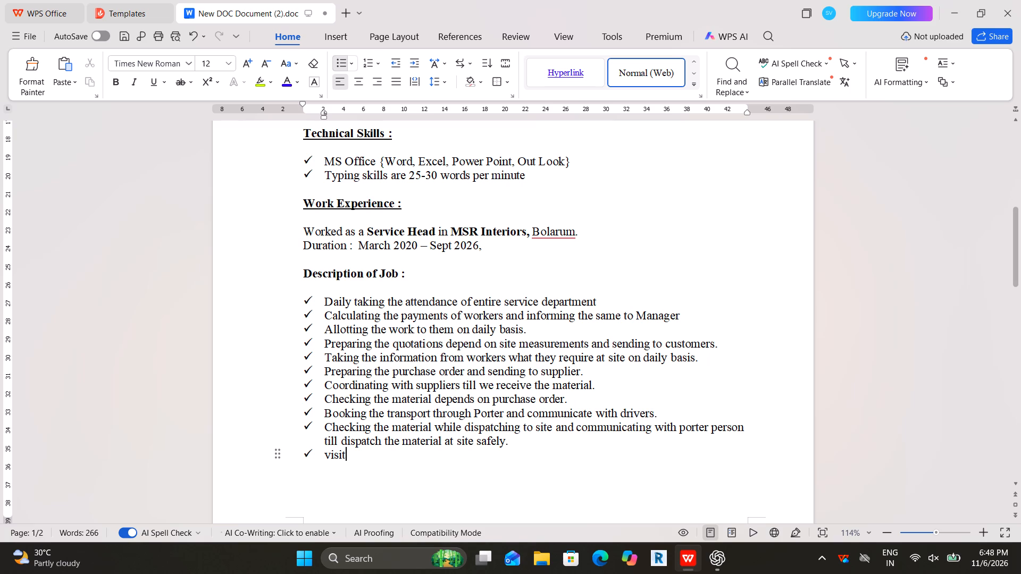
{"action": "key", "text": "space"}
{"action": "type", "text": "the"}
{"action": "key", "text": "space"}
{"action": "type", "text": "site"}
{"action": "key", "text": "space"}
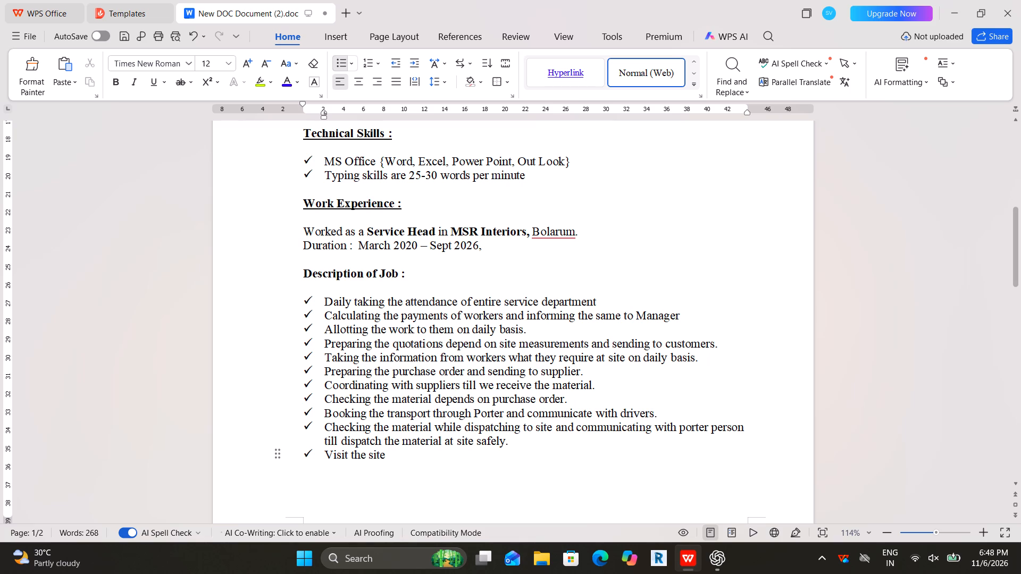
{"action": "type", "text": "if"}
{"action": "key", "text": "space"}
{"action": "type", "text": "any"}
{"action": "key", "text": "space"}
Insert "also" after "Visit the site" in the eleventh job duty bullet, with a space separating the words.
{"action": "left_click", "coordinate": [386, 455]}
{"action": "type", "text": "also"}
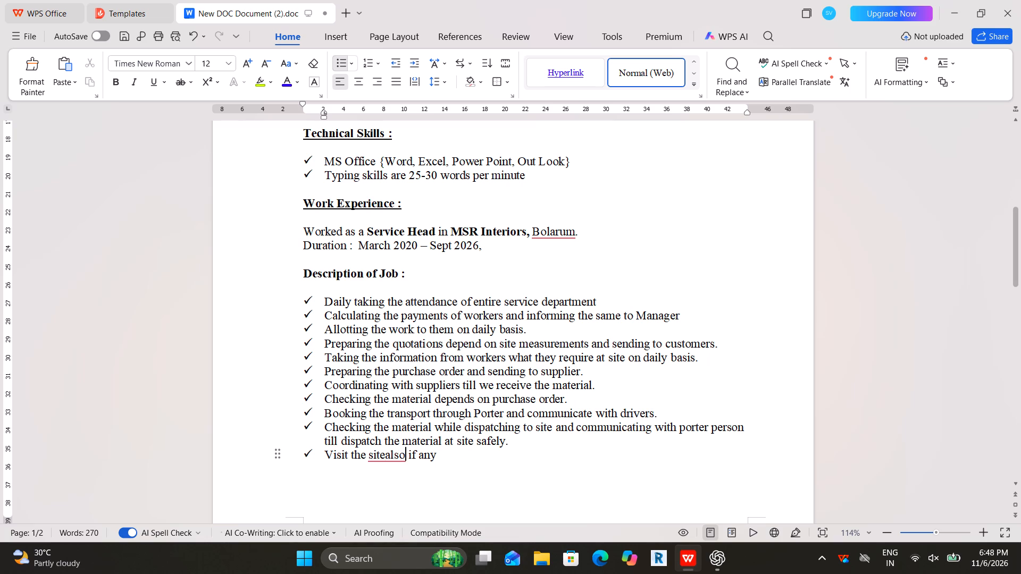
{"action": "left_click", "coordinate": [383, 454]}
{"action": "key", "text": "space"}
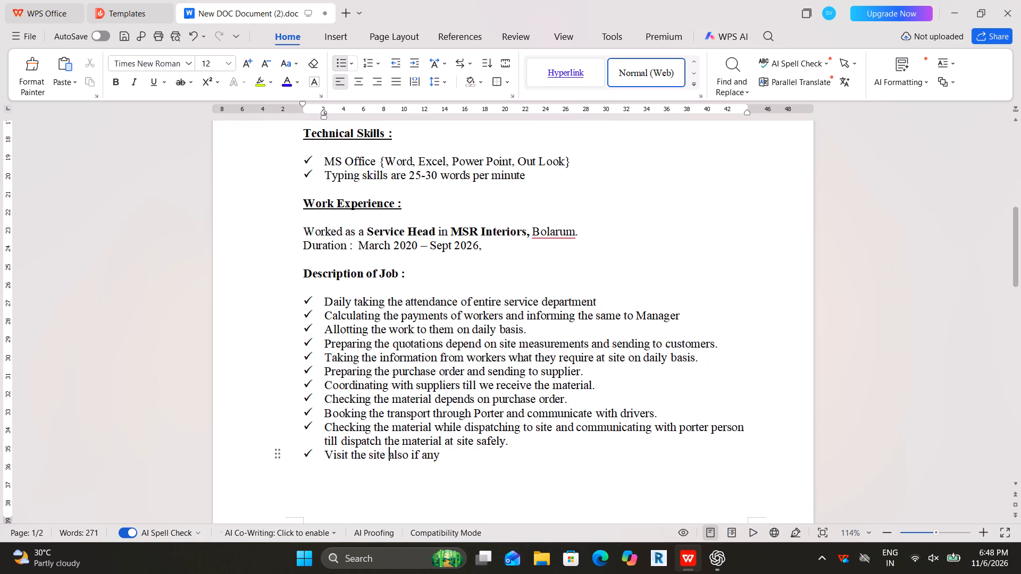
Replace "any" at the end of the eleventh job duty bullet with "needed.".
{"action": "left_click", "coordinate": [454, 457]}
{"action": "key", "text": "BackSpace"}
{"action": "key", "text": "BackSpace"}
{"action": "key", "text": "BackSpace"}
{"action": "key", "text": "BackSpace"}
{"action": "key", "text": "BackSpace"}
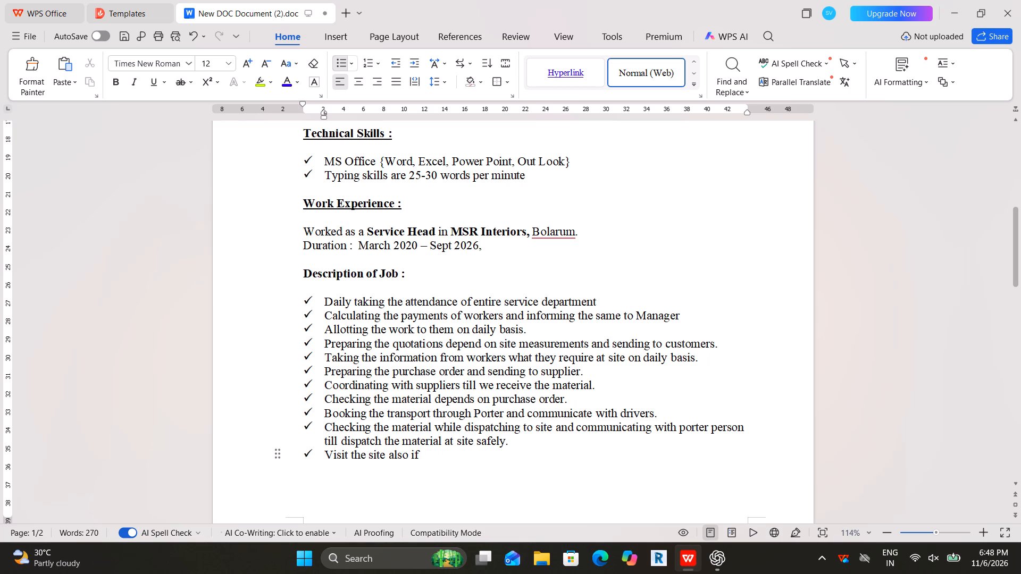
{"action": "key", "text": "BackSpace"}
{"action": "type", "text": "f"}
{"action": "key", "text": "space"}
{"action": "type", "text": "needed"}
{"action": "key", "text": "period"}
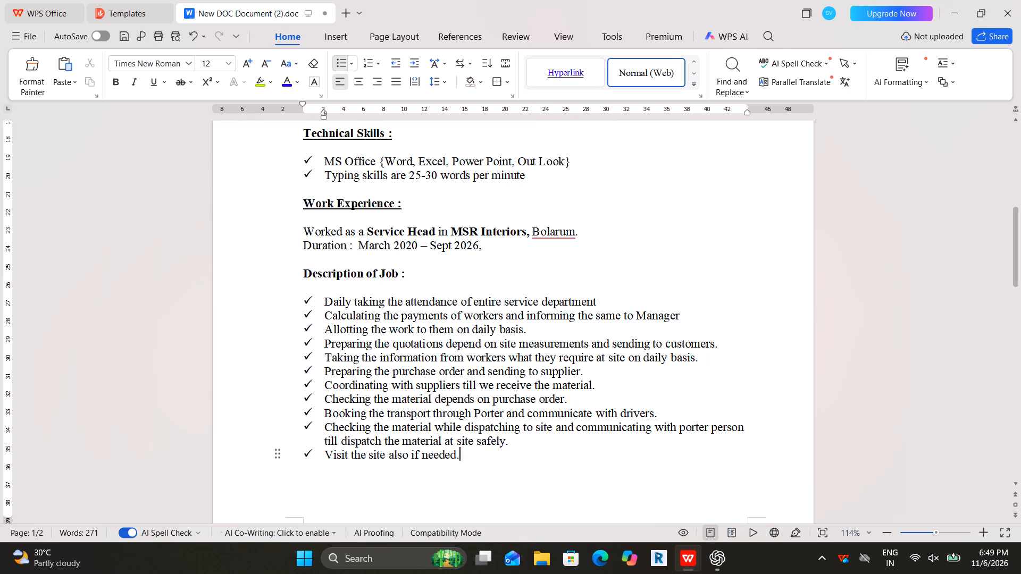
Look over the resume from the name heading through the job duties to the template Skills section.
{"action": "key", "text": "Up"}
{"action": "key", "text": "Up"}
{"action": "key", "text": "Up"}
{"action": "key", "text": "Up"}
{"action": "key", "text": "Up"}
{"action": "key", "text": "Up"}
{"action": "key", "text": "Up"}
{"action": "key", "text": "Up"}
{"action": "key", "text": "Up"}
{"action": "key", "text": "Up"}
{"action": "key", "text": "Up"}
{"action": "key", "text": "Up"}
{"action": "key", "text": "Up"}
{"action": "key", "text": "Up"}
{"action": "key", "text": "Up"}
{"action": "key", "text": "Up"}
{"action": "key", "text": "Up"}
{"action": "key", "text": "Up"}
{"action": "key", "text": "Up"}
{"action": "key", "text": "Up"}
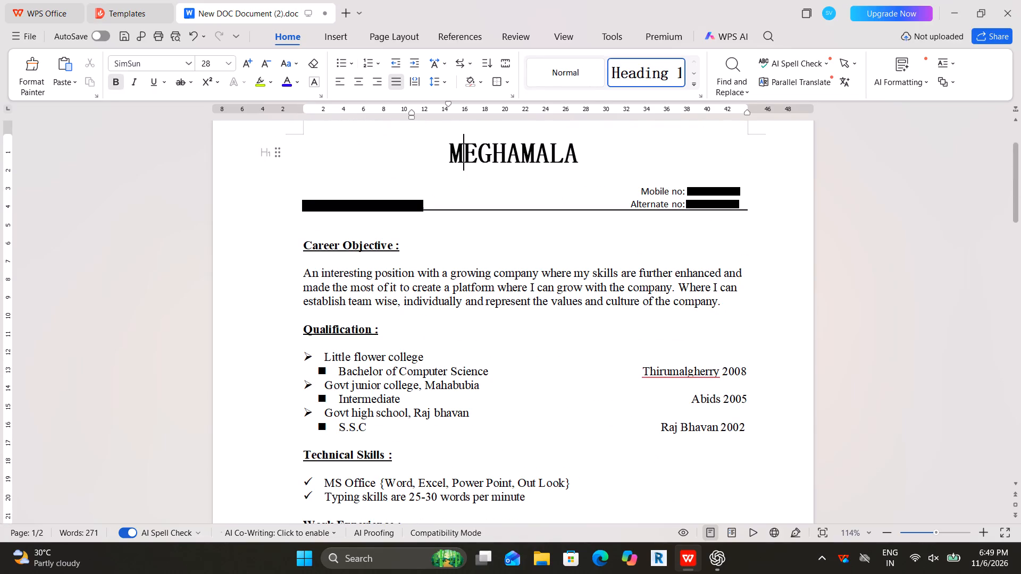
{"action": "key", "text": "Down"}
{"action": "key", "text": "Down"}
{"action": "key", "text": "Down"}
{"action": "key", "text": "Down"}
{"action": "key", "text": "Down"}
{"action": "key", "text": "Down"}
{"action": "key", "text": "Down"}
{"action": "key", "text": "Down"}
{"action": "key", "text": "Down"}
{"action": "key", "text": "Down"}
{"action": "key", "text": "Down"}
{"action": "key", "text": "Down"}
{"action": "key", "text": "Down"}
{"action": "key", "text": "Down"}
{"action": "key", "text": "Down"}
{"action": "key", "text": "Down"}
{"action": "key", "text": "Down"}
{"action": "key", "text": "Down"}
{"action": "key", "text": "Down"}
{"action": "key", "text": "Down"}
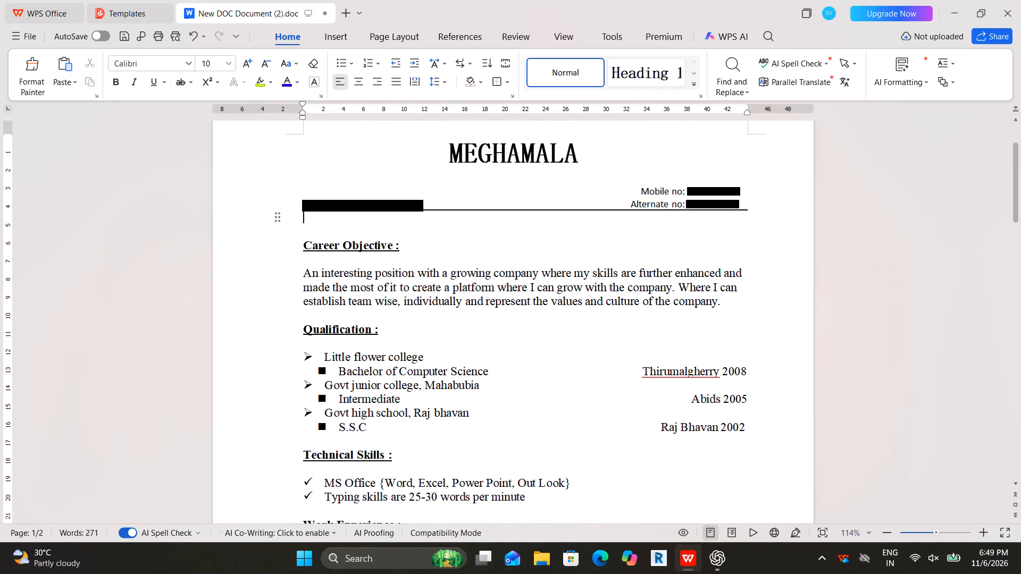
{"action": "key", "text": "Down"}
{"action": "key", "text": "Down"}
{"action": "key", "text": "Down"}
{"action": "key", "text": "Down"}
{"action": "key", "text": "Down"}
{"action": "key", "text": "Down"}
{"action": "key", "text": "Down"}
{"action": "key", "text": "Down"}
{"action": "key", "text": "Down"}
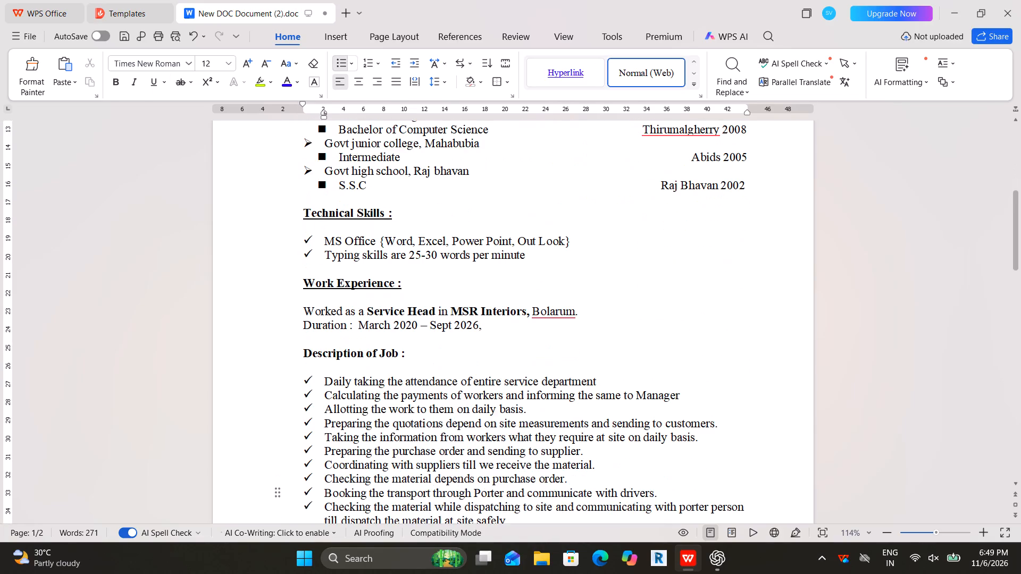
{"action": "key", "text": "Up"}
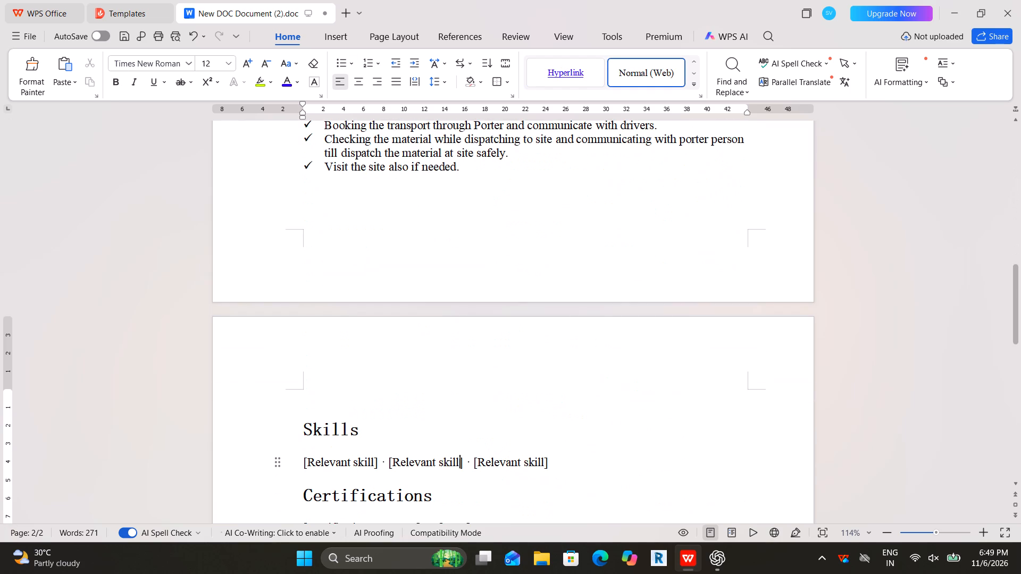
{"action": "key", "text": "Up"}
{"action": "key", "text": "Up"}
{"action": "key", "text": "Up"}
{"action": "key", "text": "Up"}
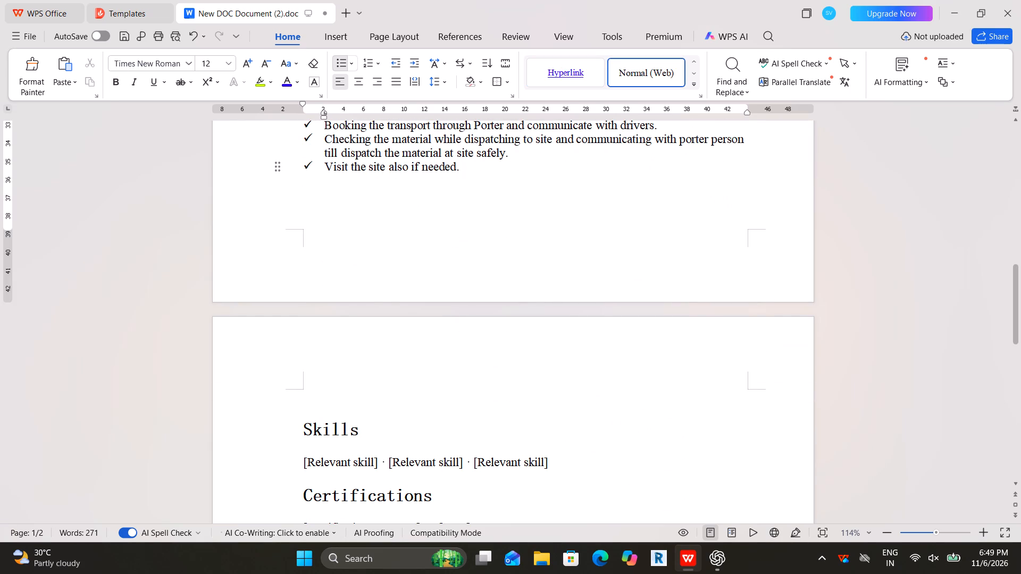
Start a twelfth job duty bullet below the site visit duty with the correctly spelled word "Maintaining".
{"action": "key", "text": "Return"}
{"action": "type", "text": "mai"}
{"action": "key", "text": "n"}
{"action": "type", "text": "tain"}
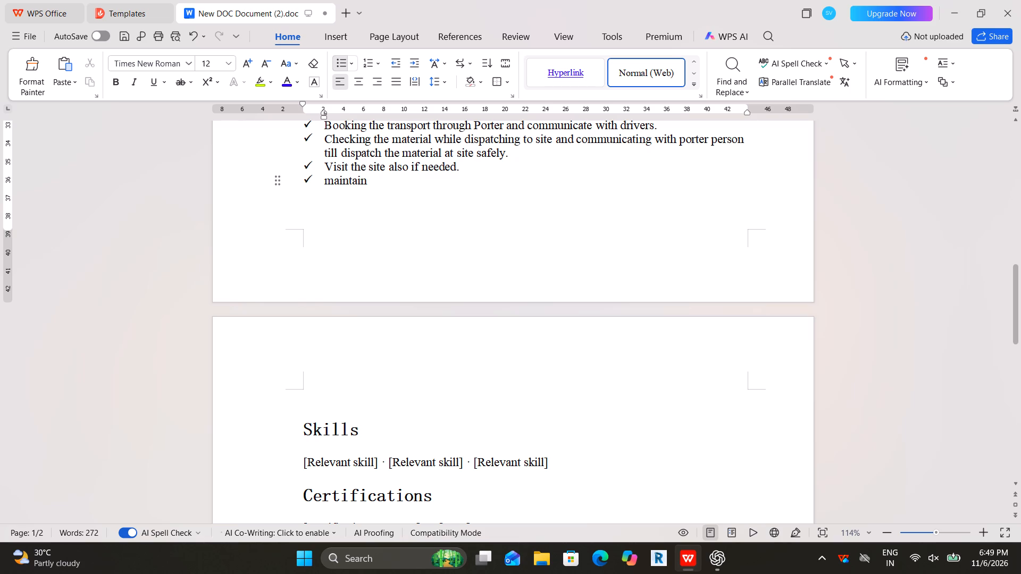
{"action": "type", "text": "g"}
{"action": "key", "text": "space"}
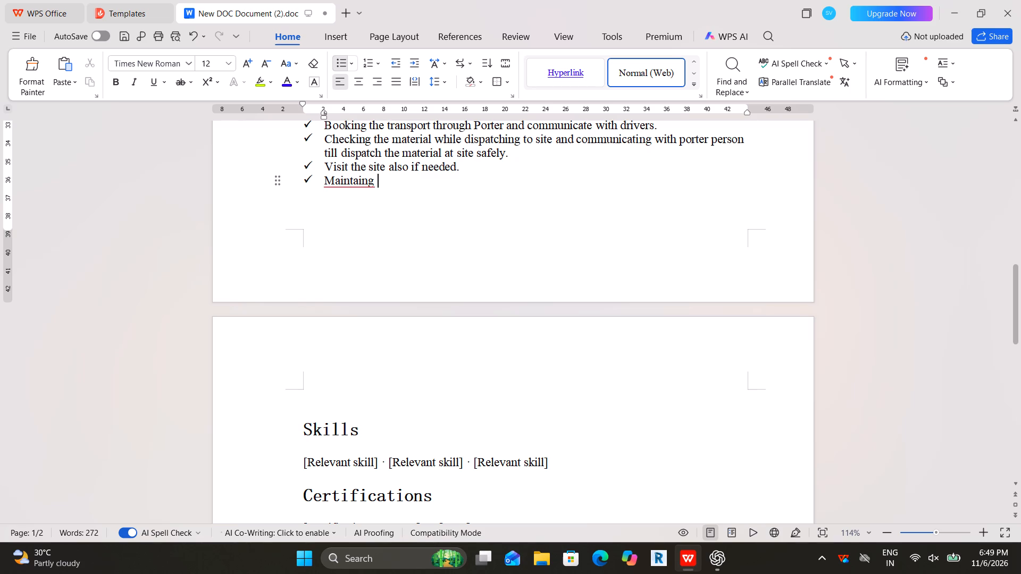
{"action": "left_click", "coordinate": [356, 178]}
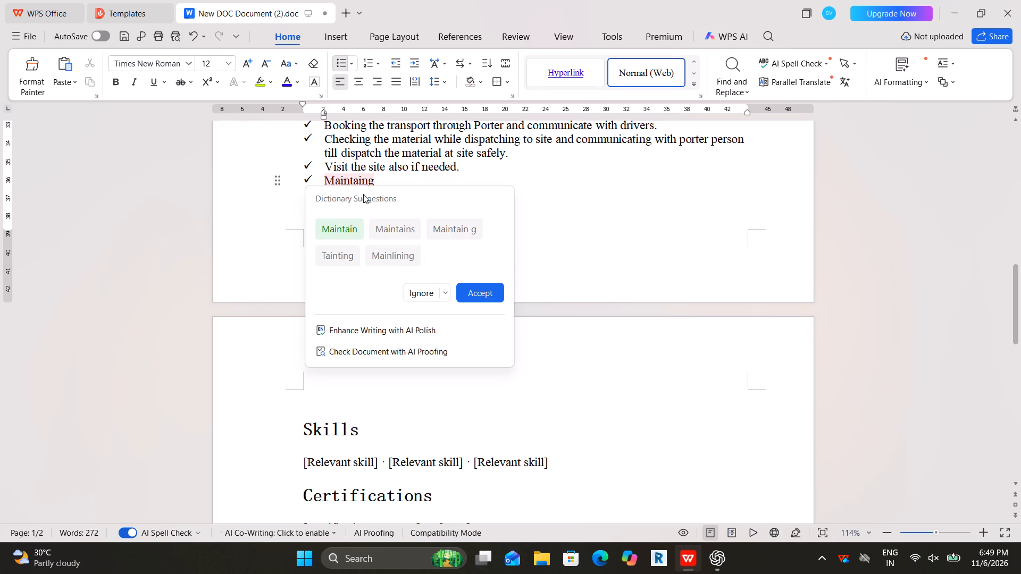
{"action": "key", "text": "Right"}
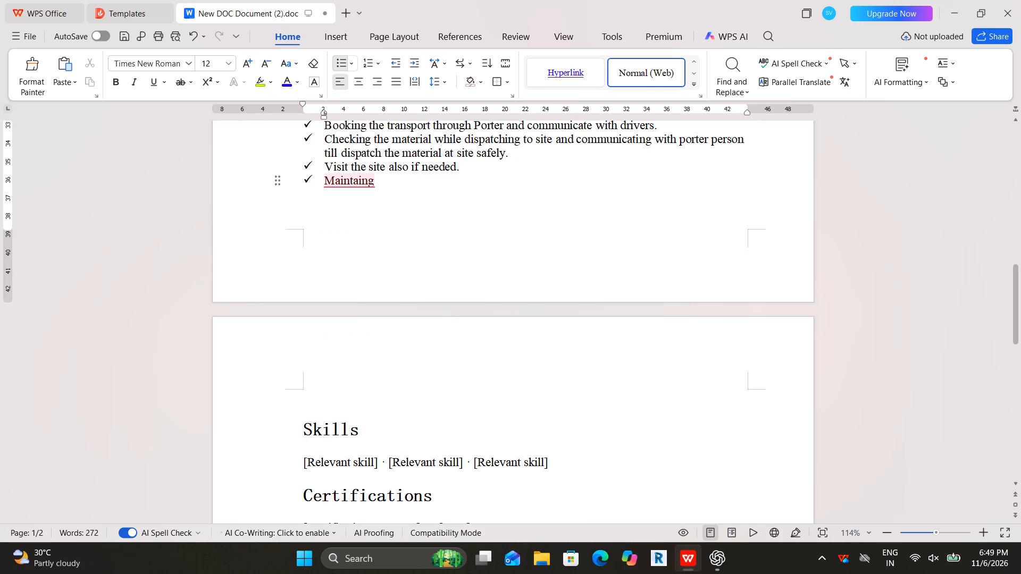
{"action": "key", "text": "Right"}
{"action": "key", "text": "n"}
{"action": "key", "text": "i"}
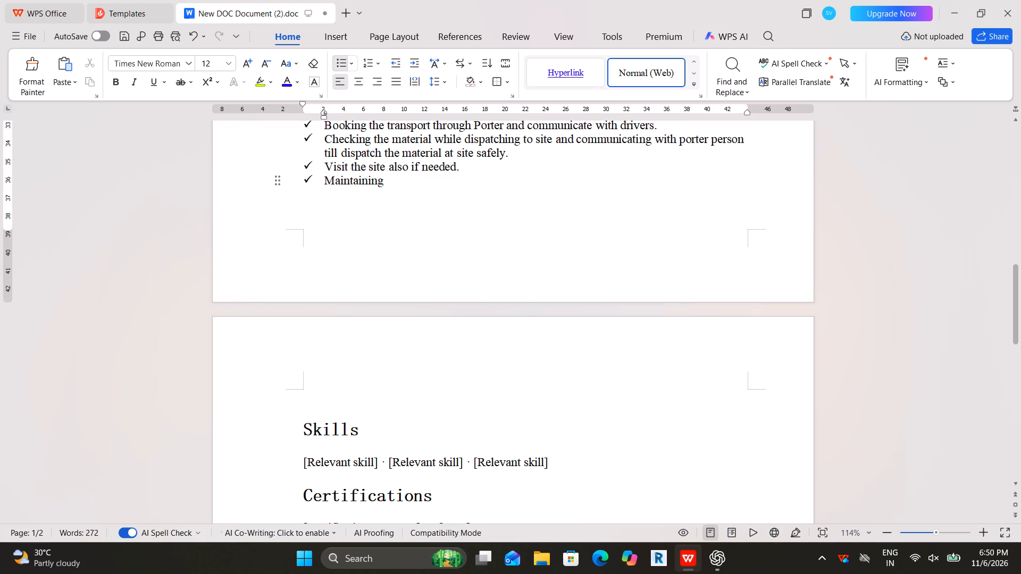
{"action": "left_click", "coordinate": [390, 181]}
Continue the twelfth job duty bullet after "Maintaining" with "petty cash for".
{"action": "type", "text": "petty"}
{"action": "key", "text": "space"}
{"action": "type", "text": "cash"}
{"action": "key", "text": "space"}
{"action": "type", "text": "for"}
{"action": "key", "text": "space"}
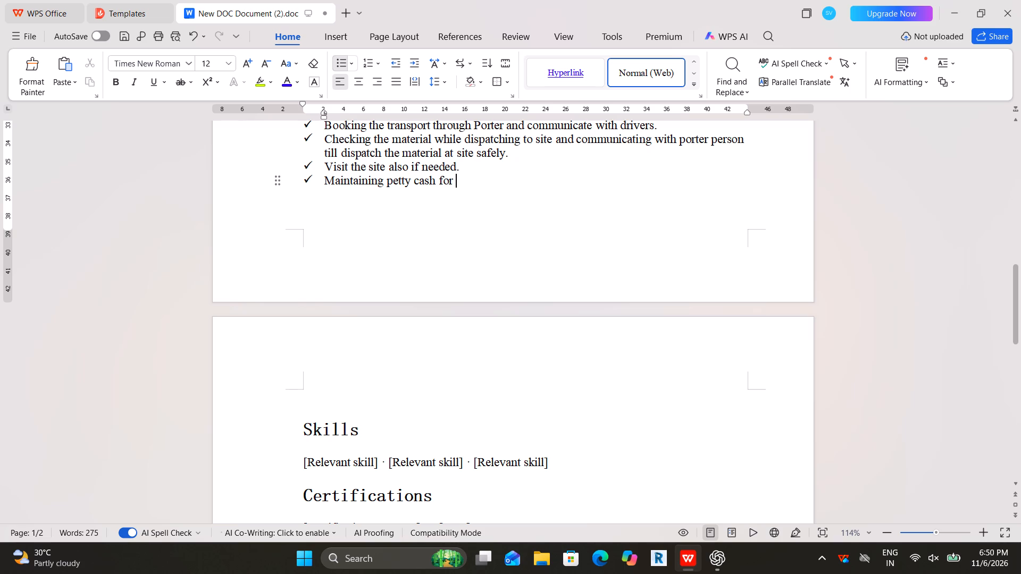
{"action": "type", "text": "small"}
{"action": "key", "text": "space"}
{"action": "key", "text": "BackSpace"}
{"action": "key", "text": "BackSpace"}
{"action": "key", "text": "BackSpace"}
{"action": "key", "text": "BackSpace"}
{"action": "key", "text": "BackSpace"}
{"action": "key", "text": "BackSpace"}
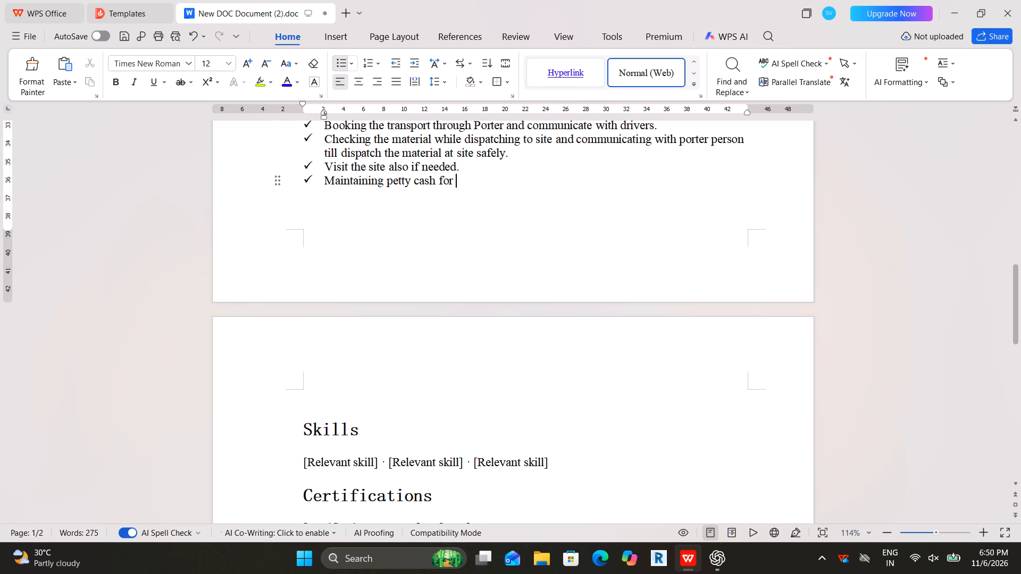
Finish the twelfth job duty bullet after "petty cash for" with "emergency purpose.".
{"action": "type", "text": "emergency"}
{"action": "key", "text": "space"}
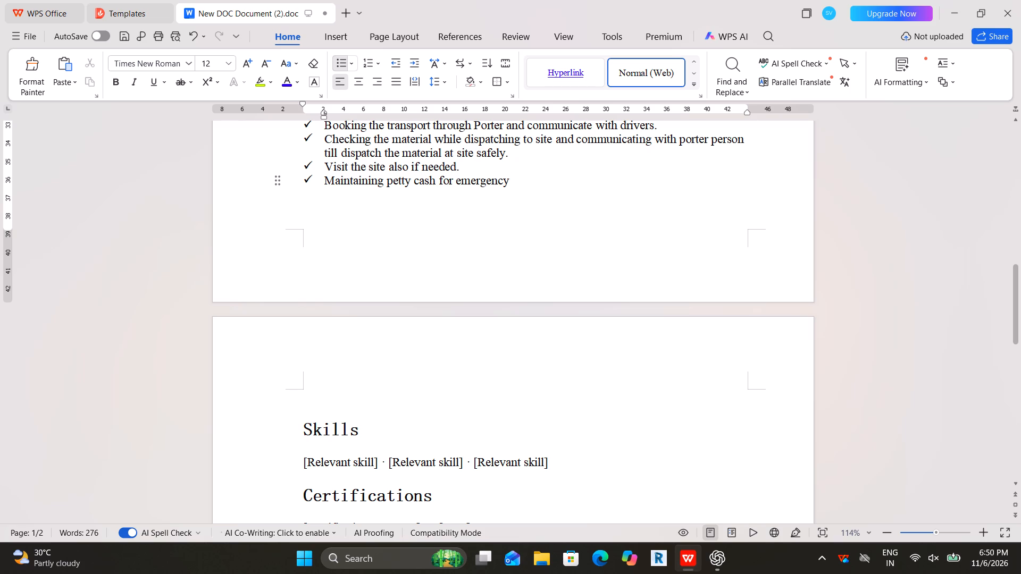
{"action": "type", "text": "purpose"}
{"action": "key", "text": "period"}
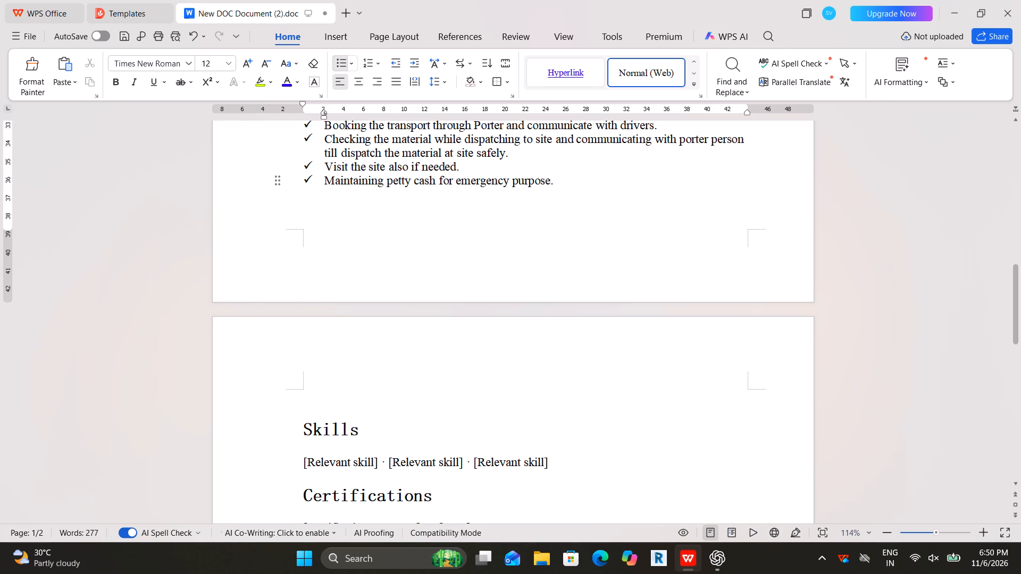
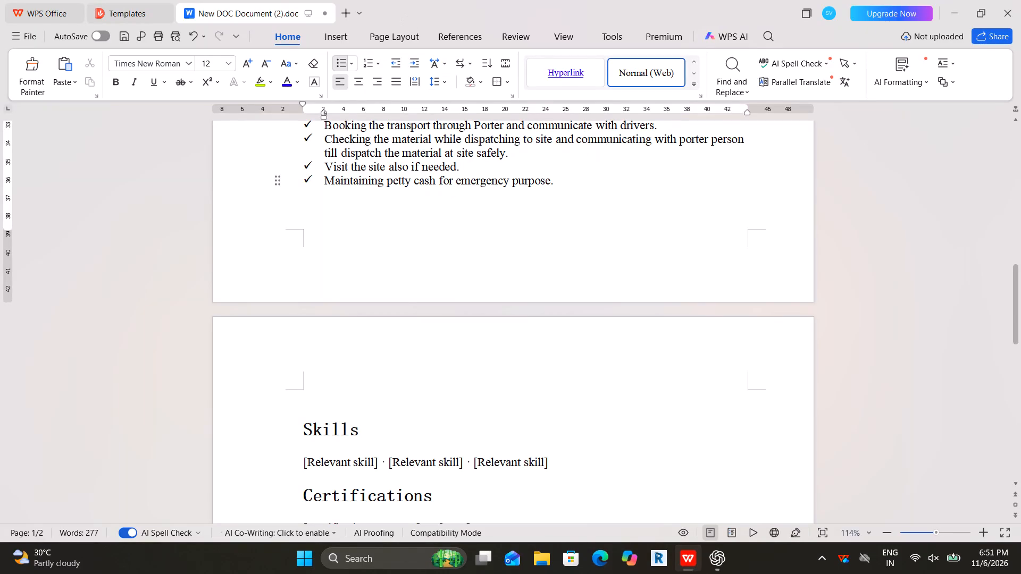
Look over the job duty bullets from the petty cash duty up to the worker payments duty.
{"action": "left_click", "coordinate": [465, 130]}
{"action": "key", "text": "Up"}
{"action": "key", "text": "Up"}
{"action": "key", "text": "Up"}
{"action": "key", "text": "Up"}
{"action": "key", "text": "Up"}
{"action": "key", "text": "Up"}
{"action": "key", "text": "Up"}
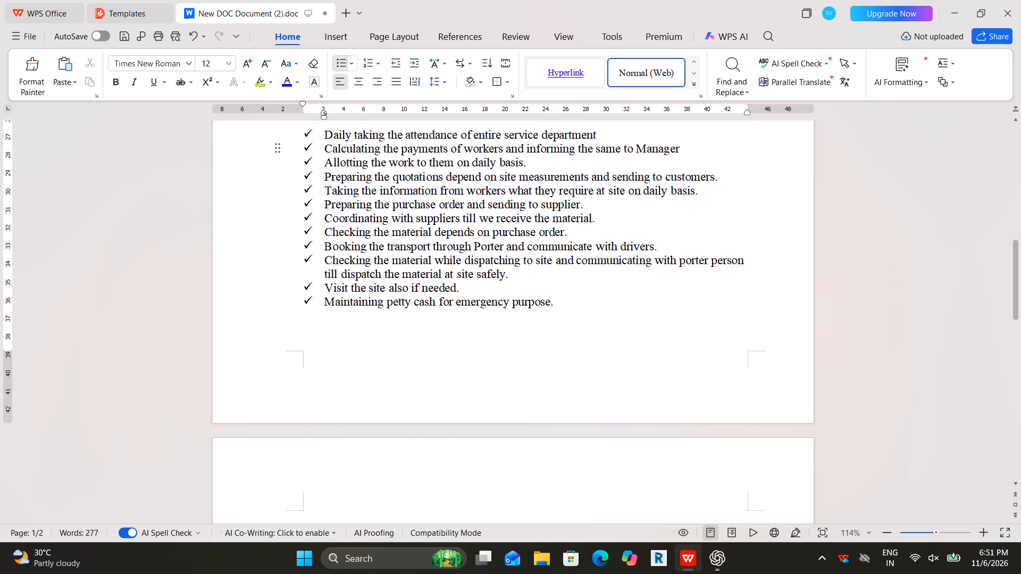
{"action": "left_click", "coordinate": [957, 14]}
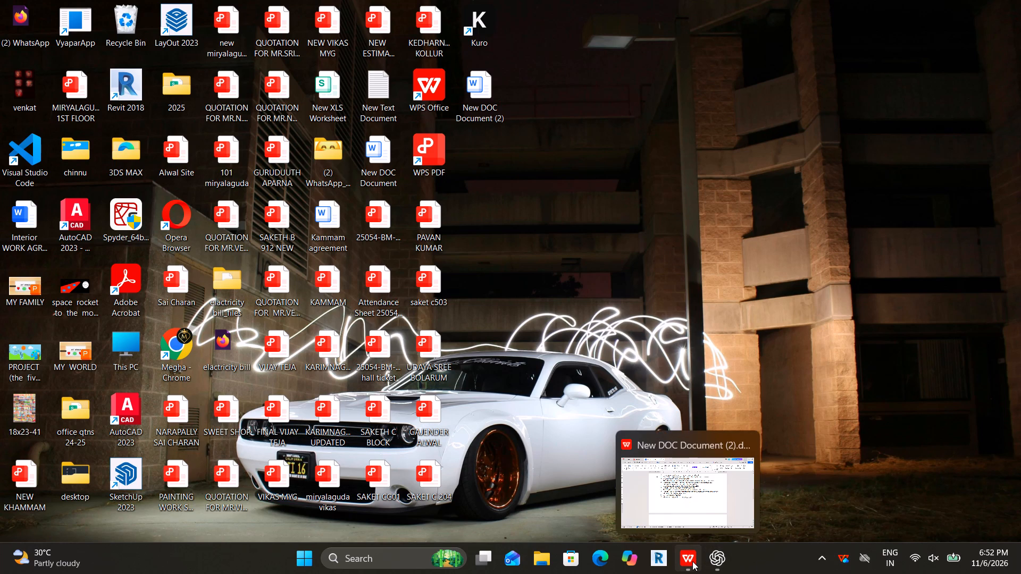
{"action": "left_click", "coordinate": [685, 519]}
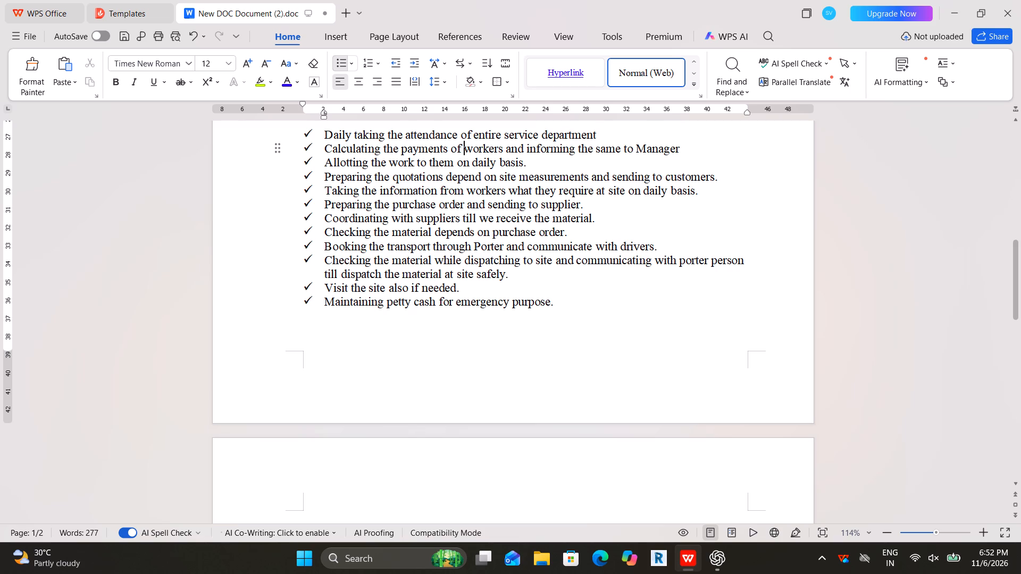
Review the whole resume from the name heading through Qualification, Technical Skills and Work Experience to the last job duty.
{"action": "left_click_drag", "start_coordinate": [580, 309], "coordinate": [1020, 158]}
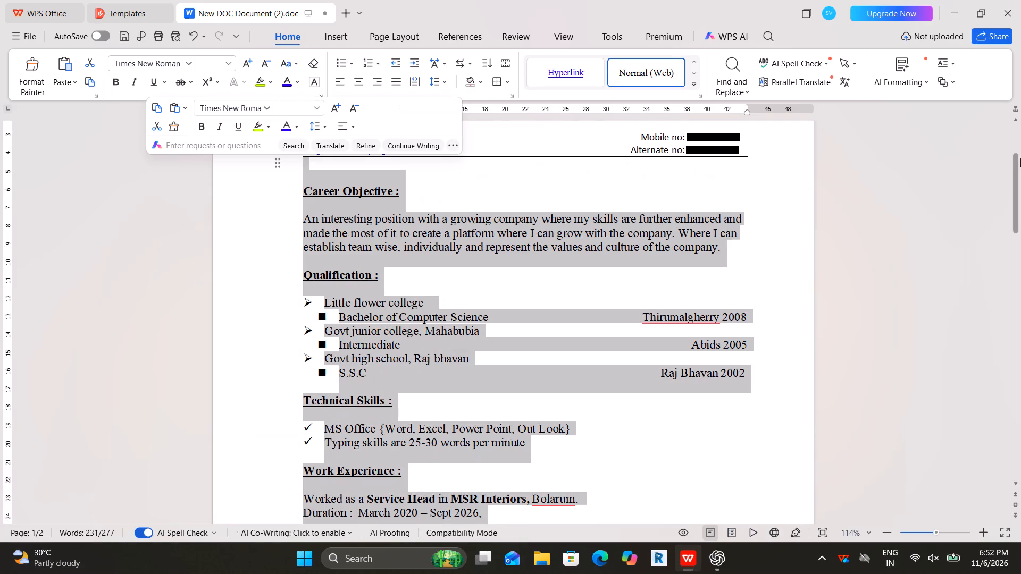
{"action": "left_click", "coordinate": [1020, 158]}
{"action": "left_click", "coordinate": [926, 0]}
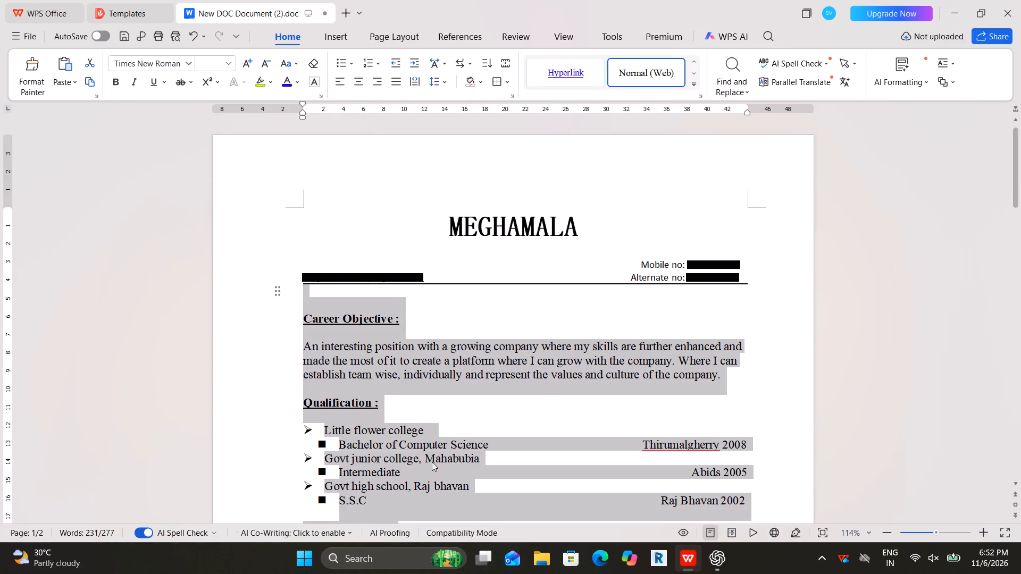
{"action": "left_click", "coordinate": [456, 370]}
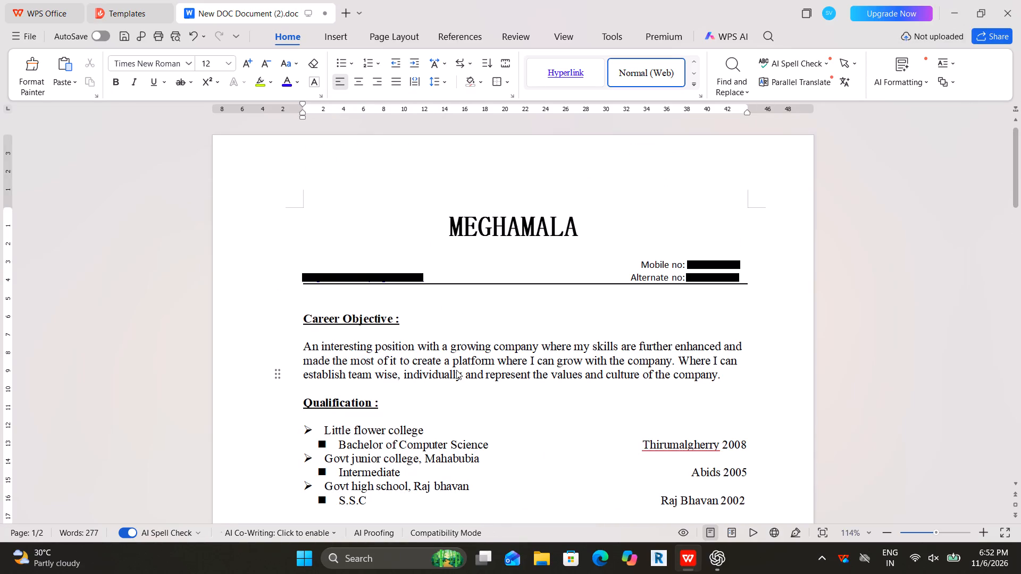
{"action": "key", "text": "Down"}
{"action": "key", "text": "Down"}
{"action": "key", "text": "Down"}
{"action": "key", "text": "Down"}
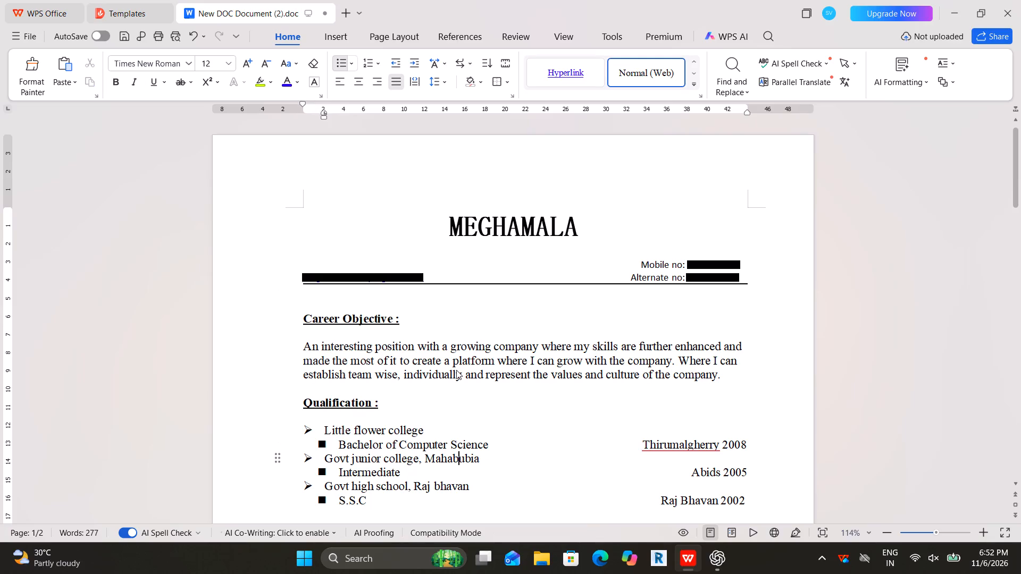
{"action": "key", "text": "Down"}
{"action": "key", "text": "Down"}
{"action": "key", "text": "Down"}
{"action": "key", "text": "Down"}
{"action": "key", "text": "Down"}
{"action": "key", "text": "Down"}
{"action": "key", "text": "Down"}
{"action": "key", "text": "Down"}
{"action": "key", "text": "Down"}
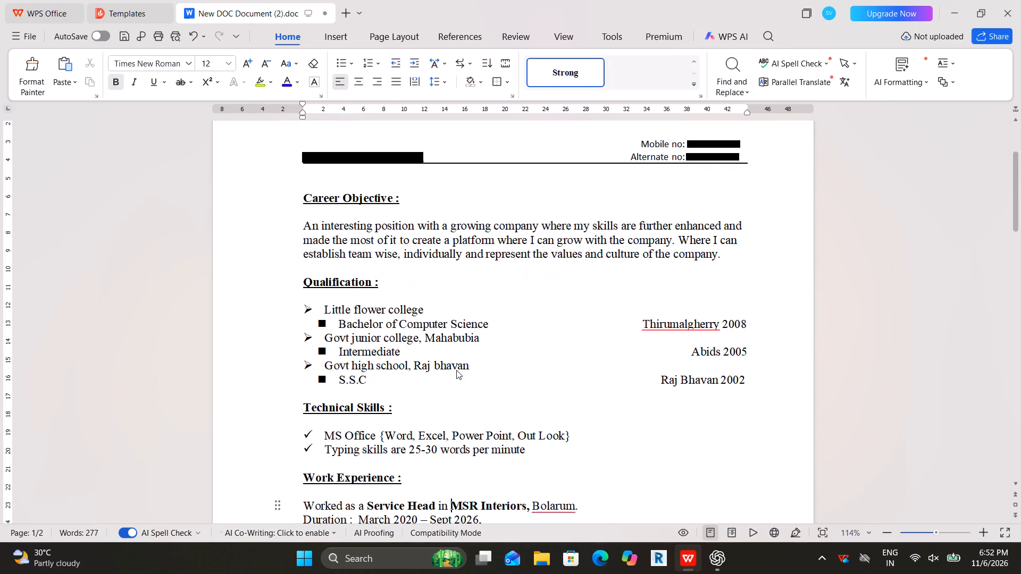
{"action": "key", "text": "Down"}
{"action": "key", "text": "Down"}
{"action": "key", "text": "Down"}
{"action": "key", "text": "Down"}
{"action": "key", "text": "Down"}
{"action": "key", "text": "Down"}
{"action": "key", "text": "Down"}
{"action": "key", "text": "Down"}
{"action": "key", "text": "Down"}
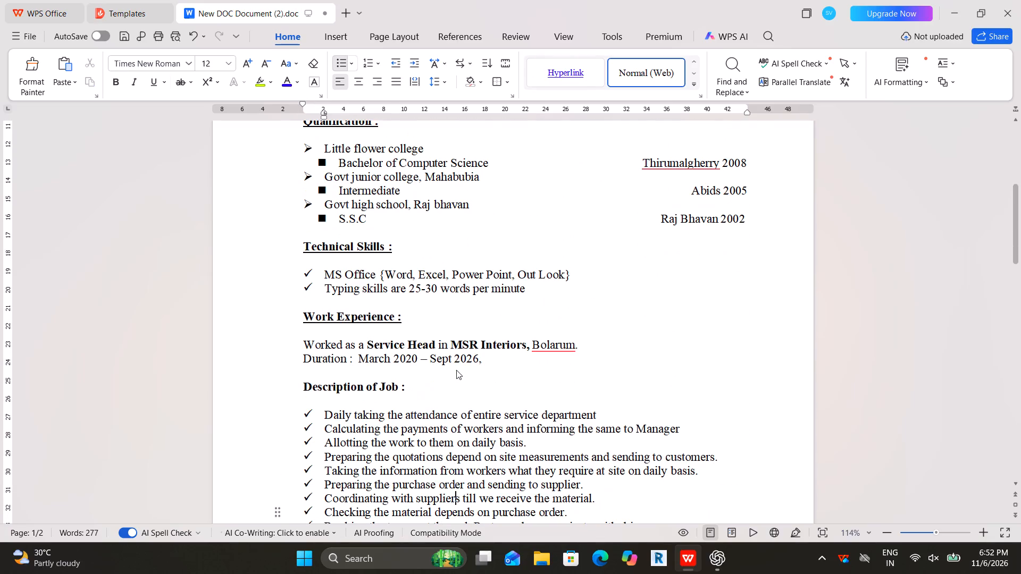
{"action": "key", "text": "Down"}
{"action": "key", "text": "Down"}
{"action": "key", "text": "Down"}
{"action": "key", "text": "Down"}
{"action": "key", "text": "Down"}
{"action": "key", "text": "Down"}
{"action": "key", "text": "Down"}
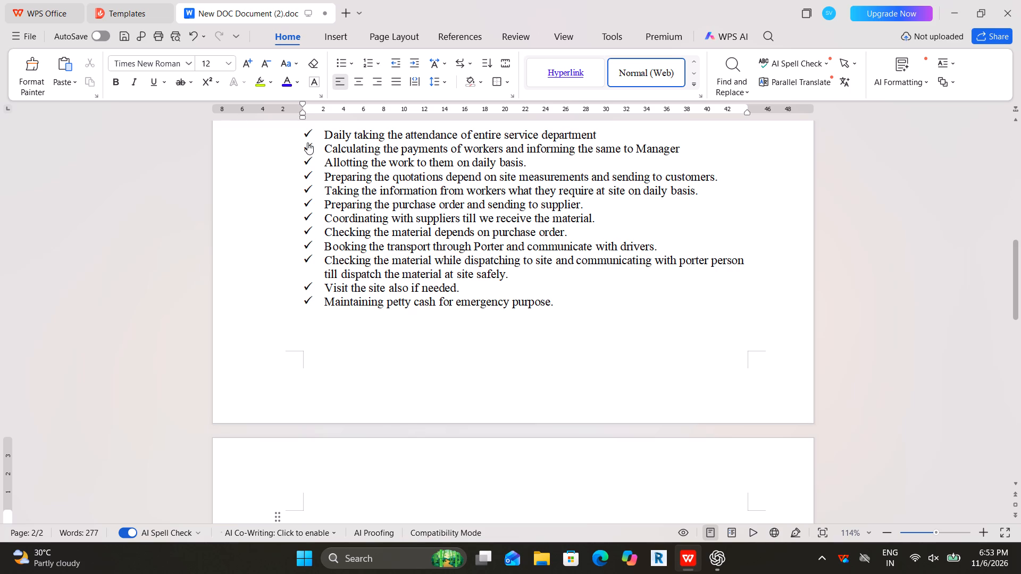
Insert "in VYAPAAR App" after "quotations" in the fourth job duty bullet.
{"action": "left_click", "coordinate": [444, 178]}
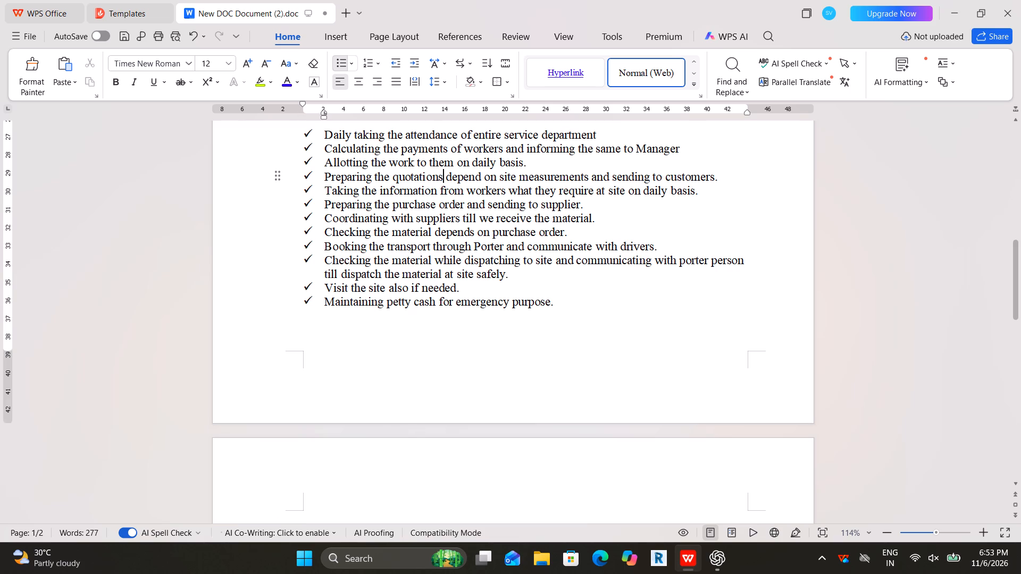
{"action": "key", "text": "space"}
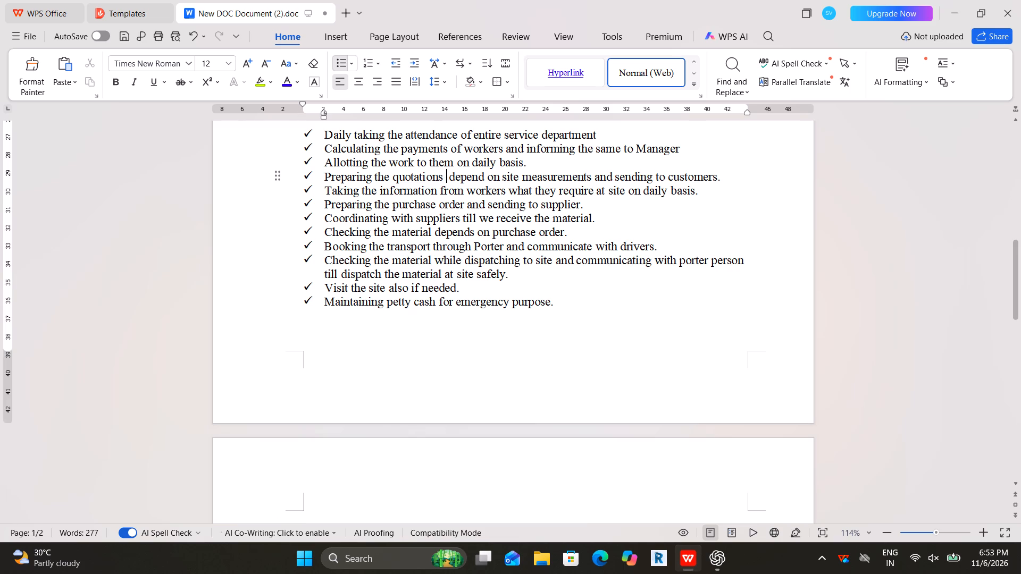
{"action": "type", "text": "in"}
{"action": "key", "text": "space"}
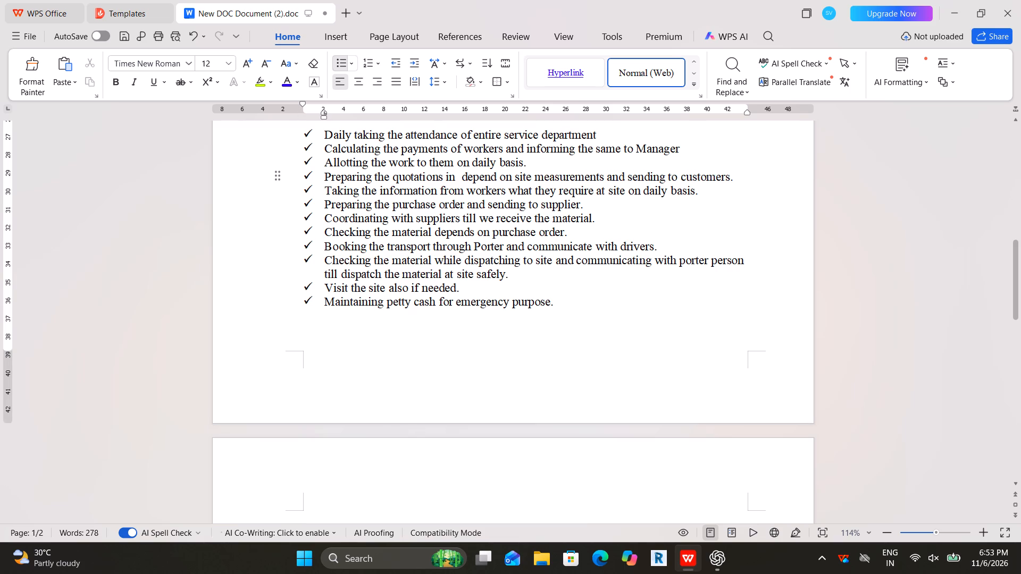
{"action": "type", "text": "VYAPAAR"}
{"action": "key", "text": "space"}
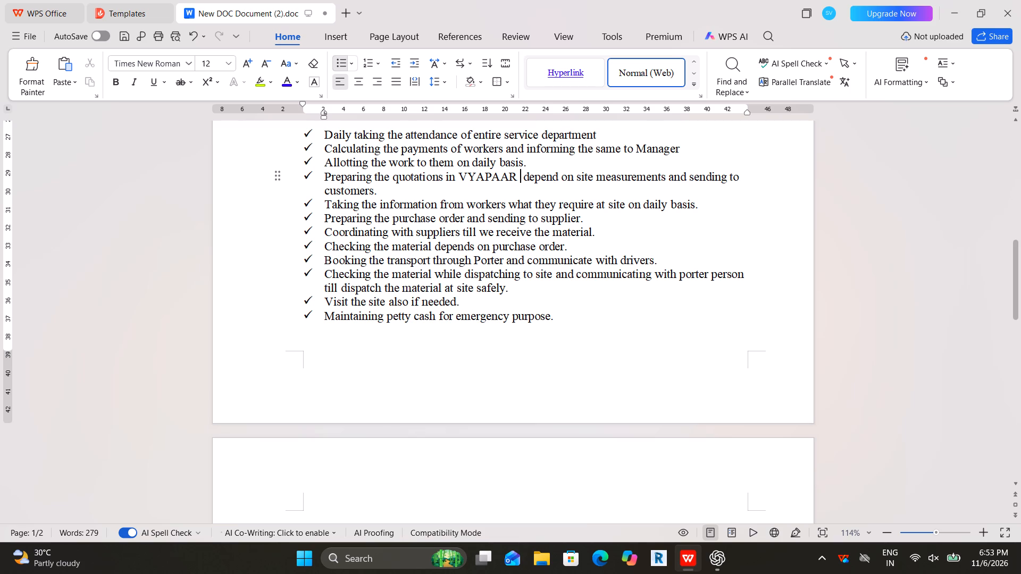
{"action": "type", "text": "App"}
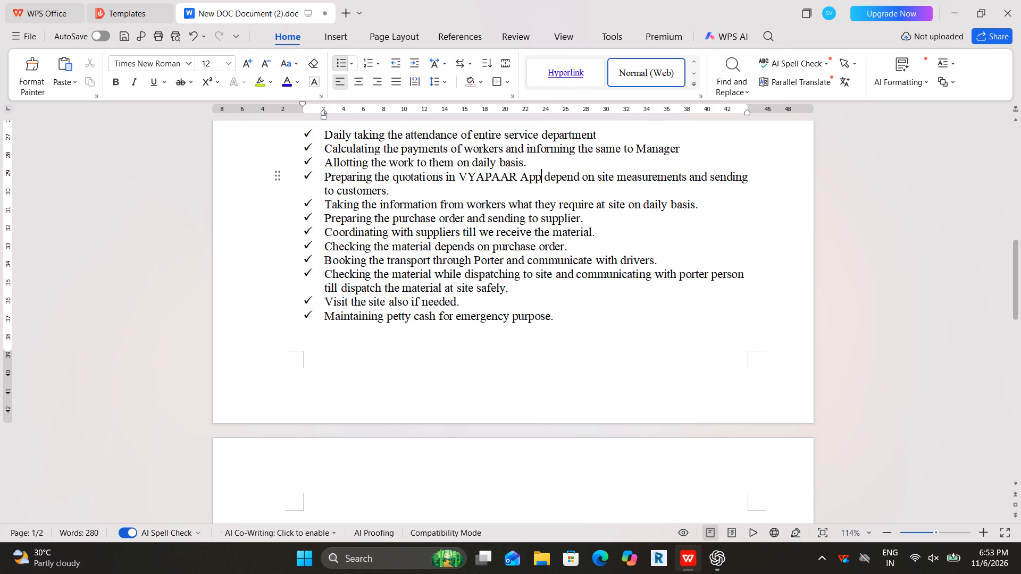
Change "depend" to "depends" in the fourth job duty bullet about quotations.
{"action": "left_click", "coordinate": [580, 176]}
{"action": "key", "text": "s"}
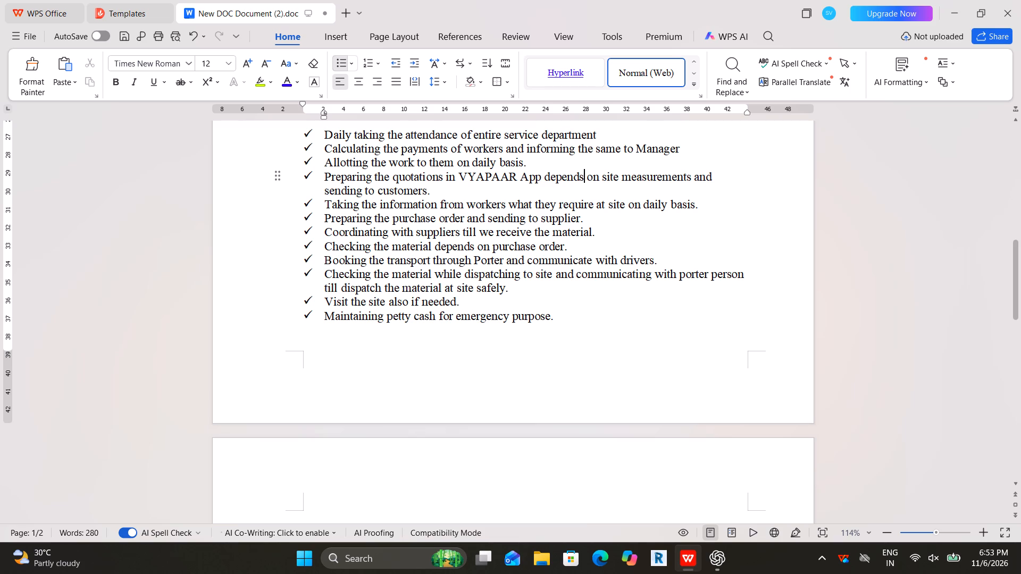
Save the resume document.
{"action": "left_click", "coordinate": [565, 314]}
{"action": "key", "text": "ctrl+s"}
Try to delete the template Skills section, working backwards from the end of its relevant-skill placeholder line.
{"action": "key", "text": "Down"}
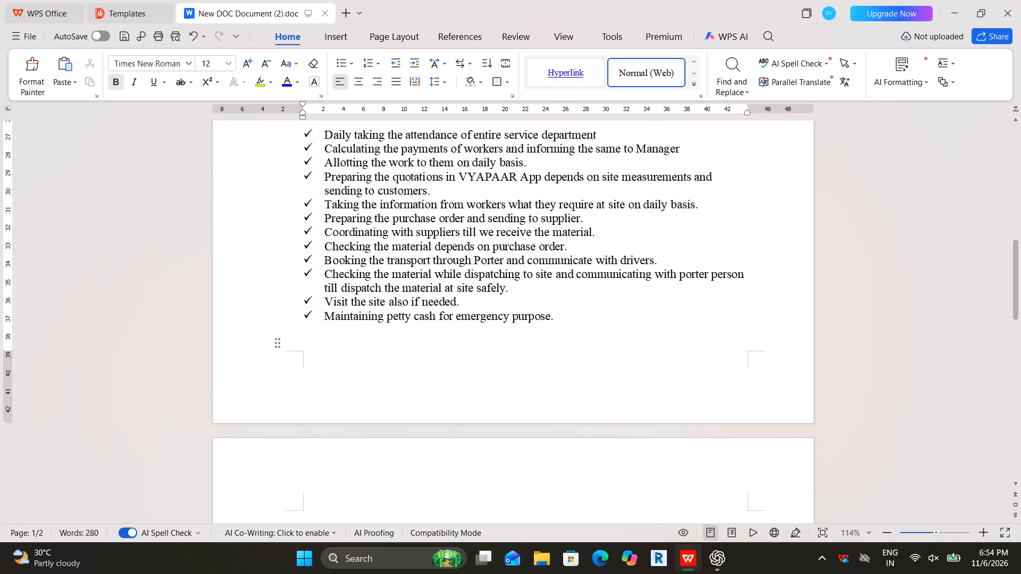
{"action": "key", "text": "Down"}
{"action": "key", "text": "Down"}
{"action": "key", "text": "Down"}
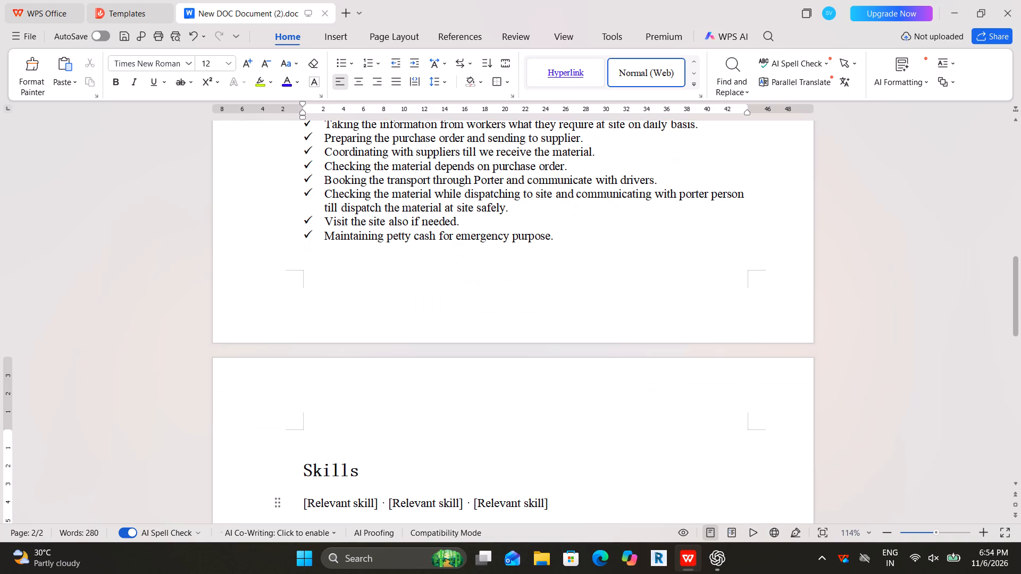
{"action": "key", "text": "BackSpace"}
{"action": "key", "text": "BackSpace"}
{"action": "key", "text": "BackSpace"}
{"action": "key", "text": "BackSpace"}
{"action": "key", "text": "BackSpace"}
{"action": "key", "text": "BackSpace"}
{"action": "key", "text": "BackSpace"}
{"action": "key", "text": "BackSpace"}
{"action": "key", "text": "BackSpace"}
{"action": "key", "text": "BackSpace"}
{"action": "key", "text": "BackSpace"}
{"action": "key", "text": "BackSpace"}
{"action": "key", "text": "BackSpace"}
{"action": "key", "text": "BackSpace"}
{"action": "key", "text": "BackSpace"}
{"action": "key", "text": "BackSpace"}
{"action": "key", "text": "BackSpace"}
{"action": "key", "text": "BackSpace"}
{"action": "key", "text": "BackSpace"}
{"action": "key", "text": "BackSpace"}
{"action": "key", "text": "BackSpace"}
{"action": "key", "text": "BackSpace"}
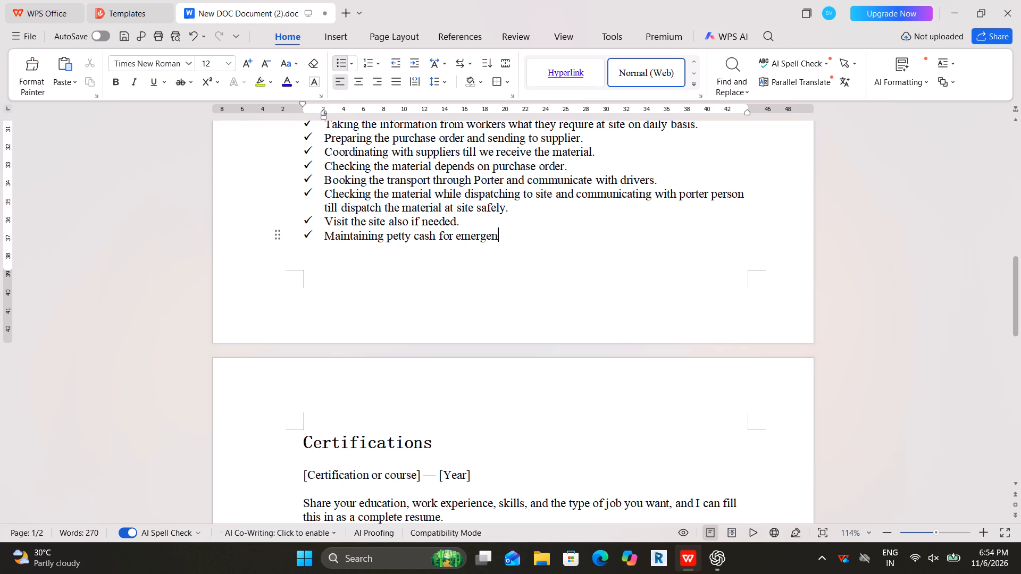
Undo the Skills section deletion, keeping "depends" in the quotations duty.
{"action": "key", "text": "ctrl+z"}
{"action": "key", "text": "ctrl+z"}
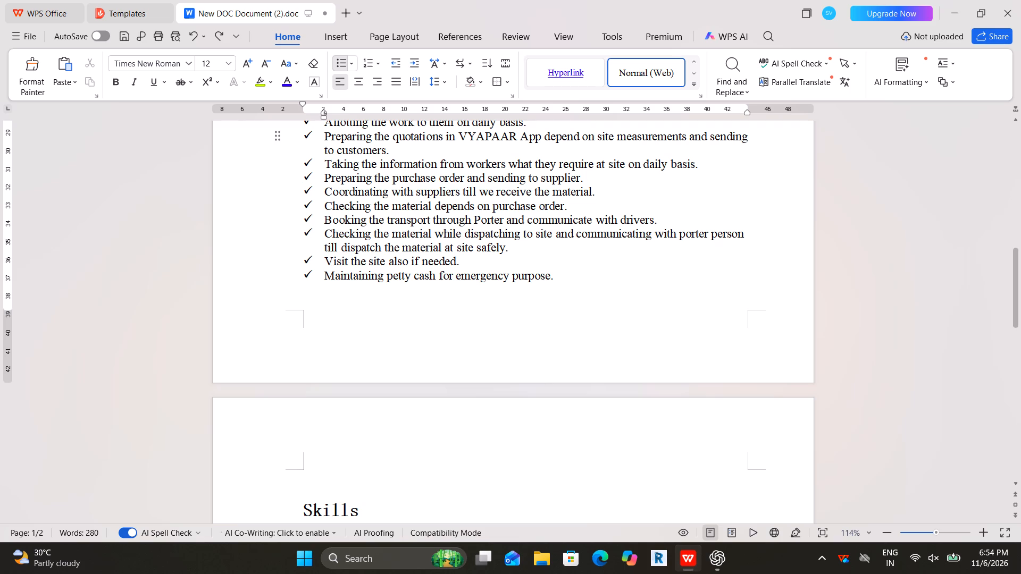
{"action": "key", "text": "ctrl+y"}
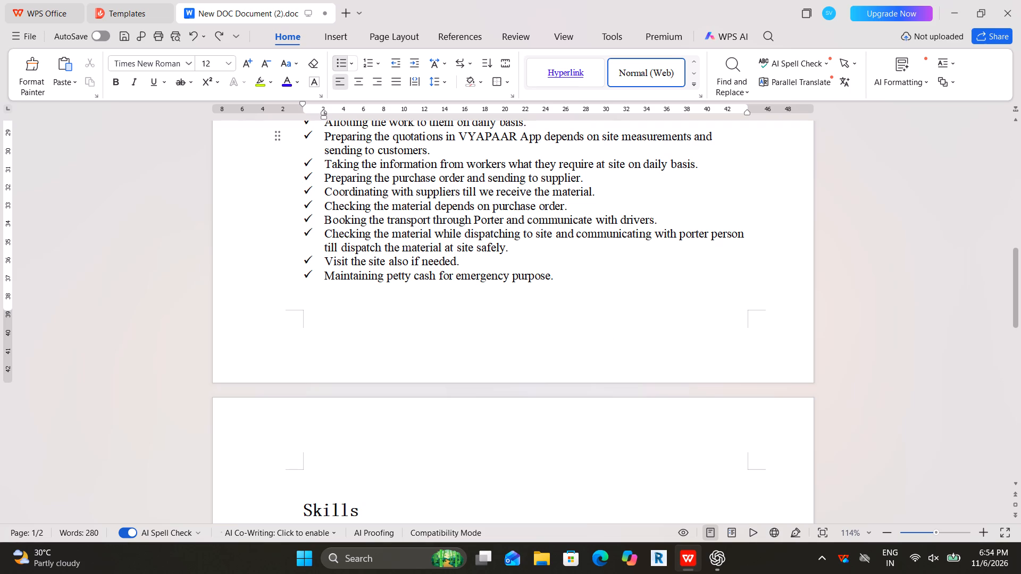
Save the document with the cursor on the blank line below the petty cash duty.
{"action": "left_click", "coordinate": [566, 280]}
{"action": "key", "text": "Down"}
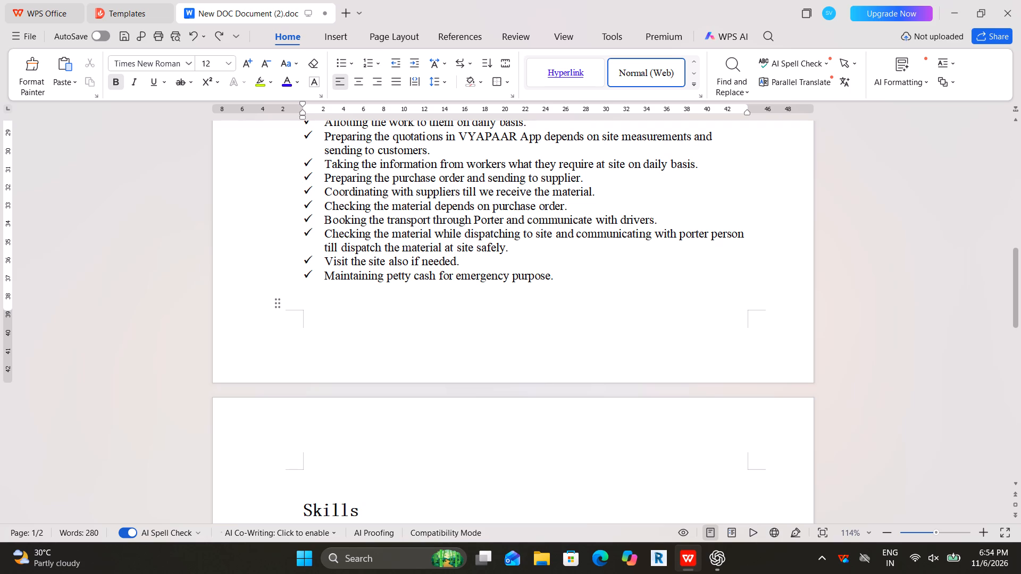
{"action": "key", "text": "ctrl+s"}
Add a bold "Experience 2:" heading below the petty cash duty, with a blank line above it so it starts page 2.
{"action": "key", "text": "e"}
{"action": "type", "text": "xperiance"}
{"action": "key", "text": "space"}
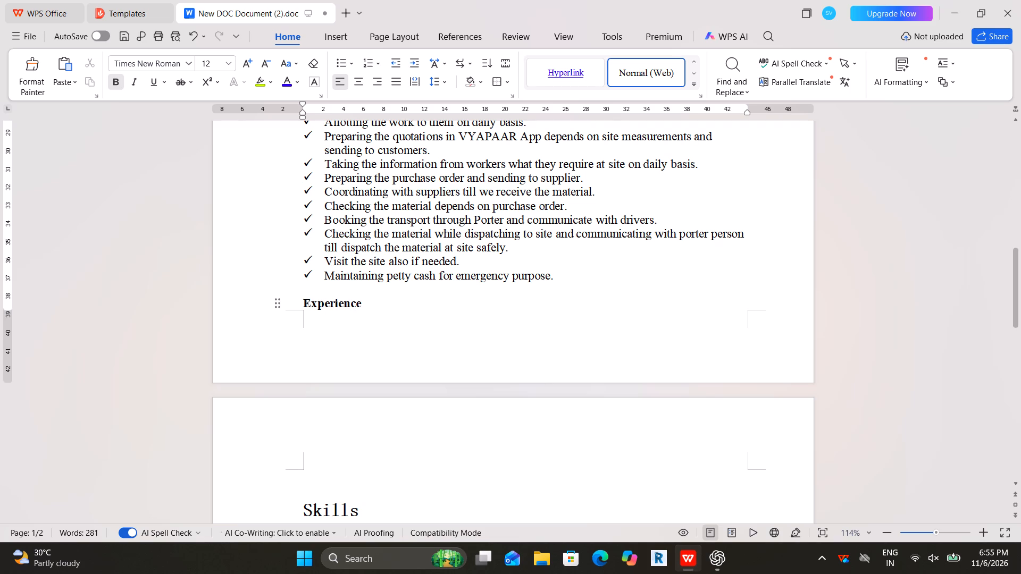
{"action": "key", "text": "2"}
{"action": "key", "text": "shift+colon"}
{"action": "key", "text": "Return"}
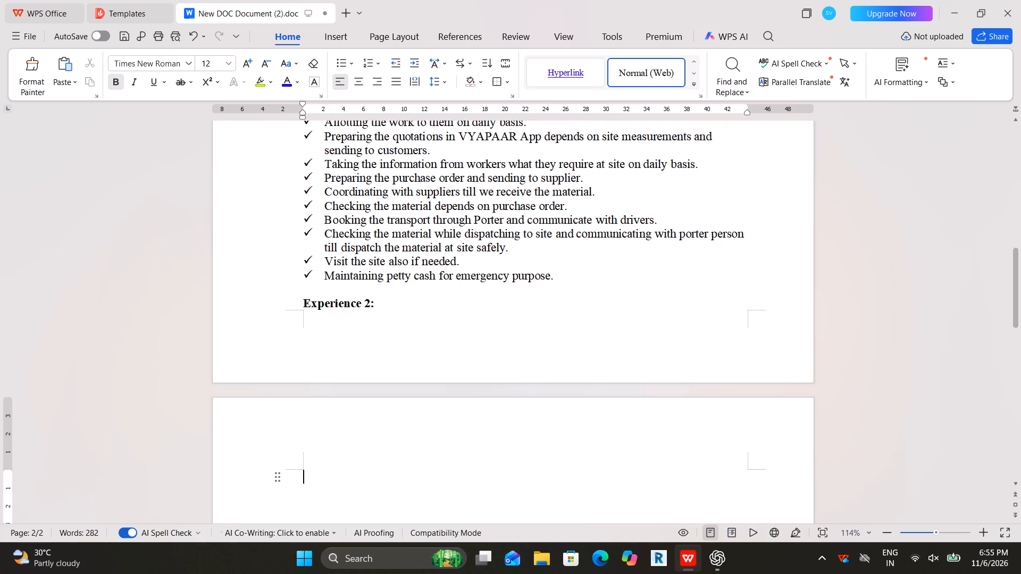
{"action": "key", "text": "Up"}
{"action": "key", "text": "Return"}
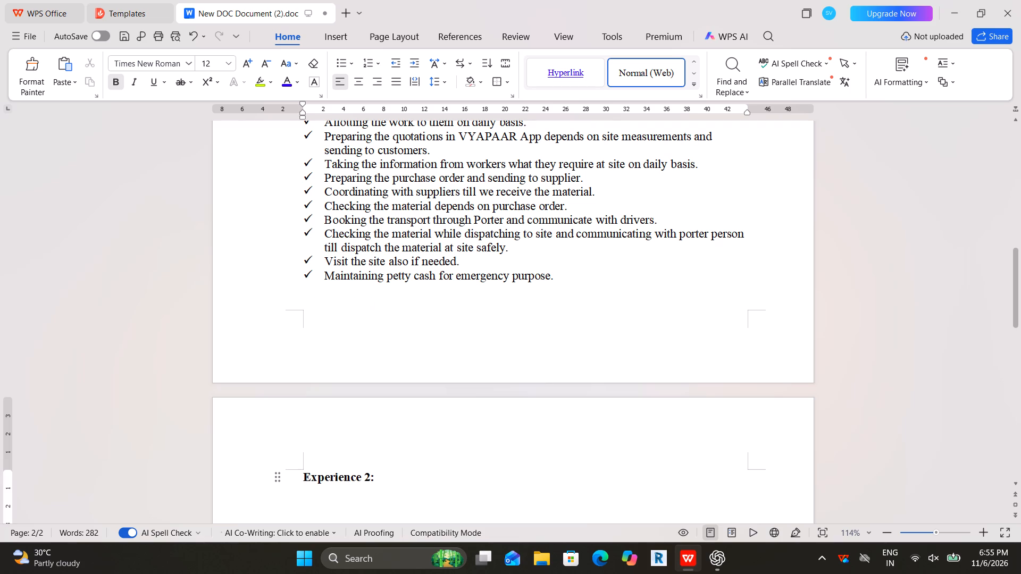
{"action": "key", "text": "Down"}
Look back over the job duties, Work Experience details and Technical Skills above the new heading.
{"action": "key", "text": "Up"}
{"action": "key", "text": "Up"}
{"action": "key", "text": "Up"}
{"action": "key", "text": "Up"}
{"action": "key", "text": "Up"}
{"action": "key", "text": "Up"}
{"action": "key", "text": "Up"}
{"action": "key", "text": "Up"}
{"action": "key", "text": "Up"}
{"action": "key", "text": "Up"}
{"action": "key", "text": "Up"}
{"action": "key", "text": "Up"}
{"action": "key", "text": "Up"}
{"action": "key", "text": "Up"}
{"action": "key", "text": "Up"}
{"action": "key", "text": "Up"}
{"action": "key", "text": "Up"}
{"action": "key", "text": "Up"}
{"action": "key", "text": "Up"}
{"action": "key", "text": "Up"}
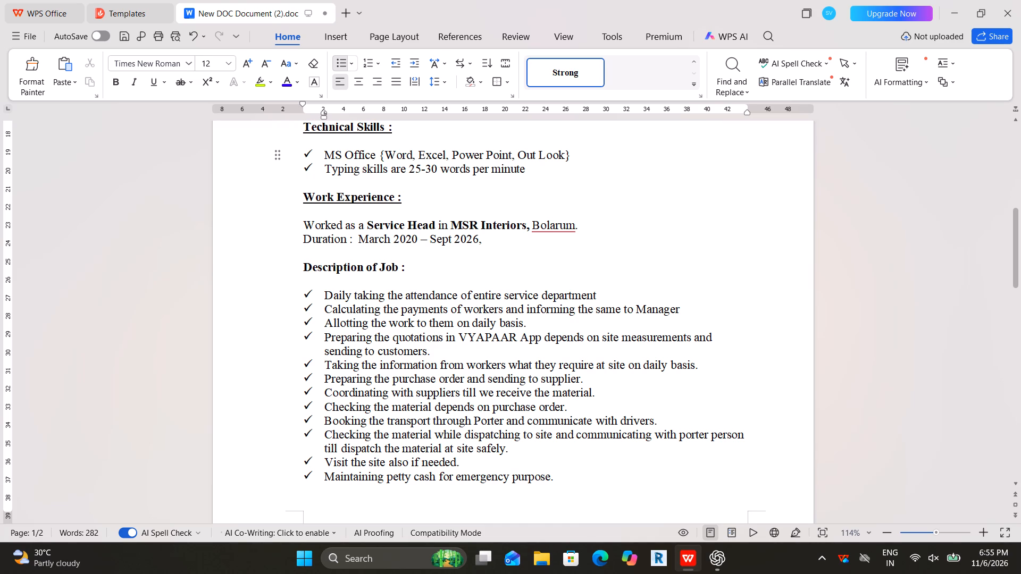
Copy the job title and duration lines from Work Experience to the blank line below the "Experience 2:" heading.
{"action": "left_click", "coordinate": [306, 223]}
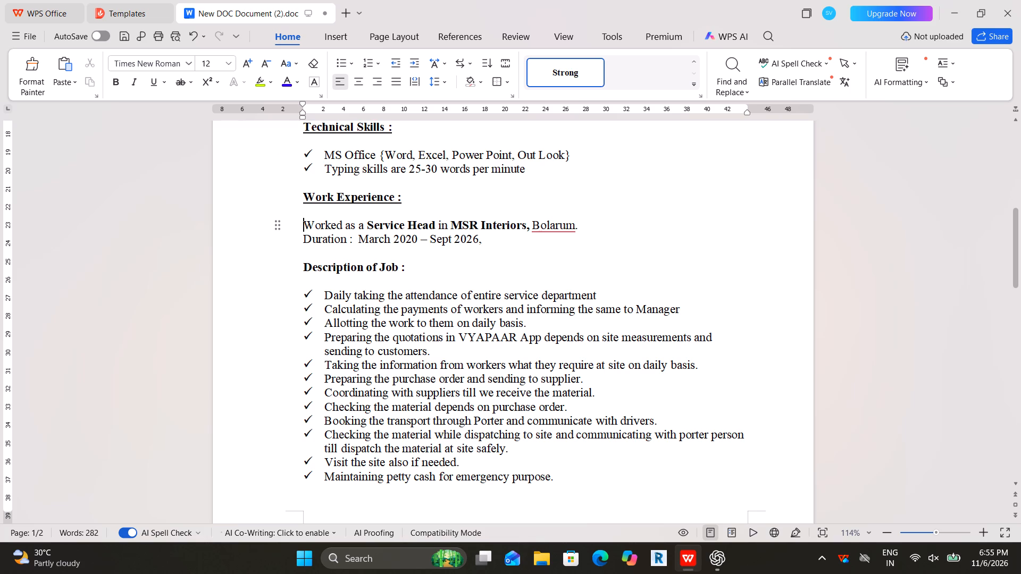
{"action": "key", "text": "shift+Down"}
{"action": "key", "text": "shift+Down"}
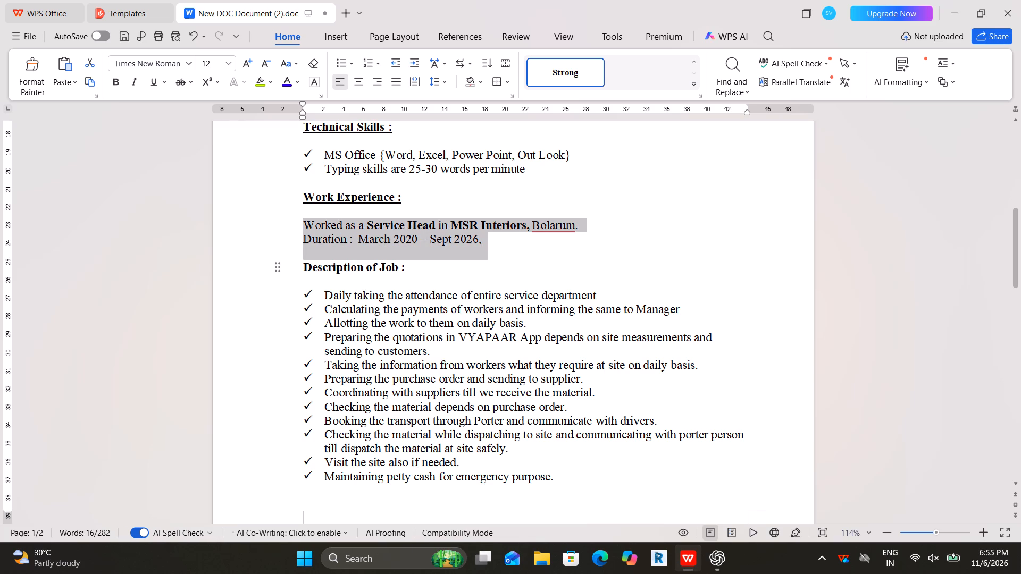
{"action": "key", "text": "ctrl+c"}
{"action": "key", "text": "Down"}
{"action": "key", "text": "Down"}
{"action": "key", "text": "Down"}
{"action": "key", "text": "Down"}
{"action": "key", "text": "Down"}
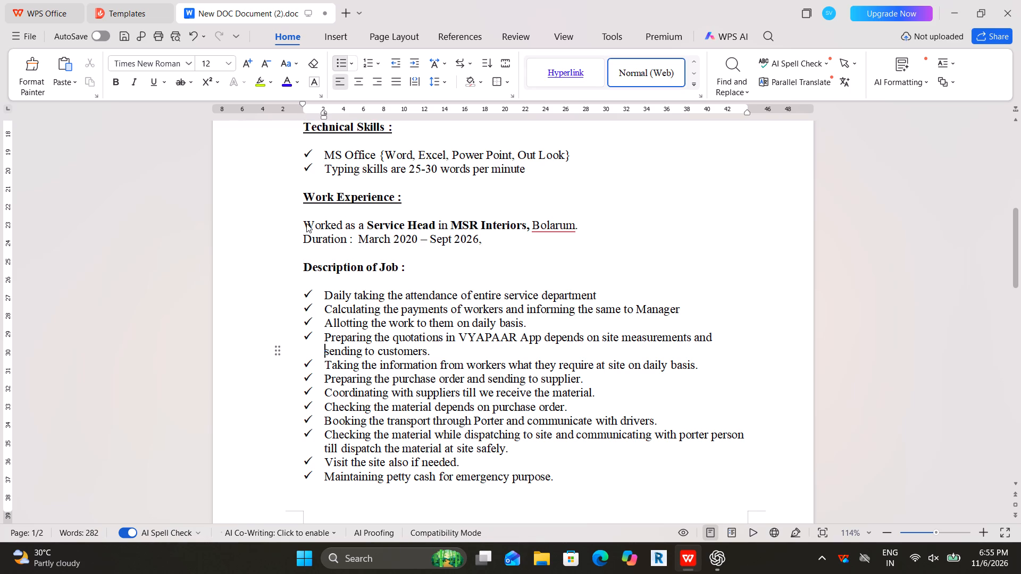
{"action": "key", "text": "Down"}
{"action": "key", "text": "Down"}
{"action": "key", "text": "Down"}
{"action": "key", "text": "Down"}
{"action": "key", "text": "Down"}
{"action": "key", "text": "Down"}
{"action": "key", "text": "Down"}
{"action": "key", "text": "Down"}
{"action": "key", "text": "Down"}
{"action": "key", "text": "Down"}
{"action": "key", "text": "Down"}
{"action": "key", "text": "Down"}
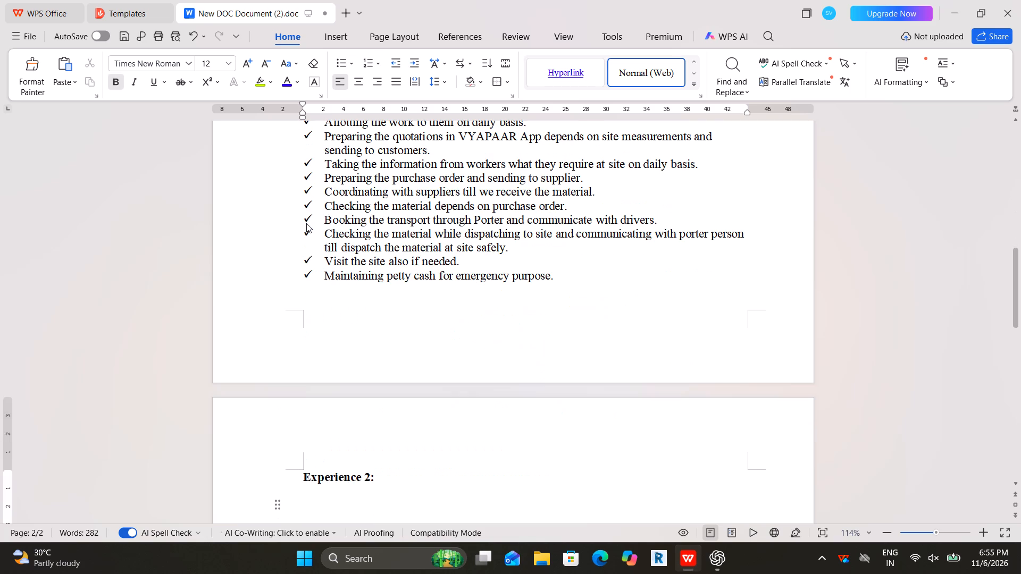
{"action": "key", "text": "ctrl+v"}
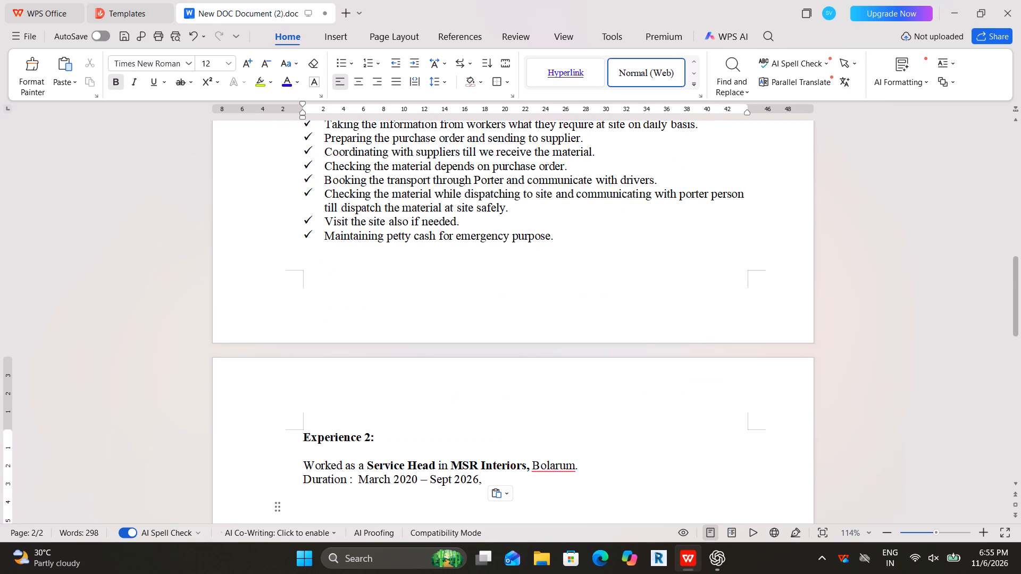
Change the job title under Experience 2 to "Service Coordinator", using the dictionary suggestion to correct the spelling.
{"action": "left_click", "coordinate": [433, 466]}
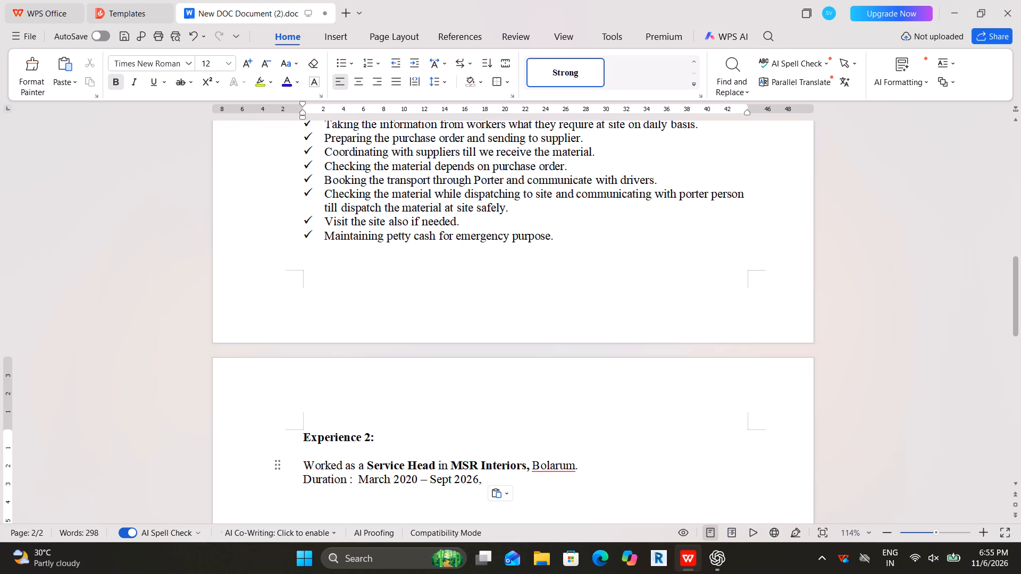
{"action": "key", "text": "BackSpace"}
{"action": "key", "text": "BackSpace"}
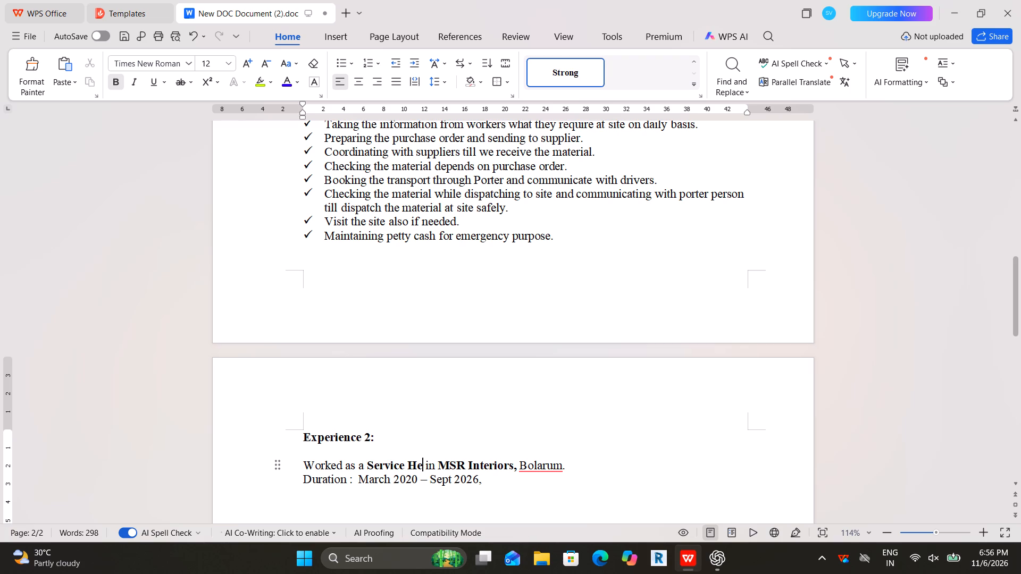
{"action": "key", "text": "BackSpace"}
{"action": "key", "text": "BackSpace"}
{"action": "type", "text": "Co"}
{"action": "key", "text": "o"}
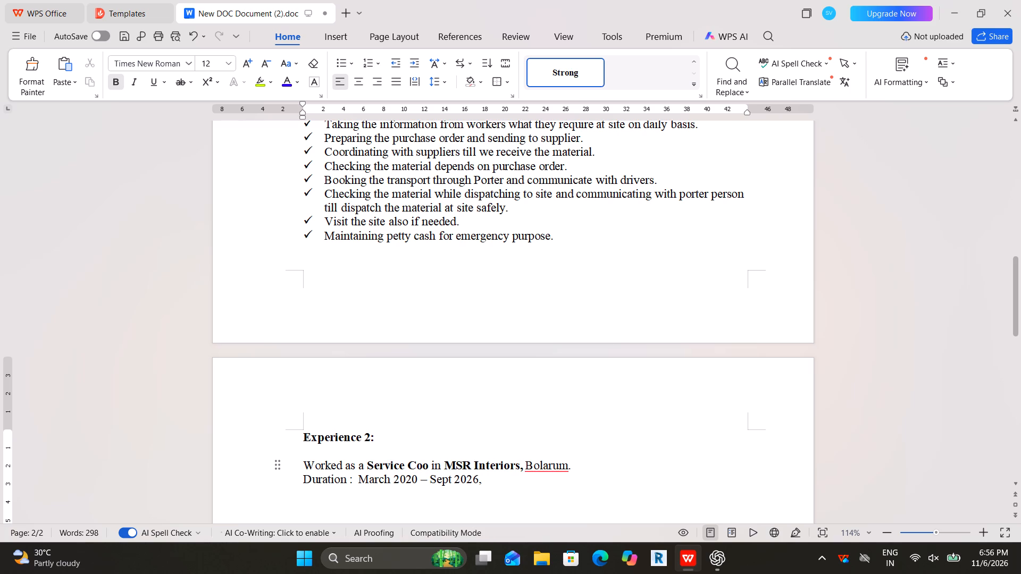
{"action": "key", "text": "r"}
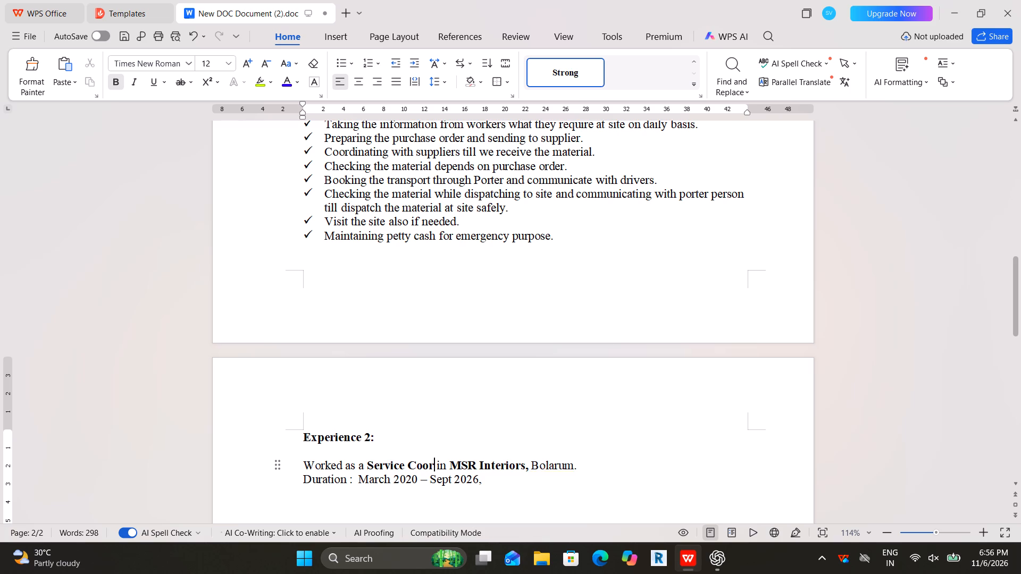
{"action": "type", "text": "dinater"}
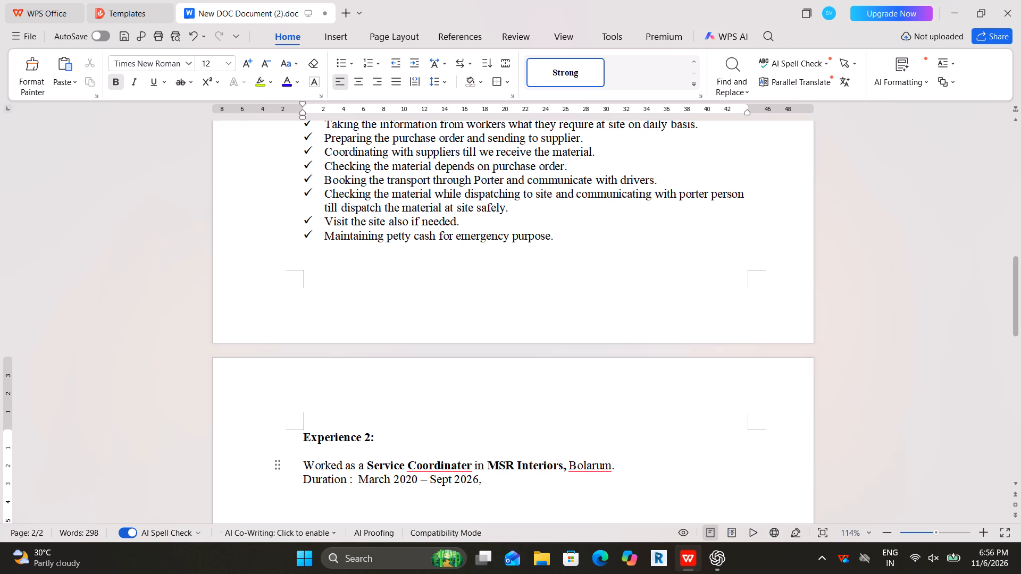
{"action": "right_click", "coordinate": [427, 466]}
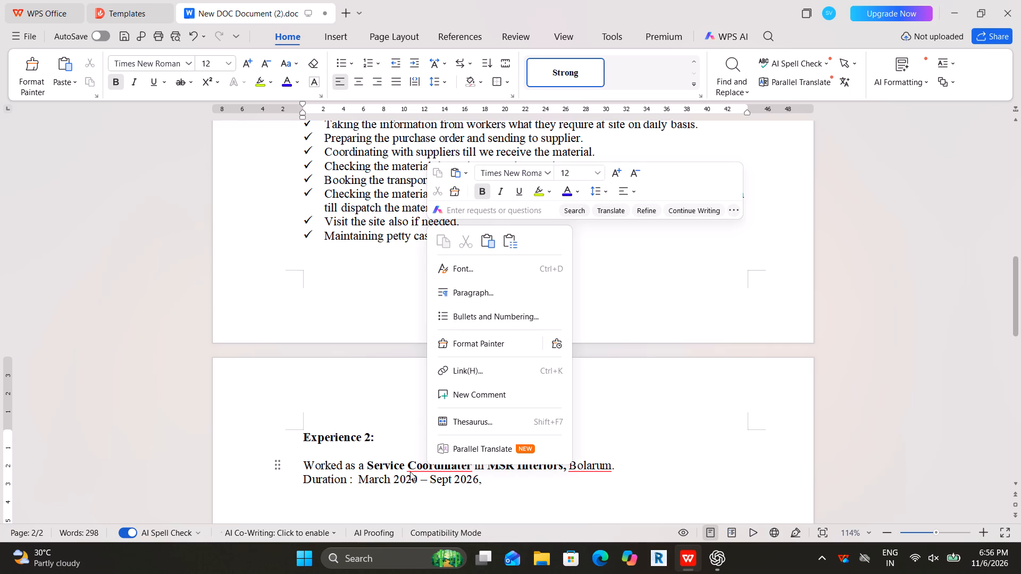
{"action": "left_click", "coordinate": [414, 467]}
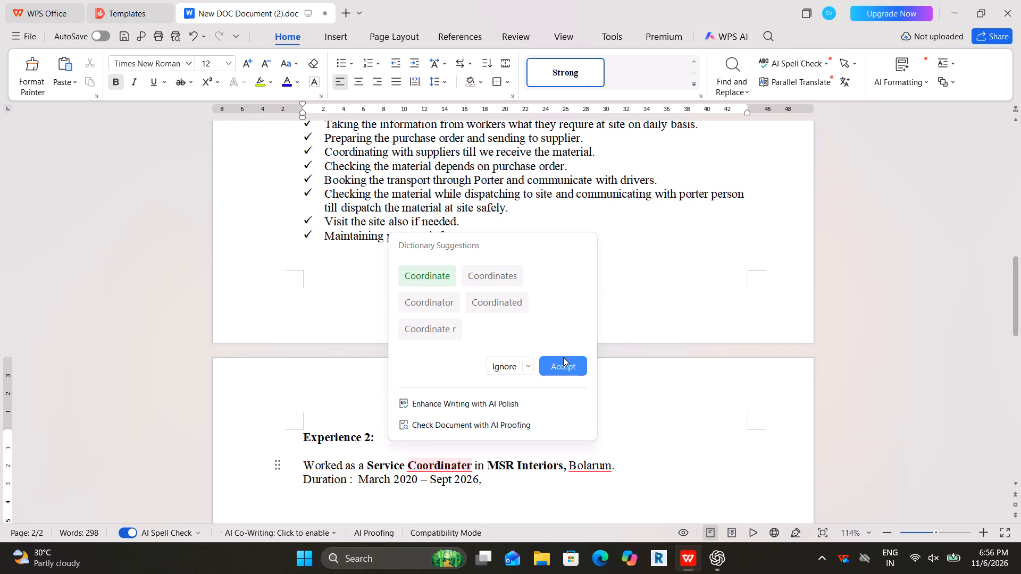
{"action": "left_click", "coordinate": [434, 301]}
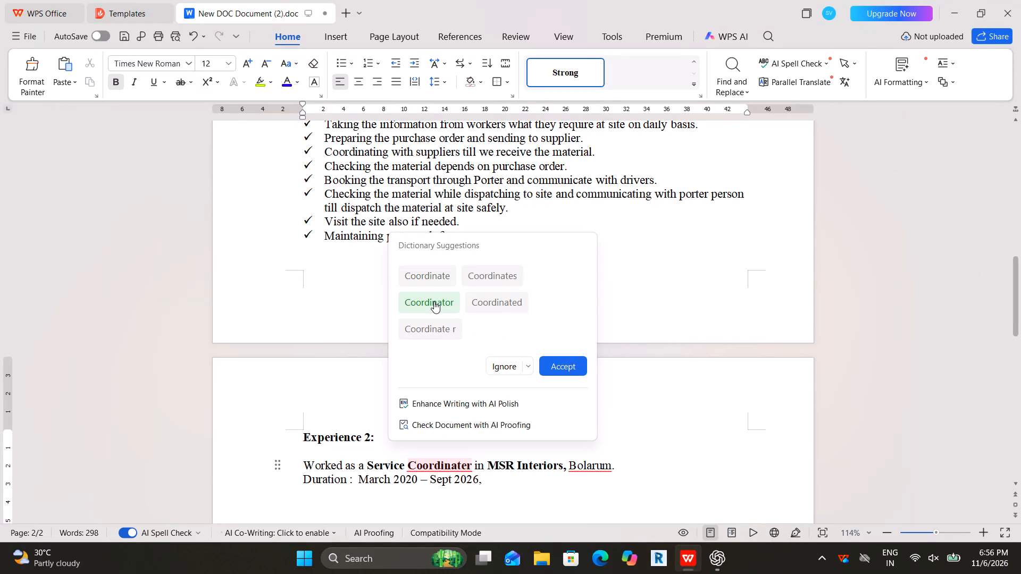
{"action": "left_click", "coordinate": [563, 360]}
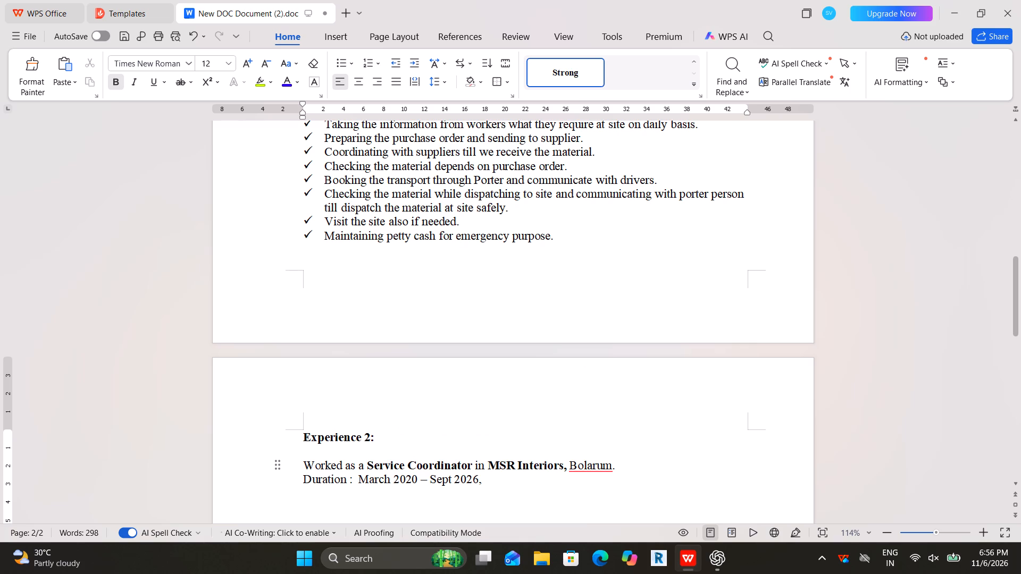
Replace the company name "MSR Interiors" under Experience 2 with one starting with "REMI", keeping the comma after it.
{"action": "left_click", "coordinate": [563, 465]}
{"action": "key", "text": "BackSpace"}
{"action": "key", "text": "BackSpace"}
{"action": "key", "text": "BackSpace"}
{"action": "key", "text": "BackSpace"}
{"action": "key", "text": "BackSpace"}
{"action": "key", "text": "BackSpace"}
{"action": "key", "text": "BackSpace"}
{"action": "key", "text": "BackSpace"}
{"action": "key", "text": "BackSpace"}
{"action": "key", "text": "BackSpace"}
{"action": "key", "text": "BackSpace"}
{"action": "key", "text": "BackSpace"}
{"action": "key", "text": "BackSpace"}
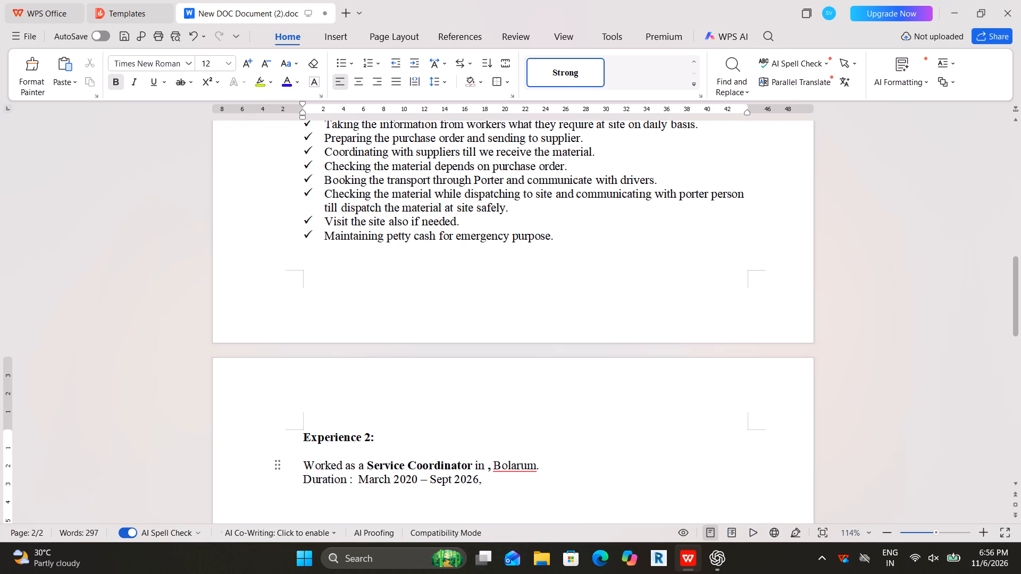
{"action": "type", "text": "RE"}
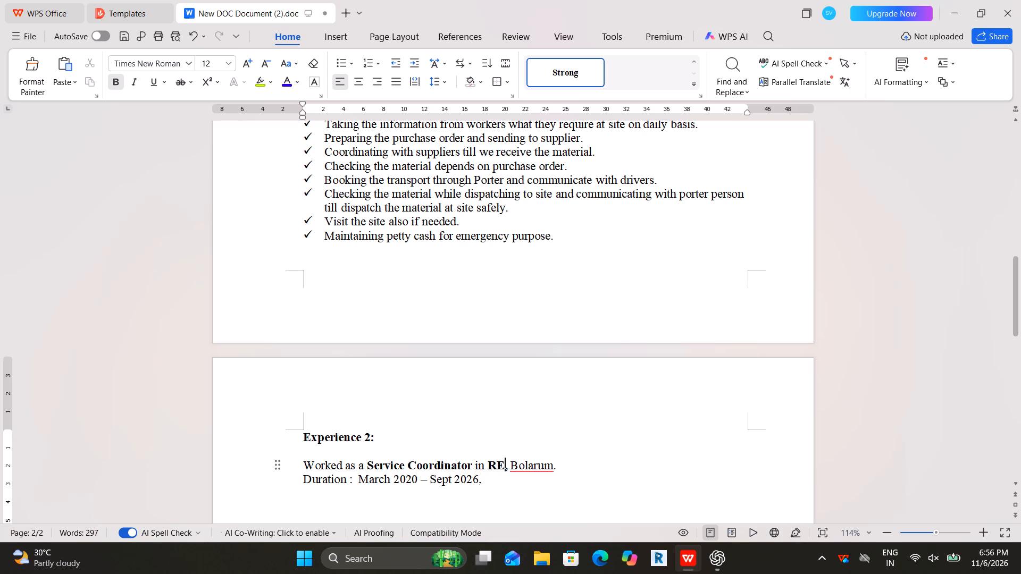
{"action": "type", "text": "MI"}
{"action": "key", "text": "space"}
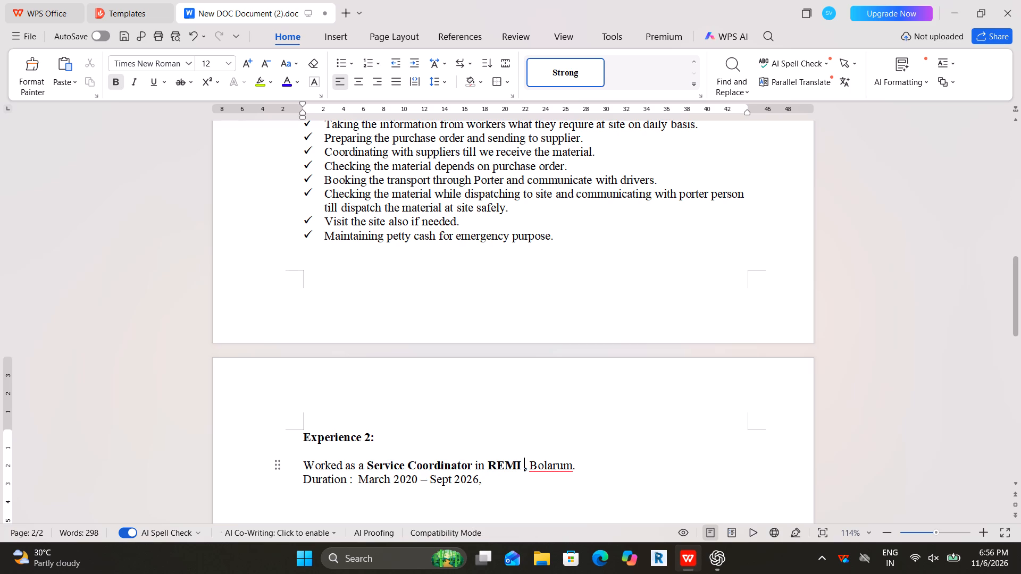
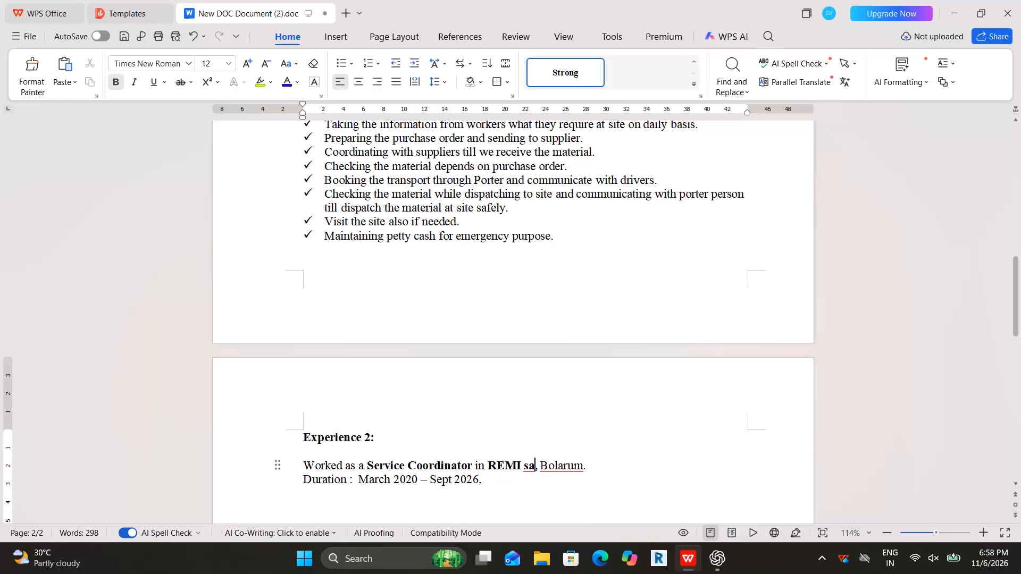
Complete the company name under Experience 2 as "REMI SALES & ENGINEERING Ltd", keeping the comma after it.
{"action": "key", "text": "BackSpace"}
{"action": "key", "text": "BackSpace"}
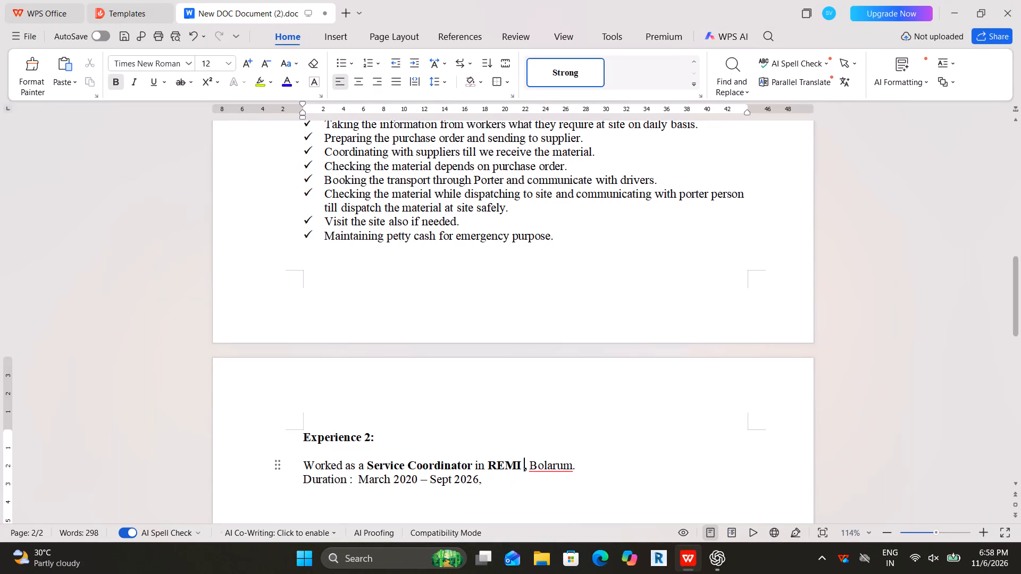
{"action": "type", "text": "SALES"}
{"action": "key", "text": "shift+space"}
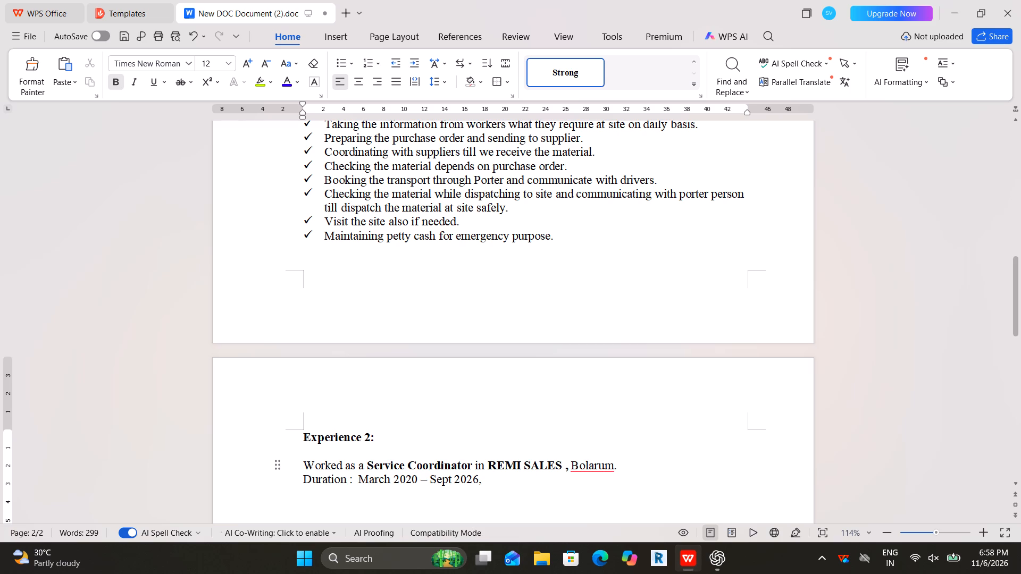
{"action": "type", "text": "& E"}
{"action": "type", "text": "NG"}
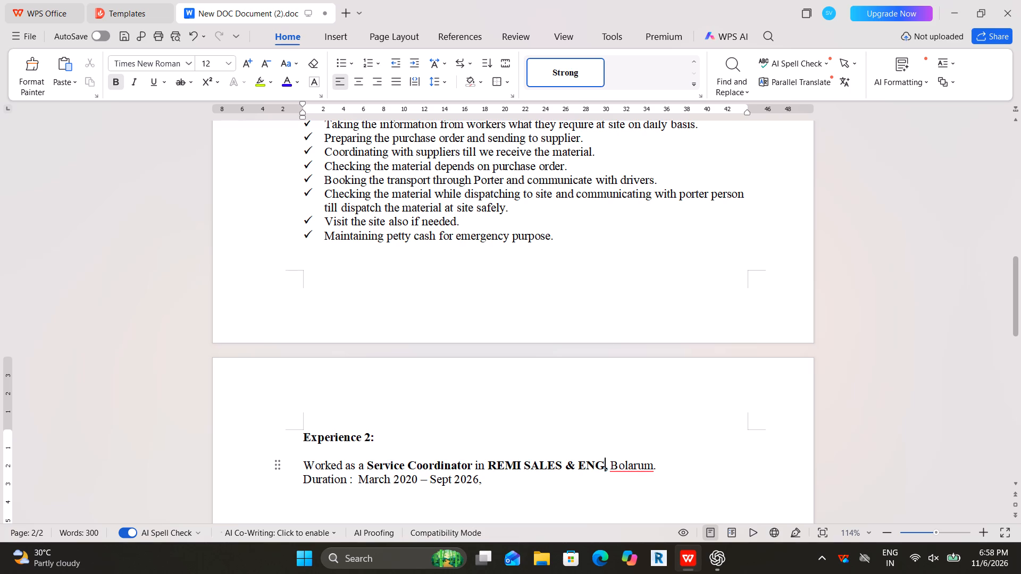
{"action": "type", "text": "INEERING"}
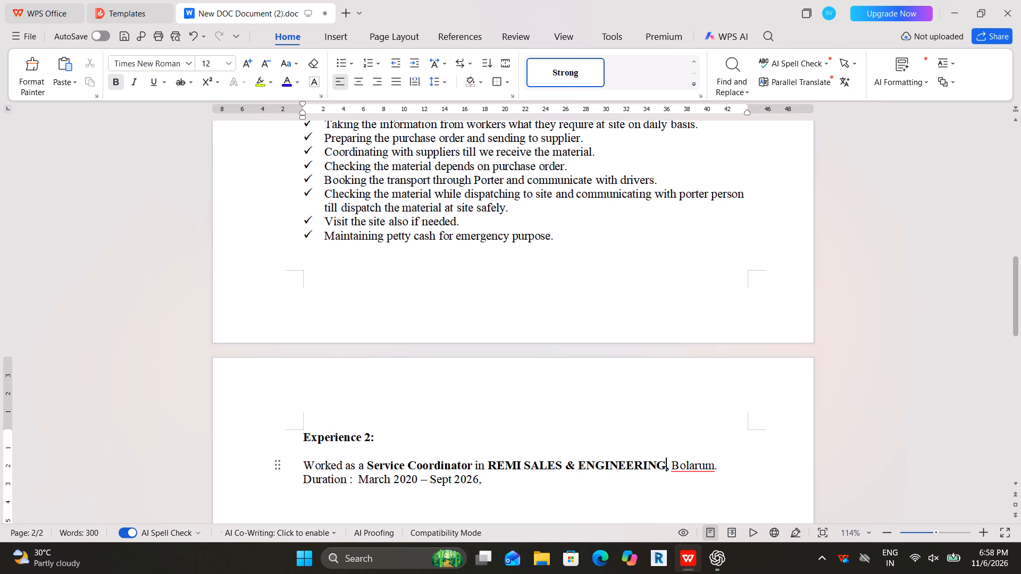
{"action": "key", "text": "space"}
{"action": "type", "text": "Ltd"}
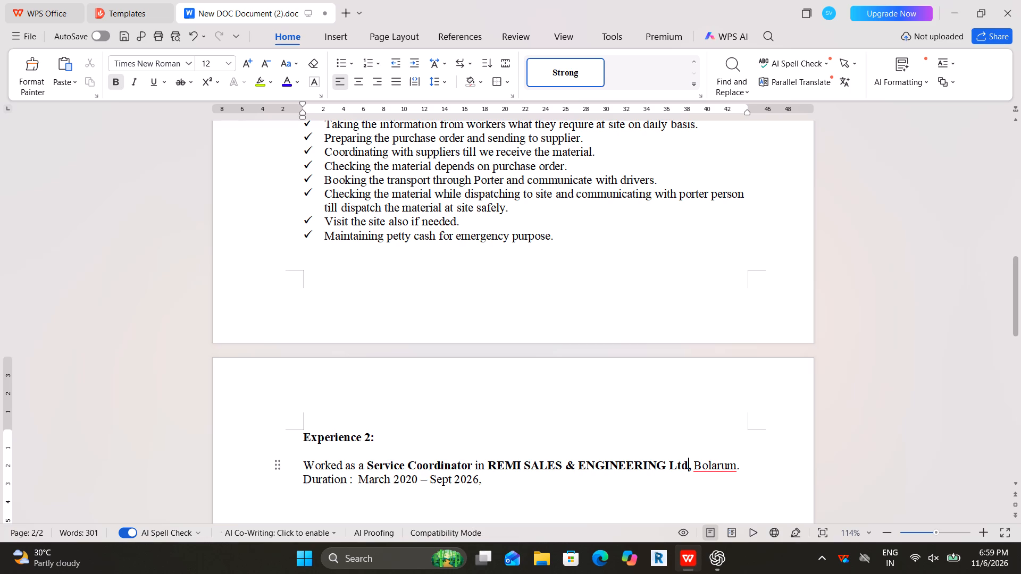
Replace the location after the company name under Experience 2 with "Tadbund", keeping the full stop.
{"action": "key", "text": "Right"}
{"action": "key", "text": "Right"}
{"action": "key", "text": "Right"}
{"action": "key", "text": "Right"}
{"action": "key", "text": "Right"}
{"action": "key", "text": "Right"}
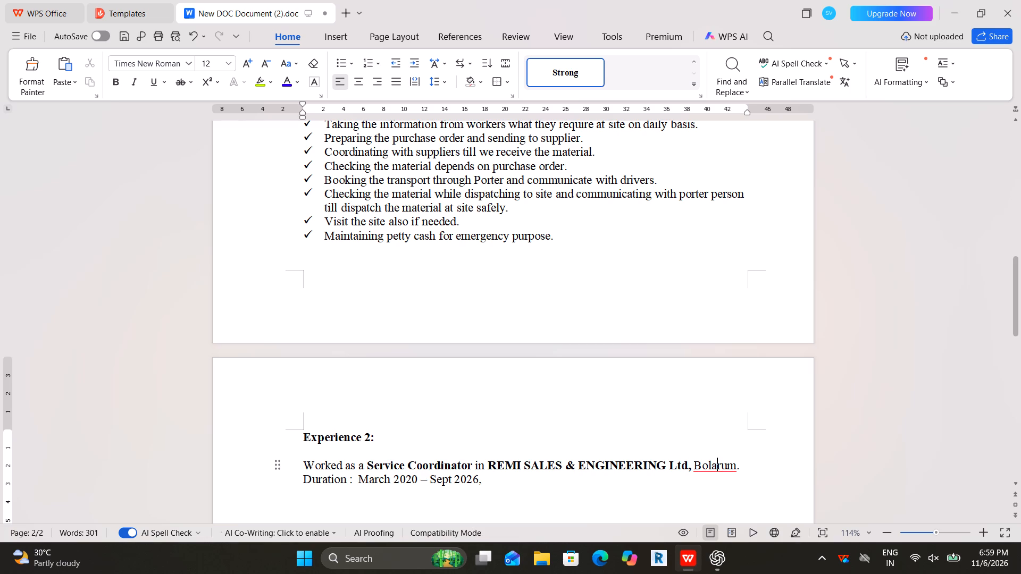
{"action": "key", "text": "Right"}
{"action": "key", "text": "Right"}
{"action": "key", "text": "Right"}
{"action": "key", "text": "Right"}
{"action": "key", "text": "Left"}
{"action": "key", "text": "BackSpace"}
{"action": "key", "text": "BackSpace"}
{"action": "key", "text": "BackSpace"}
{"action": "key", "text": "BackSpace"}
{"action": "key", "text": "BackSpace"}
{"action": "key", "text": "BackSpace"}
{"action": "key", "text": "BackSpace"}
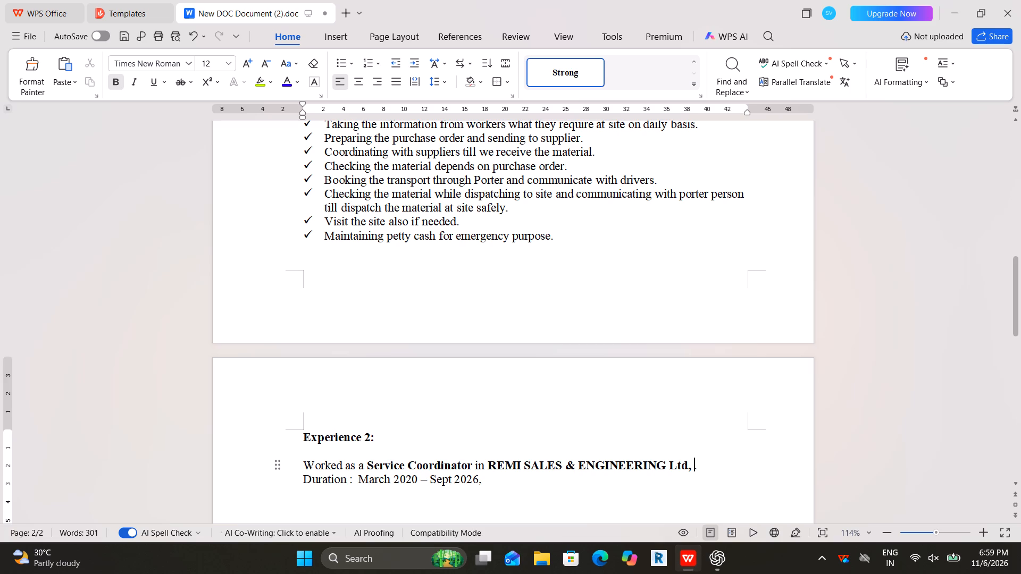
{"action": "type", "text": "Tadbund"}
Rewrite the Experience 2 location with the spelling "Thadbund".
{"action": "key", "text": "BackSpace"}
{"action": "key", "text": "BackSpace"}
{"action": "key", "text": "BackSpace"}
{"action": "key", "text": "BackSpace"}
{"action": "key", "text": "BackSpace"}
{"action": "key", "text": "BackSpace"}
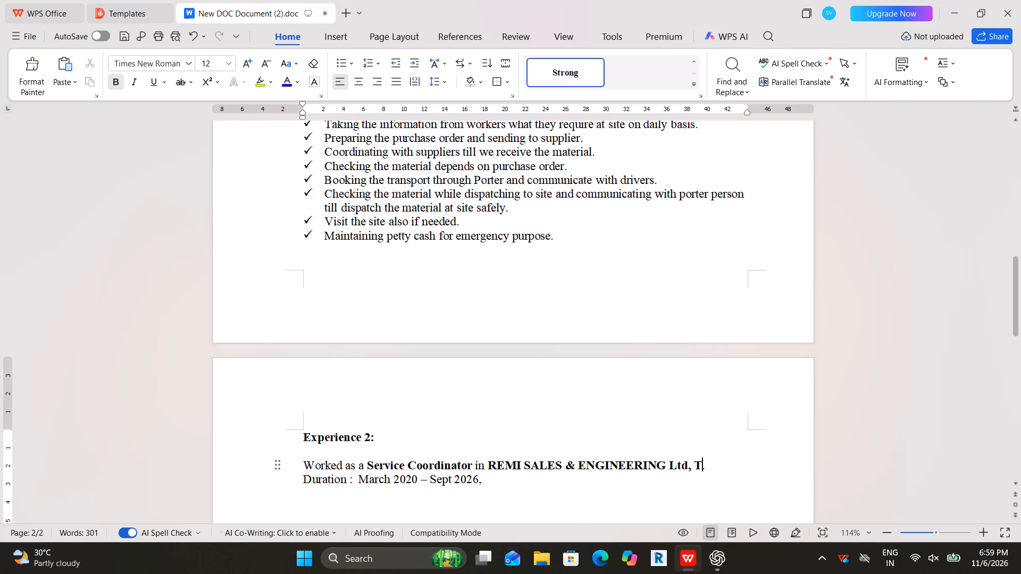
{"action": "key", "text": "BackSpace"}
{"action": "key", "text": "shift+b"}
{"action": "key", "text": "BackSpace"}
{"action": "type", "text": "Thad"}
{"action": "type", "text": "bund"}
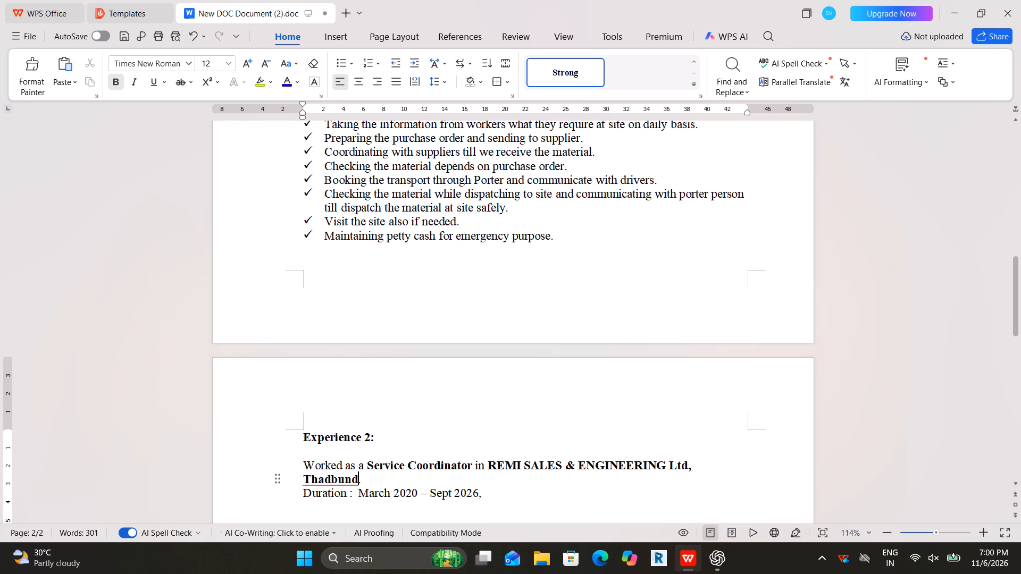
Change the end date in the Experience 2 duration line to "Feb 2016".
{"action": "left_click", "coordinate": [473, 494]}
{"action": "key", "text": "BackSpace"}
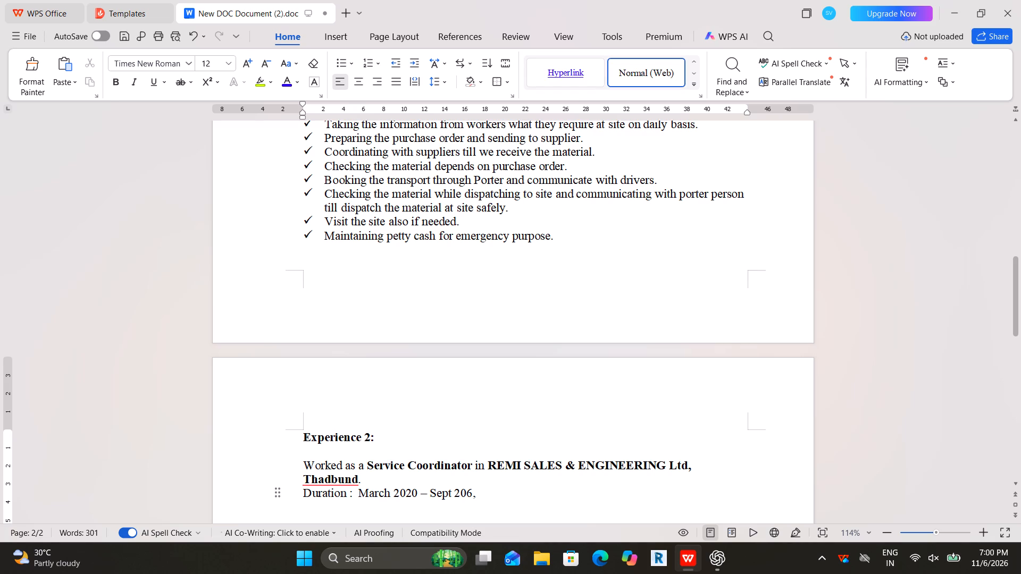
{"action": "key", "text": "6"}
{"action": "key", "text": "BackSpace"}
{"action": "key", "text": "1"}
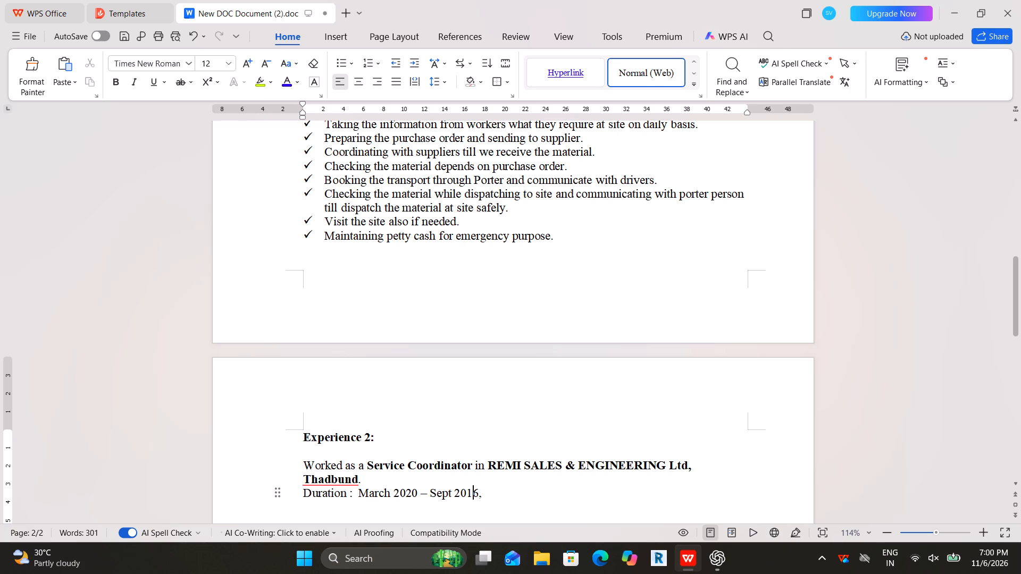
{"action": "left_click", "coordinate": [451, 492]}
{"action": "key", "text": "BackSpace"}
{"action": "key", "text": "BackSpace"}
{"action": "key", "text": "BackSpace"}
{"action": "key", "text": "BackSpace"}
{"action": "type", "text": "Feb"}
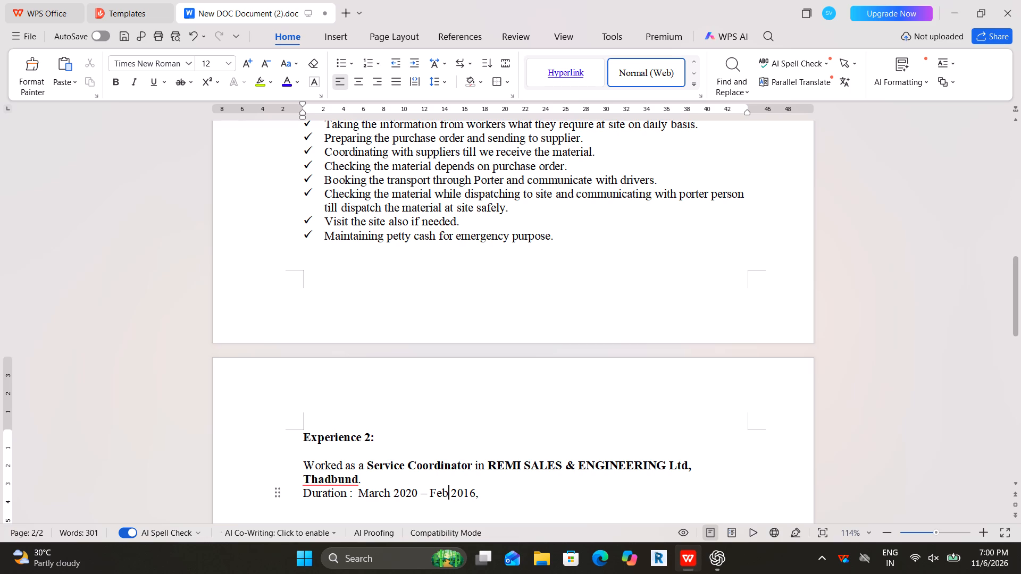
Clear the start month and year from the Experience 2 duration line, keeping the dash and end date.
{"action": "left_click", "coordinate": [415, 491]}
{"action": "key", "text": "BackSpace"}
{"action": "key", "text": "BackSpace"}
{"action": "key", "text": "BackSpace"}
{"action": "key", "text": "BackSpace"}
{"action": "key", "text": "BackSpace"}
{"action": "key", "text": "BackSpace"}
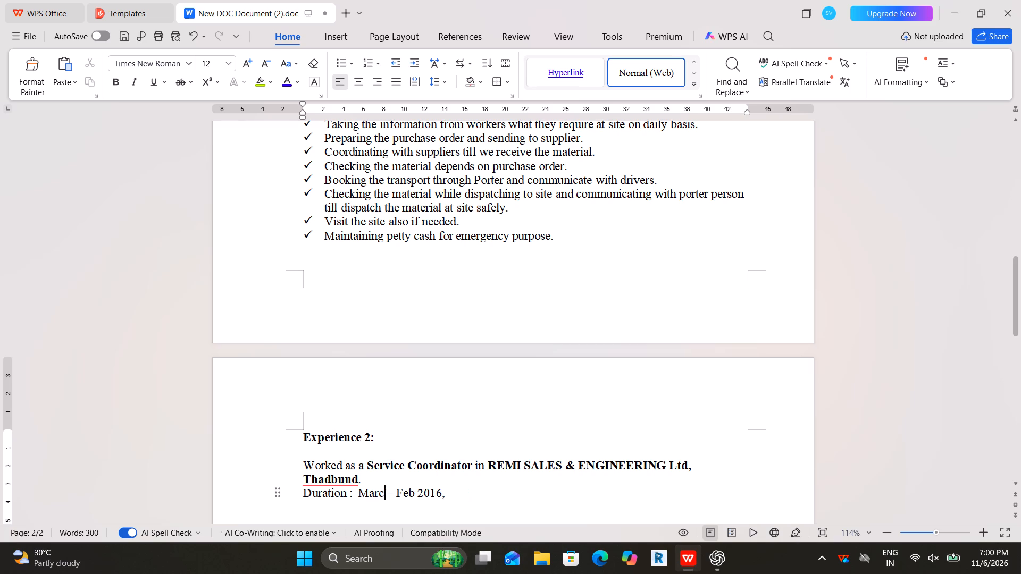
{"action": "key", "text": "BackSpace"}
{"action": "key", "text": "BackSpace"}
{"action": "key", "text": "BackSpace"}
{"action": "key", "text": "BackSpace"}
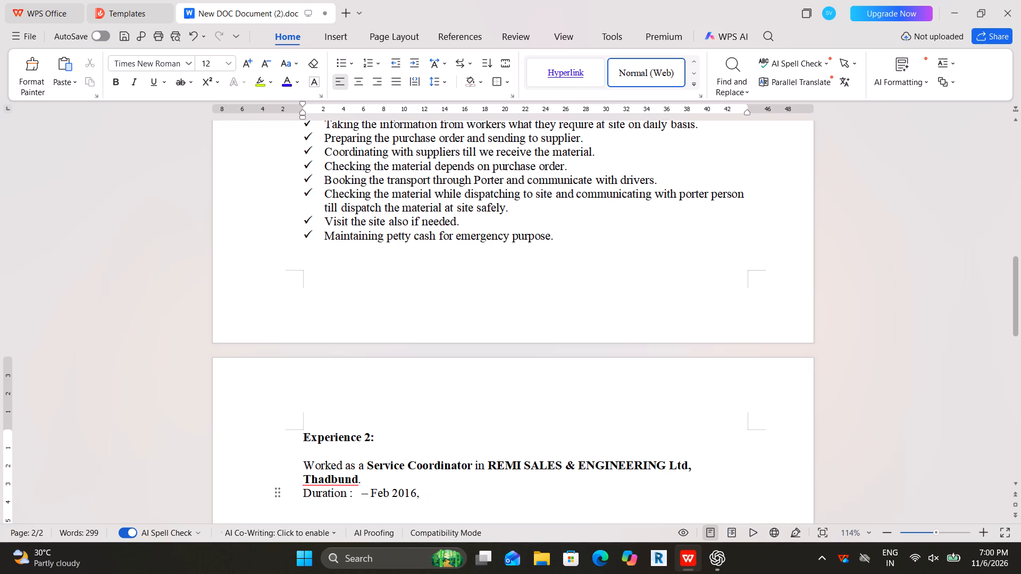
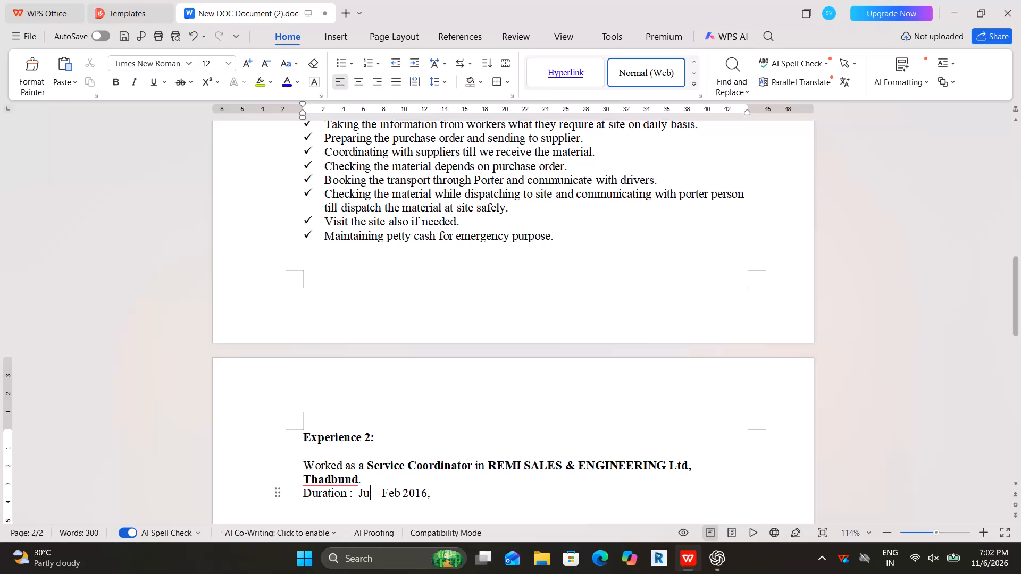
Set the start date in the Experience 2 duration line to "December 2015".
{"action": "key", "text": "BackSpace"}
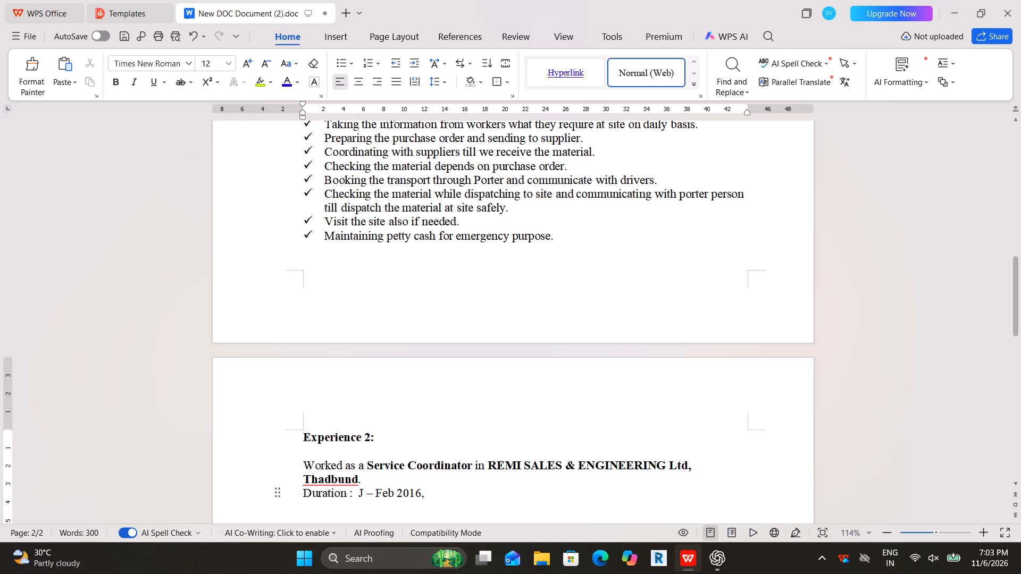
{"action": "key", "text": "BackSpace"}
{"action": "type", "text": "De"}
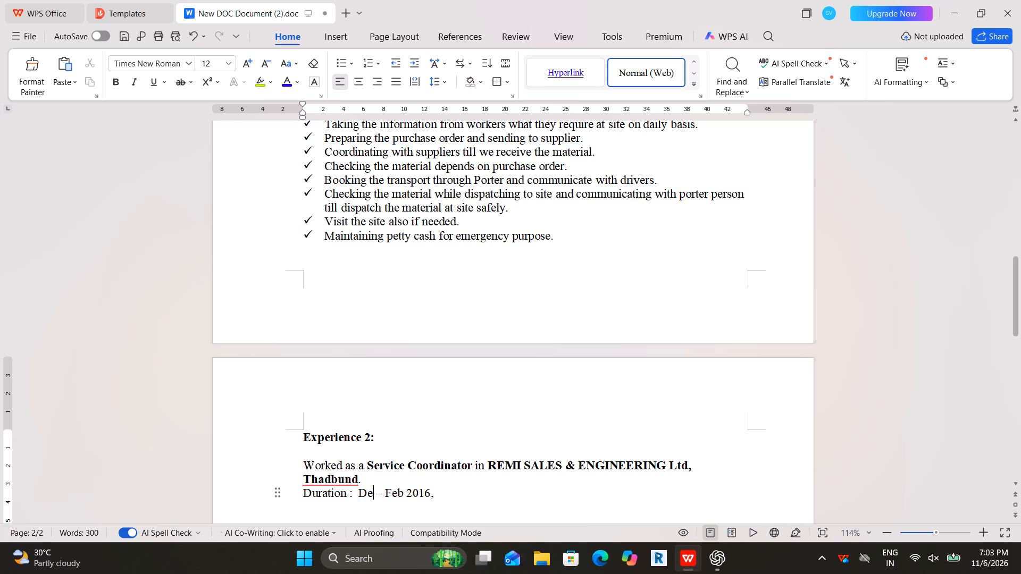
{"action": "type", "text": "cember"}
{"action": "key", "text": "space"}
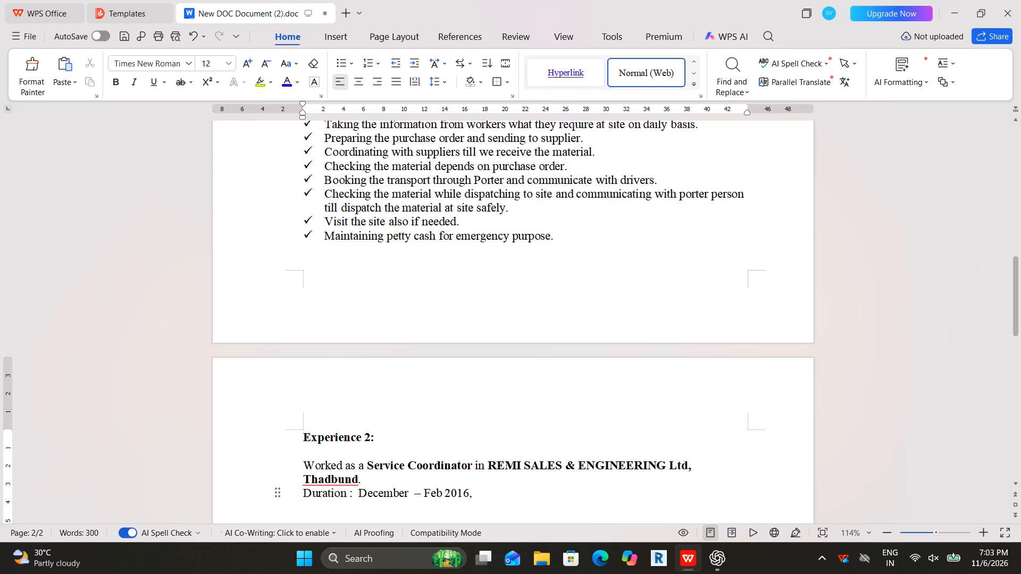
{"action": "type", "text": "2015"}
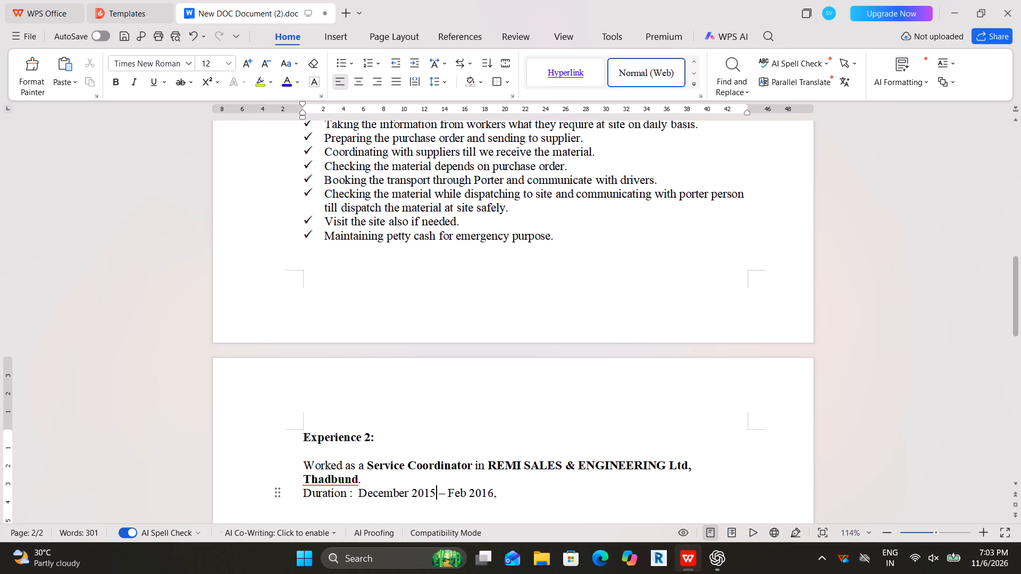
Change the end month in the Experience 2 duration line to "Mar", keeping the year.
{"action": "key", "text": "Right"}
{"action": "key", "text": "Right"}
{"action": "key", "text": "Right"}
{"action": "key", "text": "Right"}
{"action": "key", "text": "Right"}
{"action": "key", "text": "Right"}
{"action": "key", "text": "BackSpace"}
{"action": "key", "text": "BackSpace"}
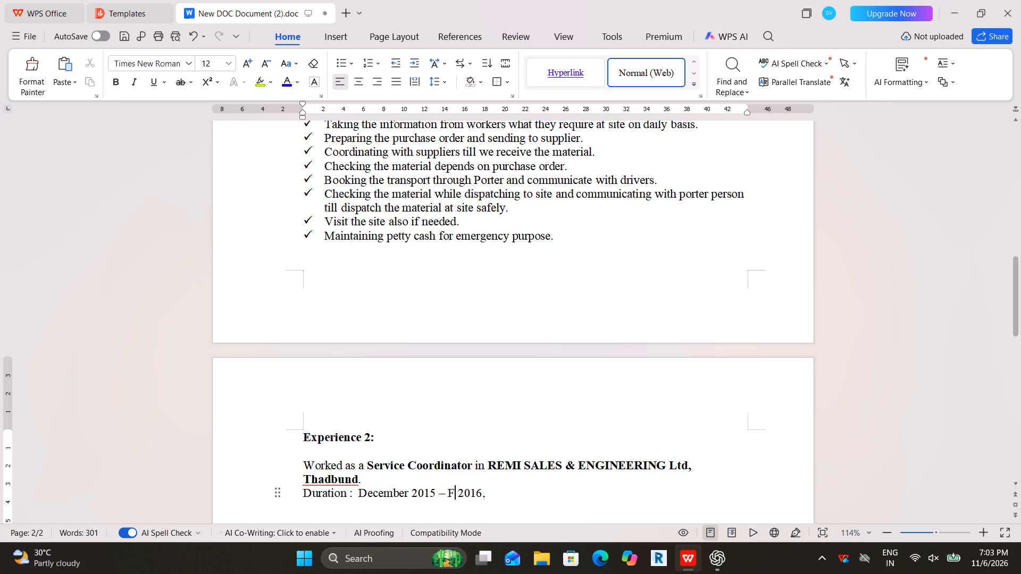
{"action": "key", "text": "BackSpace"}
{"action": "type", "text": "Mar"}
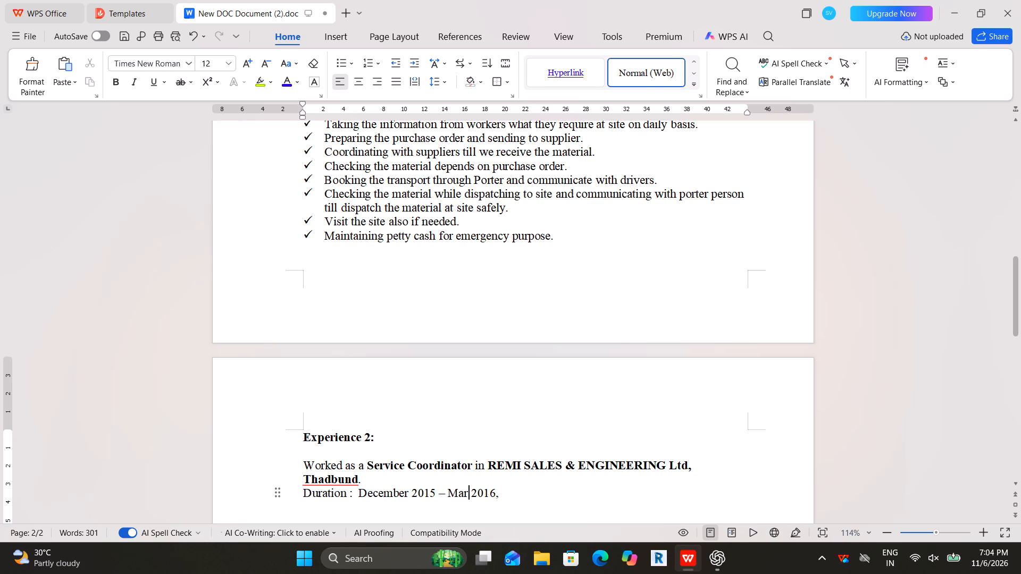
Add a new paragraph after the Experience 2 duration line.
{"action": "left_click", "coordinate": [514, 492]}
{"action": "key", "text": "Return"}
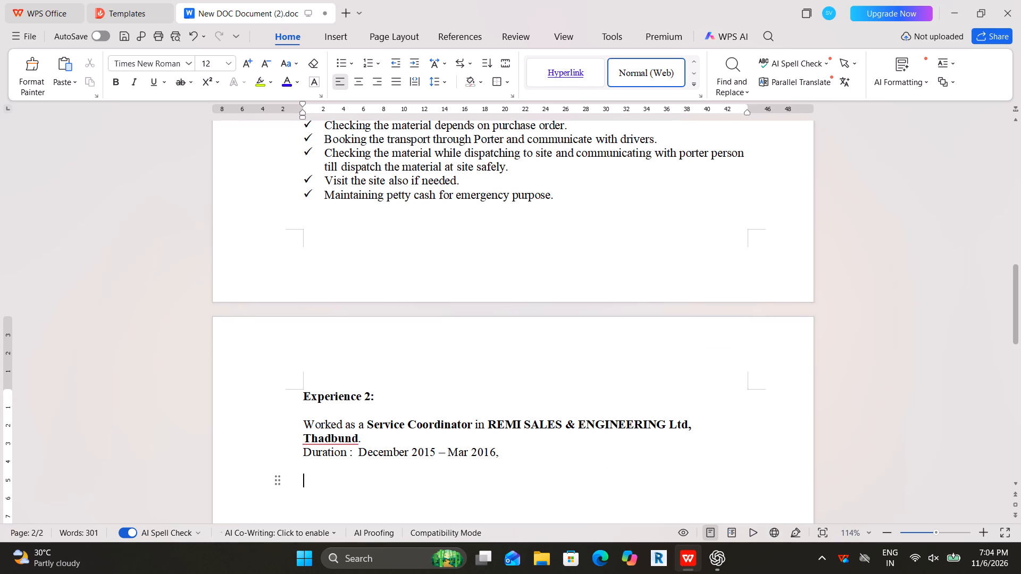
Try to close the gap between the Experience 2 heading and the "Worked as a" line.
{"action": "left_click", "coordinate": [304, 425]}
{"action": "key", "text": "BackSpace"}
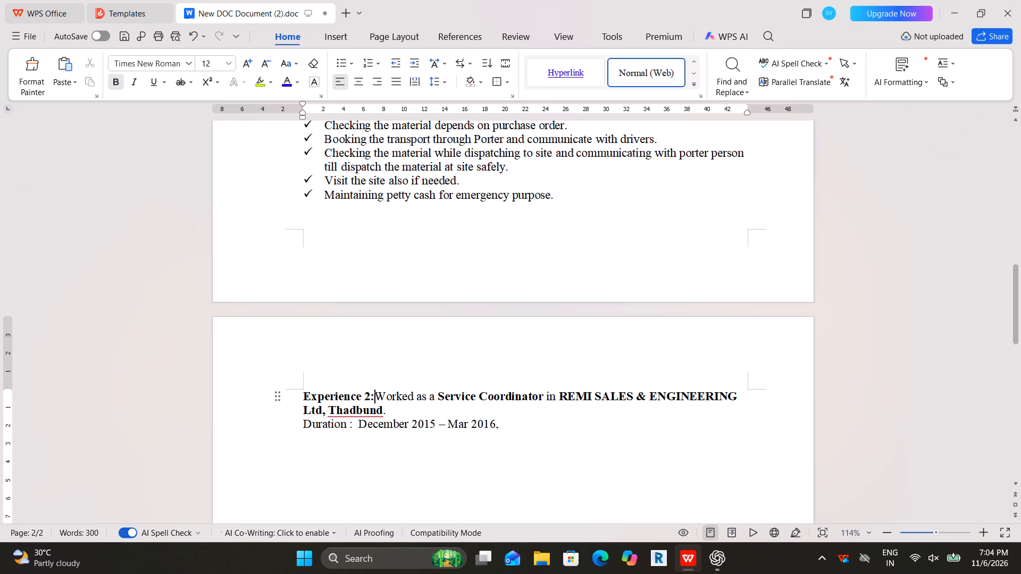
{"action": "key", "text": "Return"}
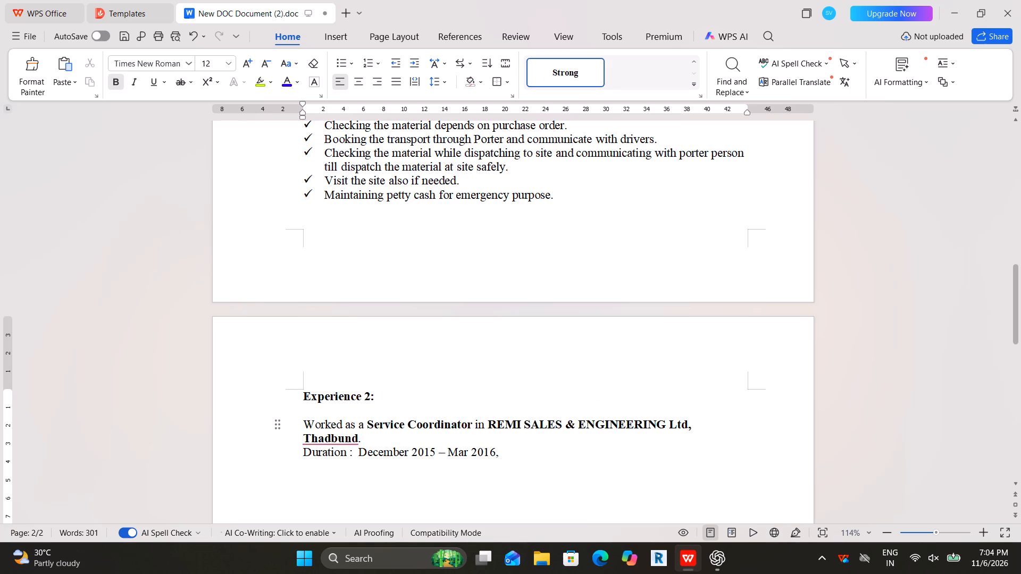
Copy the whole Experience 2 block, from heading to duration line, and paste it twice below the original.
{"action": "left_click", "coordinate": [306, 394]}
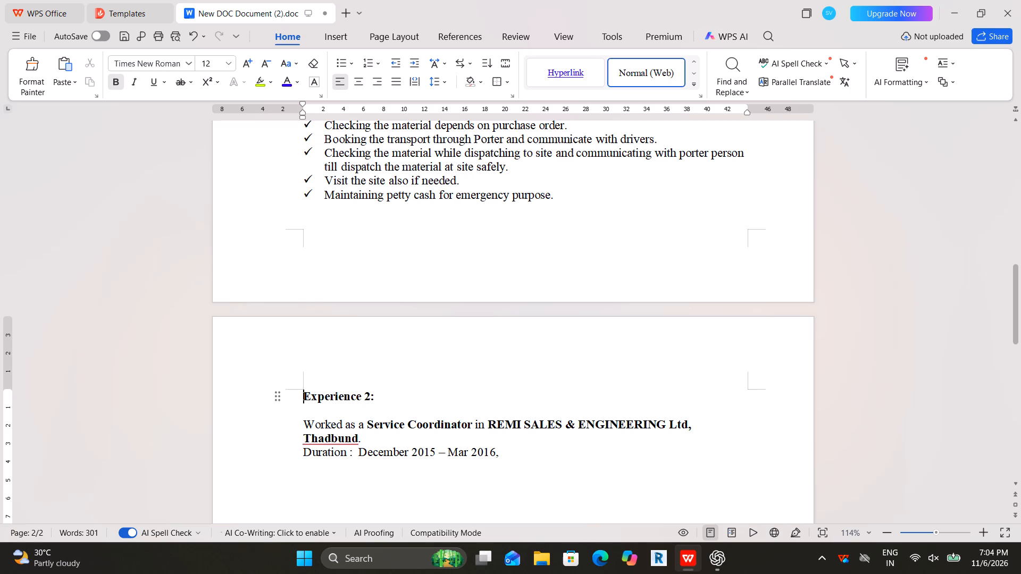
{"action": "key", "text": "shift+Down"}
{"action": "key", "text": "shift+Down"}
{"action": "key", "text": "shift+Down"}
{"action": "key", "text": "shift+Down"}
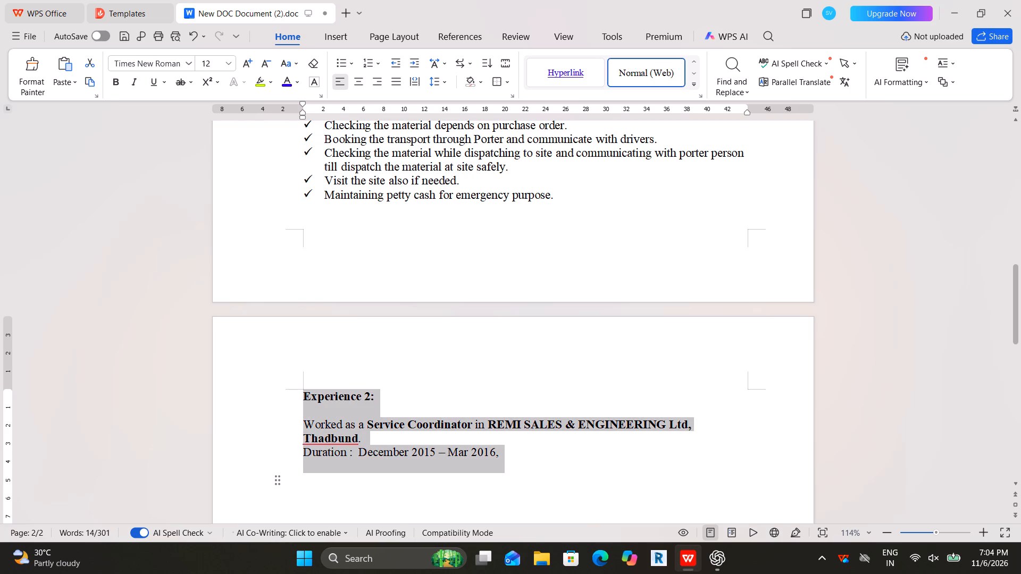
{"action": "key", "text": "ctrl+c"}
{"action": "left_click", "coordinate": [623, 427]}
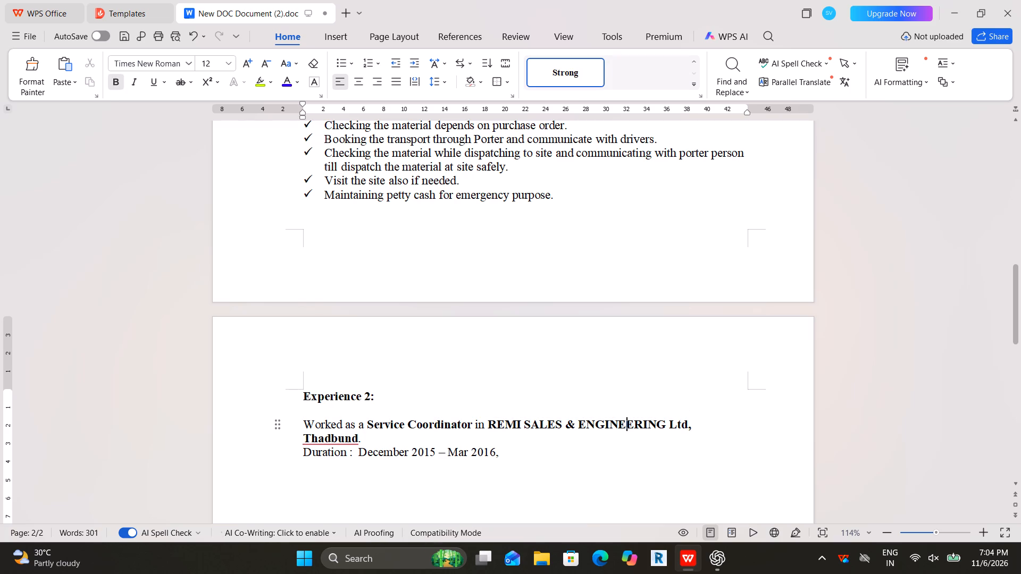
{"action": "left_click", "coordinate": [582, 446]}
{"action": "key", "text": "Return"}
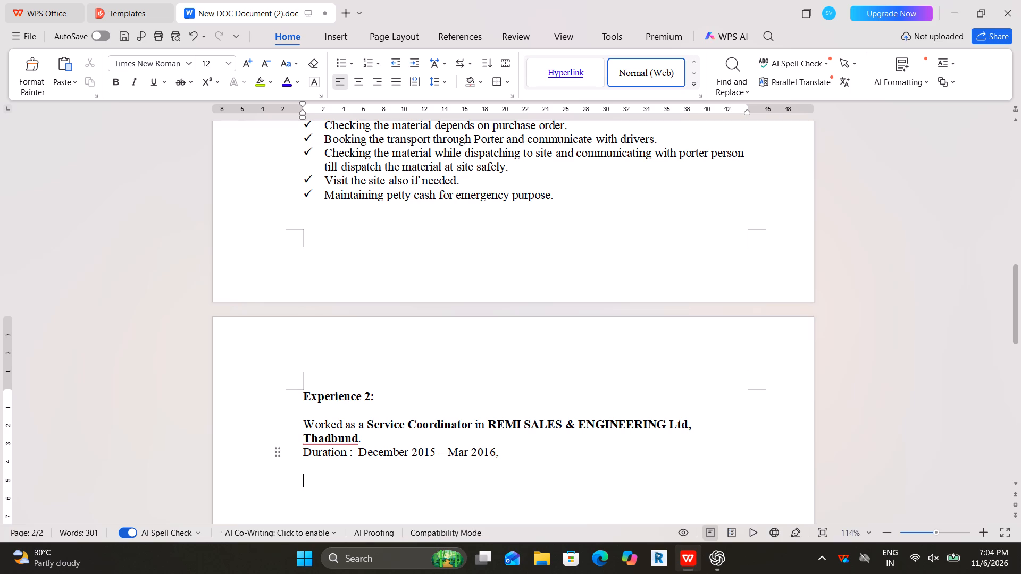
{"action": "key", "text": "ctrl+v"}
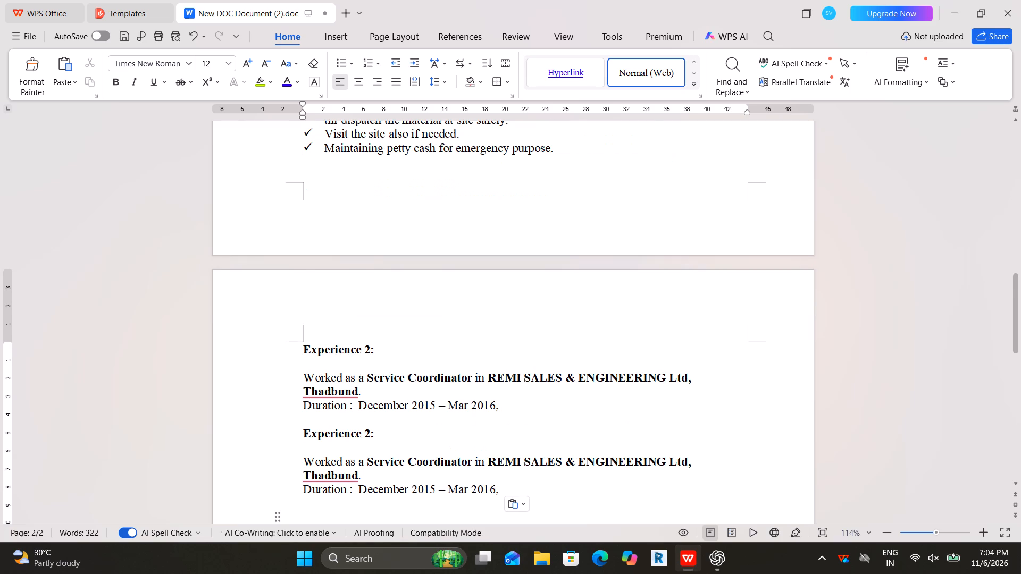
{"action": "key", "text": "ctrl+v"}
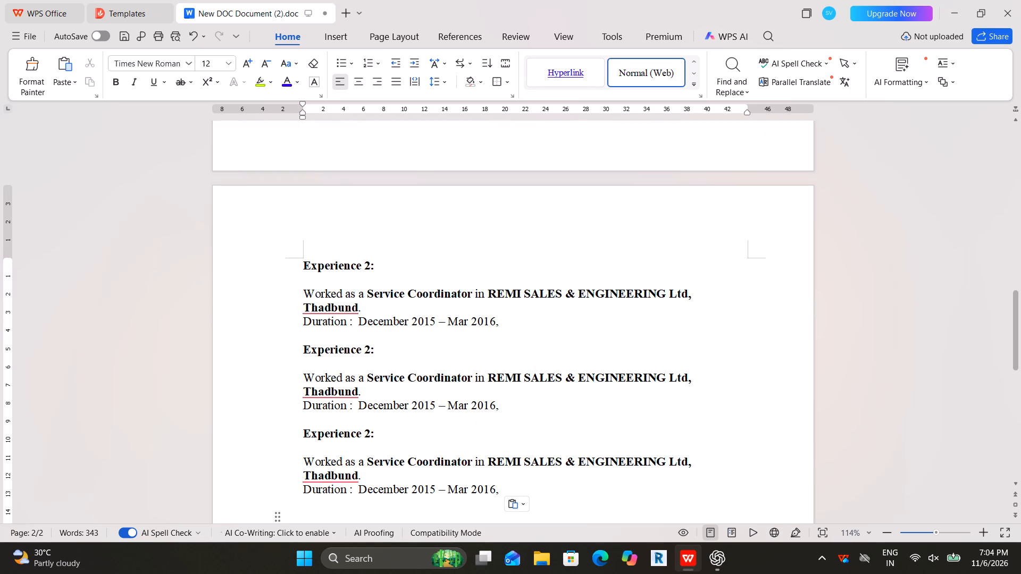
Renumber the heading of the first pasted block as "Experience 3:".
{"action": "left_click", "coordinate": [371, 350]}
{"action": "key", "text": "BackSpace"}
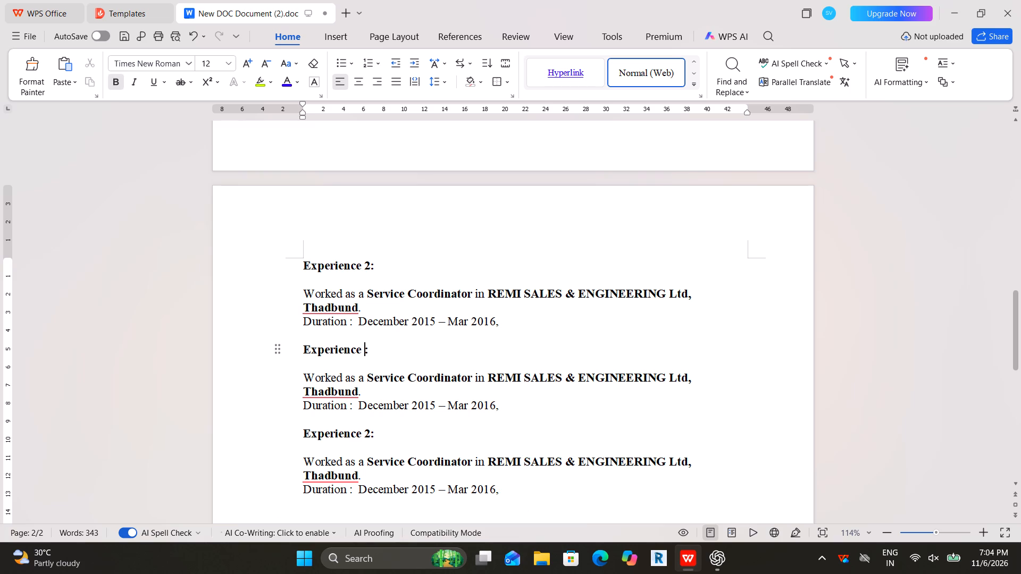
{"action": "key", "text": "3"}
Replace the company name before "Ltd" under Experience 3 with "ORBIT TECHNOLOGIES Pvt.".
{"action": "left_click", "coordinate": [664, 377]}
{"action": "key", "text": "BackSpace"}
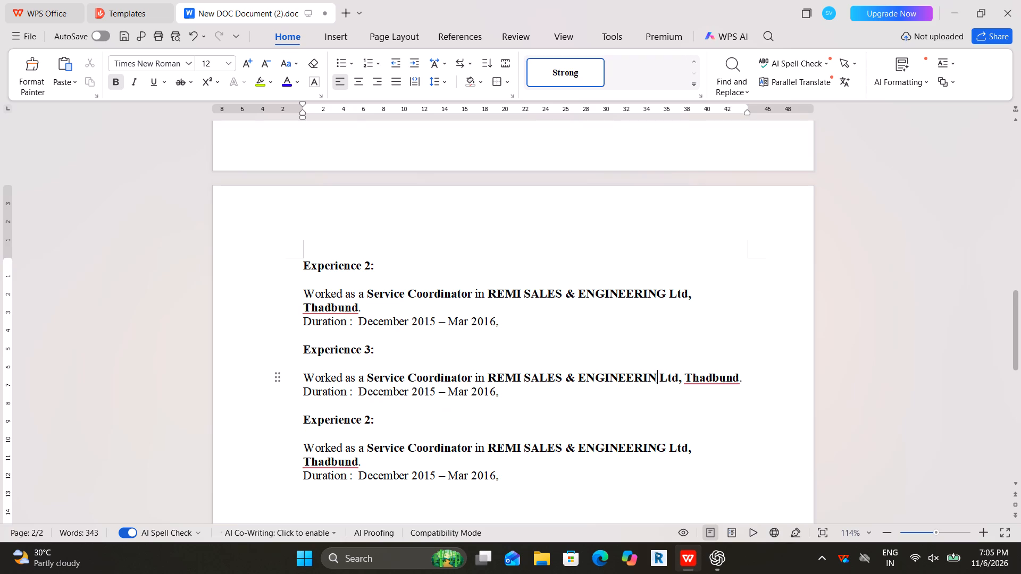
{"action": "key", "text": "BackSpace"}
{"action": "key", "text": "BackSpace"}
{"action": "key", "text": "BackSpace"}
{"action": "key", "text": "BackSpace"}
{"action": "key", "text": "BackSpace"}
{"action": "key", "text": "BackSpace"}
{"action": "key", "text": "BackSpace"}
{"action": "key", "text": "BackSpace"}
{"action": "key", "text": "BackSpace"}
{"action": "key", "text": "BackSpace"}
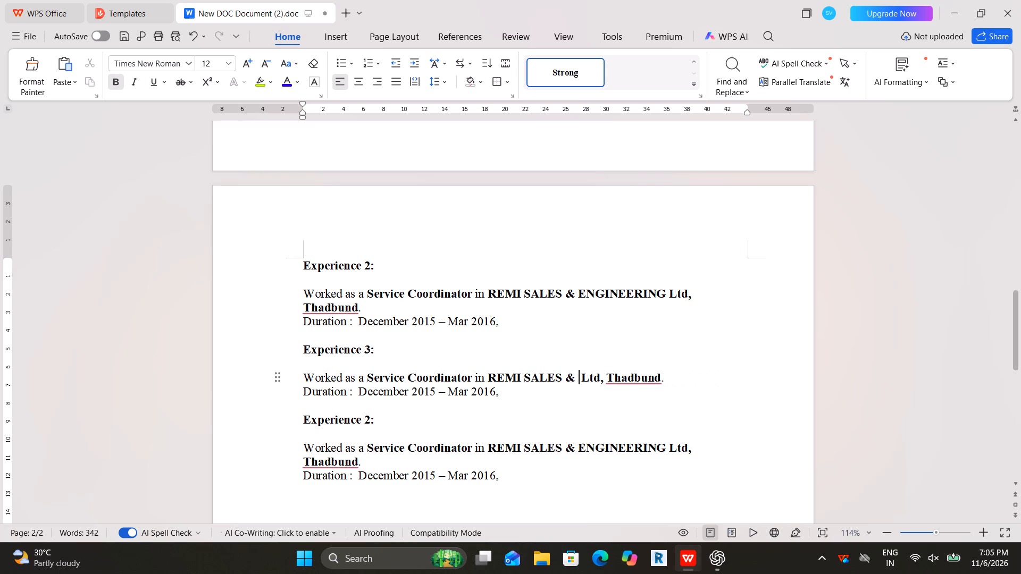
{"action": "key", "text": "BackSpace"}
{"action": "key", "text": "BackSpace"}
{"action": "key", "text": "BackSpace"}
{"action": "key", "text": "BackSpace"}
{"action": "key", "text": "BackSpace"}
{"action": "key", "text": "BackSpace"}
{"action": "key", "text": "BackSpace"}
{"action": "key", "text": "BackSpace"}
{"action": "key", "text": "BackSpace"}
{"action": "key", "text": "BackSpace"}
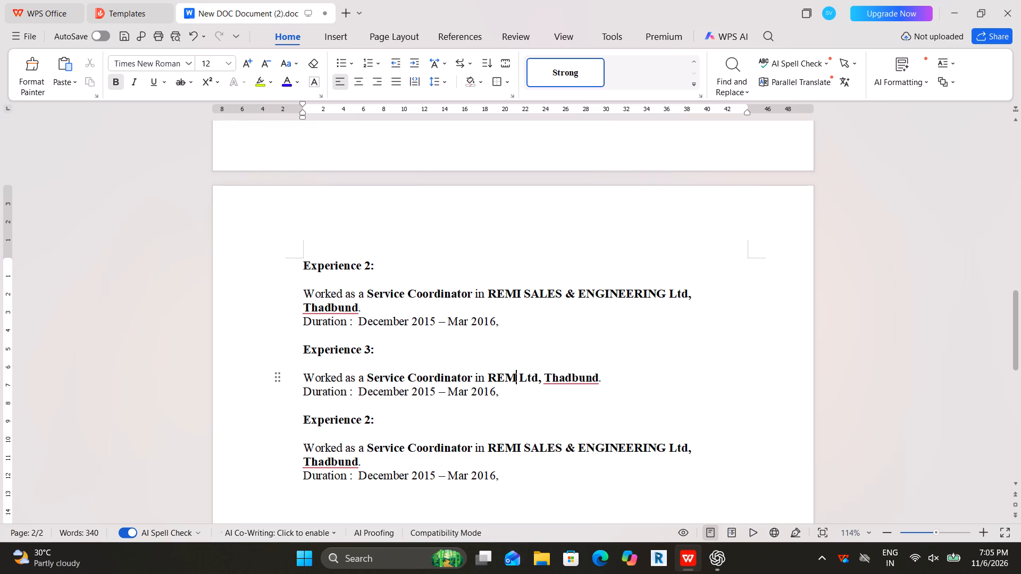
{"action": "key", "text": "BackSpace"}
{"action": "key", "text": "BackSpace"}
{"action": "key", "text": "BackSpace"}
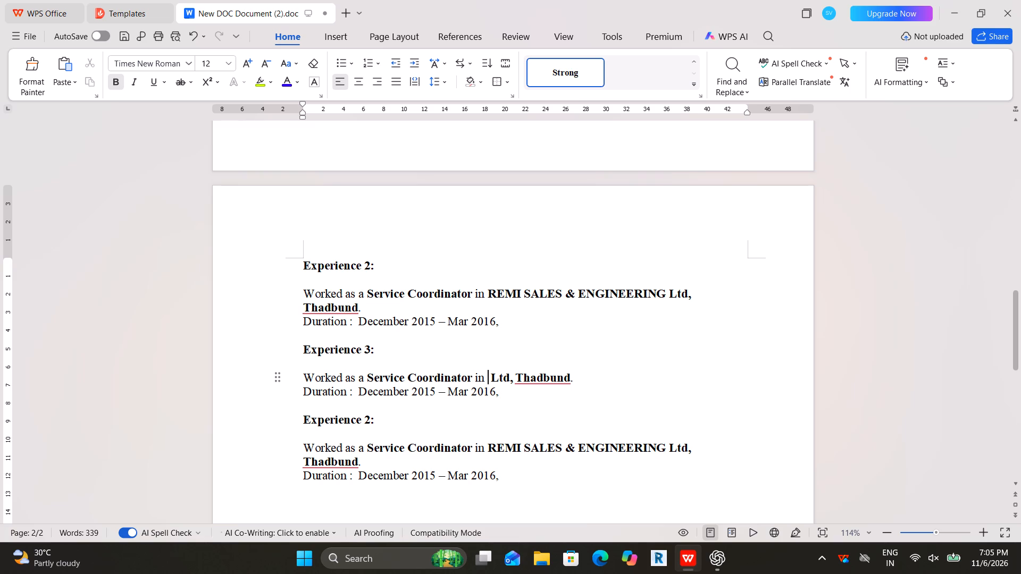
{"action": "type", "text": "ORBIT TECHNOLO"}
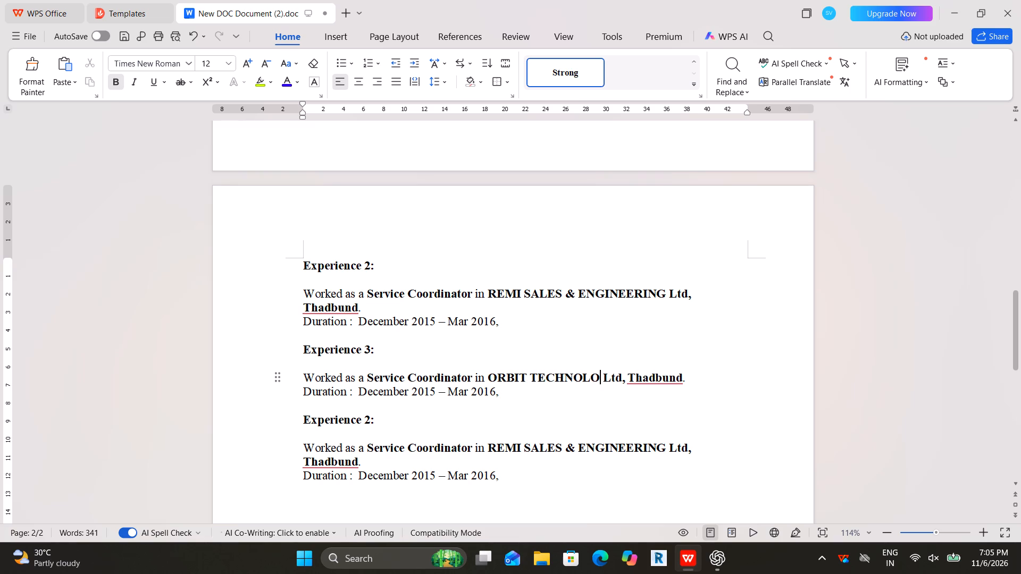
{"action": "type", "text": "GIES"}
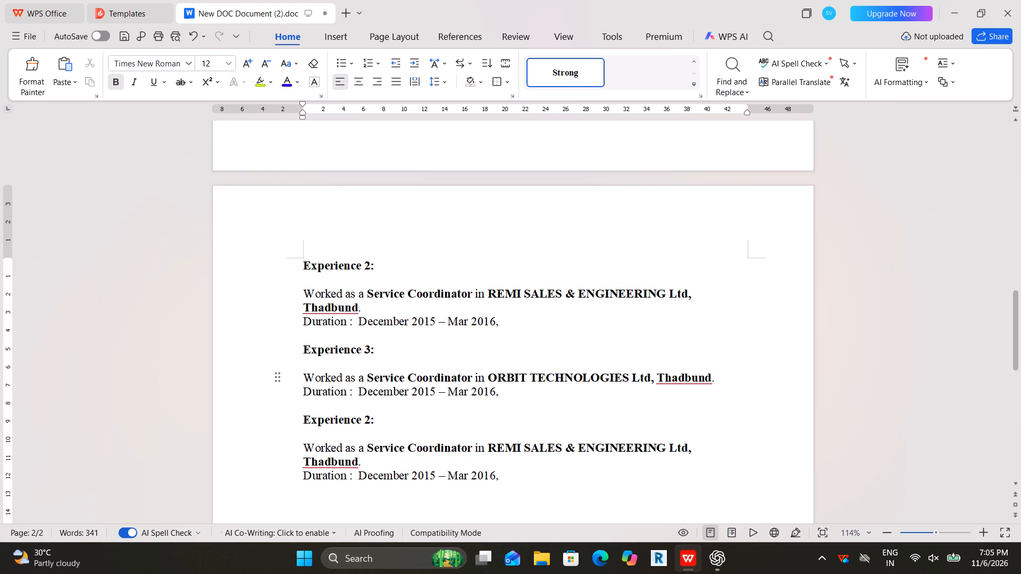
{"action": "key", "text": "space"}
{"action": "type", "text": "PvT"}
{"action": "key", "text": "BackSpace"}
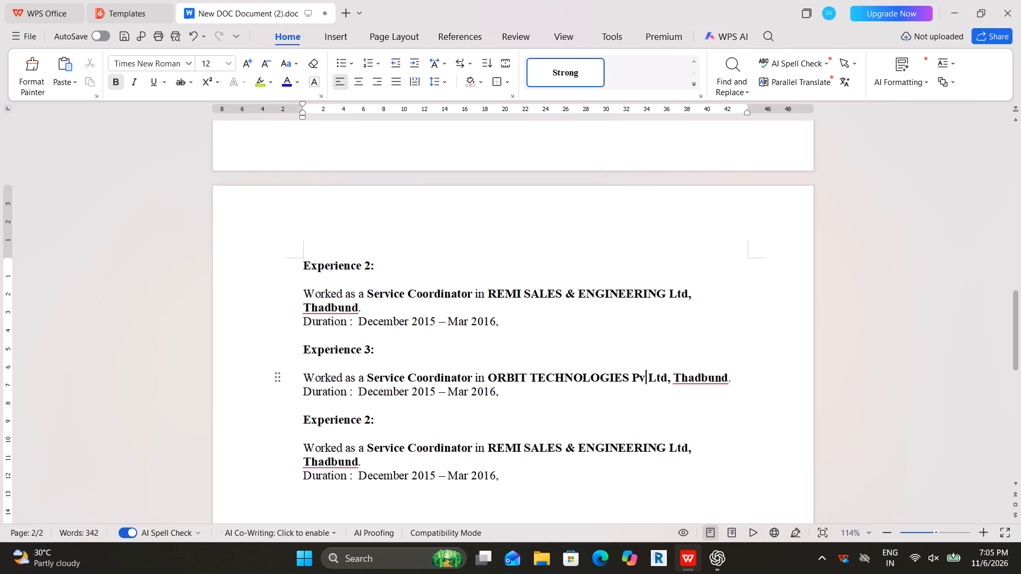
{"action": "key", "text": "BackSpace"}
{"action": "type", "text": "vt"}
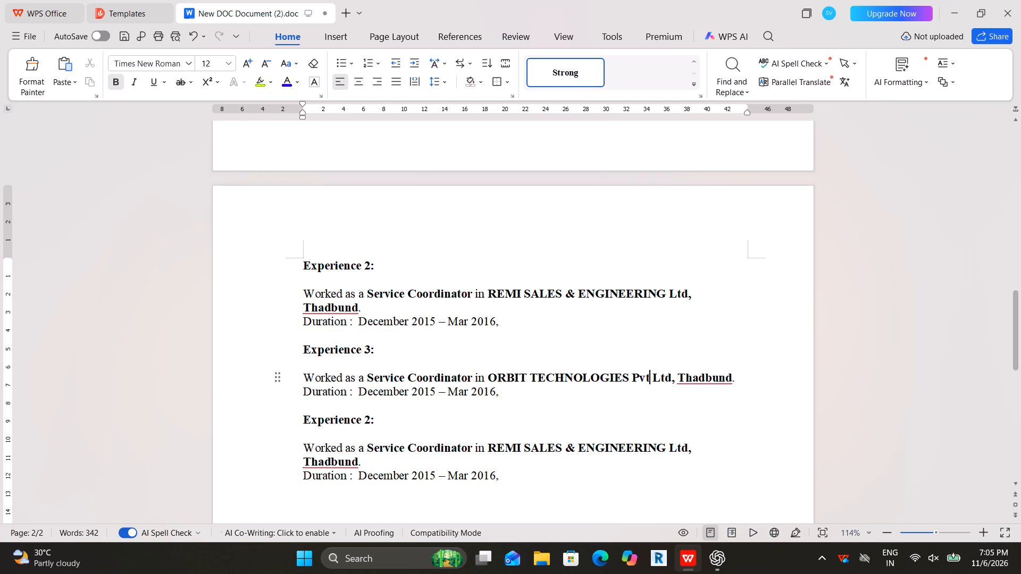
{"action": "key", "text": "period"}
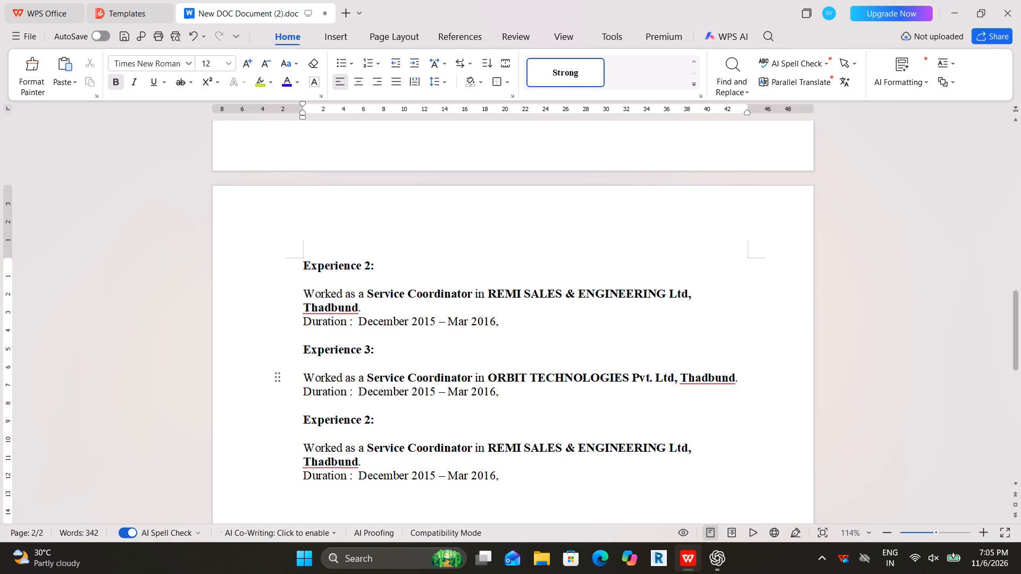
Replace the location and full stop after the Experience 3 company name with "sANATH NAGAR".
{"action": "left_click", "coordinate": [740, 376]}
{"action": "key", "text": "BackSpace"}
{"action": "key", "text": "BackSpace"}
{"action": "key", "text": "BackSpace"}
{"action": "key", "text": "BackSpace"}
{"action": "key", "text": "BackSpace"}
{"action": "key", "text": "BackSpace"}
{"action": "key", "text": "BackSpace"}
{"action": "key", "text": "BackSpace"}
{"action": "key", "text": "BackSpace"}
{"action": "key", "text": "BackSpace"}
{"action": "type", "text": "sAN"}
{"action": "type", "text": "ATH NAGAR"}
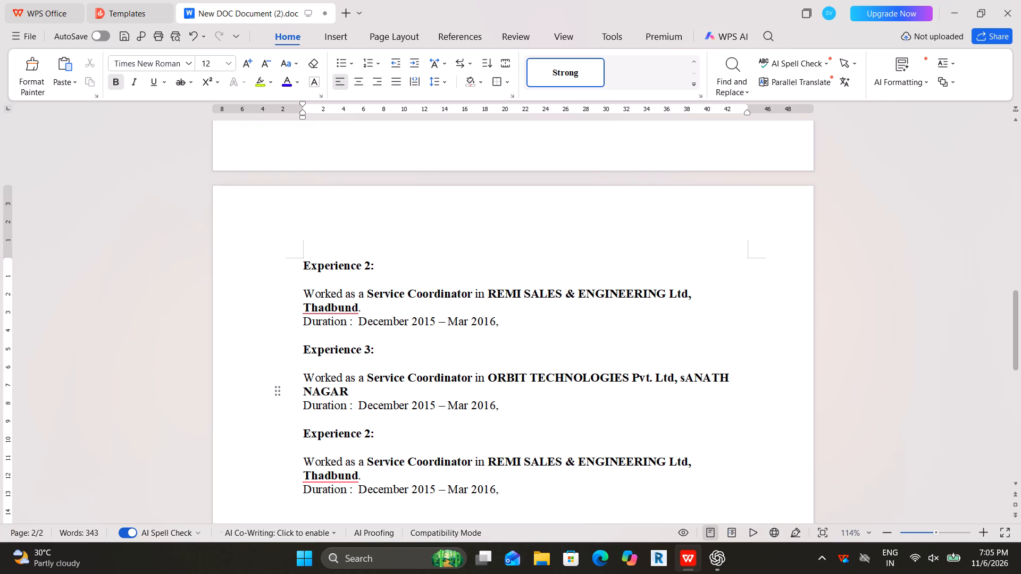
Replace the Experience 3 location after "Pvt. Ltd," with "Sanathnagar".
{"action": "key", "text": "BackSpace"}
{"action": "key", "text": "BackSpace"}
{"action": "key", "text": "BackSpace"}
{"action": "key", "text": "BackSpace"}
{"action": "key", "text": "BackSpace"}
{"action": "key", "text": "BackSpace"}
{"action": "key", "text": "BackSpace"}
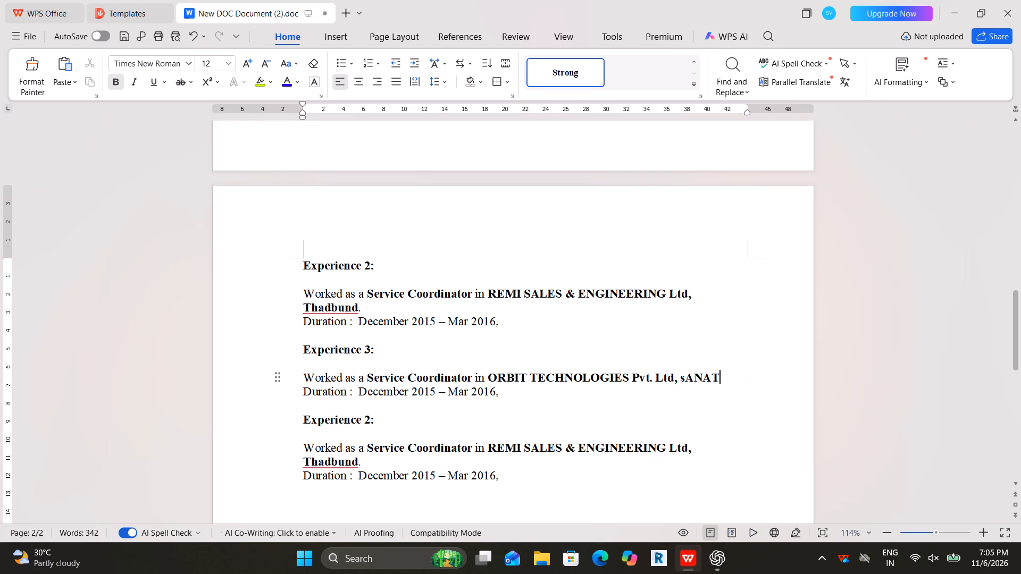
{"action": "key", "text": "BackSpace"}
{"action": "key", "text": "BackSpace"}
{"action": "key", "text": "BackSpace"}
{"action": "key", "text": "BackSpace"}
{"action": "key", "text": "BackSpace"}
{"action": "type", "text": "Sanathnagar"}
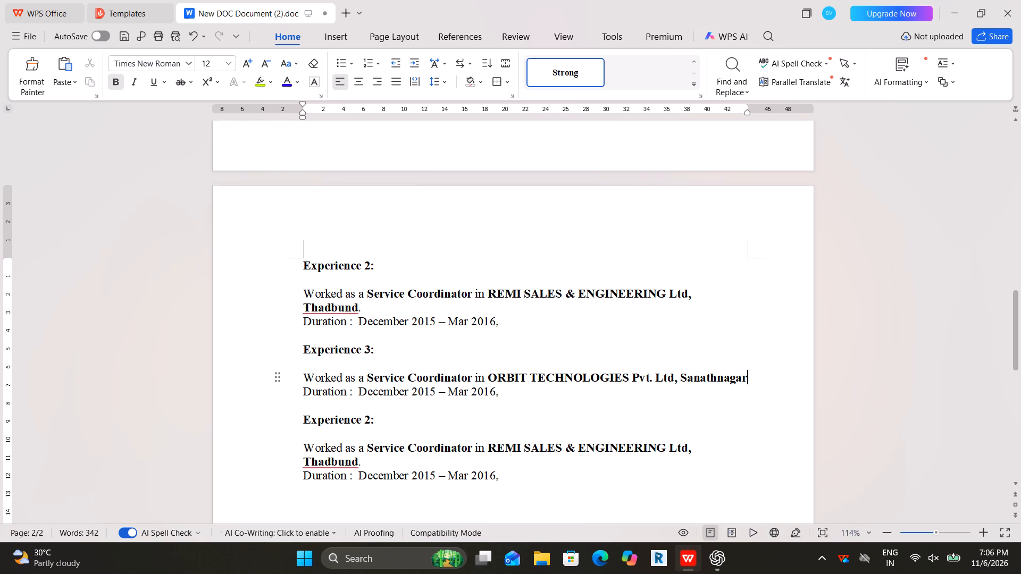
Replace the start date in the Experience 3 duration line with "June 2013".
{"action": "left_click", "coordinate": [434, 392]}
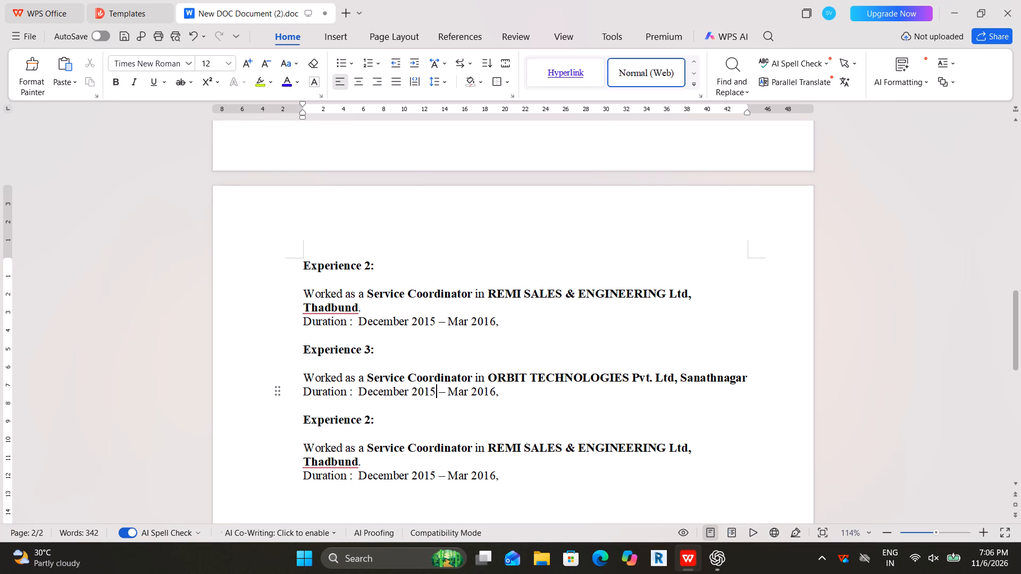
{"action": "key", "text": "BackSpace"}
{"action": "key", "text": "BackSpace"}
{"action": "key", "text": "BackSpace"}
{"action": "key", "text": "BackSpace"}
{"action": "key", "text": "BackSpace"}
{"action": "key", "text": "BackSpace"}
{"action": "key", "text": "BackSpace"}
{"action": "key", "text": "BackSpace"}
{"action": "key", "text": "BackSpace"}
{"action": "key", "text": "BackSpace"}
{"action": "key", "text": "BackSpace"}
{"action": "key", "text": "BackSpace"}
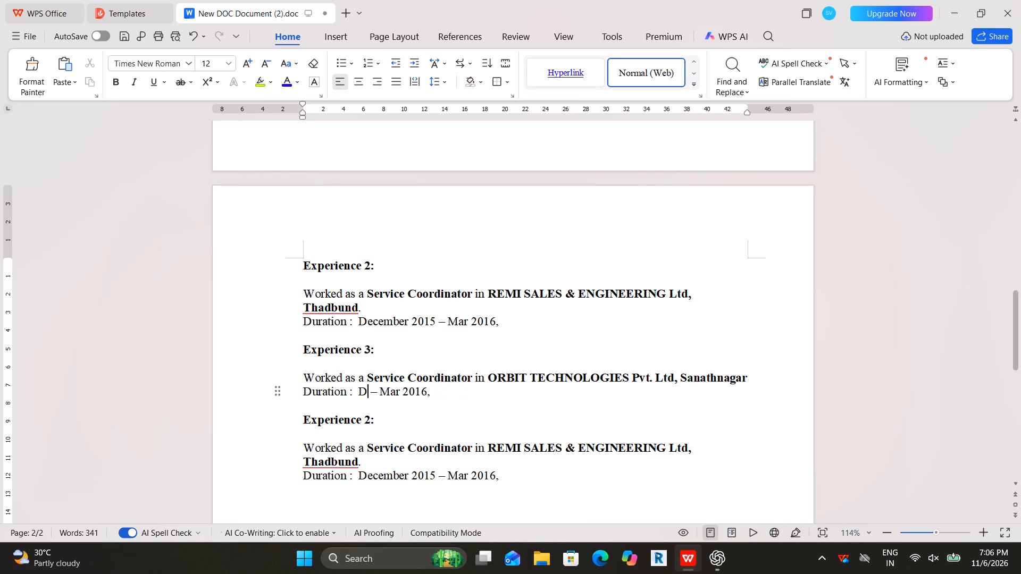
{"action": "key", "text": "BackSpace"}
{"action": "type", "text": "June"}
{"action": "key", "text": "space"}
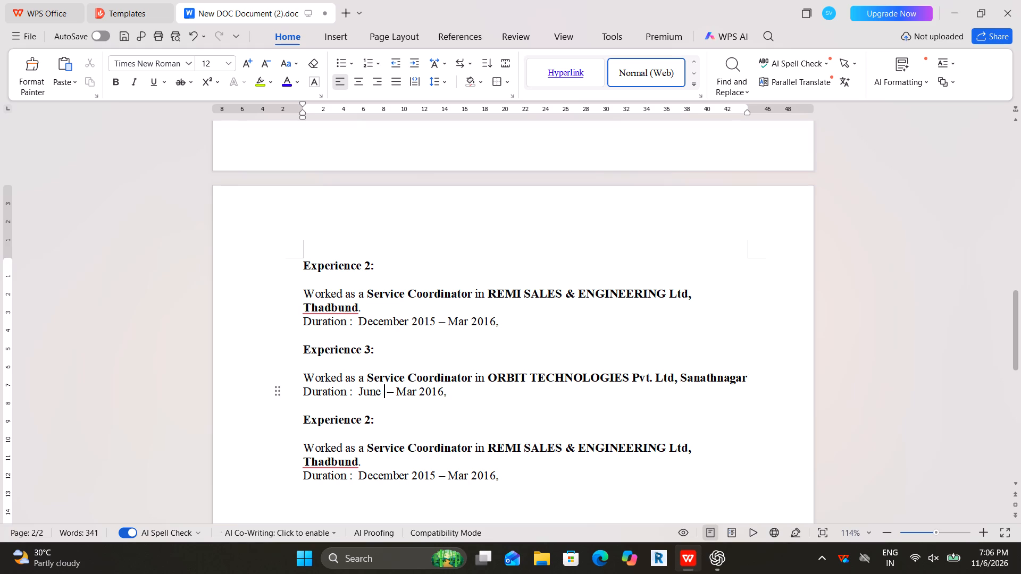
{"action": "type", "text": "2013"}
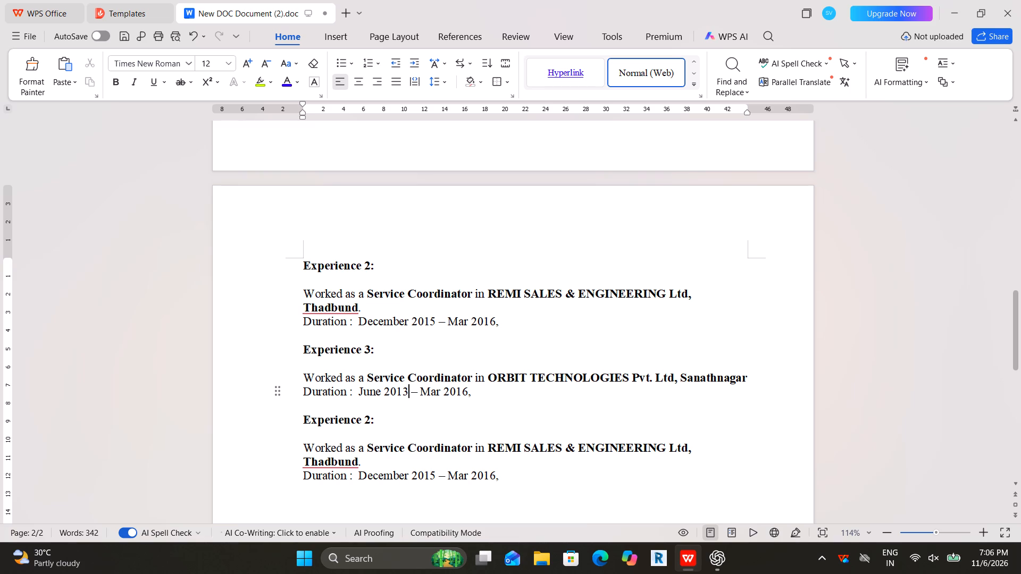
Change the start year in the Experience 2 duration line to 2014.
{"action": "left_click", "coordinate": [434, 323]}
{"action": "key", "text": "BackSpace"}
{"action": "key", "text": "4"}
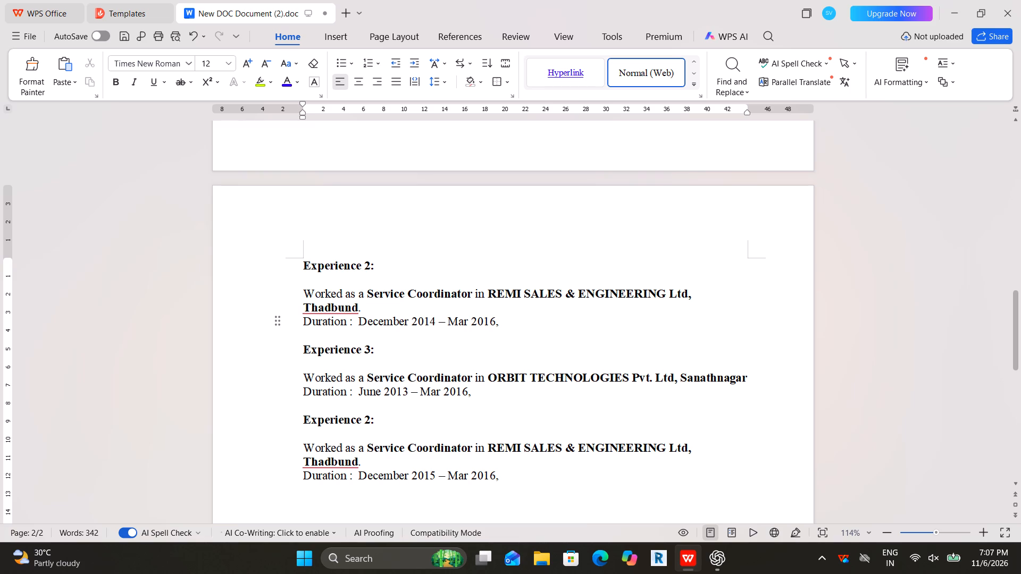
Change the end year in the Experience 3 duration line to 2014.
{"action": "left_click", "coordinate": [464, 392]}
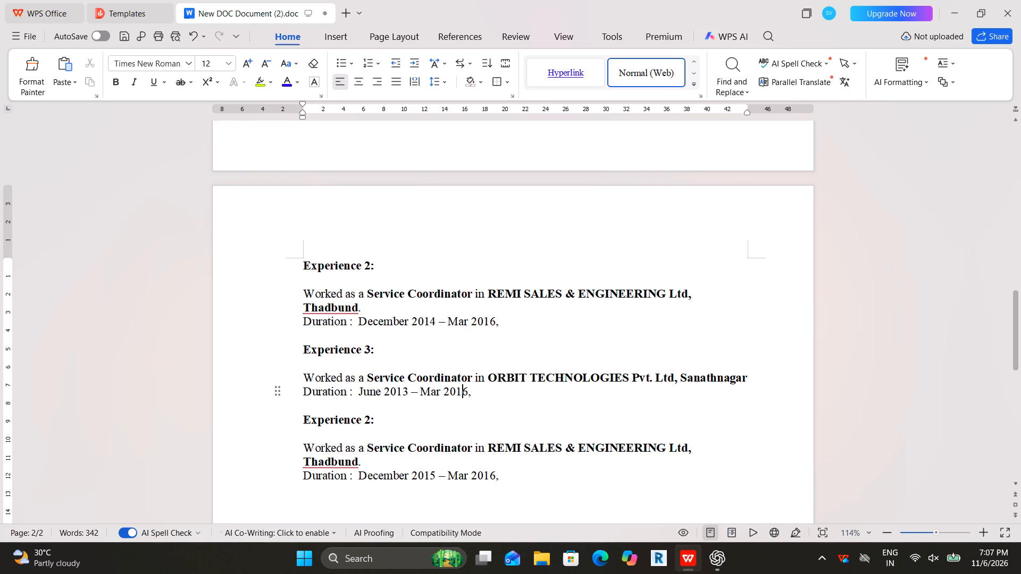
{"action": "left_click", "coordinate": [465, 392]}
{"action": "key", "text": "Right"}
{"action": "key", "text": "BackSpace"}
{"action": "key", "text": "4"}
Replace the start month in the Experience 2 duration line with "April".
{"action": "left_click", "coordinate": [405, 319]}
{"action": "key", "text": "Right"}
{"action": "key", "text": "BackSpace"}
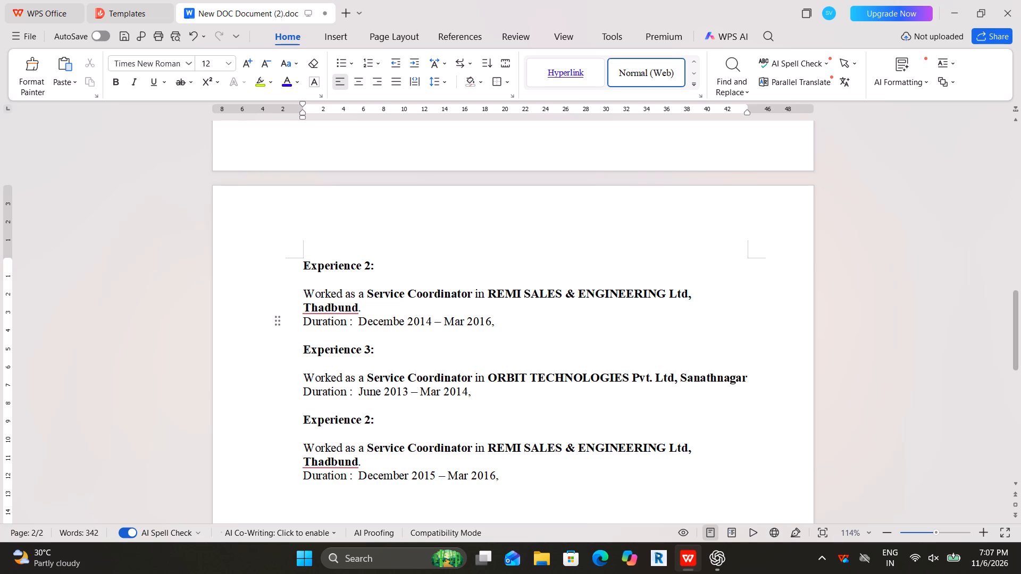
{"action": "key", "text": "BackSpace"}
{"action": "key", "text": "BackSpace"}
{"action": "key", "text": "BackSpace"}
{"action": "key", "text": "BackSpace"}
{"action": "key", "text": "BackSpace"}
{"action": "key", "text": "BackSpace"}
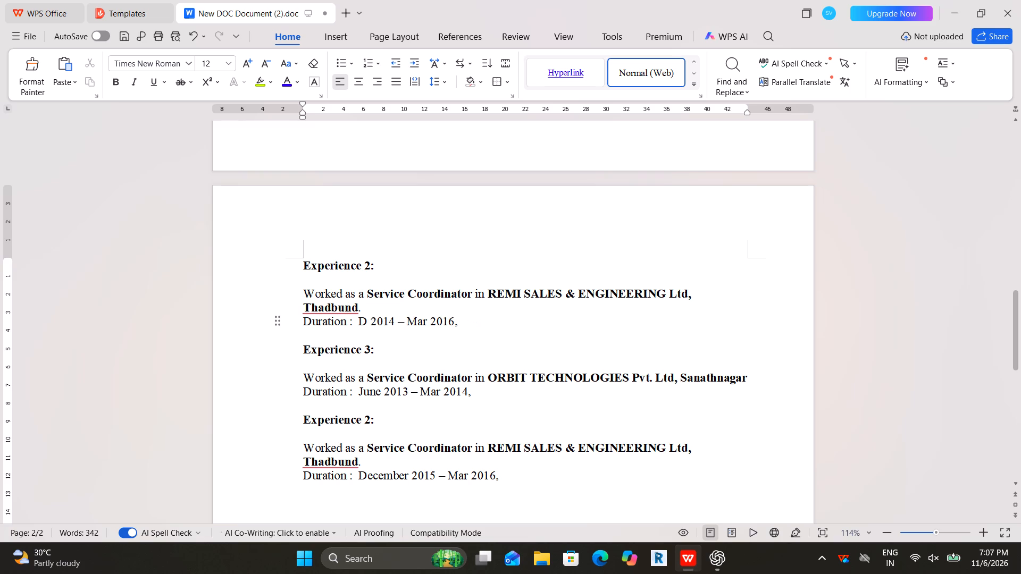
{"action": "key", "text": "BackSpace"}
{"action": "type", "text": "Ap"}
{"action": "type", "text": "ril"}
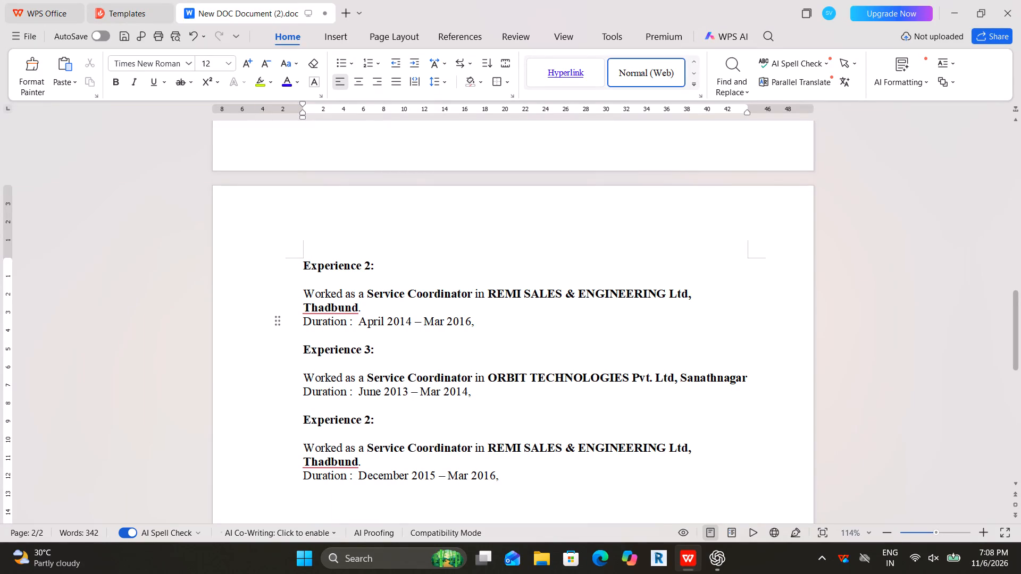
Replace the end month in the Experience 2 duration line with "May".
{"action": "left_click", "coordinate": [443, 323]}
{"action": "key", "text": "BackSpace"}
{"action": "key", "text": "BackSpace"}
{"action": "key", "text": "BackSpace"}
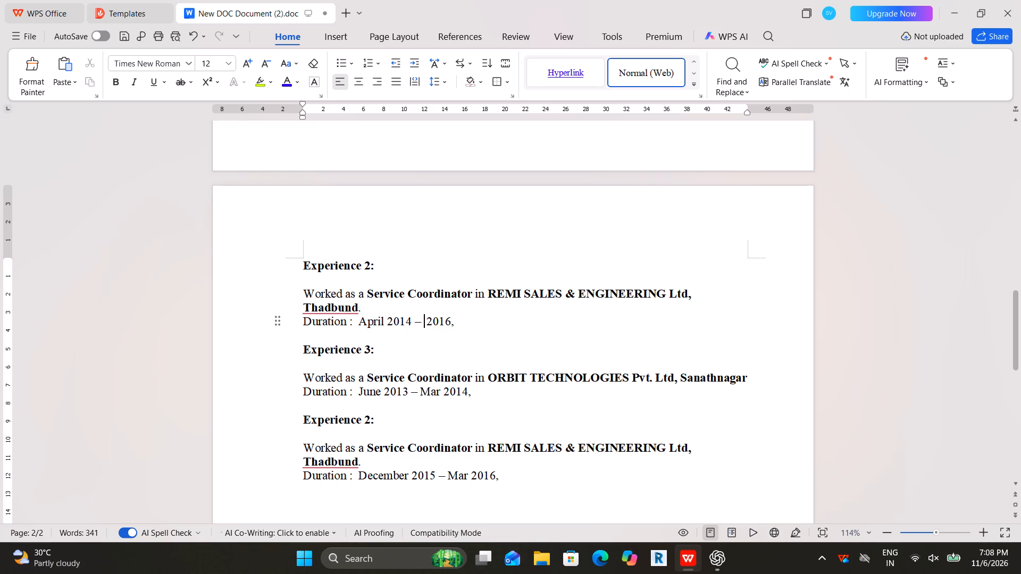
{"action": "type", "text": "Ma"}
{"action": "key", "text": "y"}
Replace the start month in the Experience 2 duration line with "March".
{"action": "left_click", "coordinate": [384, 321]}
{"action": "key", "text": "BackSpace"}
{"action": "key", "text": "BackSpace"}
{"action": "key", "text": "BackSpace"}
{"action": "key", "text": "BackSpace"}
{"action": "key", "text": "BackSpace"}
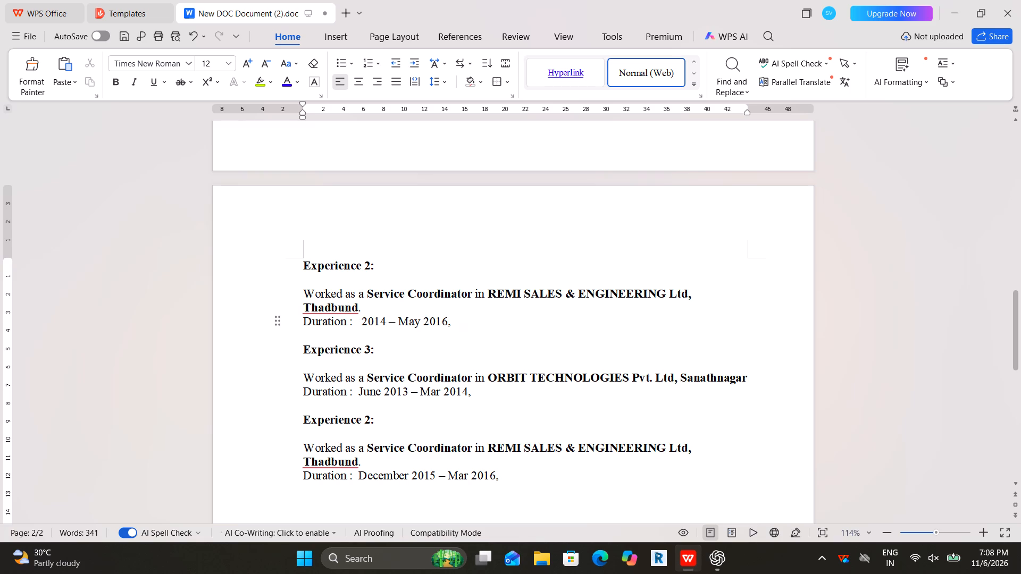
{"action": "type", "text": "Mar"}
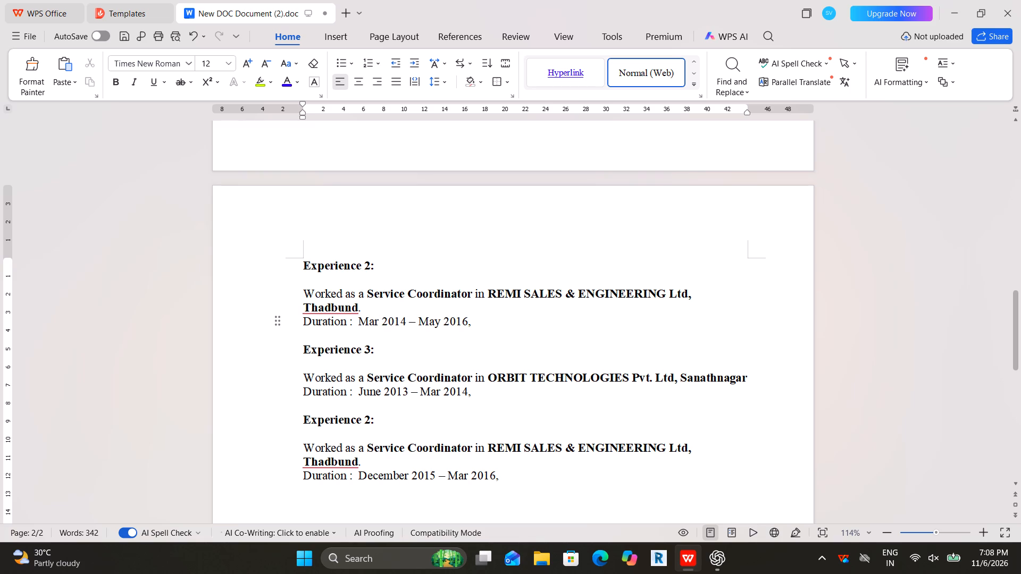
{"action": "type", "text": "ch"}
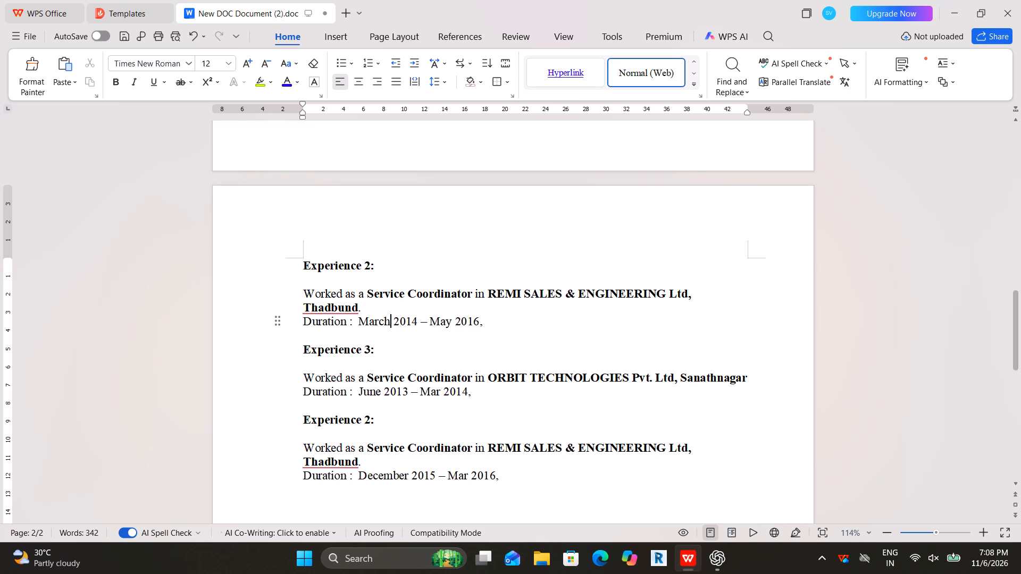
Replace the end month in the Experience 3 duration line with "Feb".
{"action": "left_click", "coordinate": [441, 396]}
{"action": "key", "text": "BackSpace"}
{"action": "key", "text": "BackSpace"}
{"action": "key", "text": "BackSpace"}
{"action": "type", "text": "Feb"}
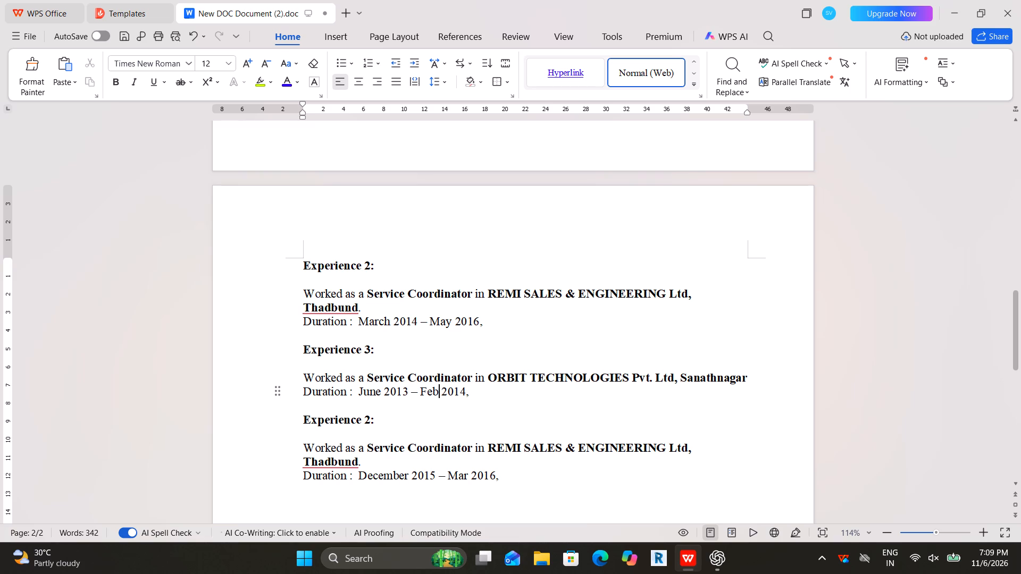
Save the resume document.
{"action": "key", "text": "ctrl+s"}
Renumber the heading of the last pasted experience block as "Experience 4:".
{"action": "left_click", "coordinate": [371, 421]}
{"action": "key", "text": "BackSpace"}
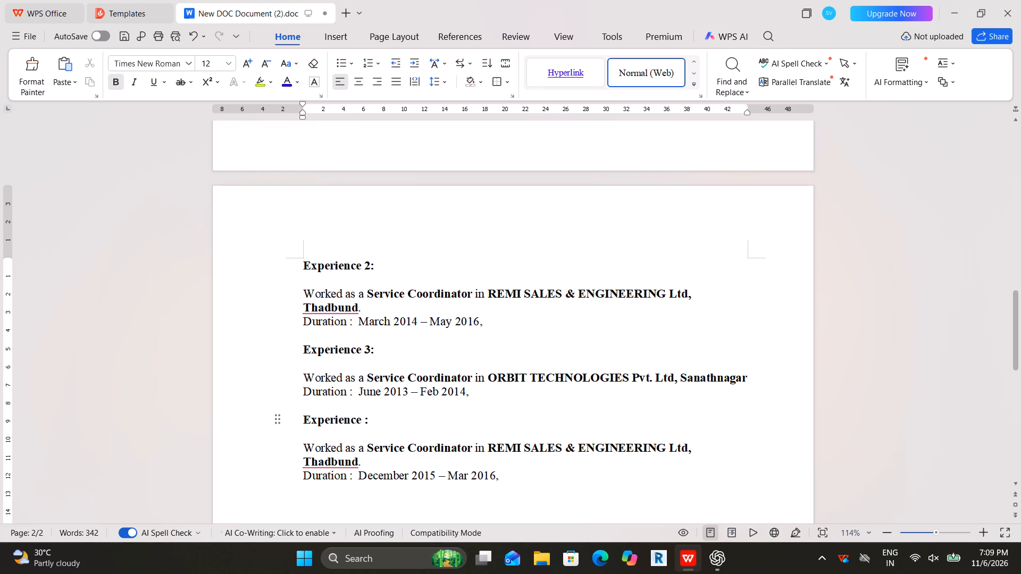
{"action": "key", "text": "4"}
Change the job title in the Experience 4 entry to "Sales Coordinator".
{"action": "left_click", "coordinate": [404, 446]}
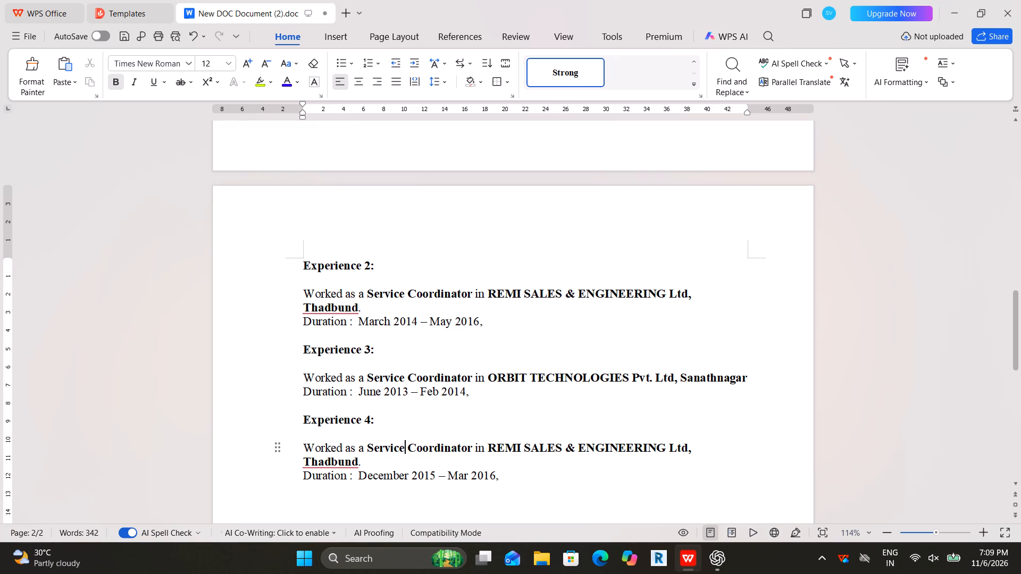
{"action": "key", "text": "BackSpace"}
{"action": "key", "text": "BackSpace"}
{"action": "key", "text": "BackSpace"}
{"action": "key", "text": "BackSpace"}
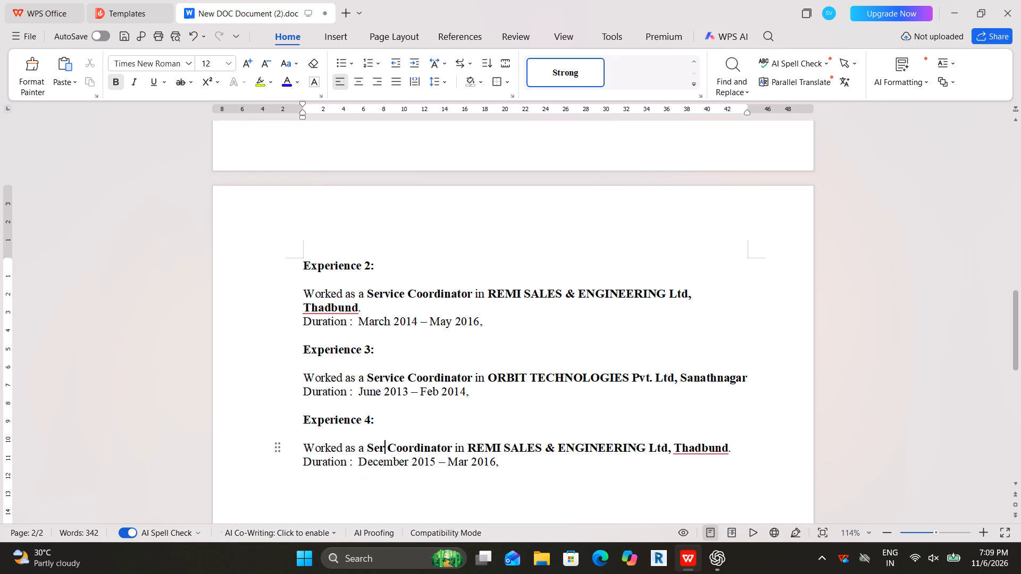
{"action": "key", "text": "BackSpace"}
{"action": "key", "text": "BackSpace"}
{"action": "type", "text": "ales"}
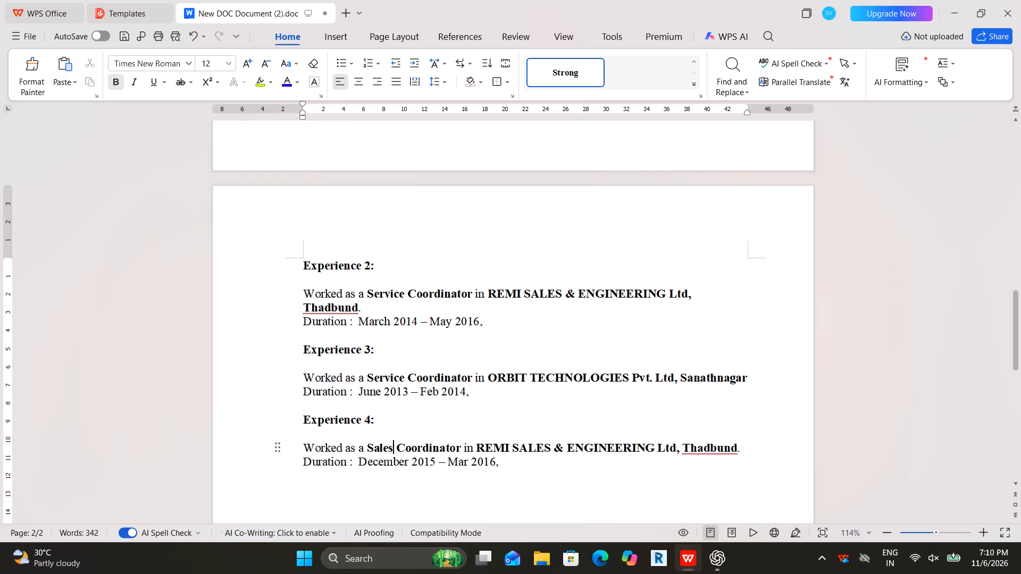
Change the company name in the Experience 4 entry to "CANFLEX ENGINEERING Pvt. Ltd".
{"action": "left_click", "coordinate": [564, 450]}
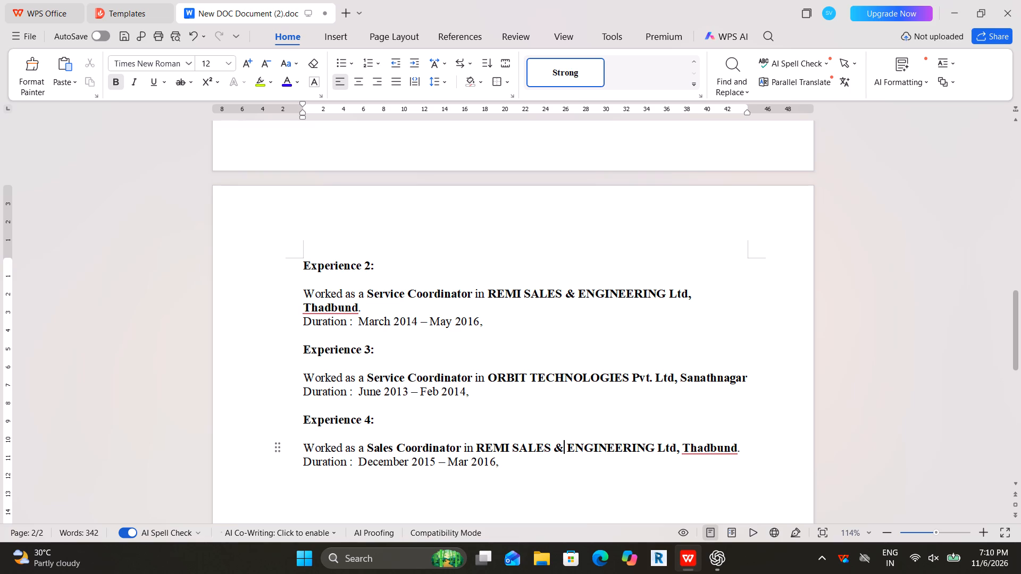
{"action": "left_click", "coordinate": [562, 449]}
{"action": "key", "text": "BackSpace"}
{"action": "key", "text": "BackSpace"}
{"action": "key", "text": "BackSpace"}
{"action": "key", "text": "BackSpace"}
{"action": "key", "text": "BackSpace"}
{"action": "key", "text": "BackSpace"}
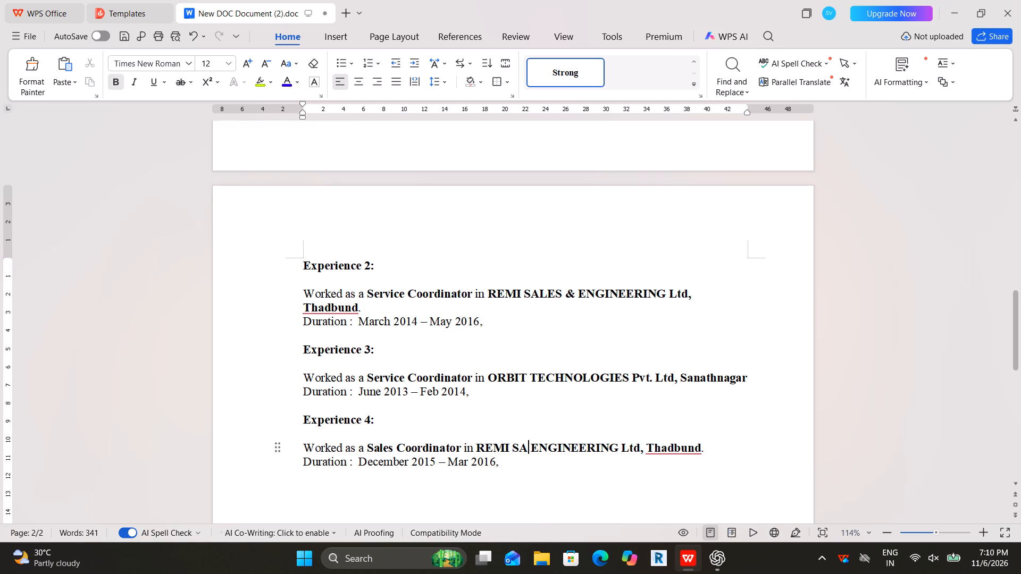
{"action": "key", "text": "BackSpace"}
{"action": "key", "text": "BackSpace"}
{"action": "key", "text": "BackSpace"}
{"action": "key", "text": "BackSpace"}
{"action": "key", "text": "BackSpace"}
{"action": "key", "text": "BackSpace"}
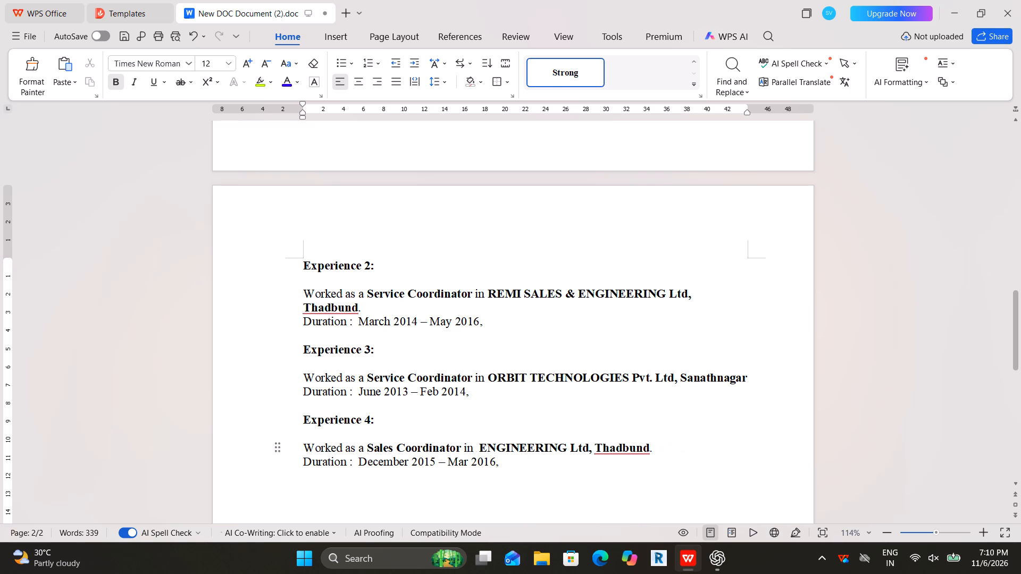
{"action": "type", "text": "CA"}
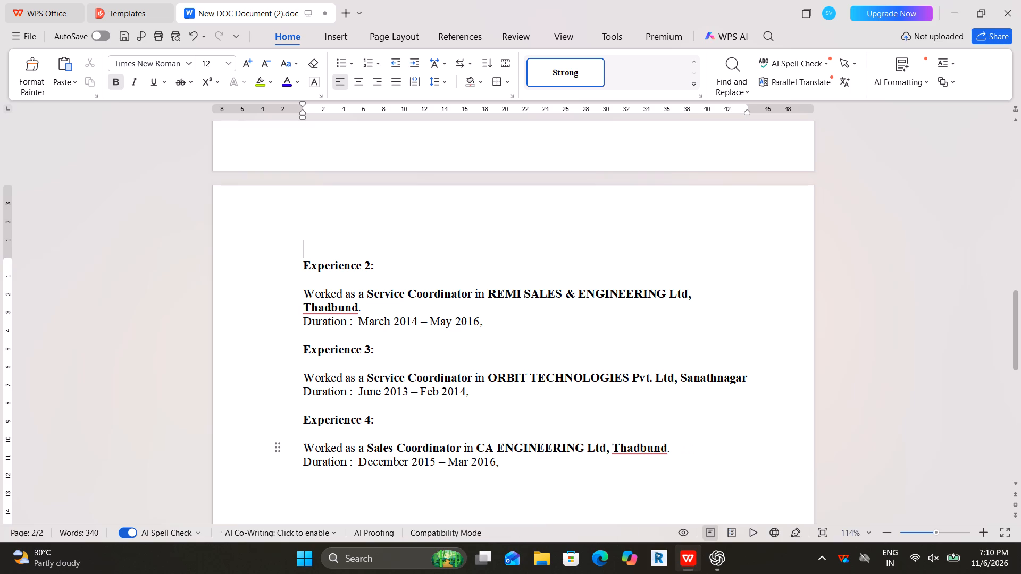
{"action": "type", "text": "NFLEX"}
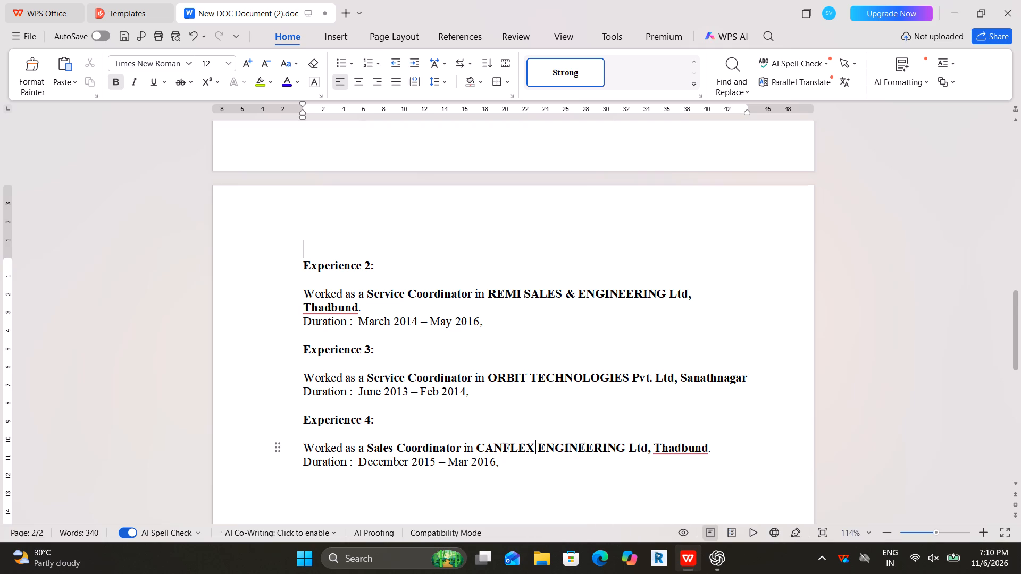
{"action": "left_click", "coordinate": [623, 448]}
{"action": "key", "text": "space"}
{"action": "type", "text": "Pvt"}
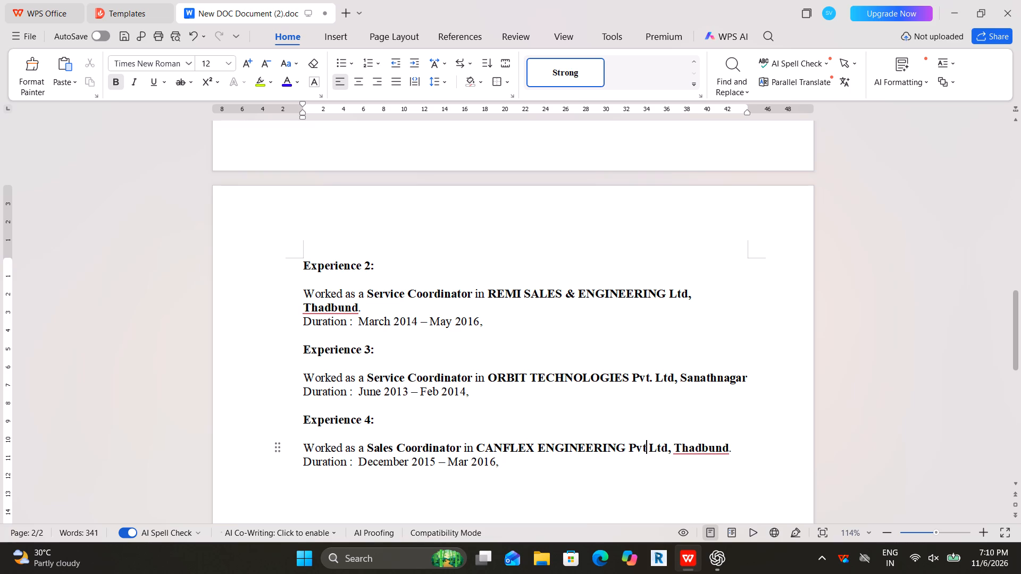
{"action": "key", "text": "period"}
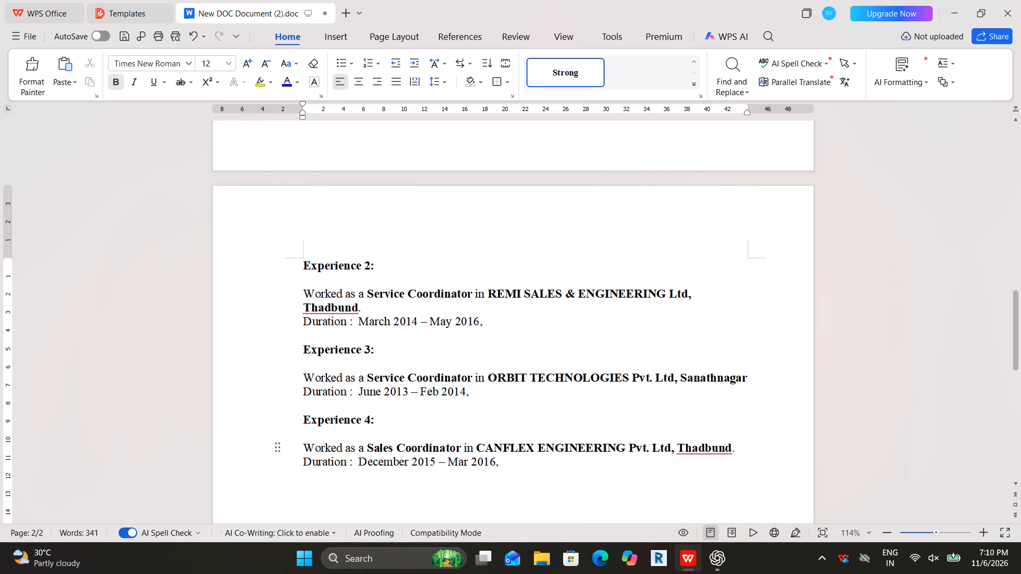
Replace the location in the Experience 4 entry with "Sanathnagar", copied from the Experience 3 entry.
{"action": "left_click", "coordinate": [683, 375]}
{"action": "key", "text": "shift+Right"}
{"action": "key", "text": "shift+Right"}
{"action": "key", "text": "shift+Right"}
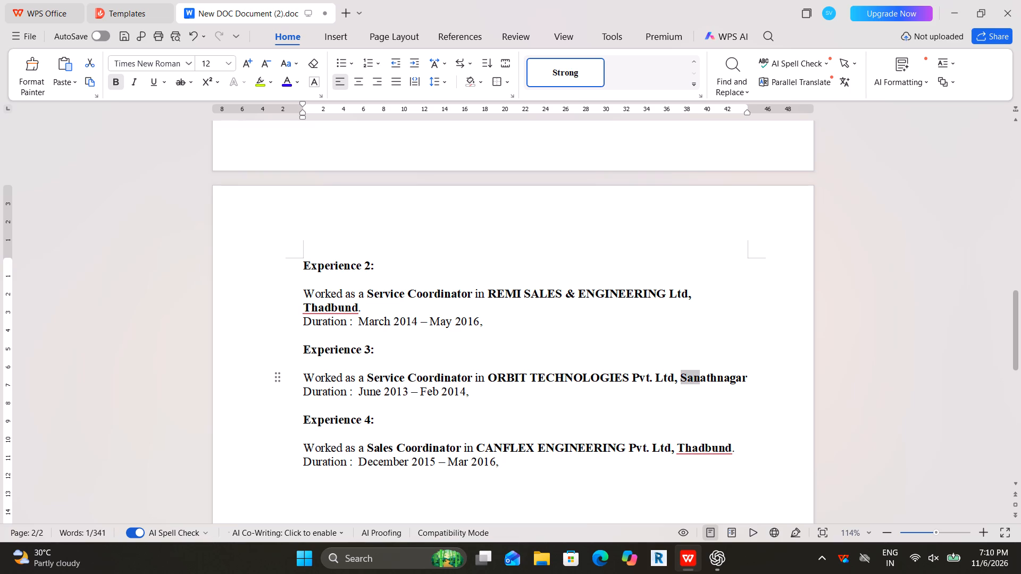
{"action": "key", "text": "shift+Right"}
{"action": "key", "text": "shift+Right"}
{"action": "key", "text": "shift+Right"}
{"action": "key", "text": "shift+Right"}
{"action": "key", "text": "shift+Right"}
{"action": "key", "text": "shift+Right"}
{"action": "key", "text": "shift+Right"}
{"action": "key", "text": "shift+Right"}
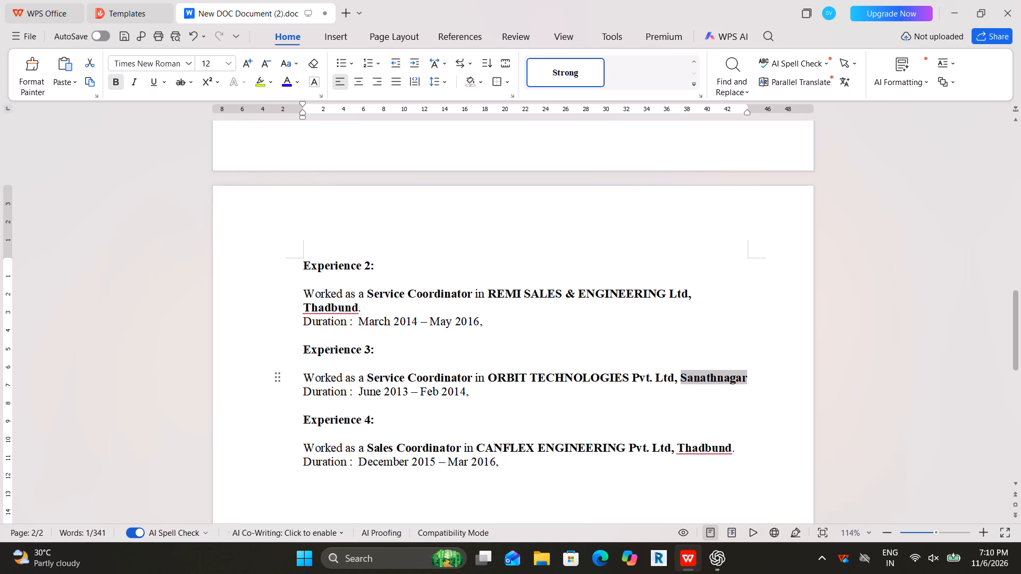
{"action": "key", "text": "ctrl+c"}
{"action": "left_click", "coordinate": [680, 447]}
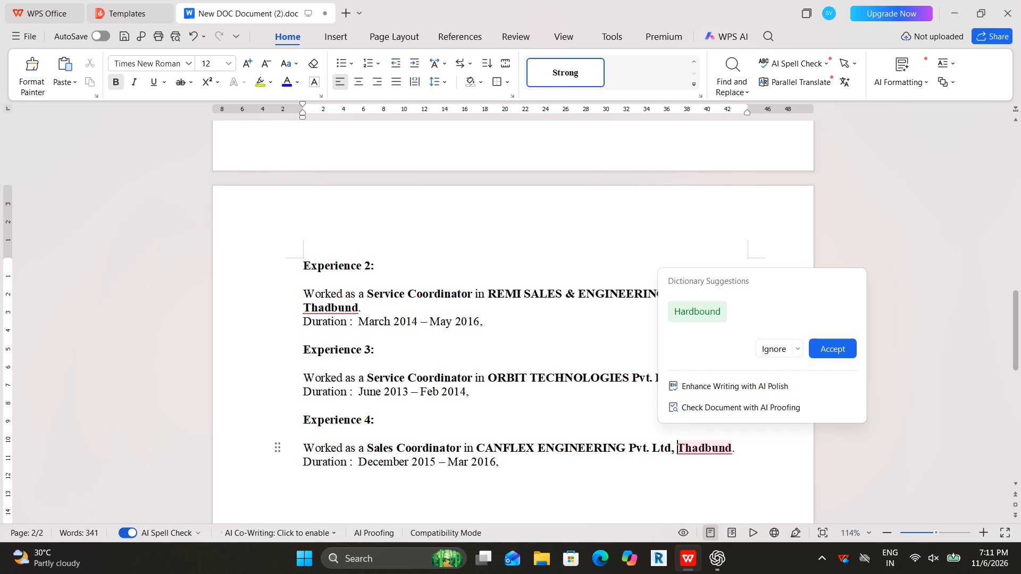
{"action": "key", "text": "Delete"}
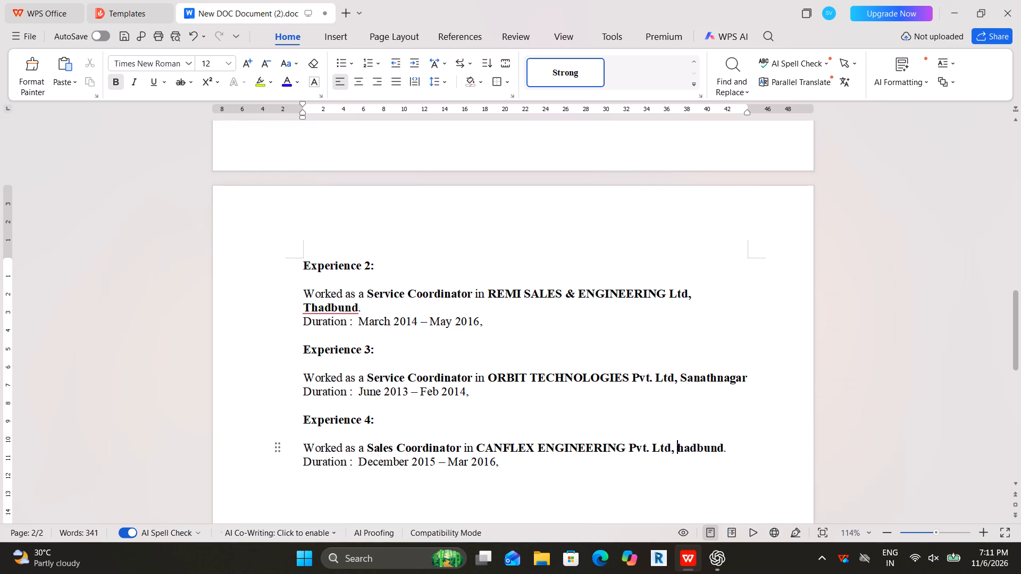
{"action": "key", "text": "BackSpace"}
{"action": "key", "text": "space"}
{"action": "key", "text": "Delete"}
{"action": "key", "text": "Delete"}
{"action": "key", "text": "Delete"}
{"action": "key", "text": "Delete"}
{"action": "key", "text": "Delete"}
{"action": "key", "text": "Delete"}
{"action": "key", "text": "Delete"}
{"action": "key", "text": "ctrl+v"}
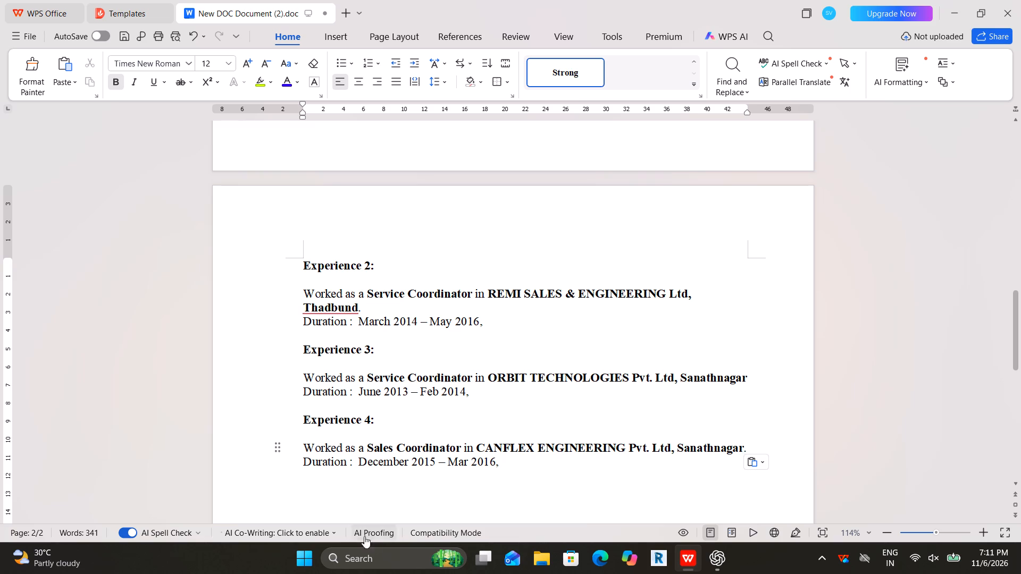
Set the start date in the Experience 4 duration line to "March 2012".
{"action": "left_click", "coordinate": [407, 459]}
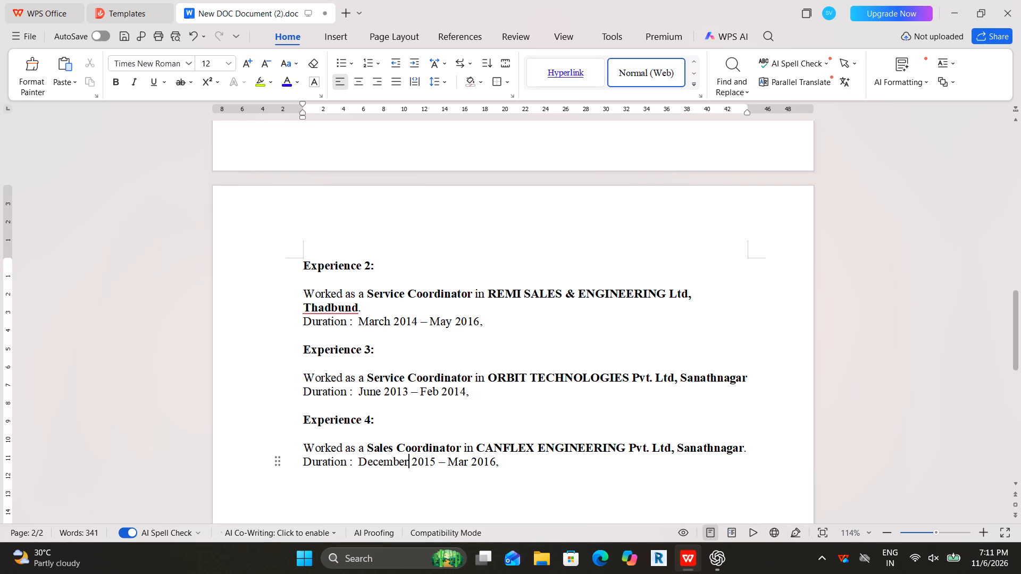
{"action": "key", "text": "BackSpace"}
{"action": "key", "text": "BackSpace"}
{"action": "key", "text": "BackSpace"}
{"action": "key", "text": "BackSpace"}
{"action": "key", "text": "BackSpace"}
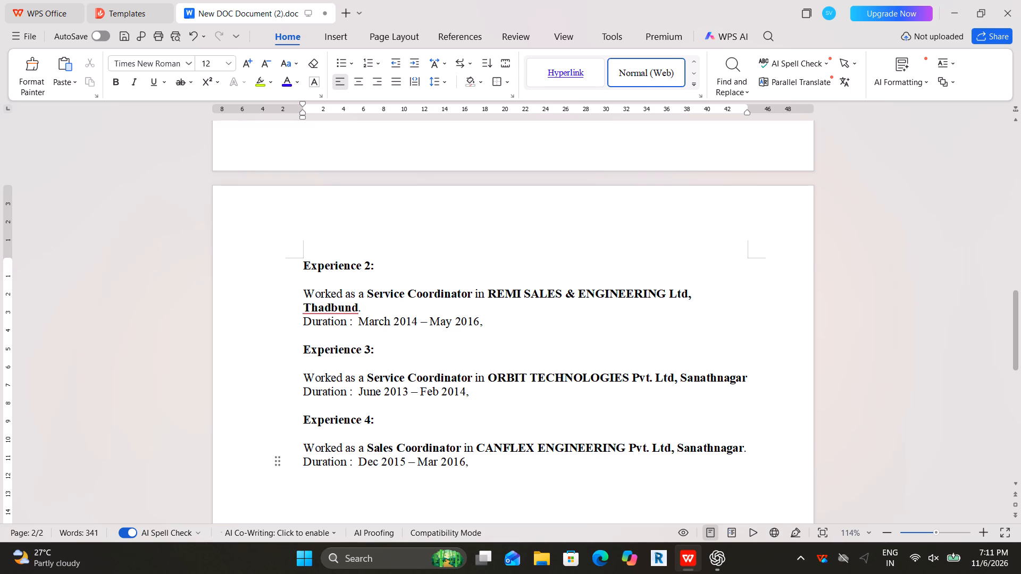
{"action": "key", "text": "BackSpace"}
{"action": "key", "text": "BackSpace"}
{"action": "key", "text": "BackSpace"}
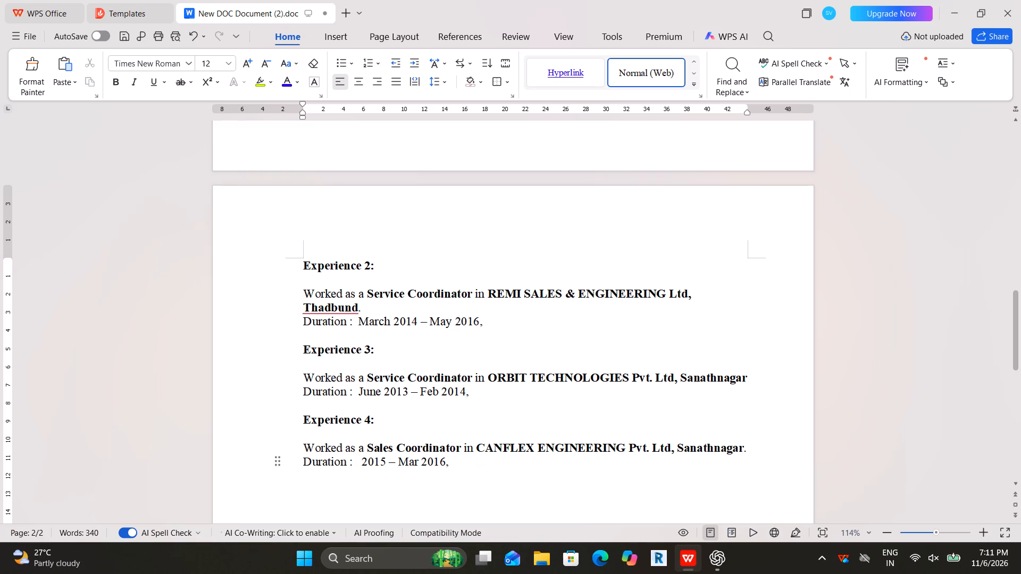
{"action": "type", "text": "March"}
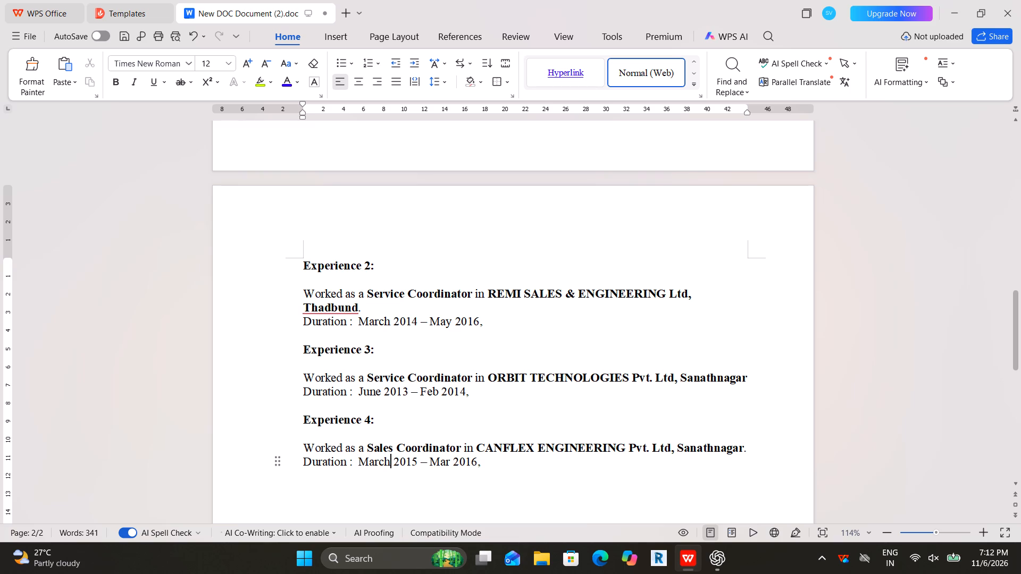
{"action": "key", "text": "Right"}
{"action": "key", "text": "Right"}
{"action": "key", "text": "Right"}
{"action": "key", "text": "Right"}
{"action": "key", "text": "Right"}
{"action": "key", "text": "BackSpace"}
{"action": "key", "text": "2"}
Set the end date in the Experience 4 duration line to "May 2013".
{"action": "key", "text": "Right"}
{"action": "key", "text": "Right"}
{"action": "key", "text": "Right"}
{"action": "key", "text": "Right"}
{"action": "key", "text": "Right"}
{"action": "key", "text": "Right"}
{"action": "key", "text": "Right"}
{"action": "key", "text": "Right"}
{"action": "key", "text": "Right"}
{"action": "key", "text": "Right"}
{"action": "key", "text": "Right"}
{"action": "key", "text": "BackSpace"}
{"action": "key", "text": "3"}
{"action": "key", "text": "Left"}
{"action": "key", "text": "Left"}
{"action": "key", "text": "Left"}
{"action": "key", "text": "Left"}
{"action": "key", "text": "Left"}
{"action": "key", "text": "BackSpace"}
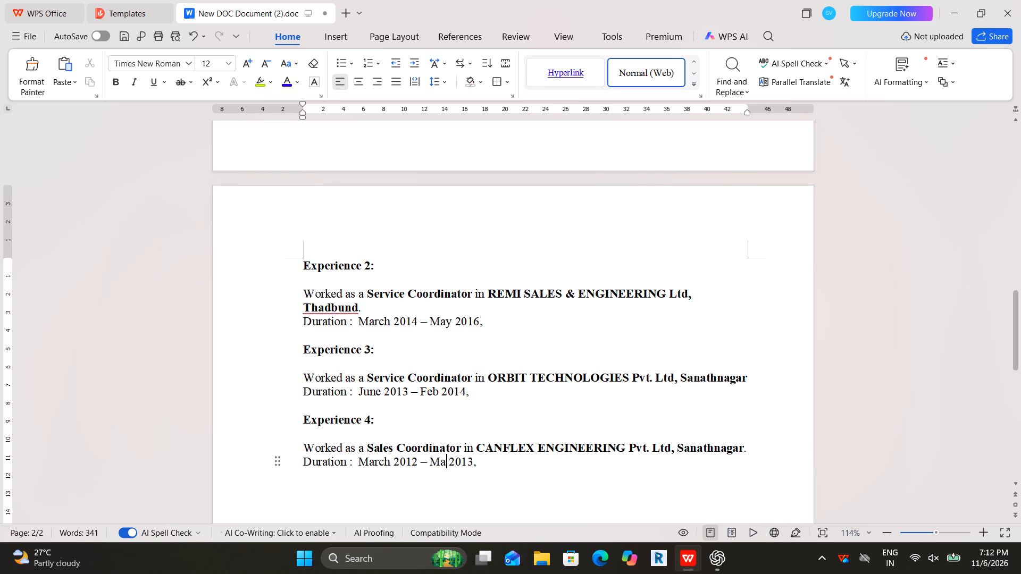
{"action": "key", "text": "y"}
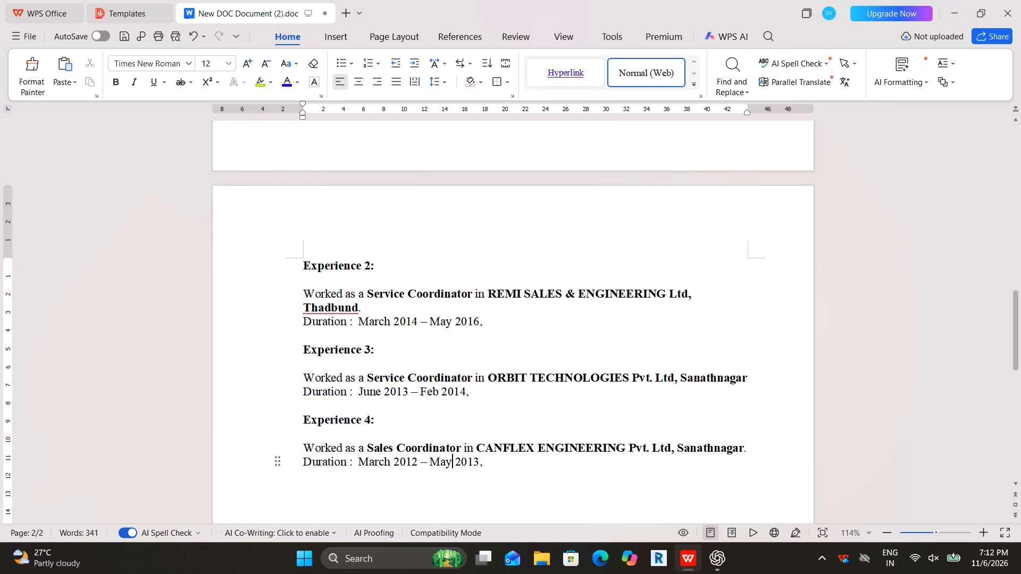
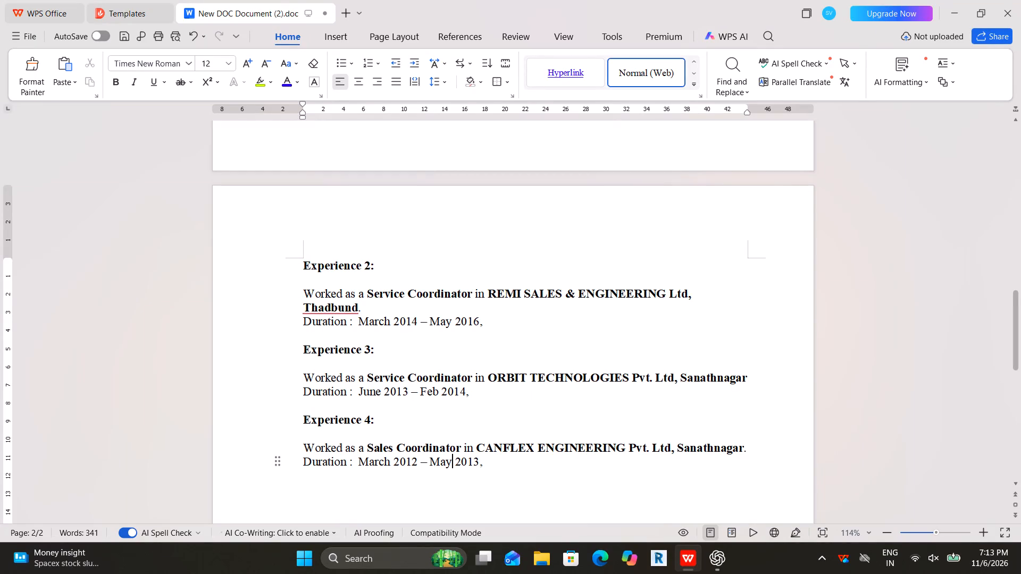
Duplicate the whole Experience 4 entry, including its heading, role and duration lines, directly below the original.
{"action": "left_click", "coordinate": [357, 365]}
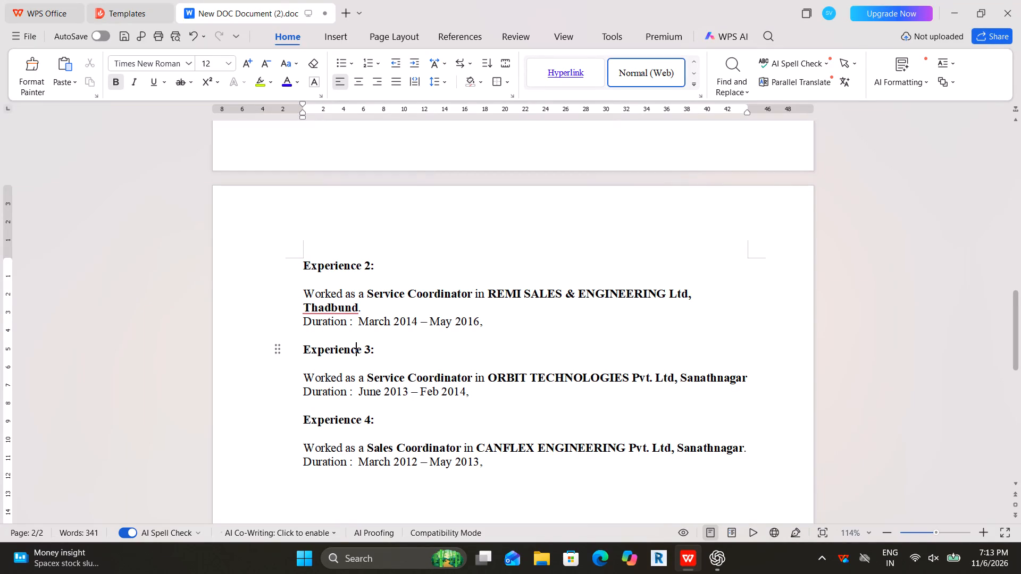
{"action": "left_click", "coordinate": [382, 361]}
{"action": "left_click", "coordinate": [301, 416]}
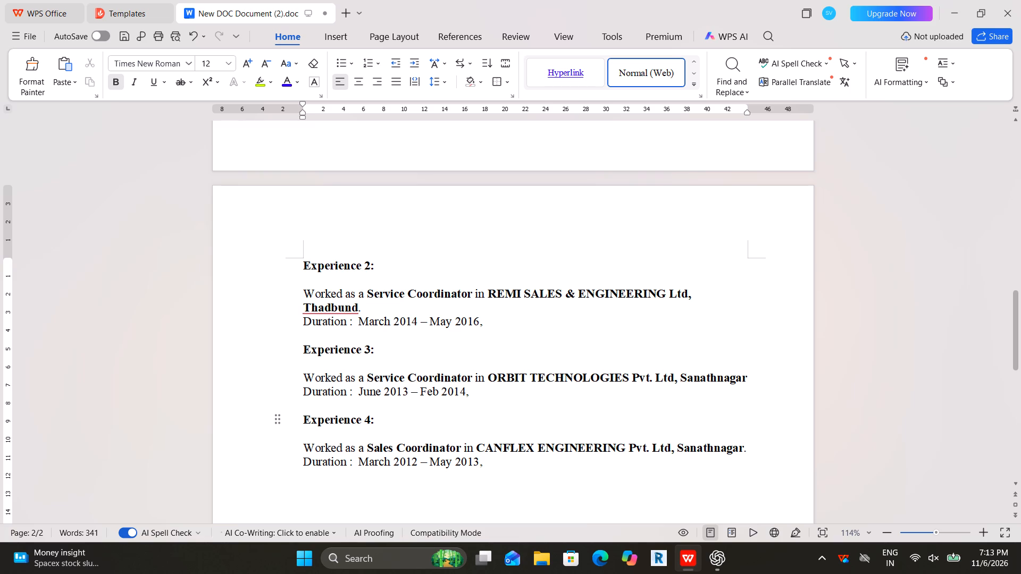
{"action": "key", "text": "shift+Down"}
{"action": "key", "text": "shift+Down"}
{"action": "key", "text": "shift+Down"}
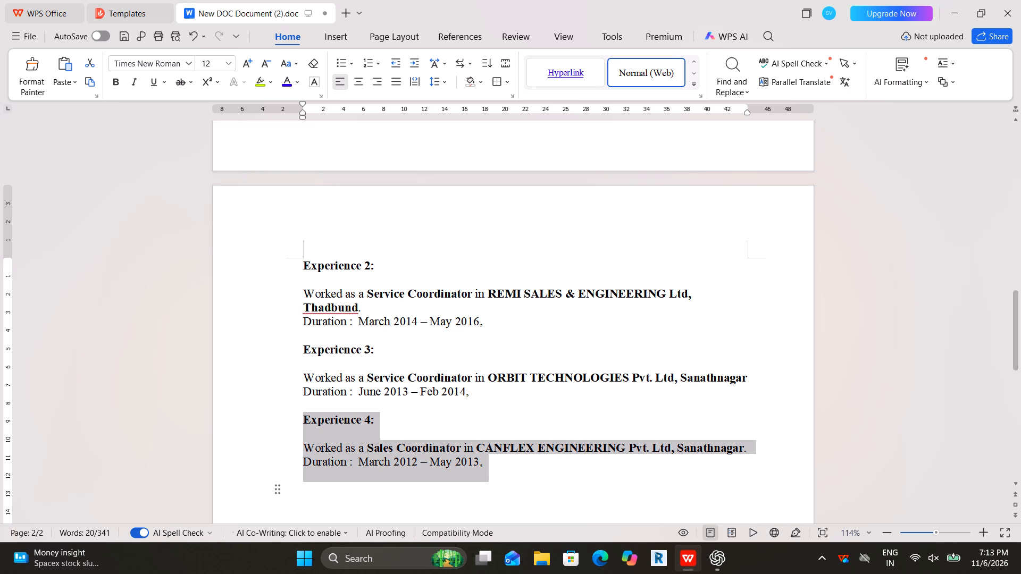
{"action": "key", "text": "ctrl+c"}
{"action": "left_click", "coordinate": [491, 470]}
{"action": "key", "text": "Return"}
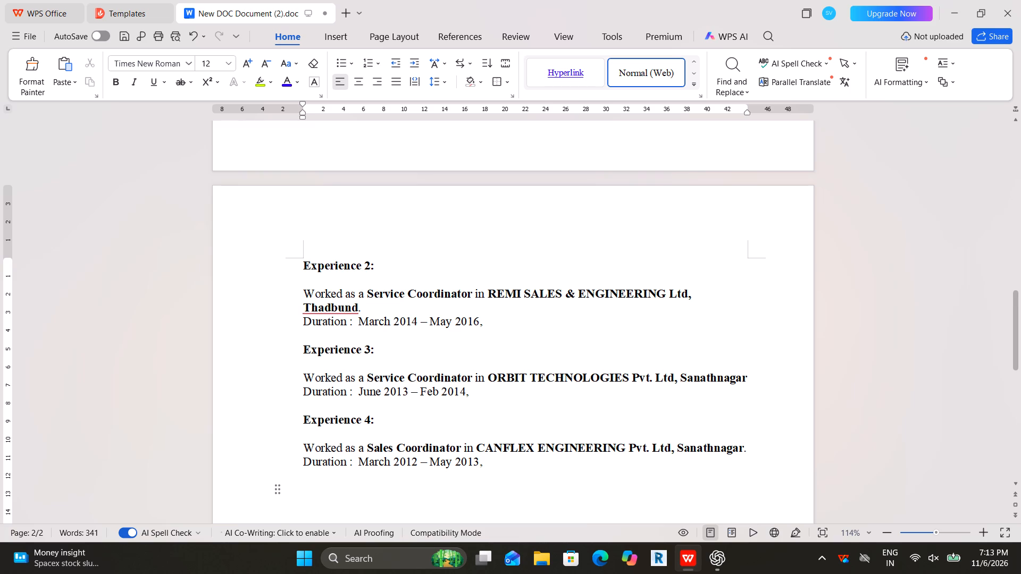
{"action": "key", "text": "ctrl+v"}
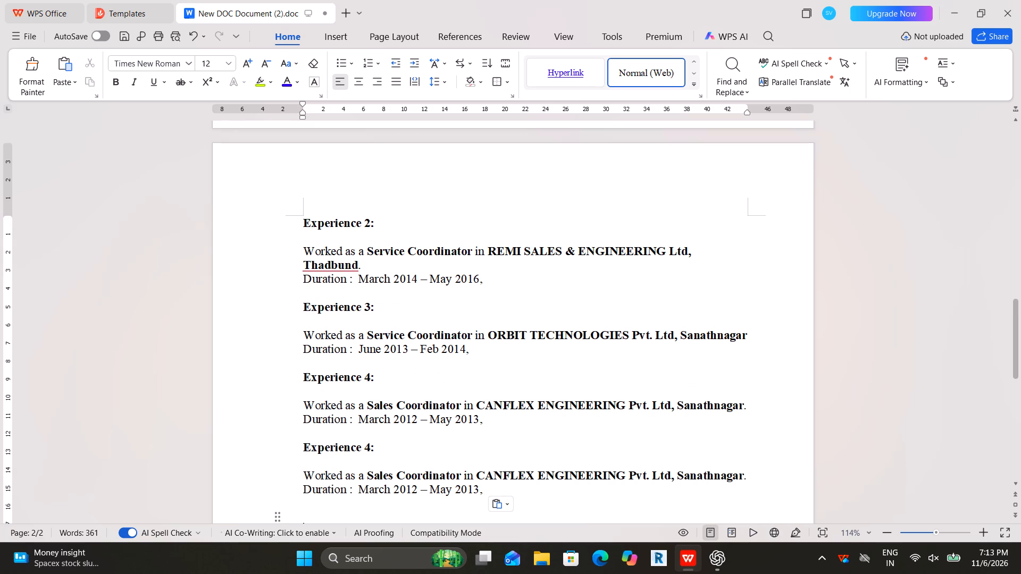
Renumber the heading of the duplicated entry as Experience 5.
{"action": "left_click", "coordinate": [370, 445]}
{"action": "key", "text": "BackSpace"}
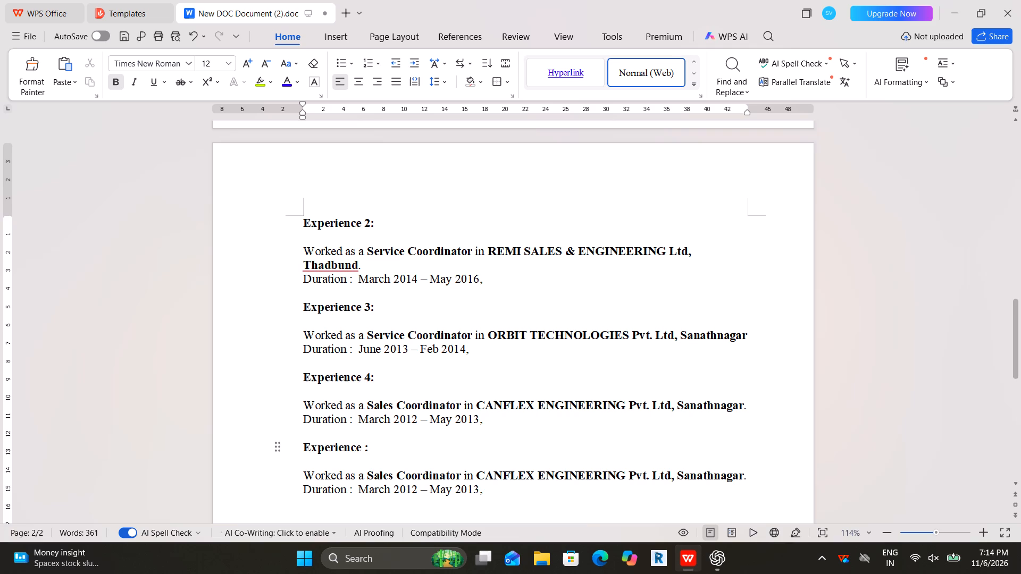
{"action": "key", "text": "5"}
Change the job title in the Experience 5 entry from Sales Coordinator to Help Desk Coordinator.
{"action": "left_click", "coordinate": [390, 474]}
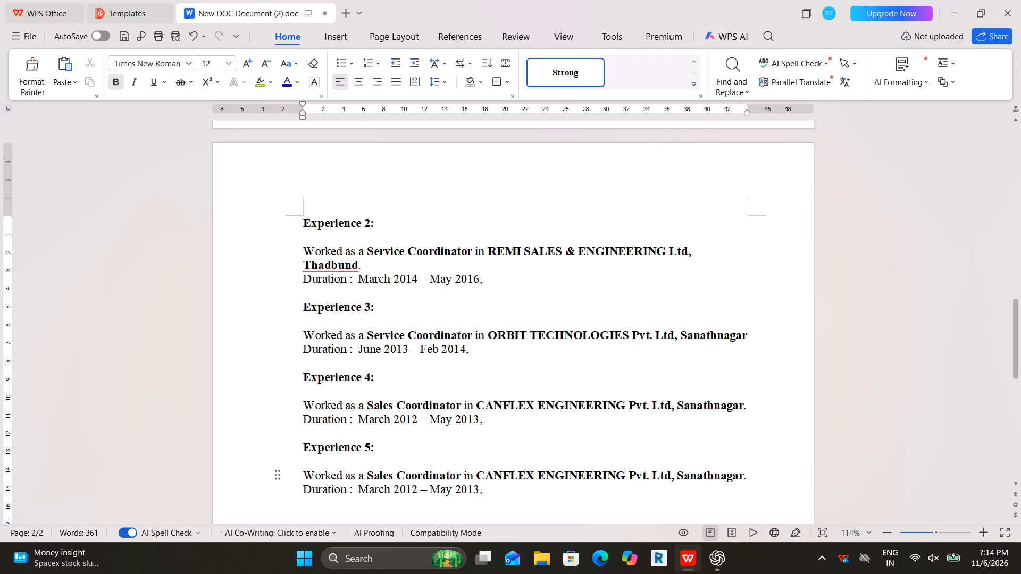
{"action": "key", "text": "Right"}
{"action": "key", "text": "BackSpace"}
{"action": "key", "text": "BackSpace"}
{"action": "key", "text": "BackSpace"}
{"action": "key", "text": "BackSpace"}
{"action": "key", "text": "BackSpace"}
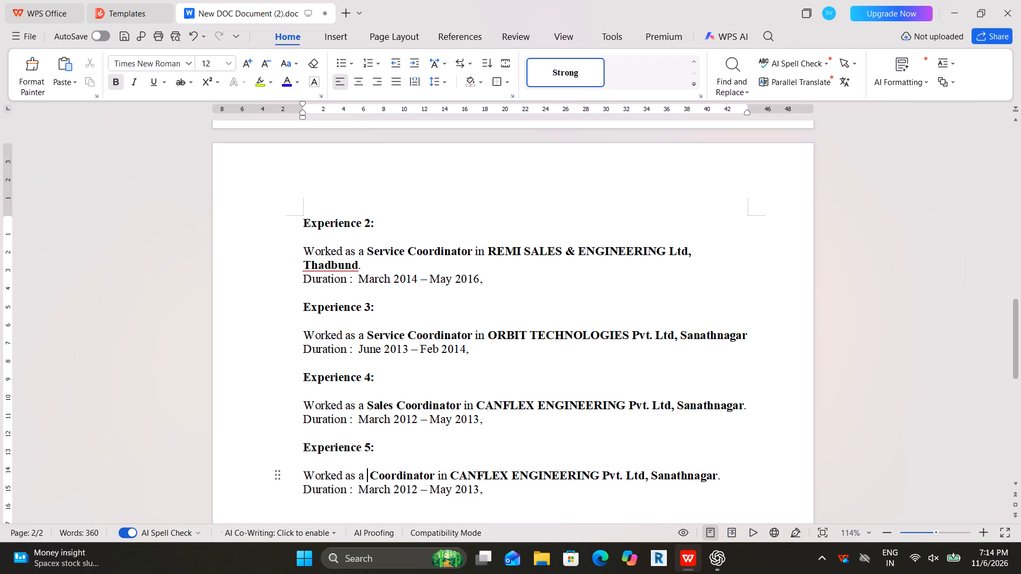
{"action": "type", "text": "HE"}
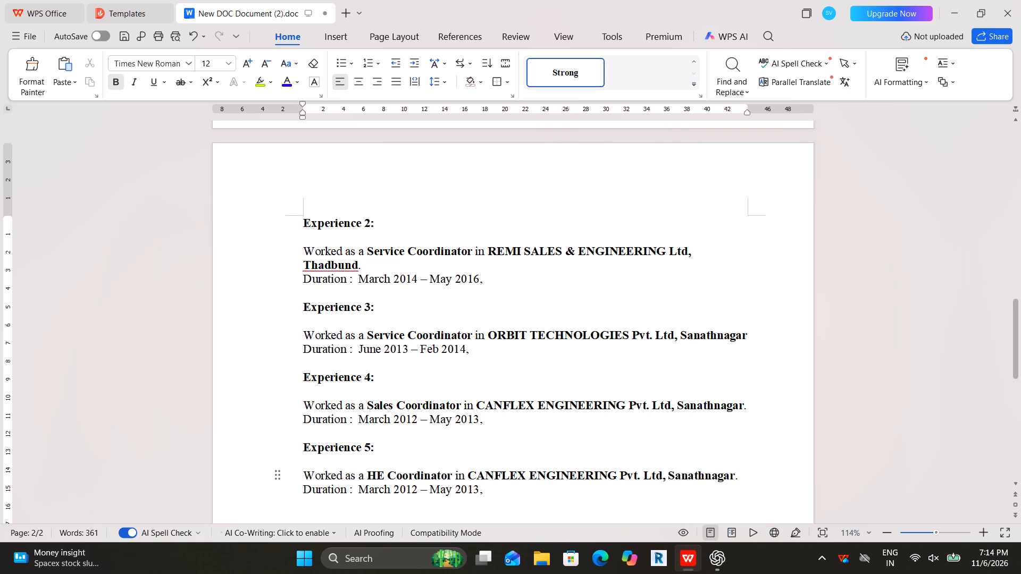
{"action": "key", "text": "BackSpace"}
{"action": "type", "text": "elp"}
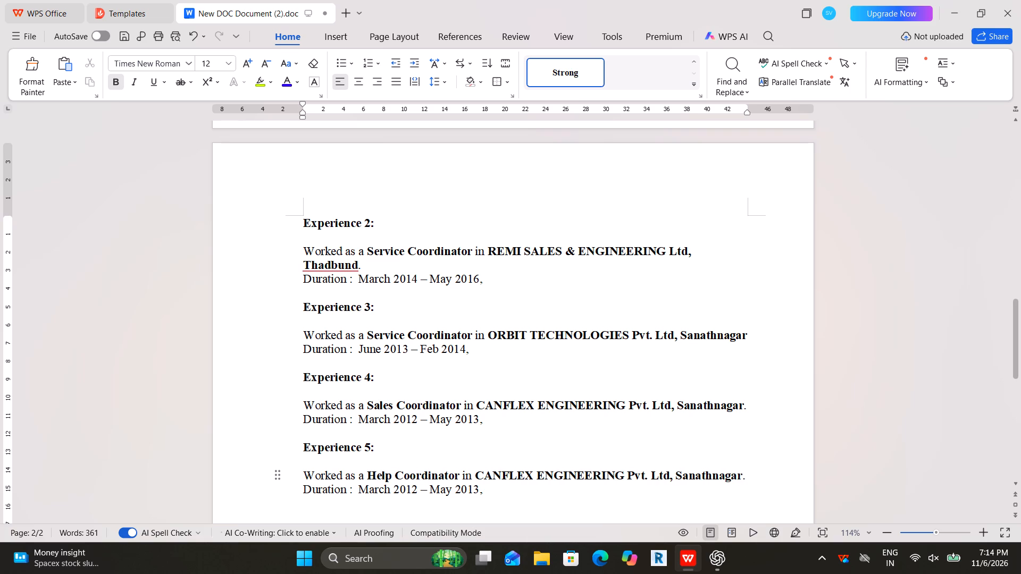
{"action": "key", "text": "space"}
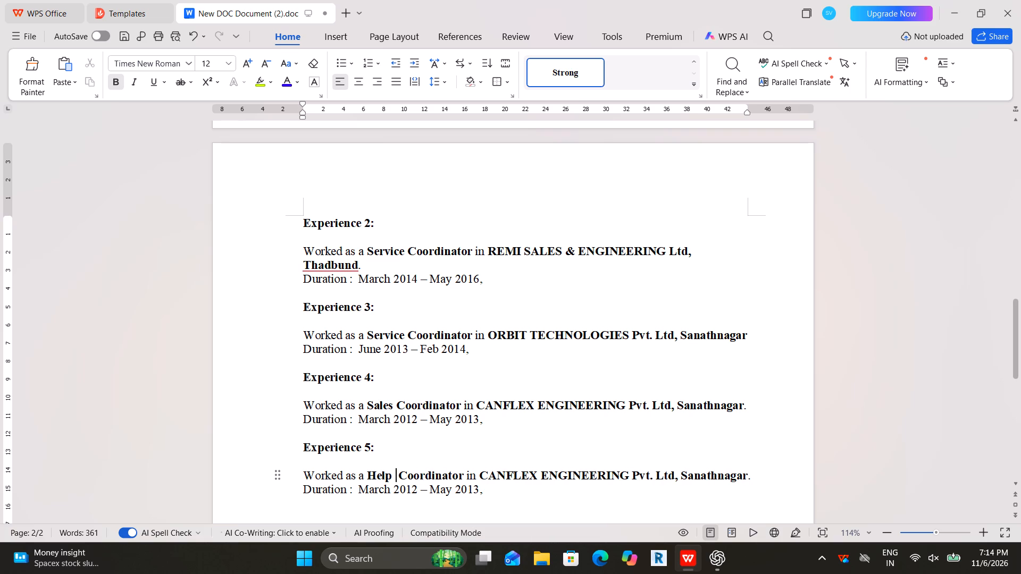
{"action": "type", "text": "Desk"}
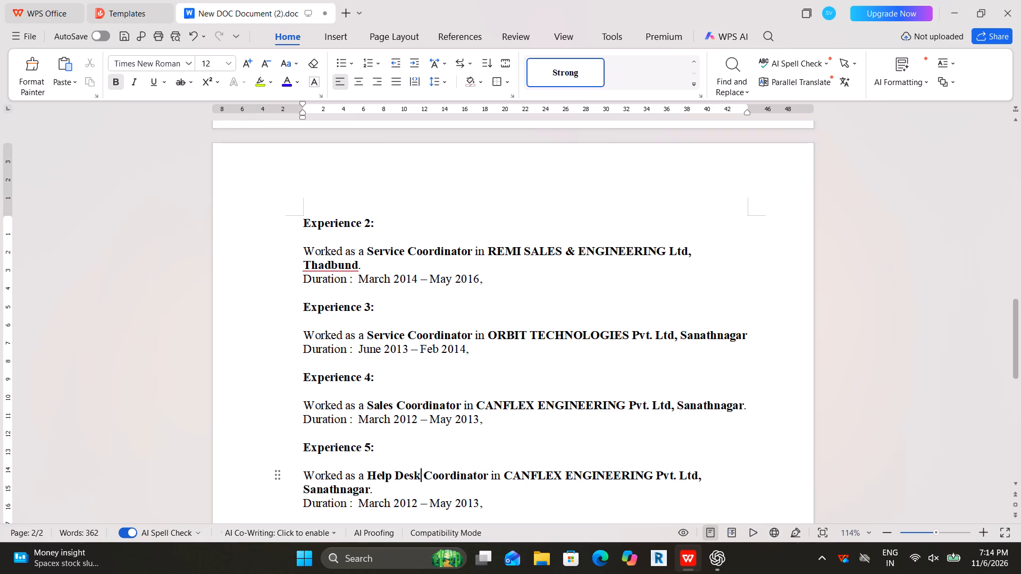
Place the text cursor directly before the company name in the Experience 5 entry.
{"action": "key", "text": "Right"}
{"action": "key", "text": "Right"}
{"action": "key", "text": "Right"}
{"action": "key", "text": "Right"}
{"action": "key", "text": "Right"}
{"action": "key", "text": "Right"}
{"action": "key", "text": "Right"}
{"action": "key", "text": "Right"}
{"action": "key", "text": "Right"}
{"action": "key", "text": "Right"}
{"action": "key", "text": "Right"}
{"action": "key", "text": "Right"}
{"action": "key", "text": "Right"}
{"action": "key", "text": "Right"}
{"action": "key", "text": "Right"}
{"action": "key", "text": "Right"}
{"action": "key", "text": "Right"}
{"action": "key", "text": "Left"}
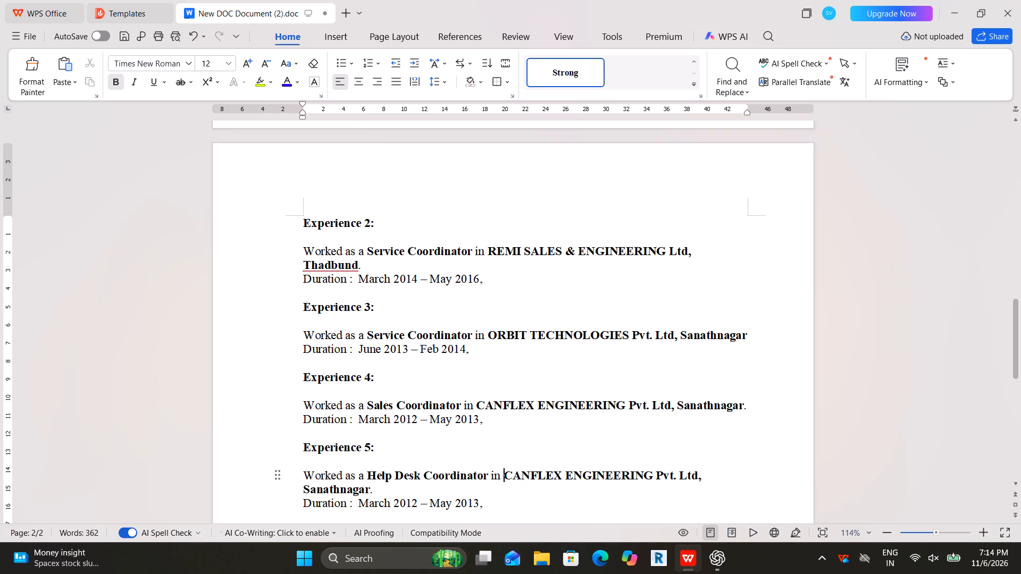
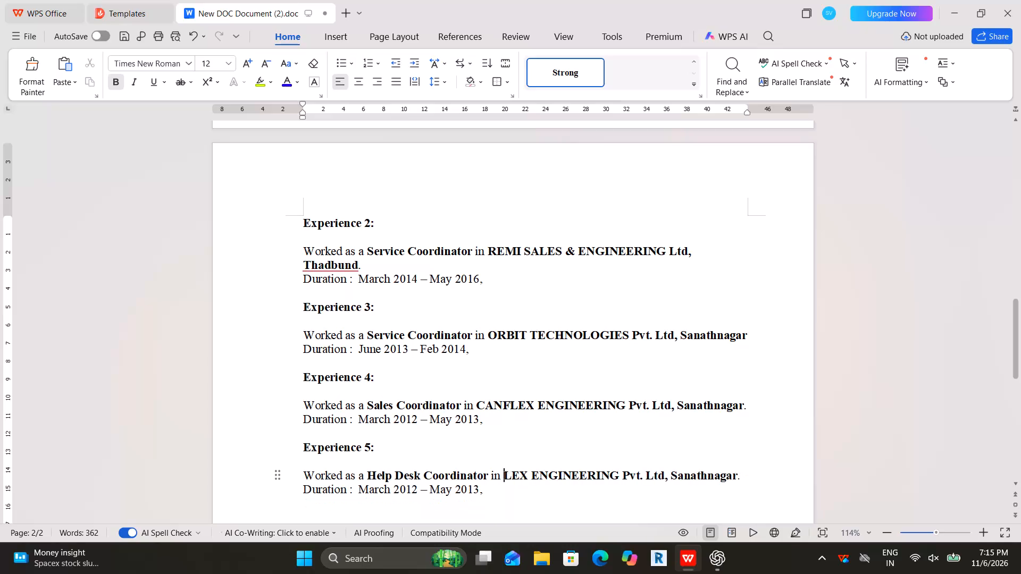
Replace the remaining company name before "Pvt. Ltd" in the Experience 5 entry with a new name starting with N.
{"action": "key", "text": "Delete"}
{"action": "key", "text": "Delete"}
{"action": "key", "text": "Delete"}
{"action": "key", "text": "Delete"}
{"action": "key", "text": "Delete"}
{"action": "key", "text": "Delete"}
{"action": "key", "text": "Delete"}
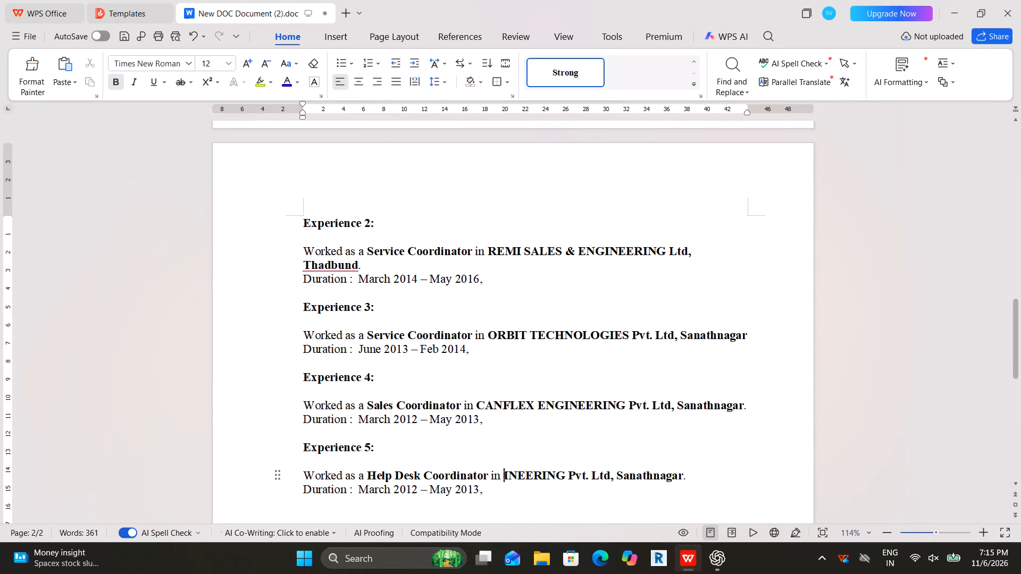
{"action": "key", "text": "Delete"}
{"action": "key", "text": "Delete"}
{"action": "key", "text": "Delete"}
{"action": "key", "text": "Delete"}
{"action": "key", "text": "Delete"}
{"action": "key", "text": "Delete"}
{"action": "key", "text": "Delete"}
{"action": "key", "text": "Delete"}
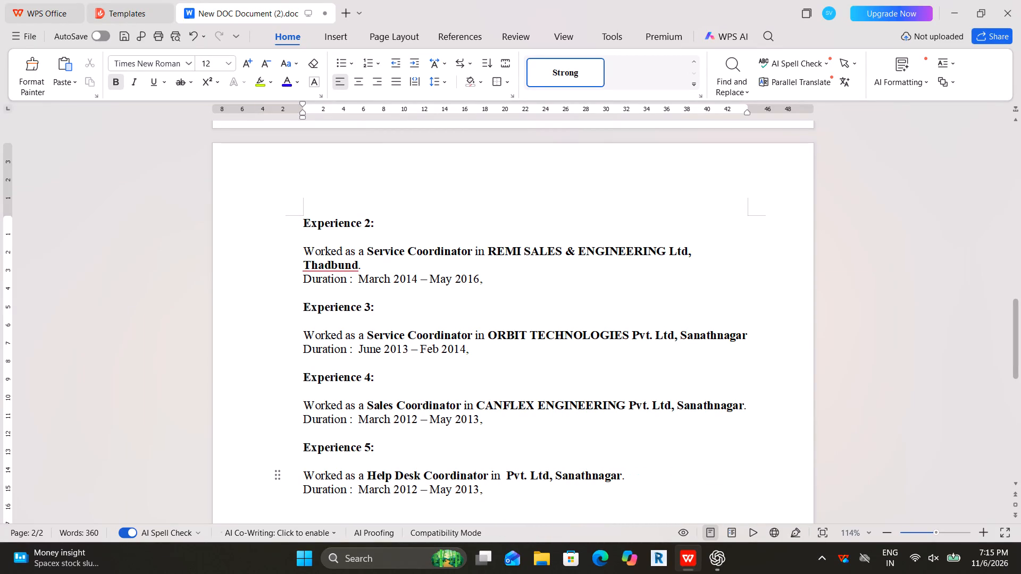
{"action": "key", "text": "shift+n"}
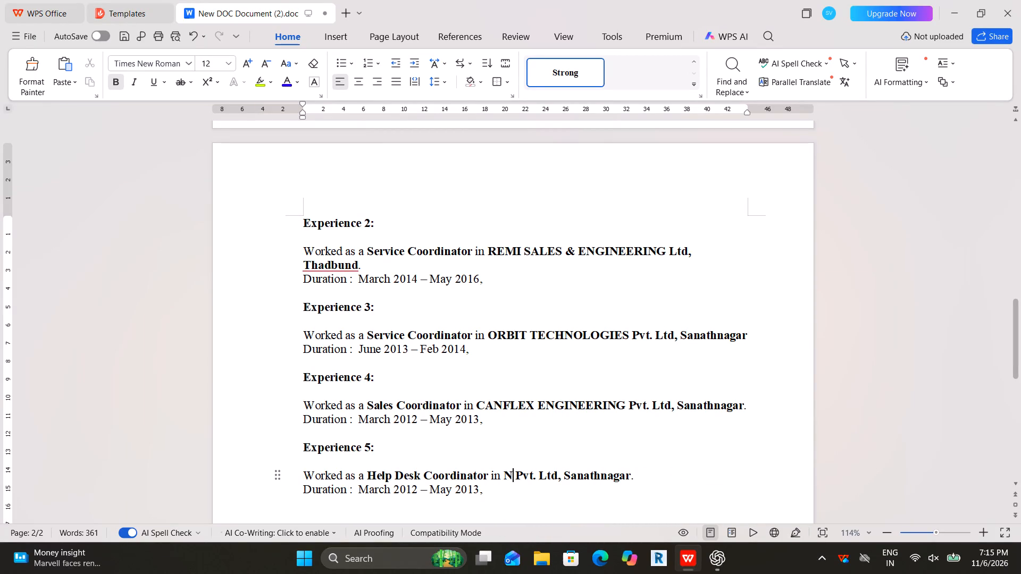
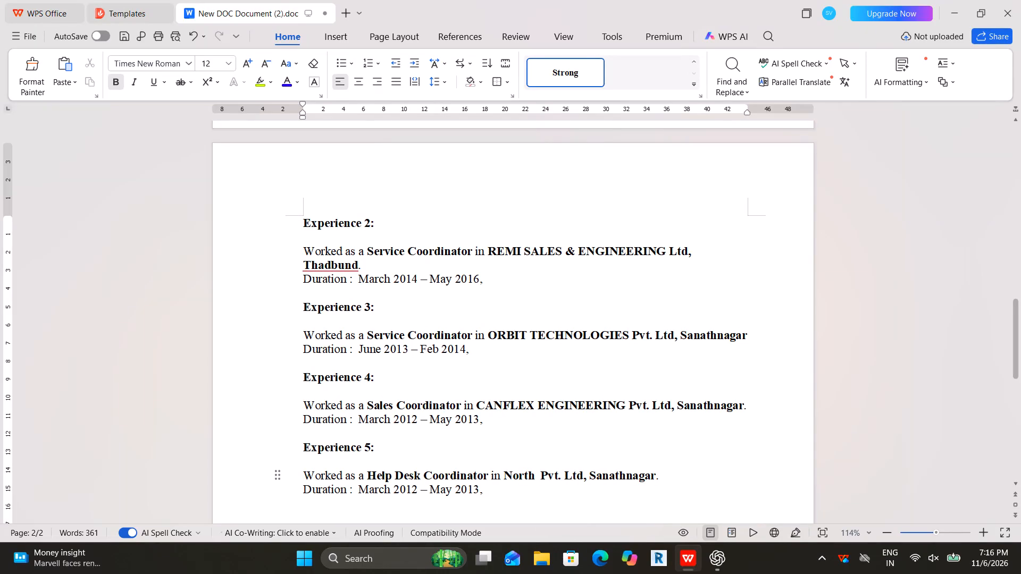
Enter the company name in the Experience 5 entry in capitals as NORTH STAR INDIA, directly before "Pvt. Ltd".
{"action": "type", "text": "Star"}
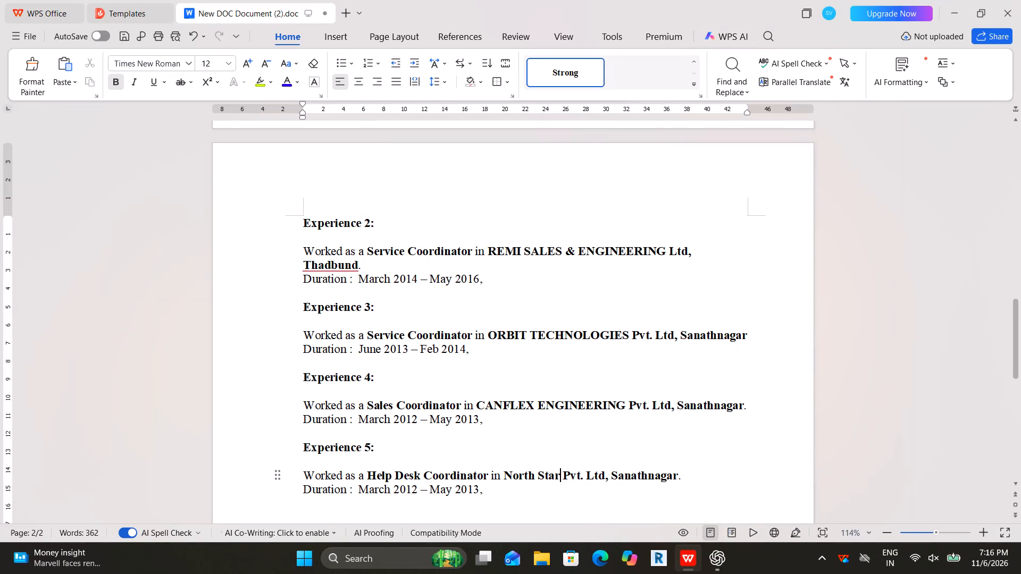
{"action": "key", "text": "BackSpace"}
{"action": "key", "text": "BackSpace"}
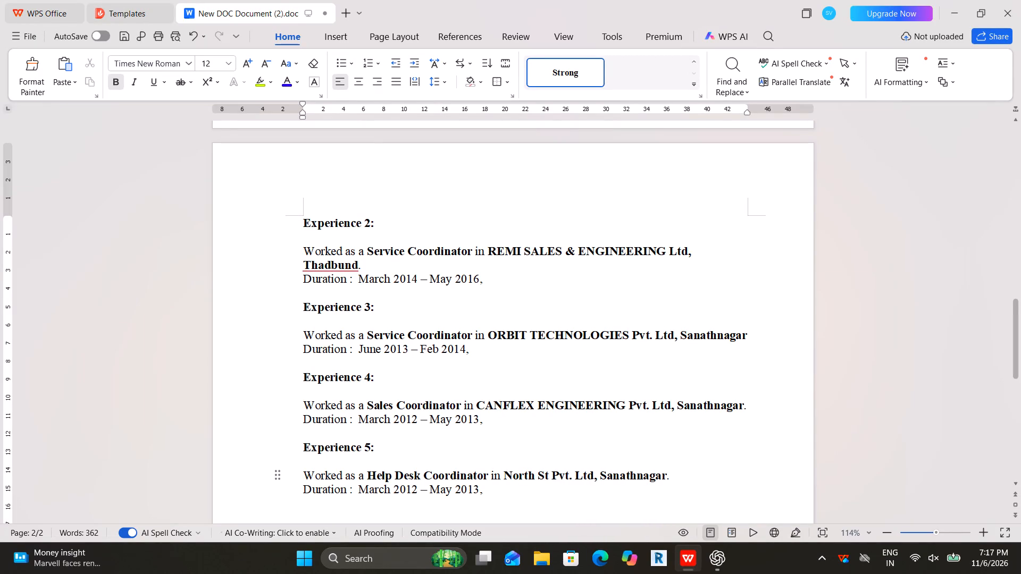
{"action": "key", "text": "BackSpace"}
{"action": "key", "text": "BackSpace"}
{"action": "key", "text": "BackSpace"}
{"action": "key", "text": "BackSpace"}
{"action": "key", "text": "BackSpace"}
{"action": "key", "text": "BackSpace"}
{"action": "key", "text": "BackSpace"}
{"action": "key", "text": "BackSpace"}
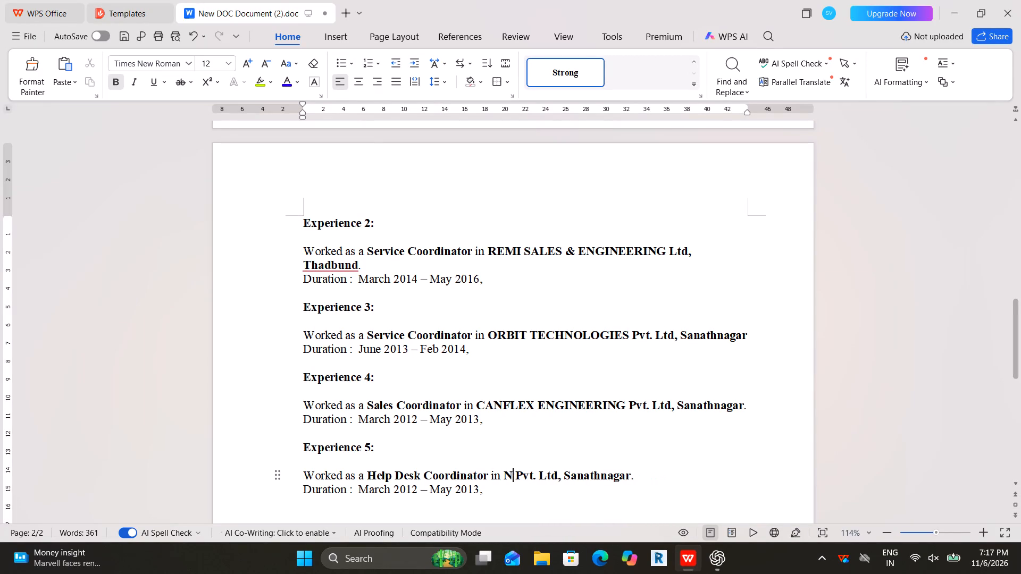
{"action": "type", "text": "NORTH STAR"}
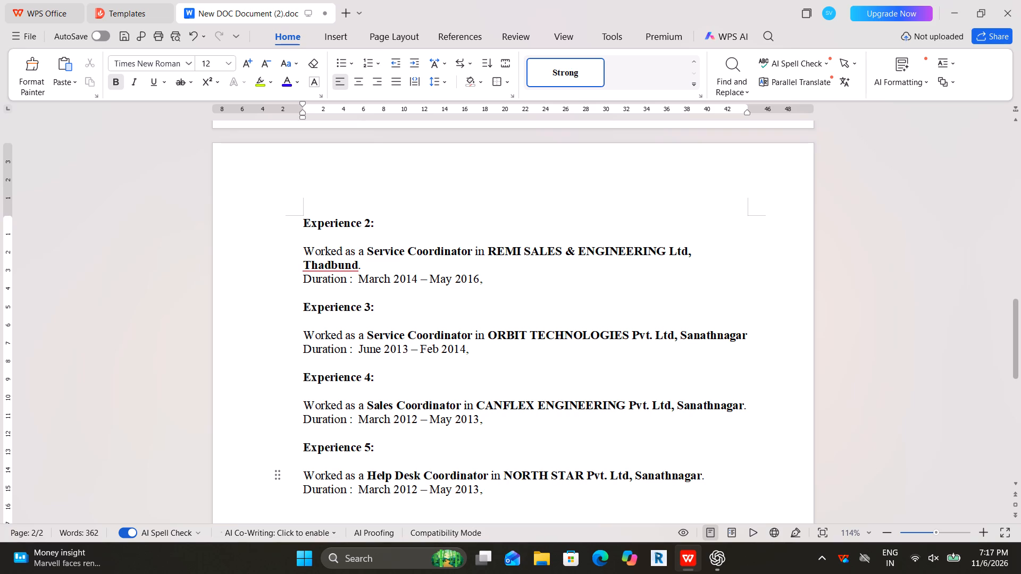
{"action": "key", "text": "space"}
{"action": "type", "text": "INDIA"}
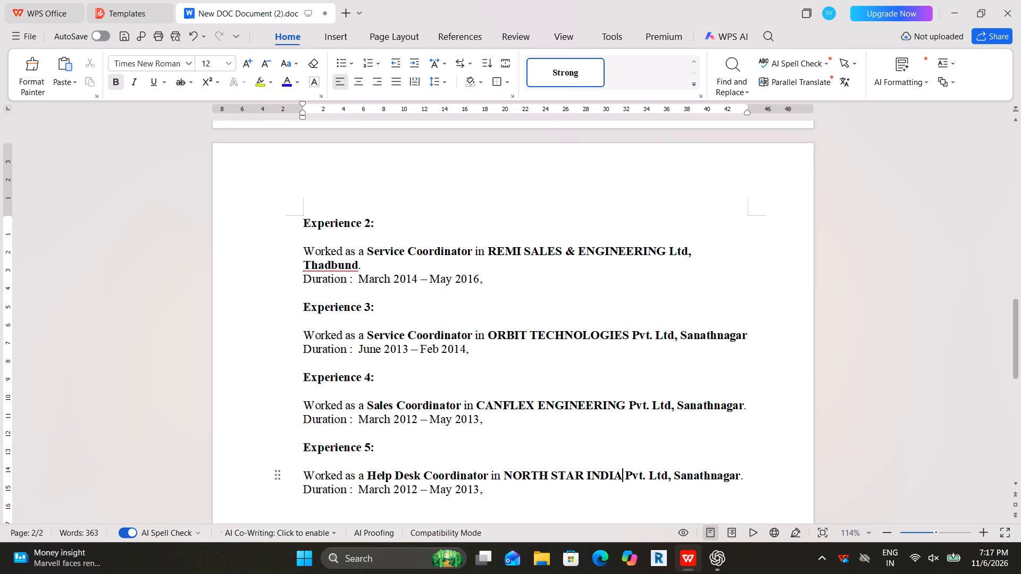
Replace the company location in the Experience 5 entry with Banjarahills and save the document.
{"action": "left_click", "coordinate": [739, 473]}
{"action": "key", "text": "BackSpace"}
{"action": "key", "text": "BackSpace"}
{"action": "key", "text": "BackSpace"}
{"action": "key", "text": "BackSpace"}
{"action": "key", "text": "BackSpace"}
{"action": "key", "text": "BackSpace"}
{"action": "key", "text": "BackSpace"}
{"action": "key", "text": "BackSpace"}
{"action": "key", "text": "BackSpace"}
{"action": "key", "text": "BackSpace"}
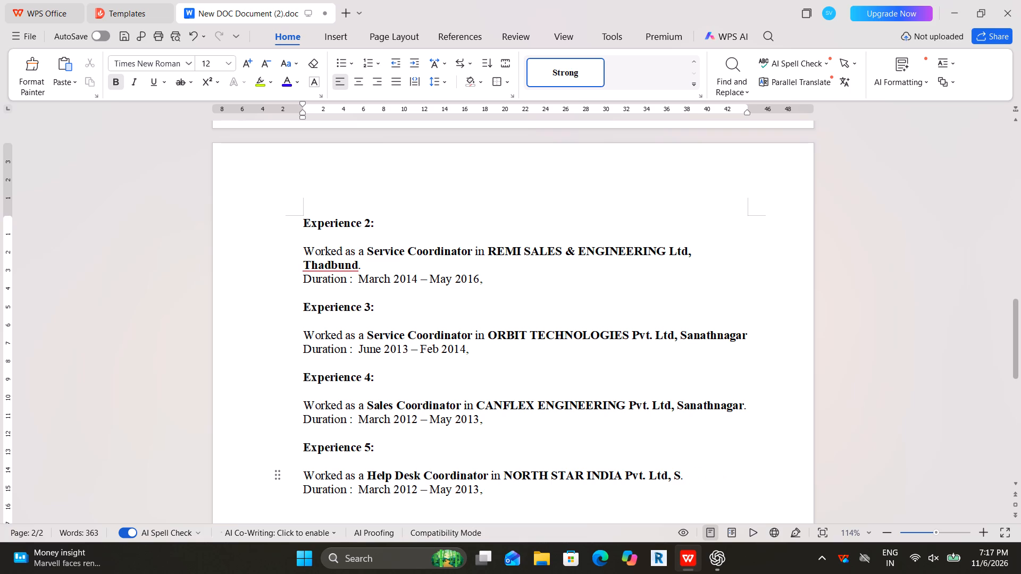
{"action": "key", "text": "BackSpace"}
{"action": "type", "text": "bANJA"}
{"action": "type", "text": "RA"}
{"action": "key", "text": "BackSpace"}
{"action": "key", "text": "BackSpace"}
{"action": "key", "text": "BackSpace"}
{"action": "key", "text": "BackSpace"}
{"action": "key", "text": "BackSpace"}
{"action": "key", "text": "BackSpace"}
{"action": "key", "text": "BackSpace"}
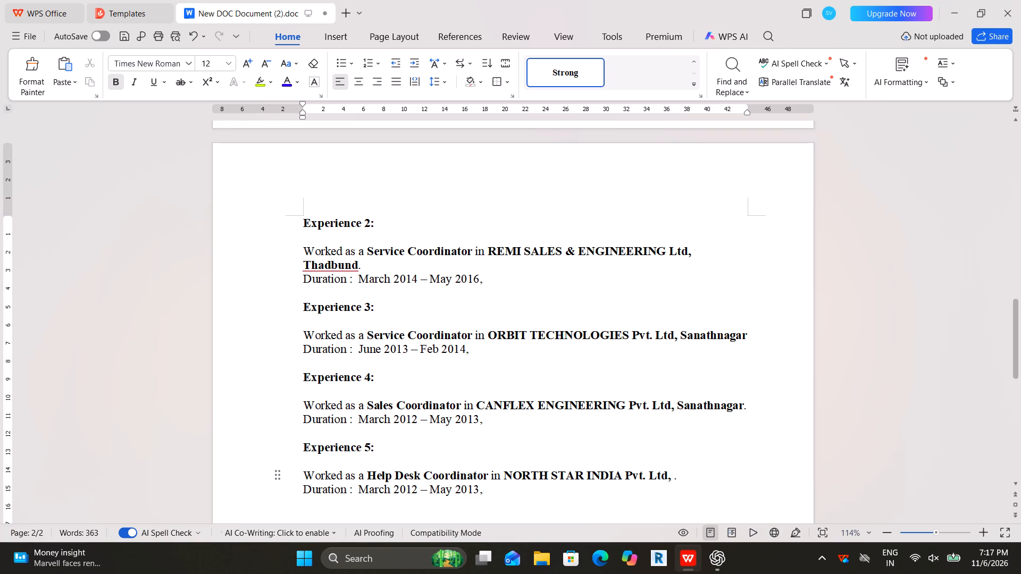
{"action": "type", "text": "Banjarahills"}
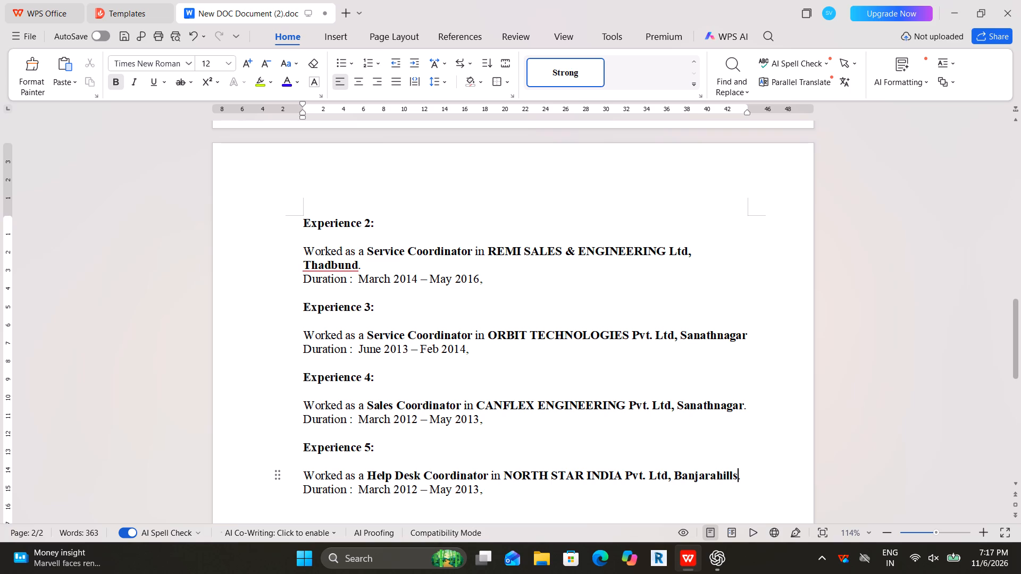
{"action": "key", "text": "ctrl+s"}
Clear the end date from the Experience 5 duration and set the start date to Jan 2010.
{"action": "left_click", "coordinate": [478, 491]}
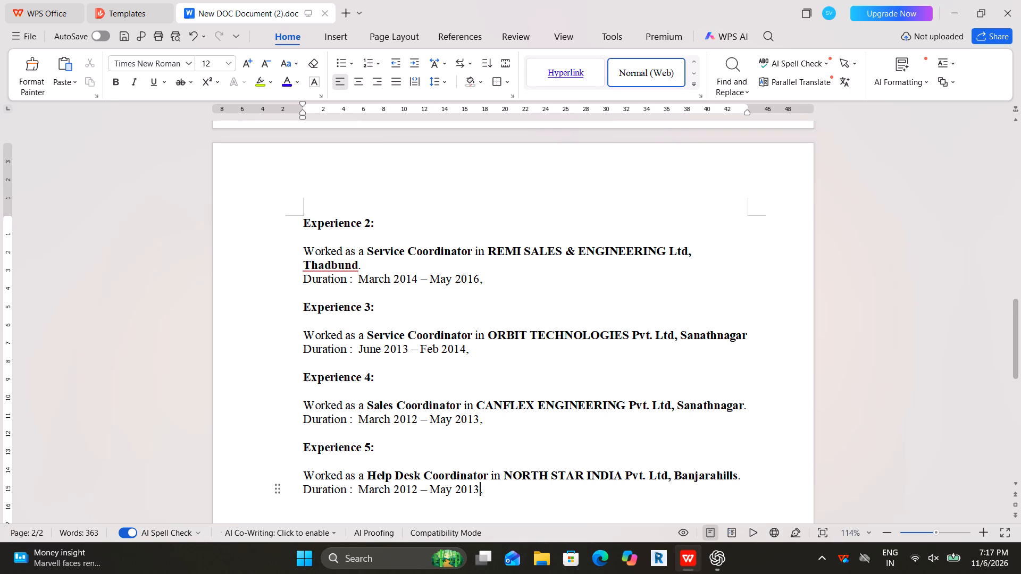
{"action": "key", "text": "BackSpace"}
{"action": "key", "text": "BackSpace"}
{"action": "key", "text": "BackSpace"}
{"action": "key", "text": "BackSpace"}
{"action": "key", "text": "BackSpace"}
{"action": "key", "text": "BackSpace"}
{"action": "key", "text": "BackSpace"}
{"action": "key", "text": "BackSpace"}
{"action": "key", "text": "BackSpace"}
{"action": "key", "text": "BackSpace"}
{"action": "key", "text": "BackSpace"}
{"action": "key", "text": "BackSpace"}
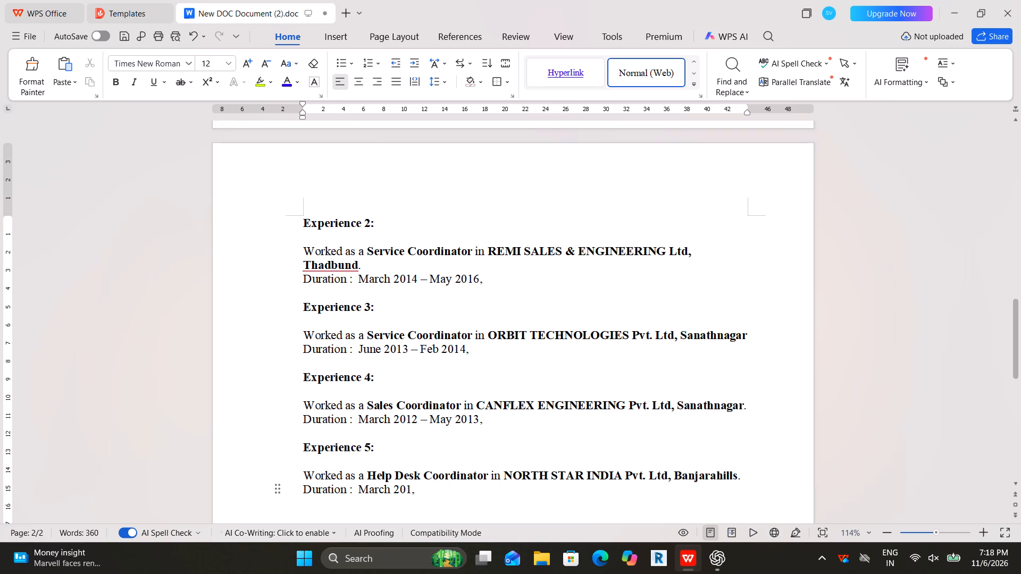
{"action": "key", "text": "0"}
{"action": "key", "text": "Left"}
{"action": "key", "text": "Left"}
{"action": "key", "text": "Left"}
{"action": "key", "text": "Left"}
{"action": "key", "text": "Left"}
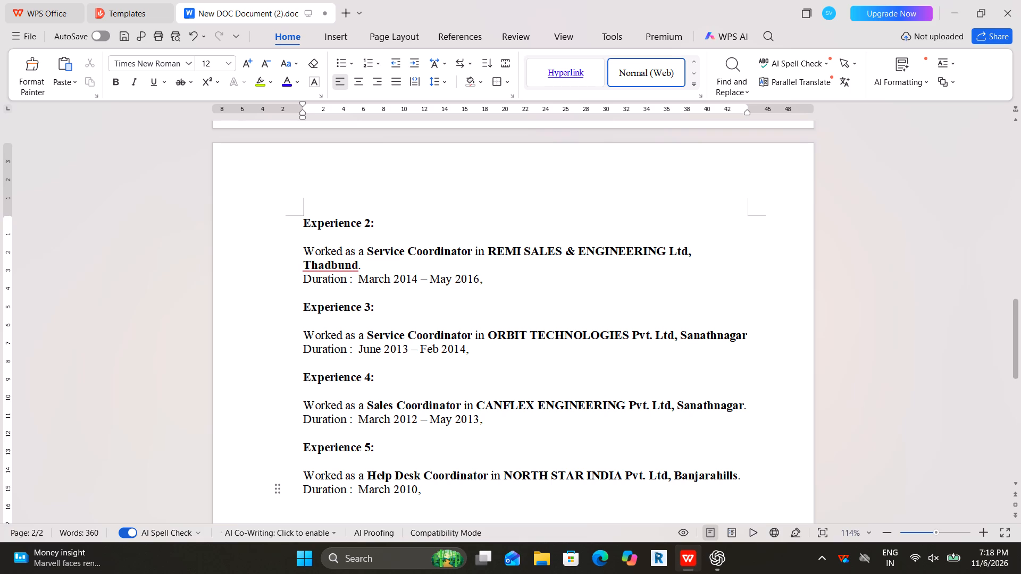
{"action": "key", "text": "BackSpace"}
{"action": "key", "text": "BackSpace"}
{"action": "key", "text": "BackSpace"}
{"action": "key", "text": "BackSpace"}
{"action": "key", "text": "BackSpace"}
{"action": "type", "text": "Jan"}
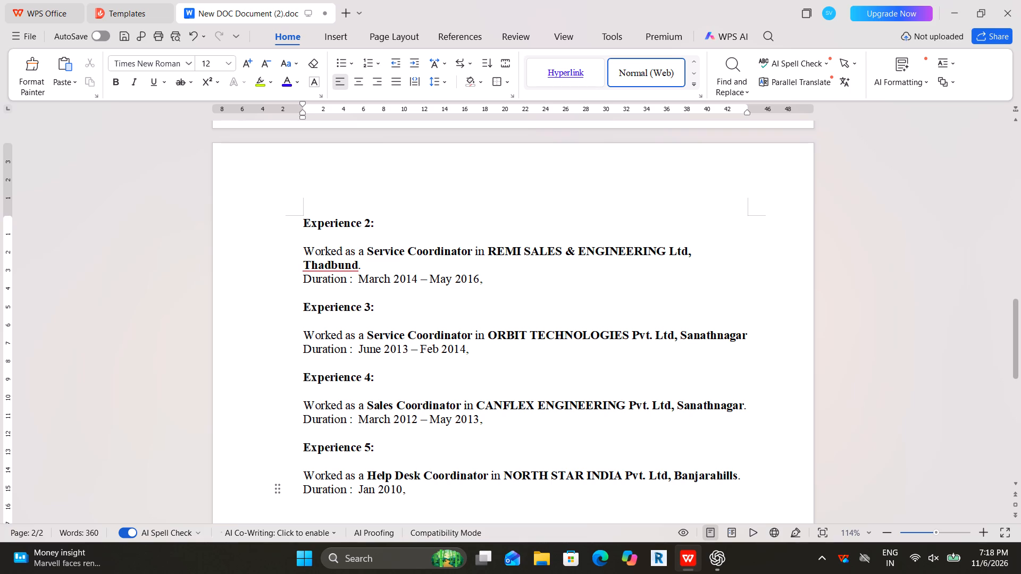
Add the end date to the Experience 5 duration as "- 2012 Feb" and save the document.
{"action": "key", "text": "Right"}
{"action": "key", "text": "Right"}
{"action": "key", "text": "Right"}
{"action": "key", "text": "Right"}
{"action": "key", "text": "Right"}
{"action": "key", "text": "space"}
{"action": "type", "text": "-"}
{"action": "key", "text": "space"}
{"action": "type", "text": "2012"}
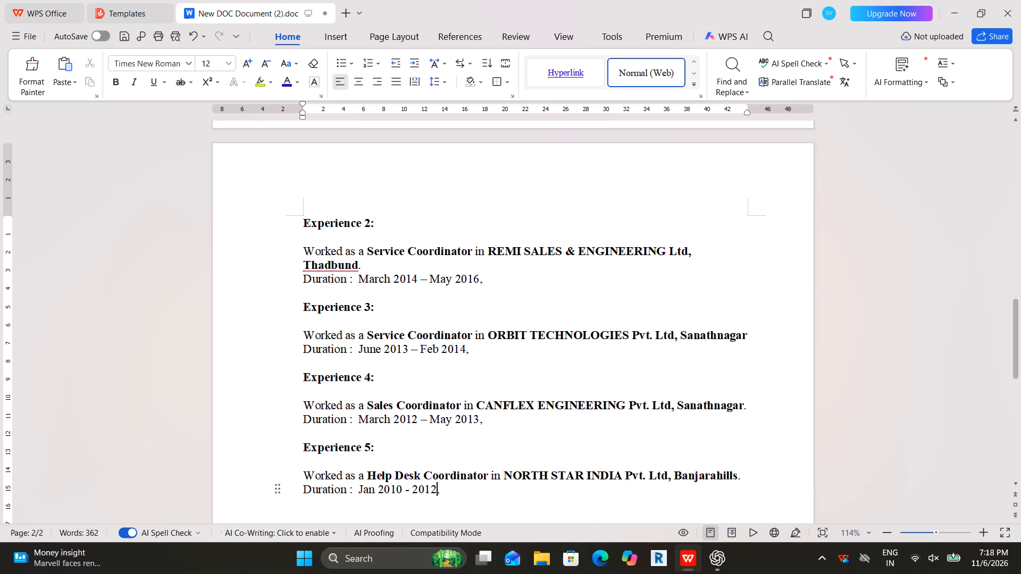
{"action": "key", "text": "space"}
{"action": "type", "text": "Feb"}
{"action": "key", "text": "ctrl+s"}
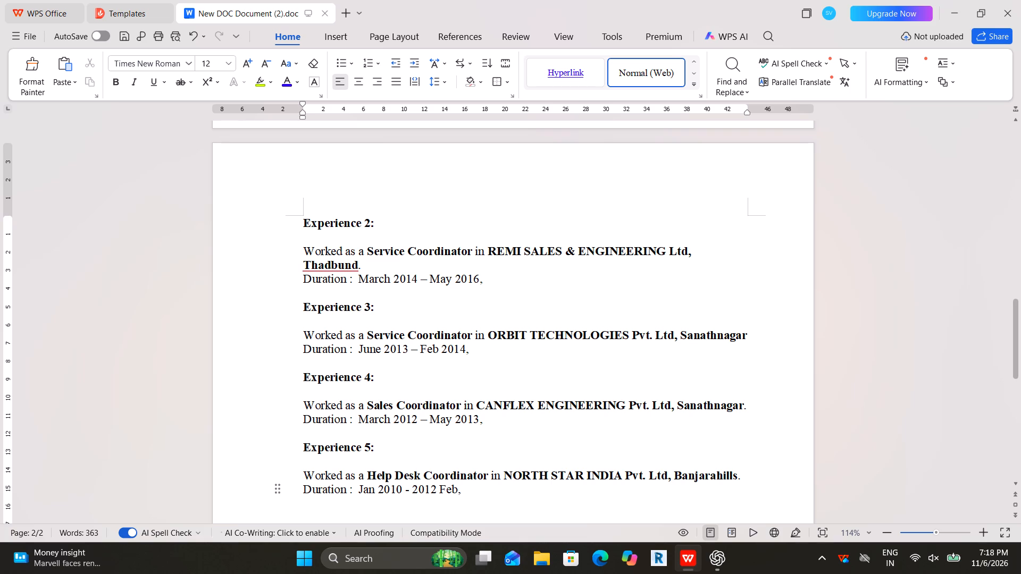
Underline the "Experience 2:" heading.
{"action": "key", "text": "Down"}
{"action": "key", "text": "Down"}
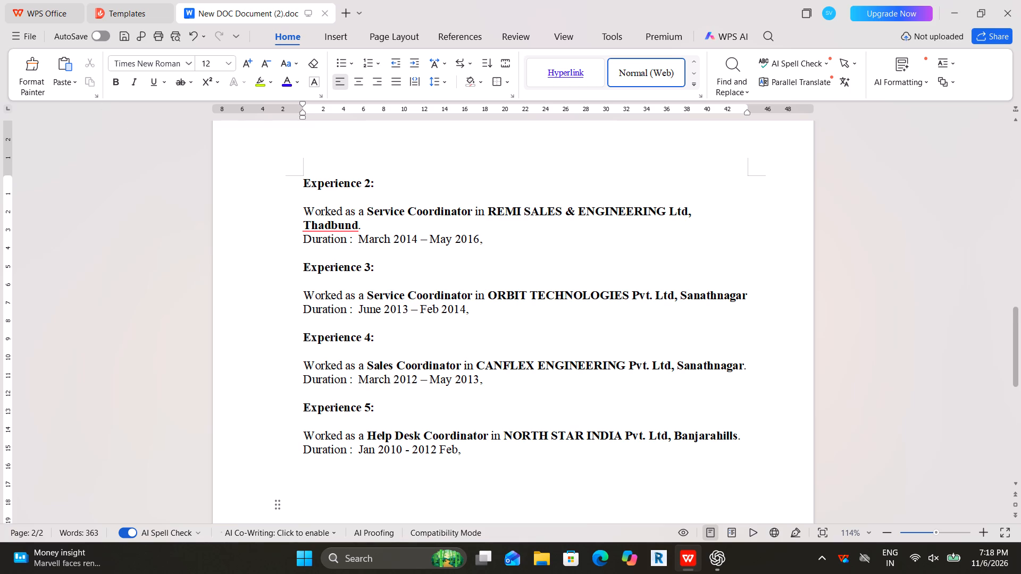
{"action": "left_click", "coordinate": [303, 184]}
{"action": "key", "text": "shift+Right"}
{"action": "key", "text": "shift+Right"}
{"action": "key", "text": "shift+Right"}
{"action": "key", "text": "shift+Right"}
{"action": "key", "text": "shift+Right"}
{"action": "key", "text": "shift+Right"}
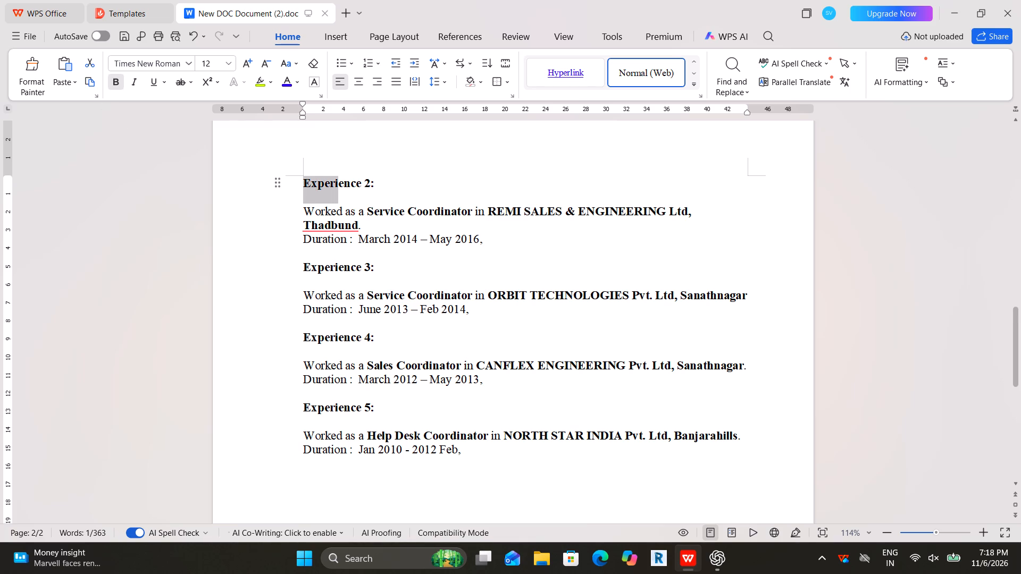
{"action": "key", "text": "shift+Right"}
{"action": "key", "text": "shift+Right"}
{"action": "key", "text": "shift+Right"}
{"action": "key", "text": "shift+Right"}
{"action": "key", "text": "shift+Right"}
{"action": "key", "text": "shift+Right"}
{"action": "key", "text": "shift+Right"}
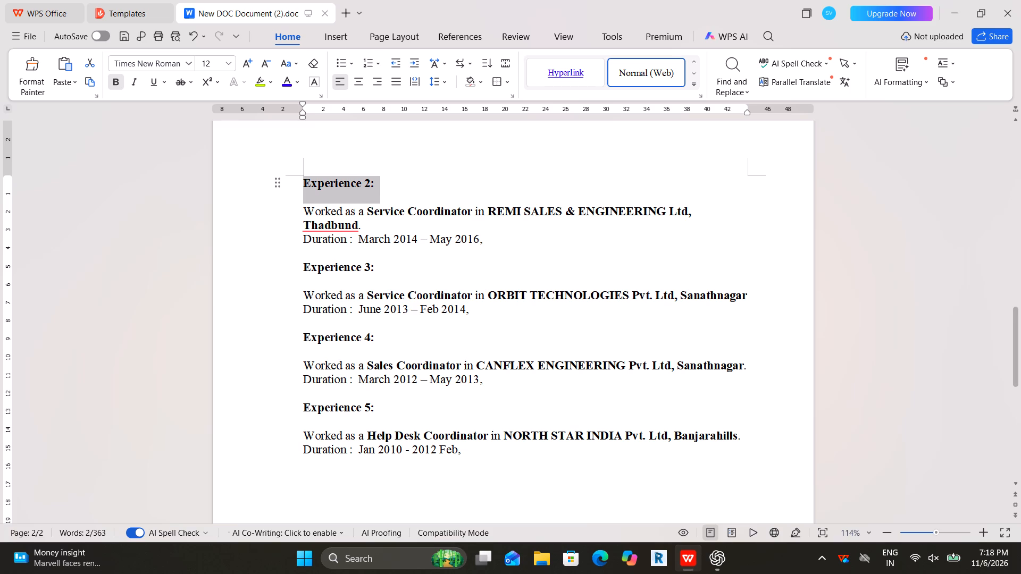
{"action": "key", "text": "ctrl+u"}
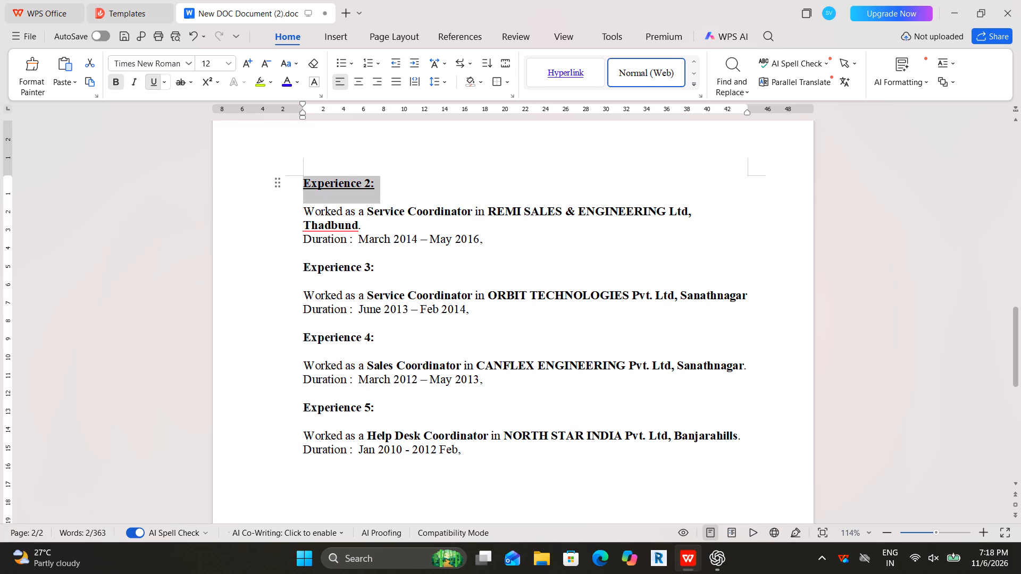
{"action": "left_click", "coordinate": [312, 190]}
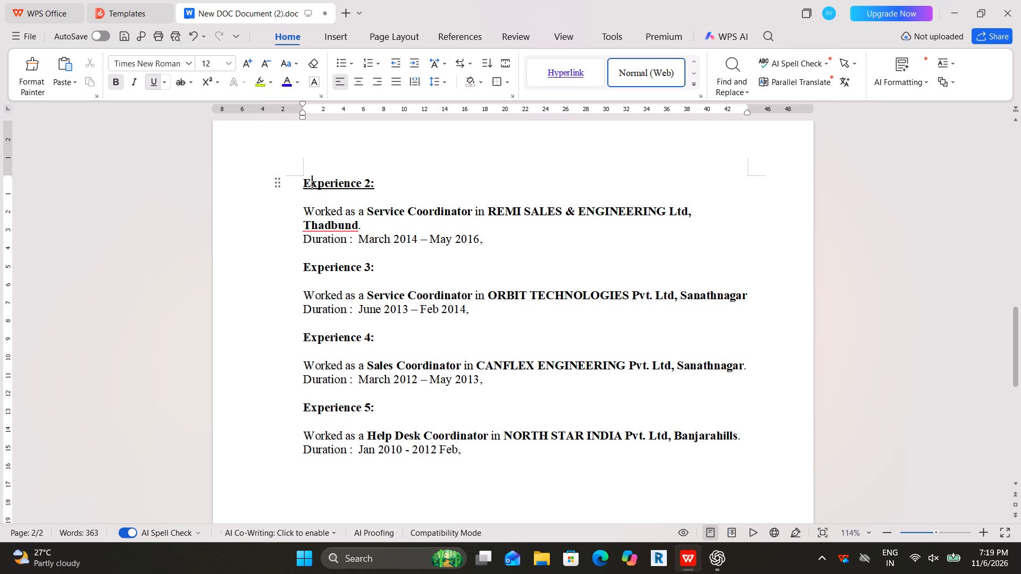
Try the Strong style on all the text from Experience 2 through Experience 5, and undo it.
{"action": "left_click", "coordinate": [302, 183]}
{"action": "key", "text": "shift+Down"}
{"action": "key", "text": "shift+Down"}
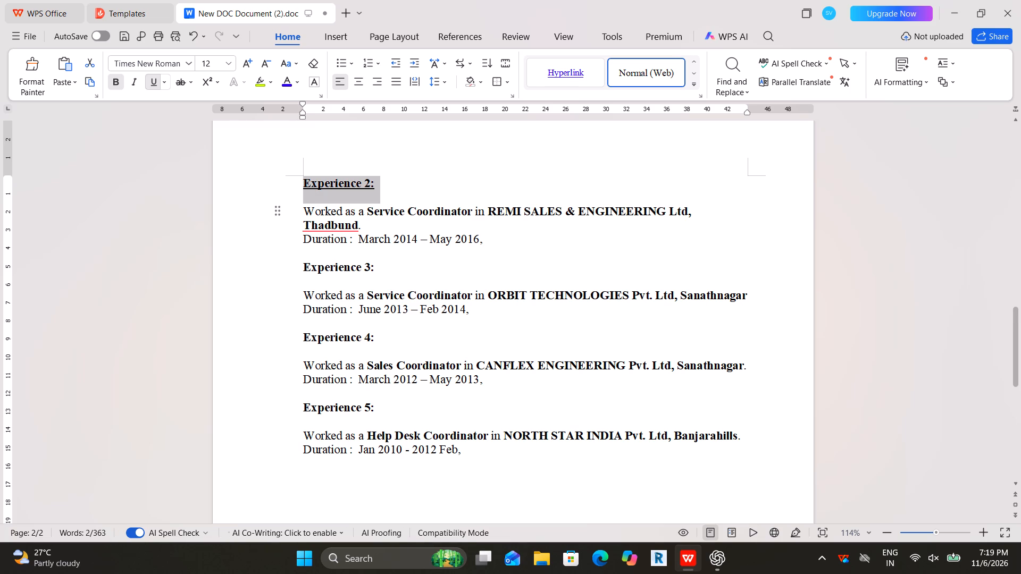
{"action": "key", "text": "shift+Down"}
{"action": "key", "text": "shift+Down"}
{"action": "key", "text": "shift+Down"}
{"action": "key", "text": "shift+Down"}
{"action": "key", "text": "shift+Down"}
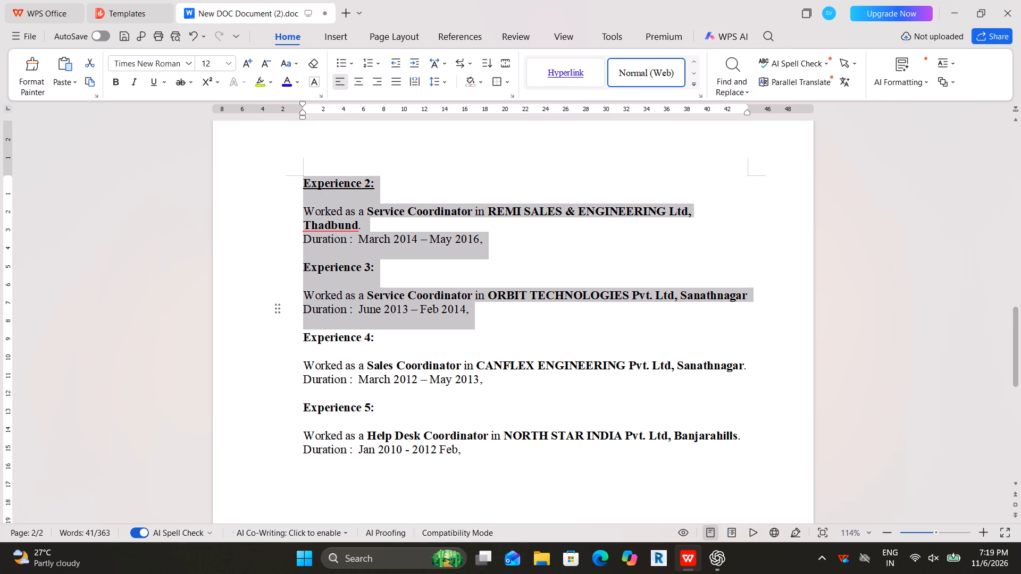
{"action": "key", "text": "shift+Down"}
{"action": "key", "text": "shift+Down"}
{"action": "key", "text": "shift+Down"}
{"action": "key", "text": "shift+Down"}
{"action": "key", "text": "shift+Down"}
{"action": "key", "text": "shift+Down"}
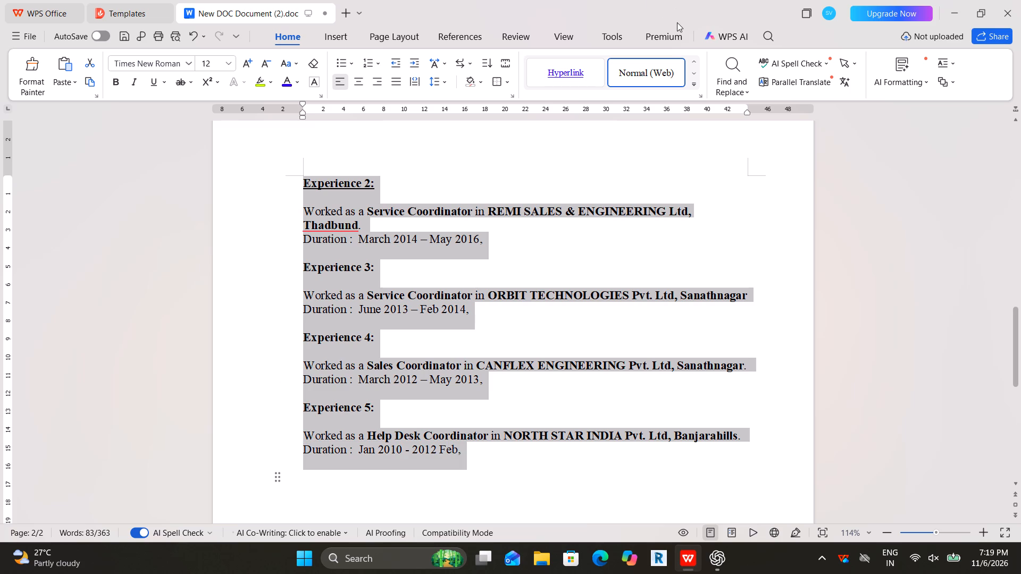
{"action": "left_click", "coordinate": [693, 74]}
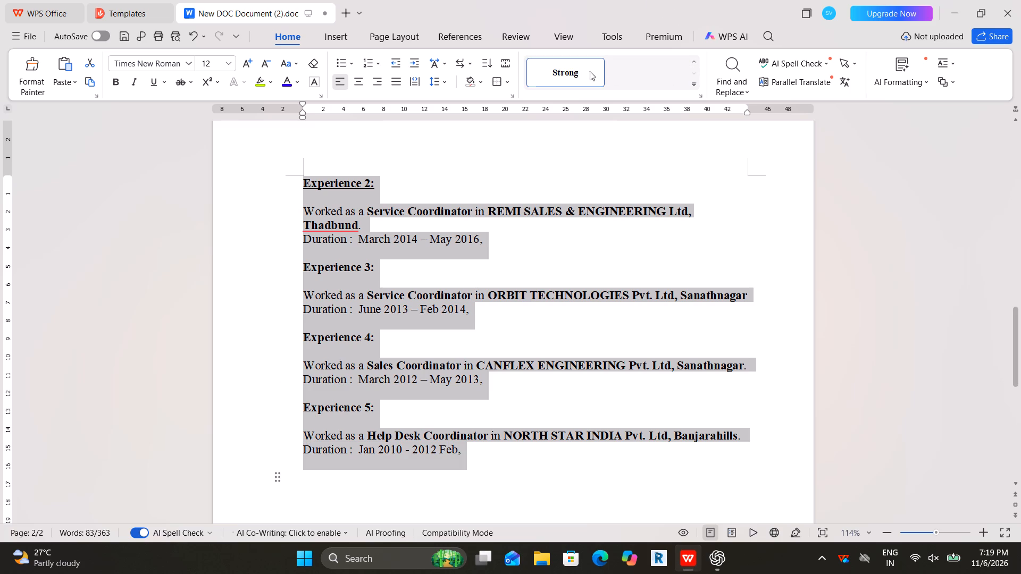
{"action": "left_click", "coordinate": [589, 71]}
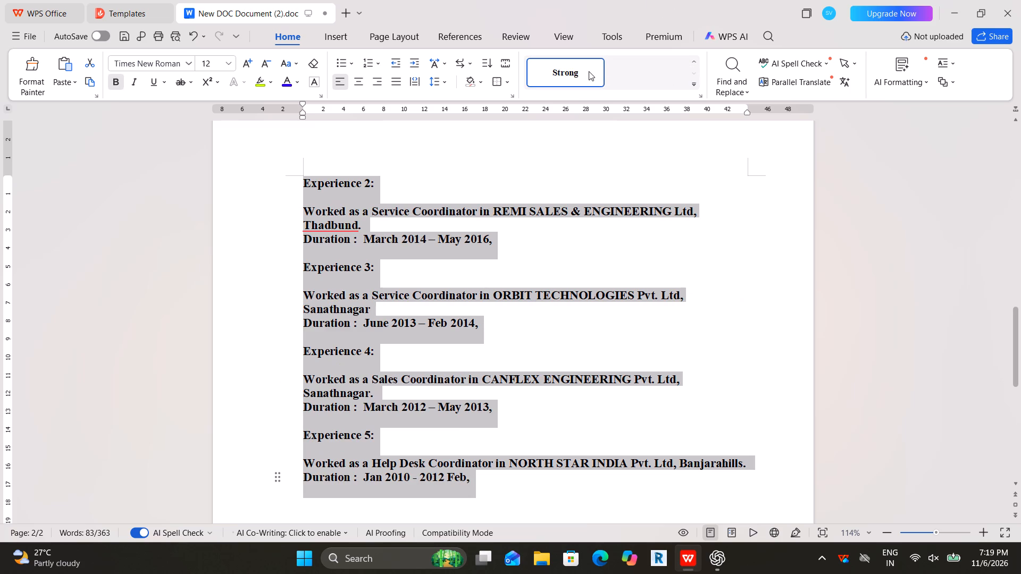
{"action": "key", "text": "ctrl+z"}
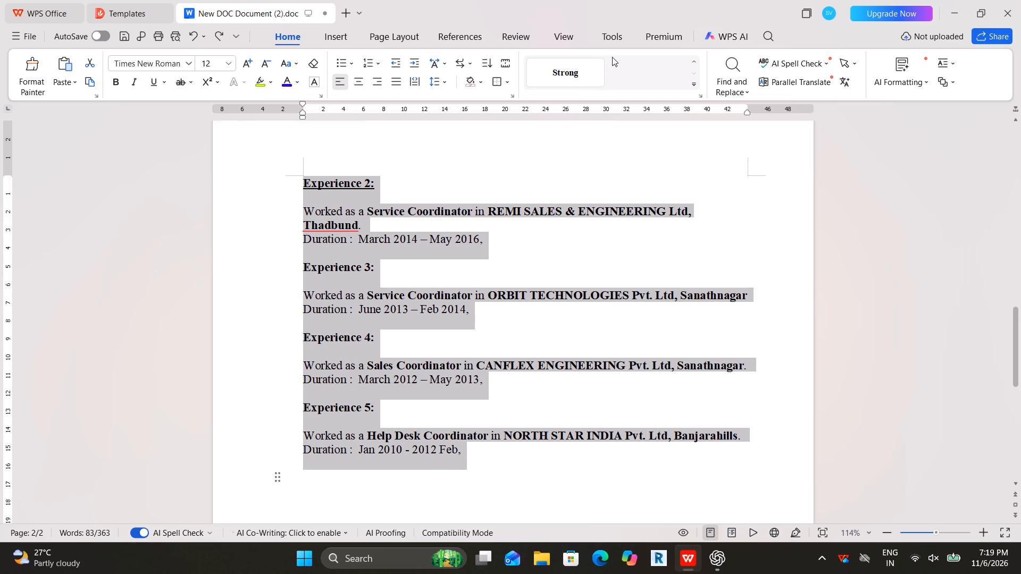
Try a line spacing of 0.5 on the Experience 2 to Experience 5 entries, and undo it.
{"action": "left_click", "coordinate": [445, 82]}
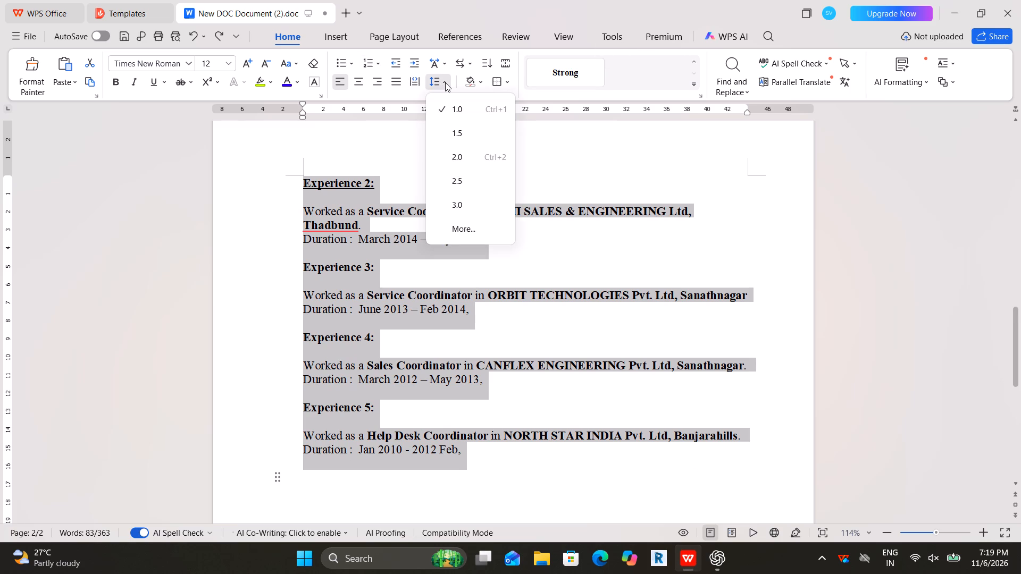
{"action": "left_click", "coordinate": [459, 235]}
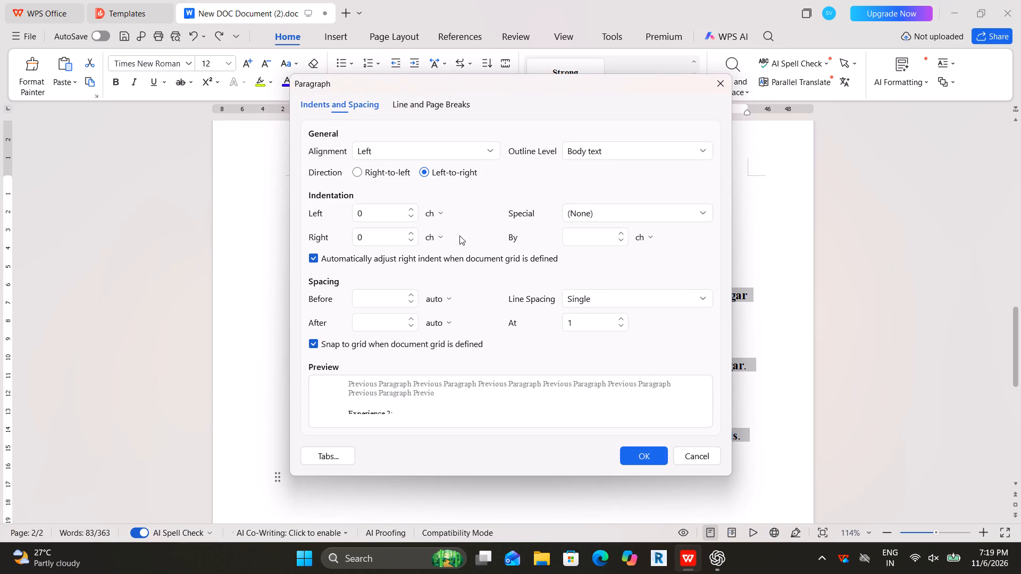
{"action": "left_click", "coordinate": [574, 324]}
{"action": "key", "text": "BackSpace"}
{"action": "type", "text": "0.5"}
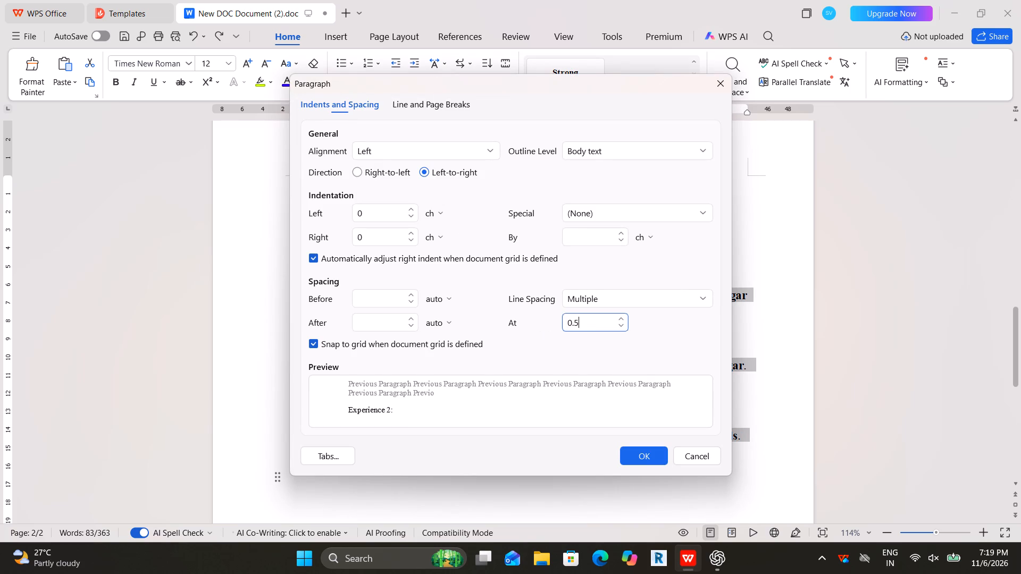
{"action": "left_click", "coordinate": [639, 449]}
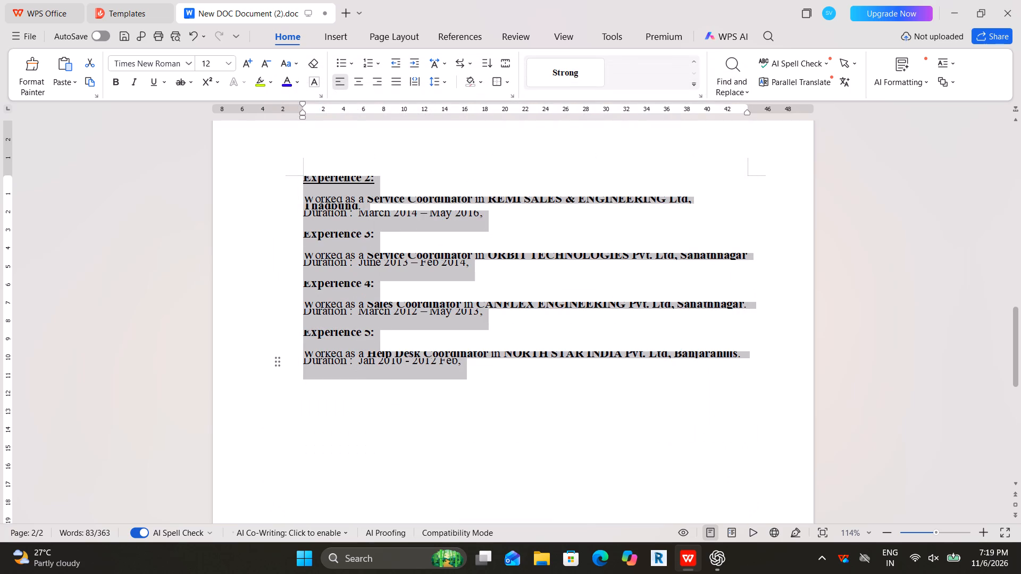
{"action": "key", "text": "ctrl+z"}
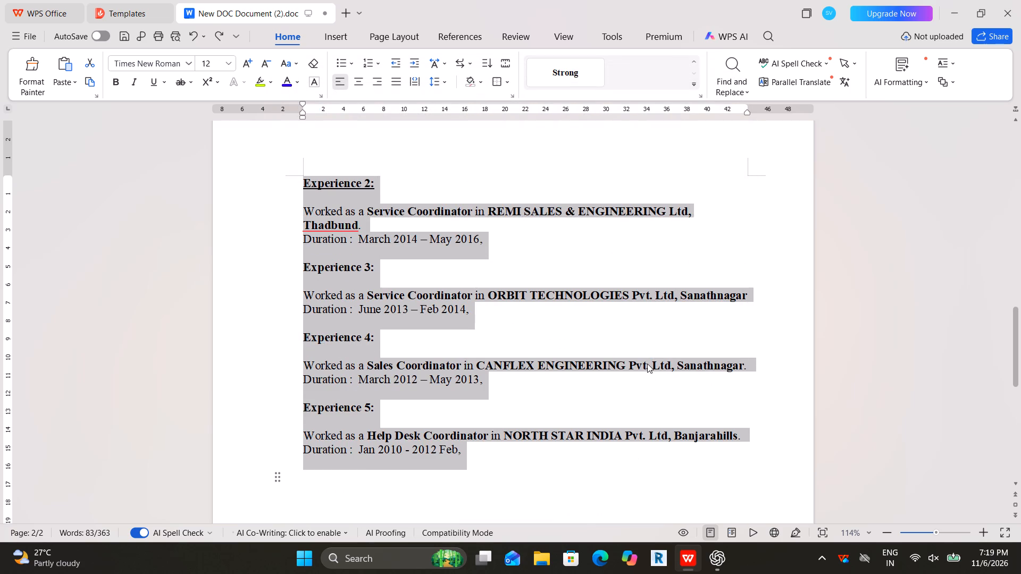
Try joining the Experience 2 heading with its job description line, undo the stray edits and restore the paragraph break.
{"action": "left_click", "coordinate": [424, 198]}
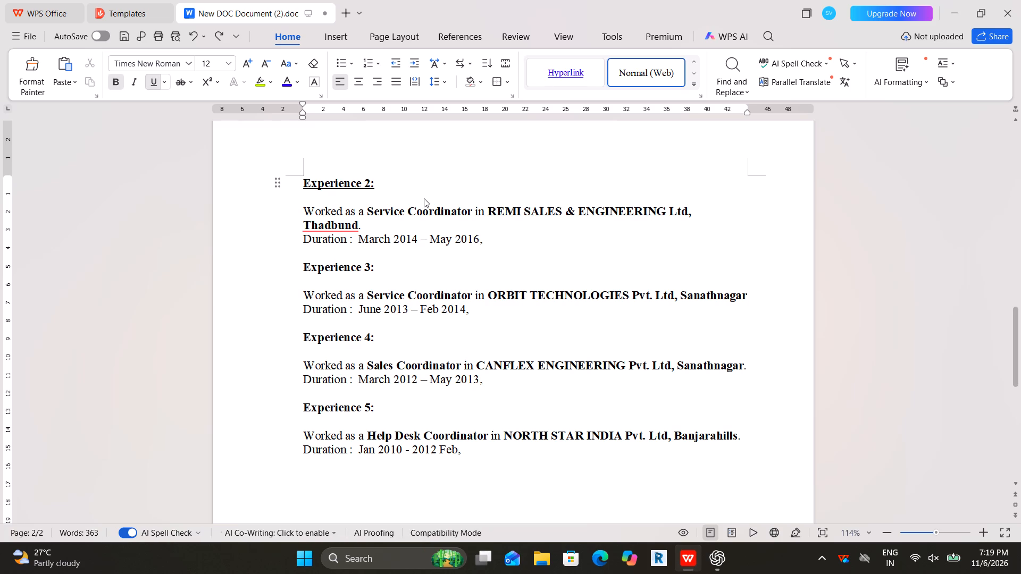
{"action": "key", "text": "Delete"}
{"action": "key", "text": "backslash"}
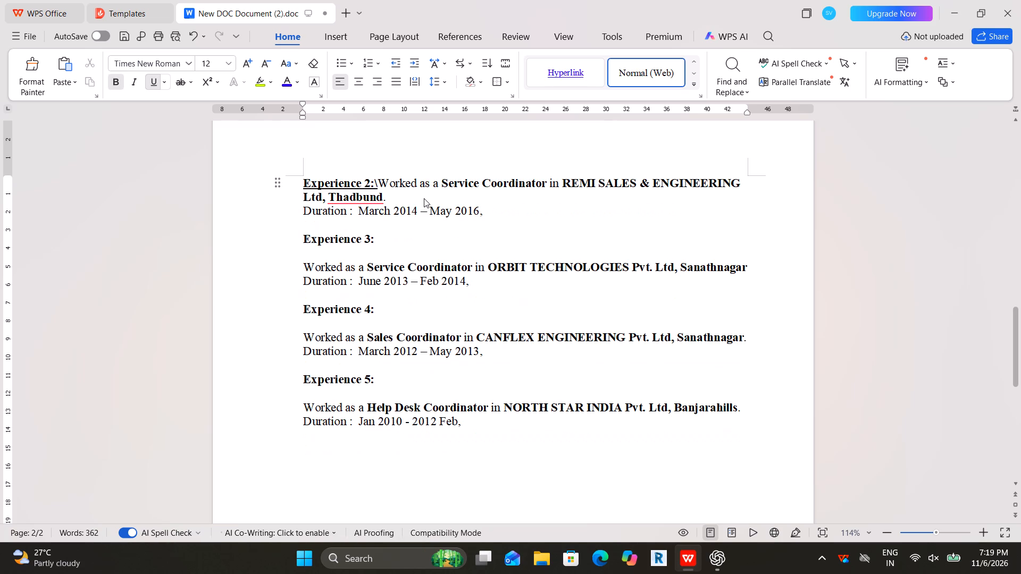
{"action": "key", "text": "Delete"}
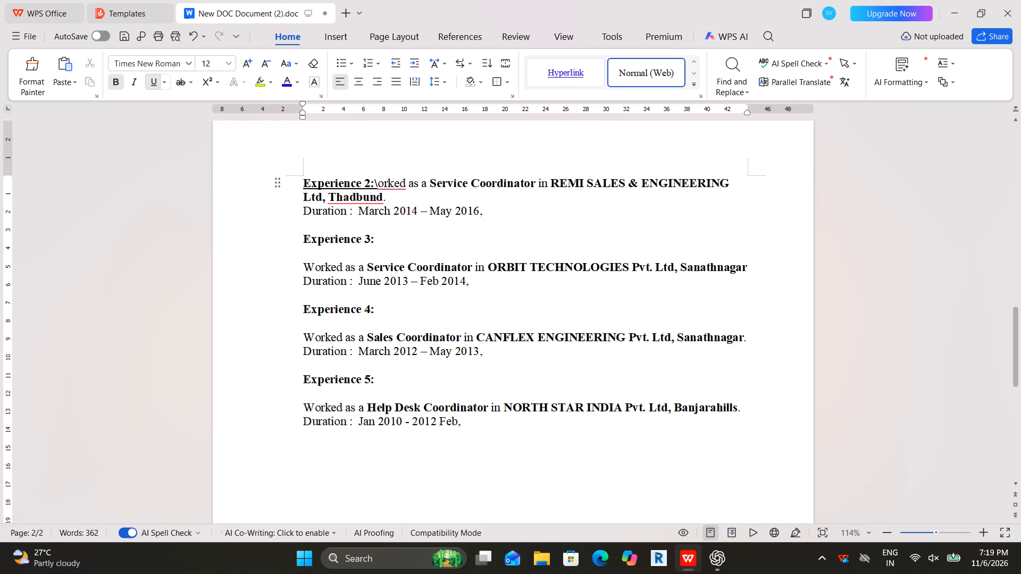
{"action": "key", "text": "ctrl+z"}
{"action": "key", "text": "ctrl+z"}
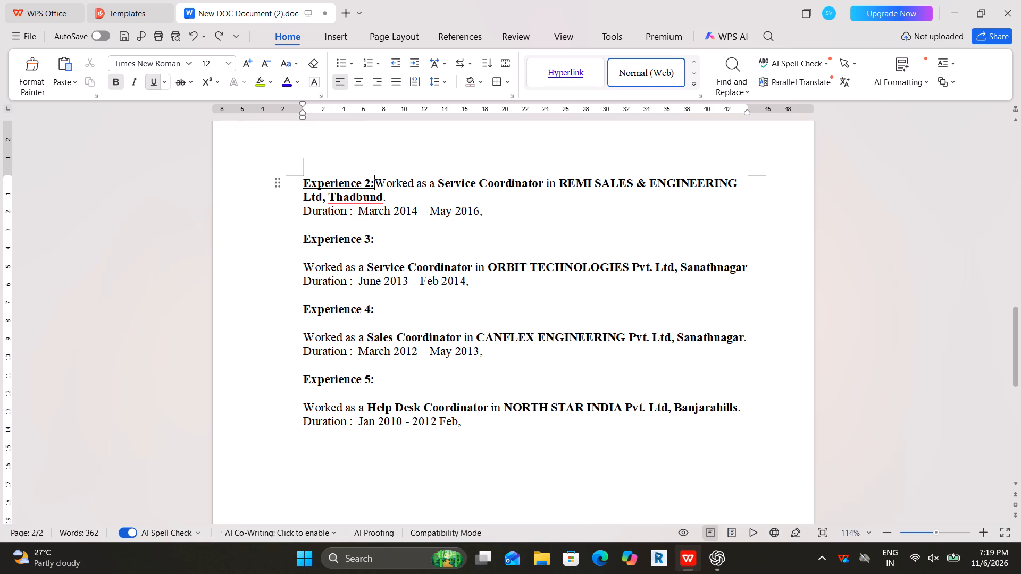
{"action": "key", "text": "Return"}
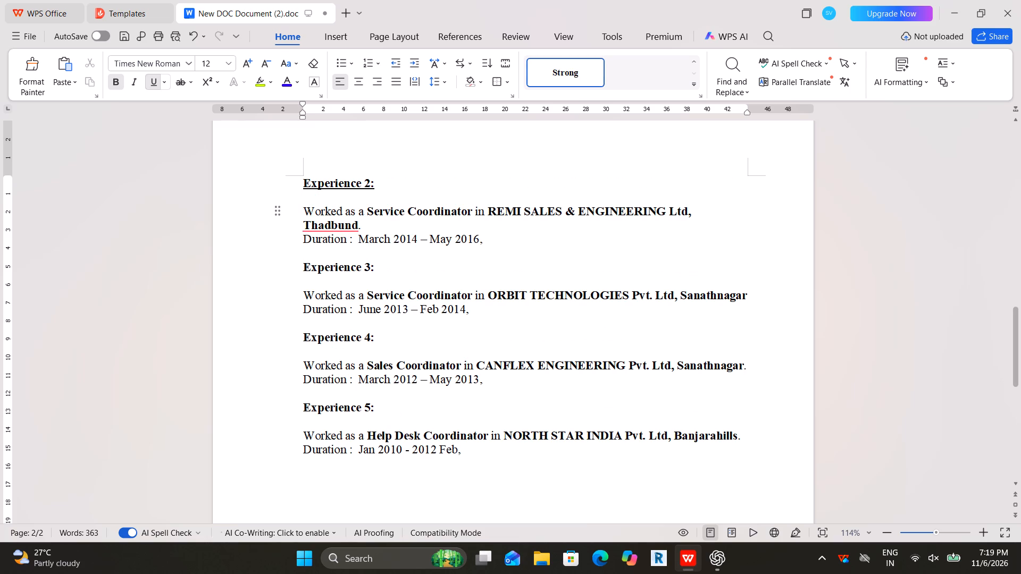
Apply the checkmark bullet style to the Experience 2 job description paragraph.
{"action": "left_click", "coordinate": [352, 65]}
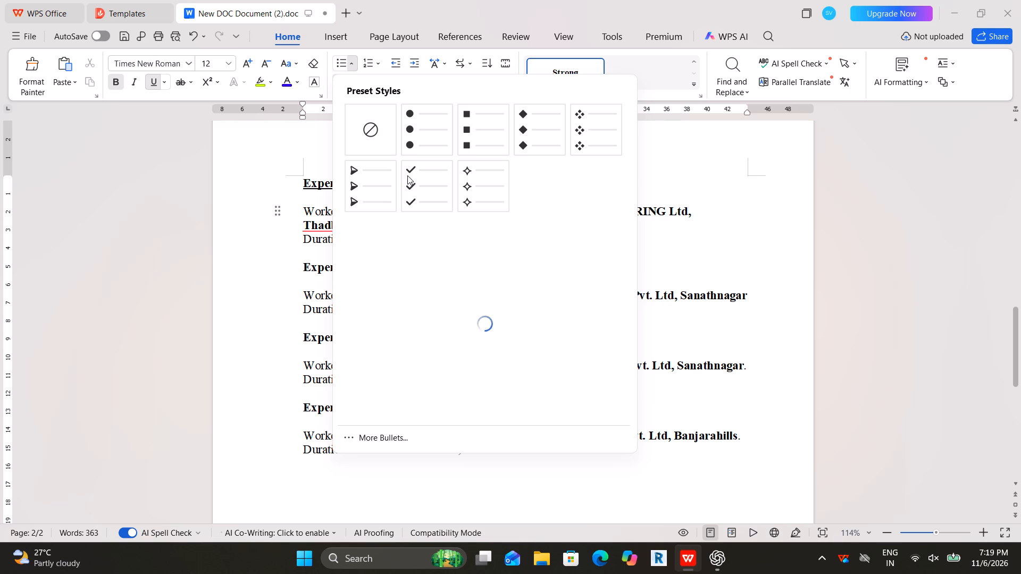
{"action": "left_click", "coordinate": [410, 175]}
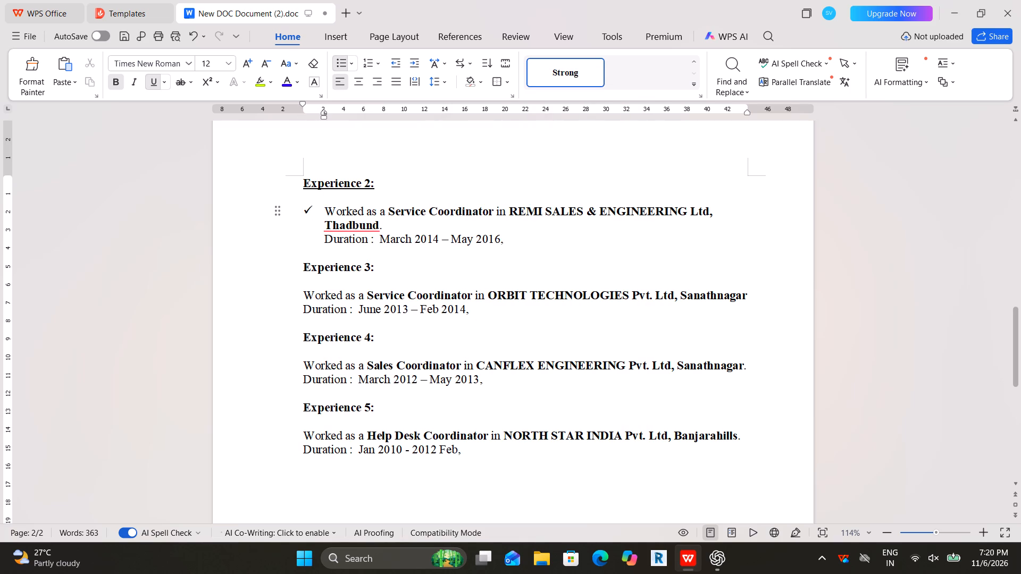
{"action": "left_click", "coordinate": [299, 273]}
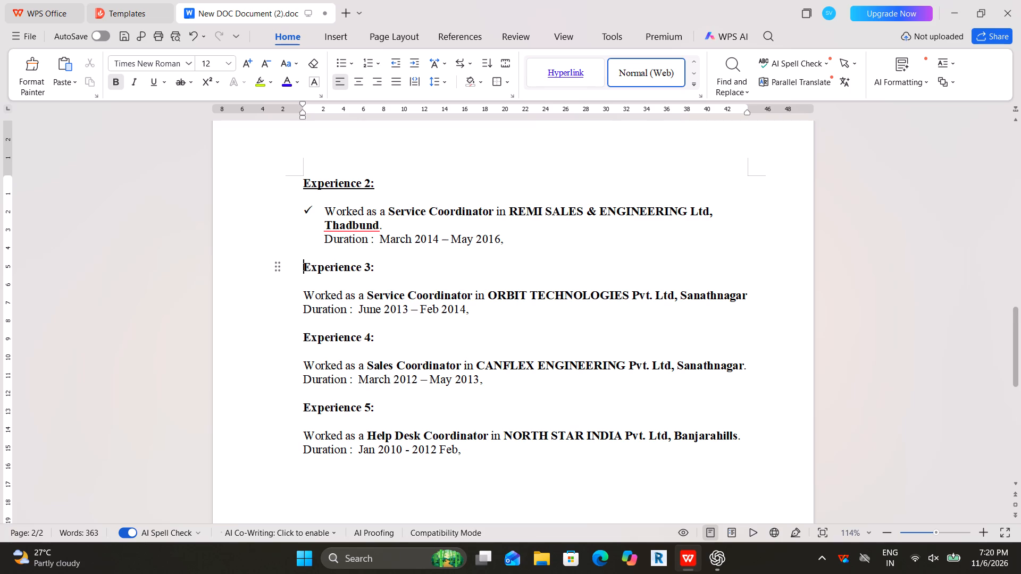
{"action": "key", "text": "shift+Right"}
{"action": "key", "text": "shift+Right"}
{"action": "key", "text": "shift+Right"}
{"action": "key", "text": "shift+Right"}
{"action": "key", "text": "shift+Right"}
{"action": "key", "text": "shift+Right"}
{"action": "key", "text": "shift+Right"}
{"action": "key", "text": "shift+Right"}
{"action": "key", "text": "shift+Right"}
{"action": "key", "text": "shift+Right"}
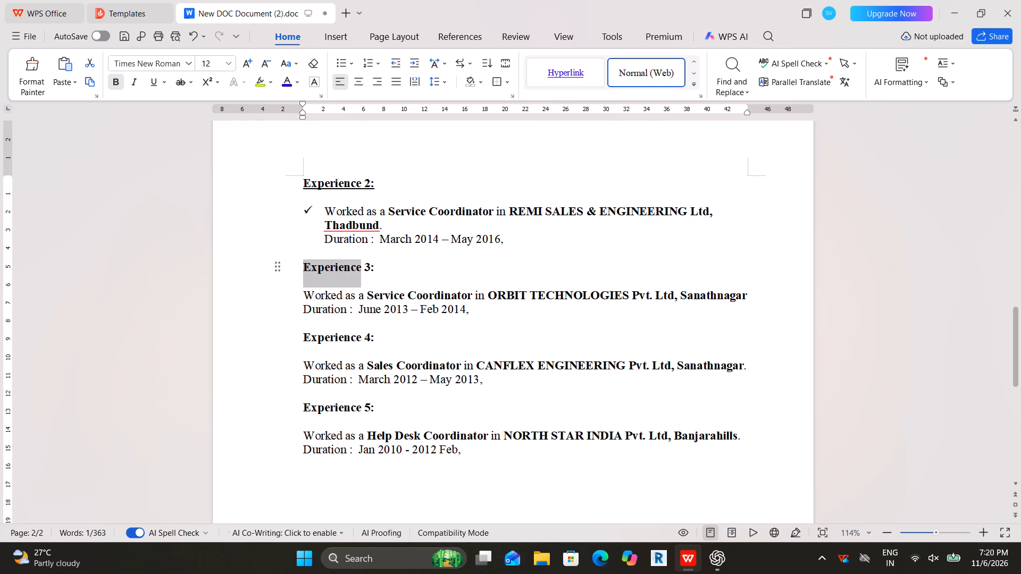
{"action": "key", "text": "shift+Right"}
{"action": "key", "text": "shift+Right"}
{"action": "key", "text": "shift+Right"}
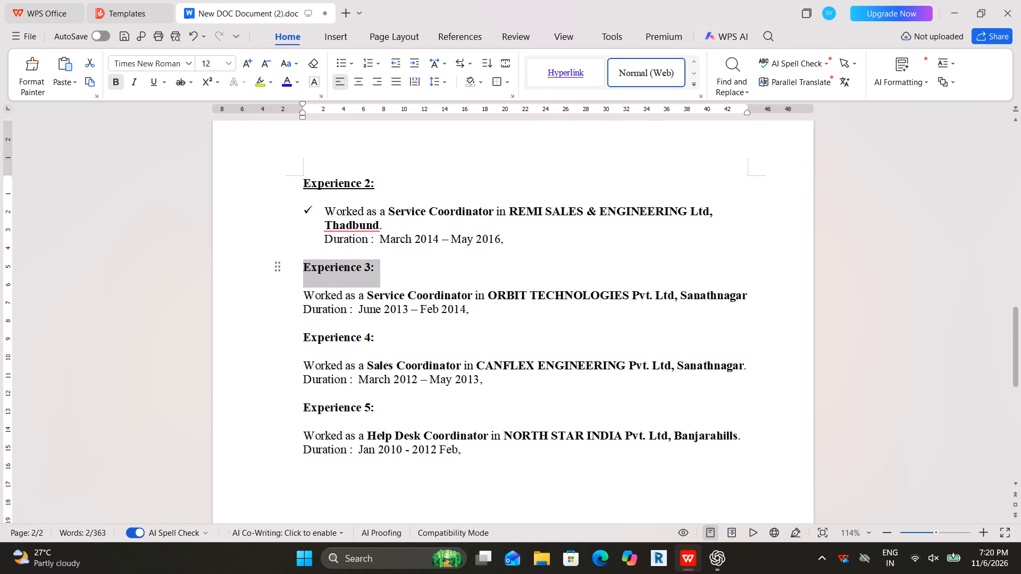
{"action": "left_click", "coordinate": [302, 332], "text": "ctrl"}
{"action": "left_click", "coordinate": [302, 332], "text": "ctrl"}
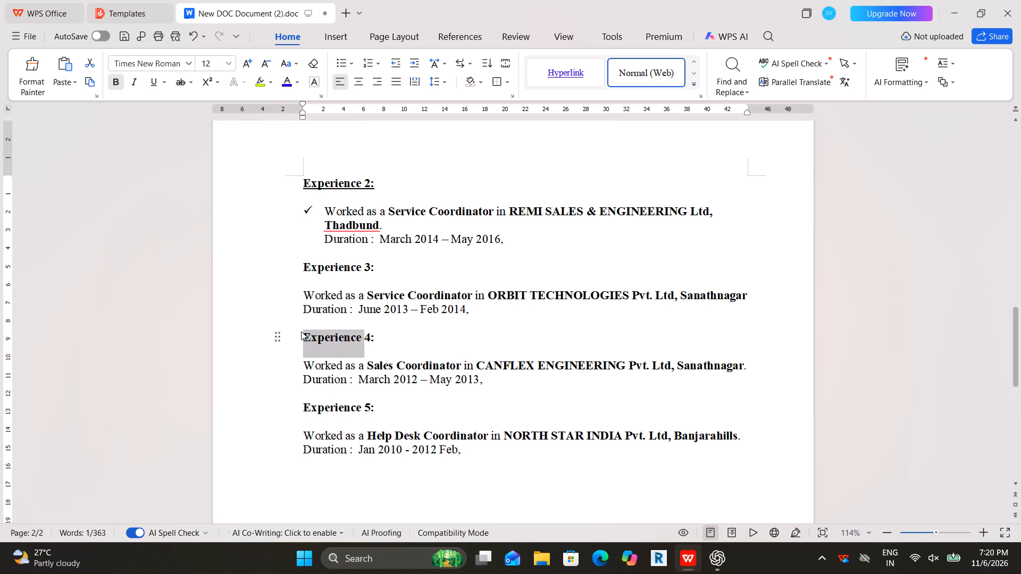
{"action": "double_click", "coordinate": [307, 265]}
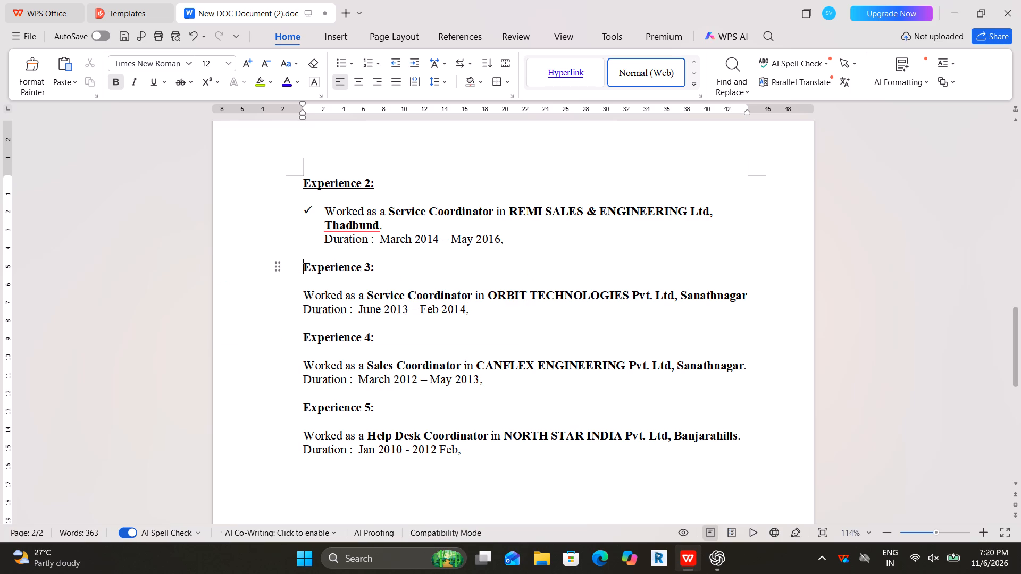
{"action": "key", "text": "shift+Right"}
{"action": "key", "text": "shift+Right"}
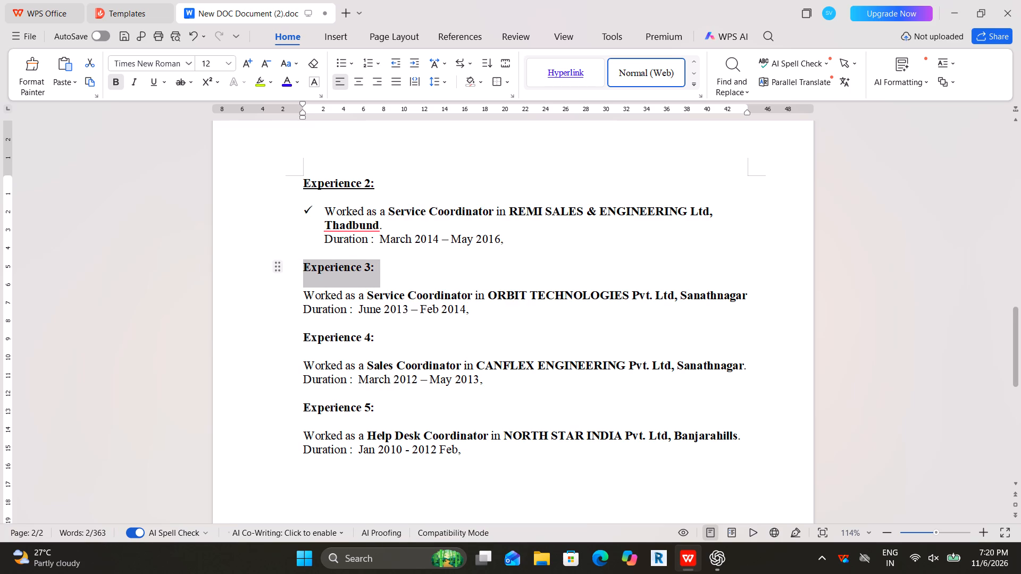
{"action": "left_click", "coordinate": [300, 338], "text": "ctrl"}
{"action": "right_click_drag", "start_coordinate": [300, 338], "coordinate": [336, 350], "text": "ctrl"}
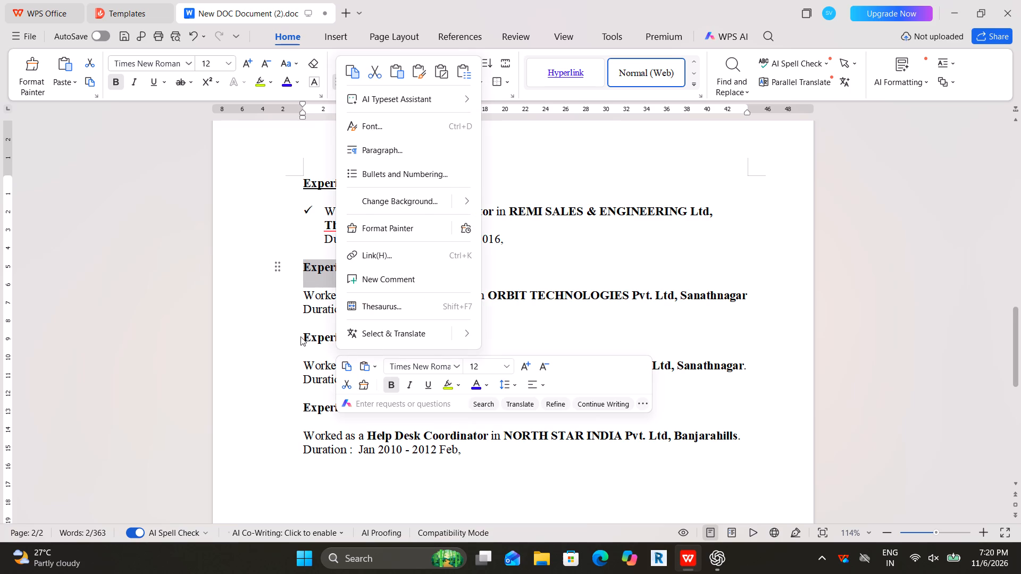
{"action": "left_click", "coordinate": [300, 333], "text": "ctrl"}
Underline the "Experience 3:", "Experience 4:" and "Experience 5:" headings together.
{"action": "double_click", "coordinate": [306, 334], "text": "ctrl"}
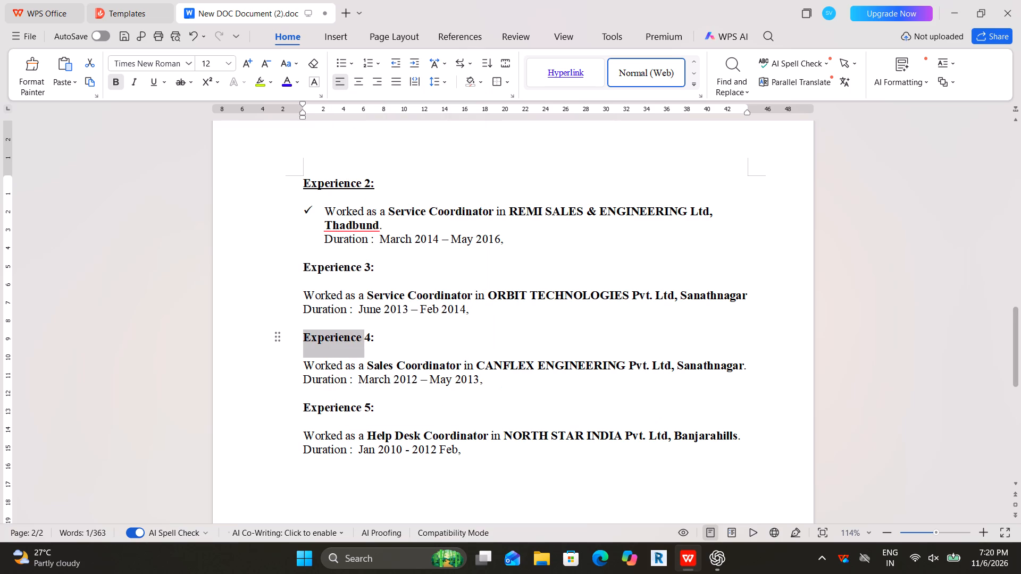
{"action": "key", "text": "shift+Right"}
{"action": "key", "text": "shift+Right"}
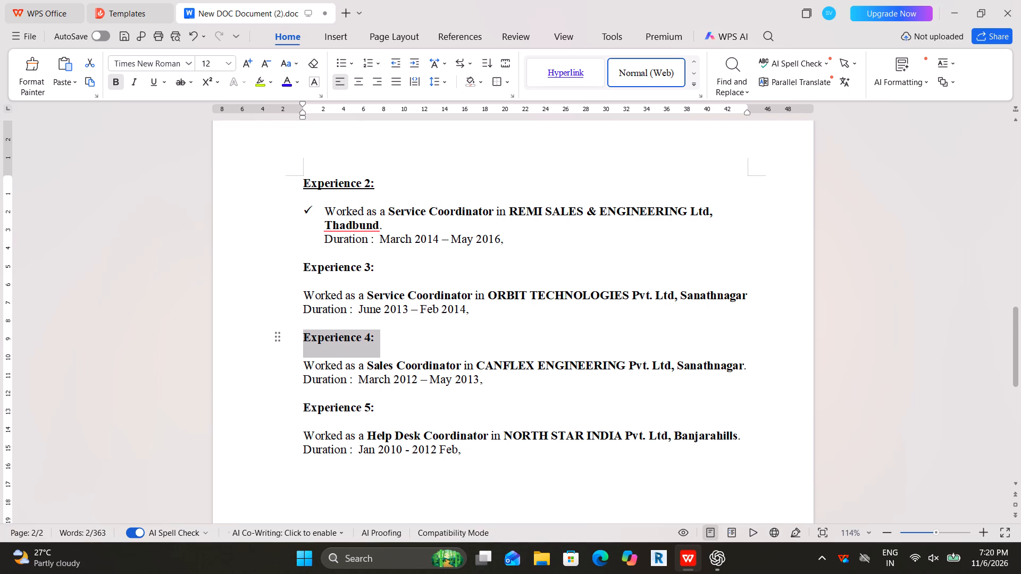
{"action": "left_click_drag", "start_coordinate": [303, 266], "coordinate": [376, 271], "text": "ctrl"}
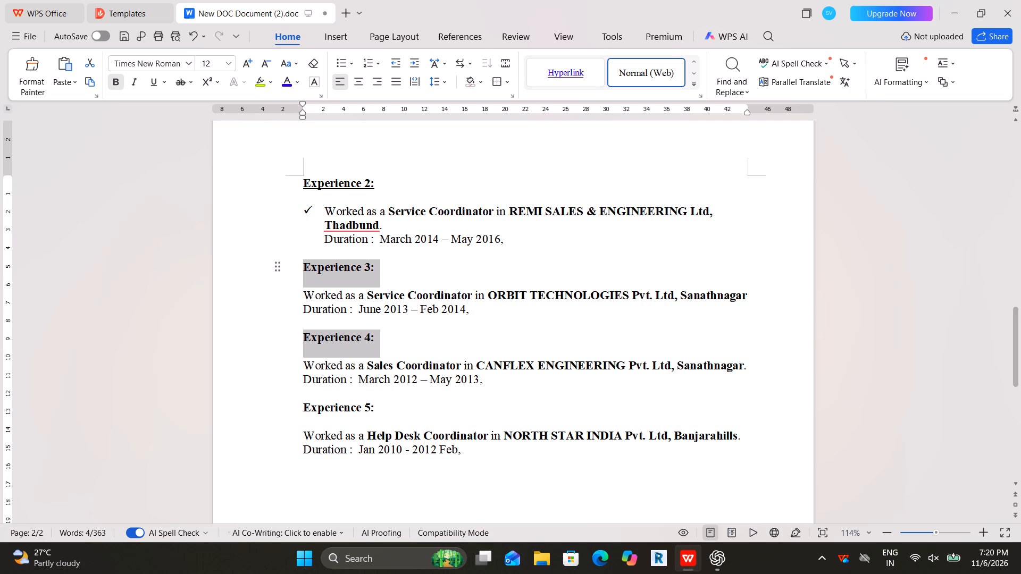
{"action": "left_click_drag", "start_coordinate": [305, 409], "coordinate": [381, 407], "text": "ctrl"}
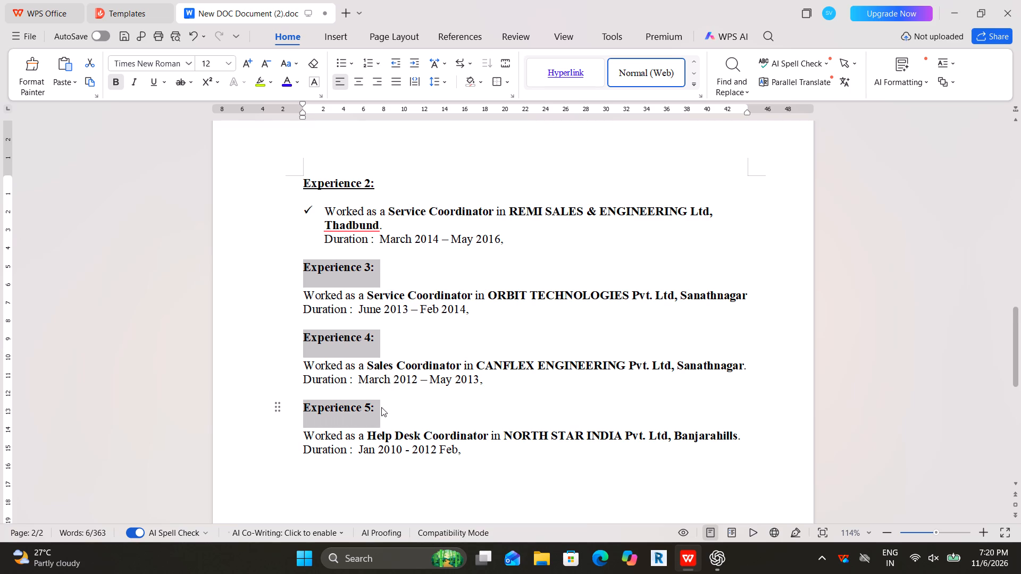
{"action": "left_click", "coordinate": [154, 86]}
{"action": "left_click", "coordinate": [277, 310]}
Apply the checkmark bullet style to the job description paragraphs under Experience 3, Experience 4 and Experience 5.
{"action": "left_click", "coordinate": [303, 238]}
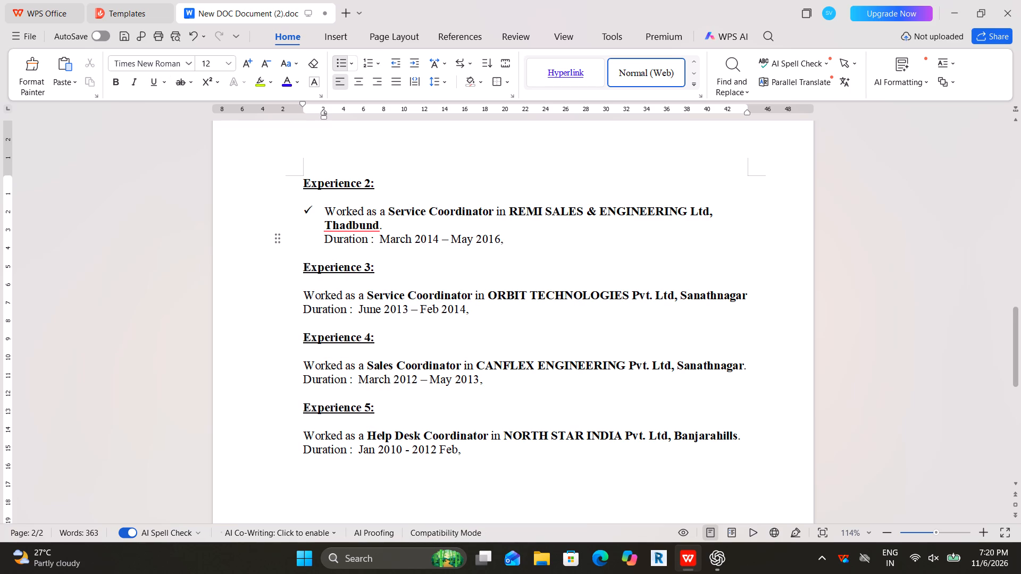
{"action": "left_click", "coordinate": [303, 294]}
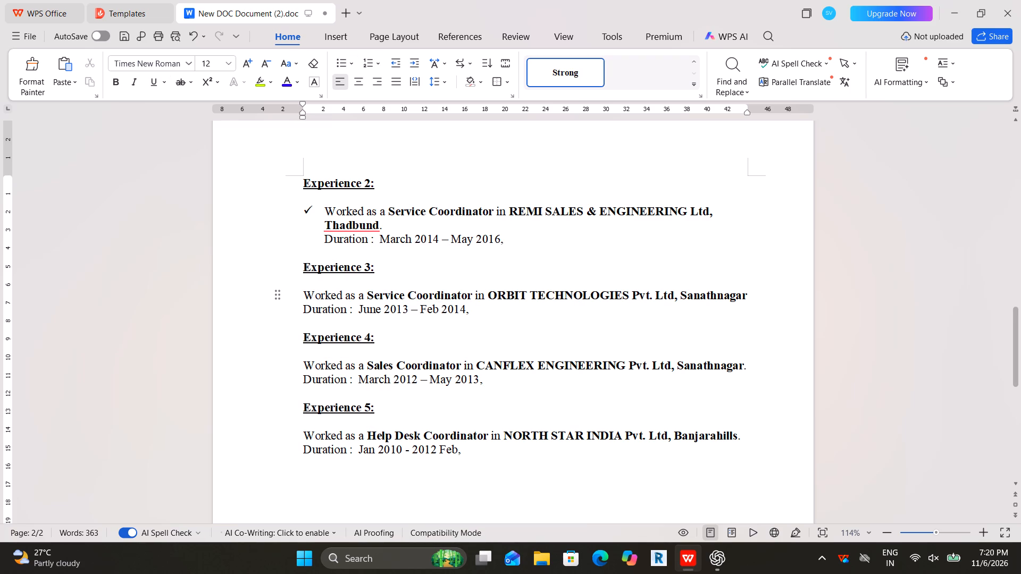
{"action": "left_click", "coordinate": [357, 64]}
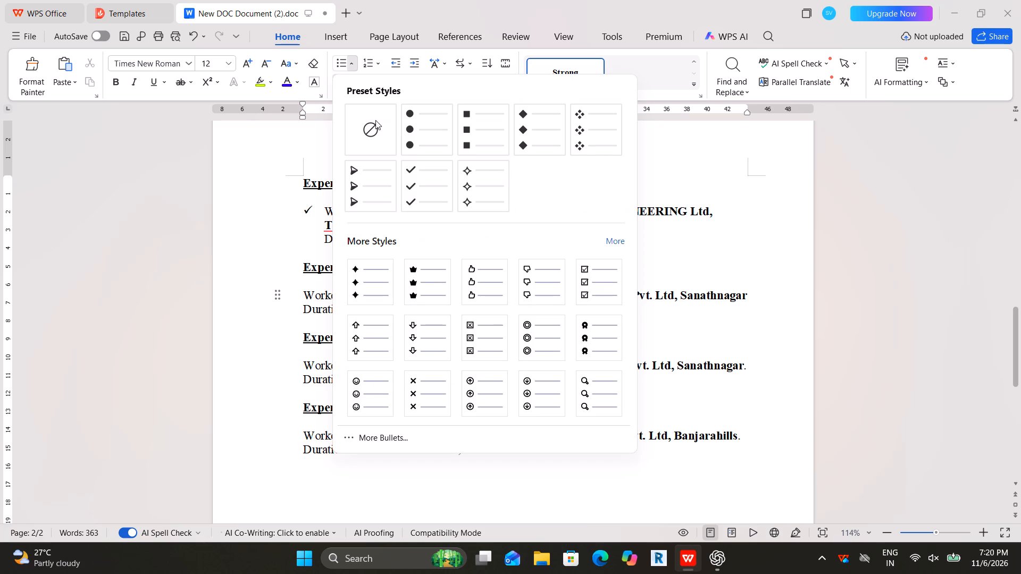
{"action": "left_click", "coordinate": [419, 172]}
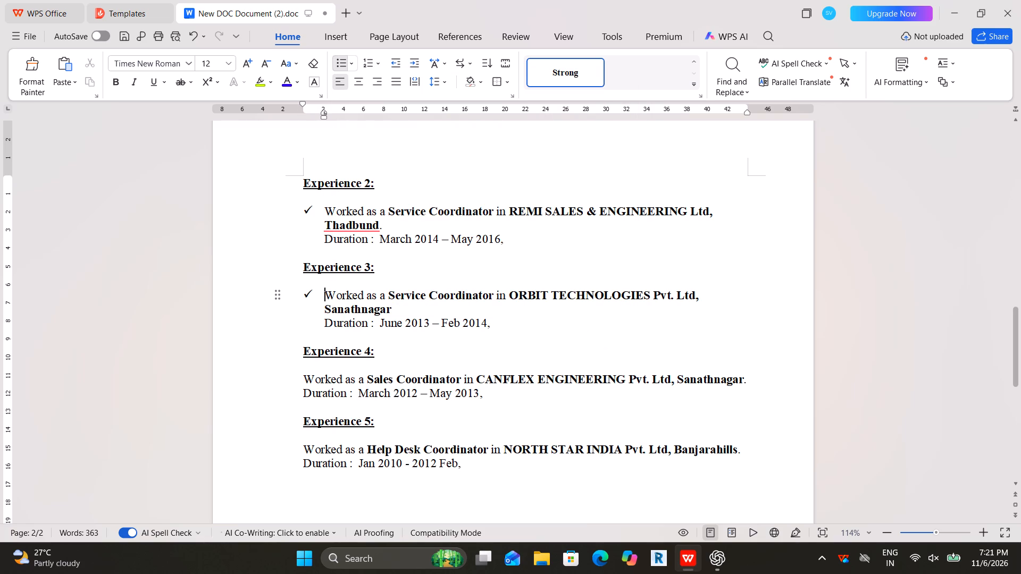
{"action": "left_click", "coordinate": [302, 373]}
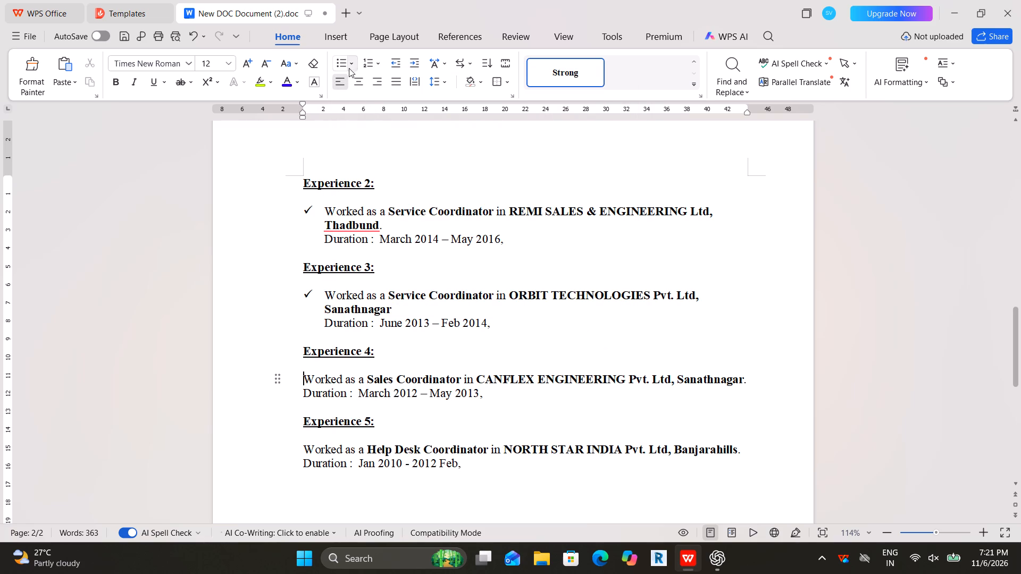
{"action": "left_click", "coordinate": [352, 65]}
{"action": "left_click", "coordinate": [407, 172]}
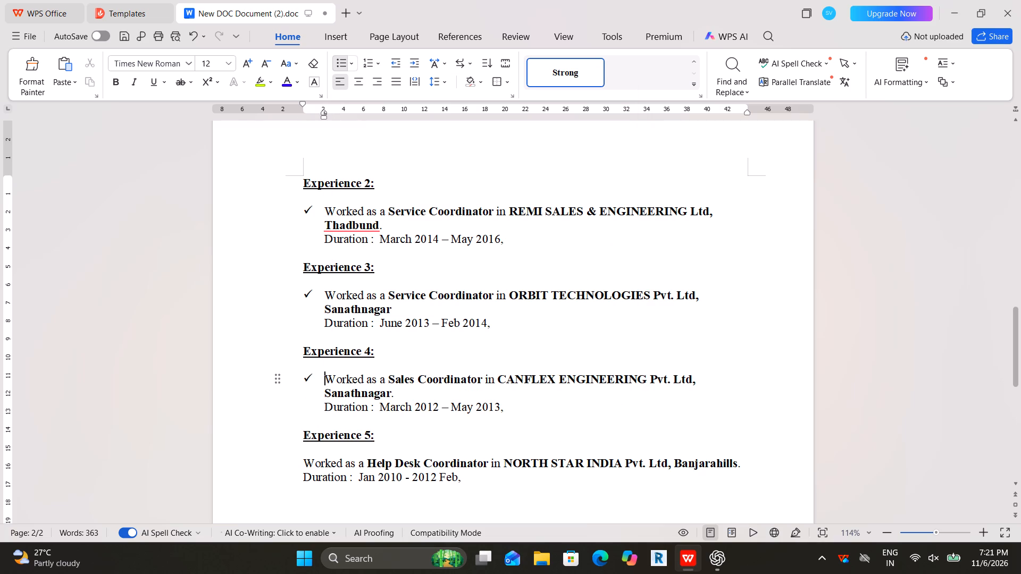
{"action": "left_click", "coordinate": [307, 465]}
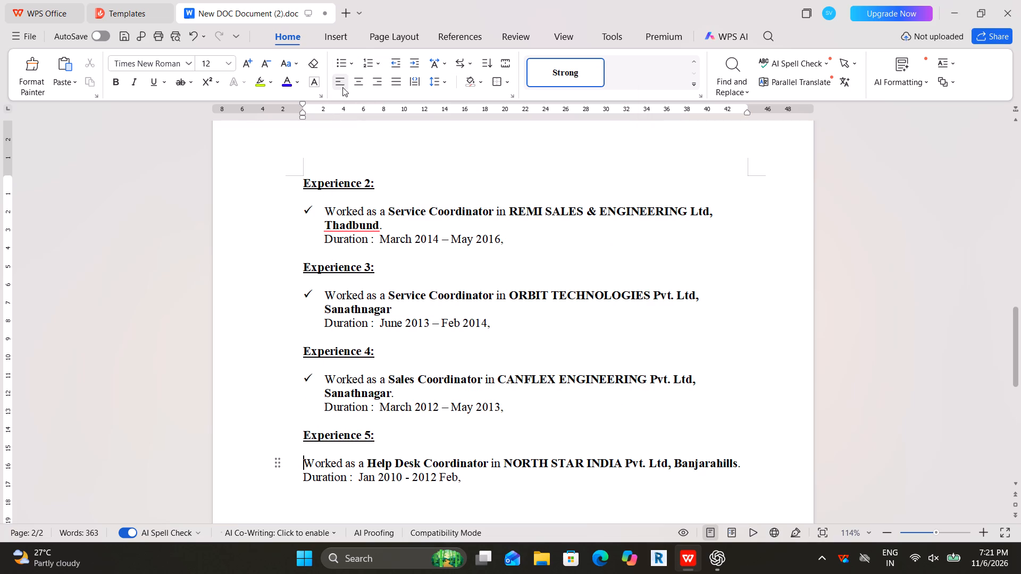
{"action": "left_click", "coordinate": [352, 65]}
{"action": "left_click", "coordinate": [409, 168]}
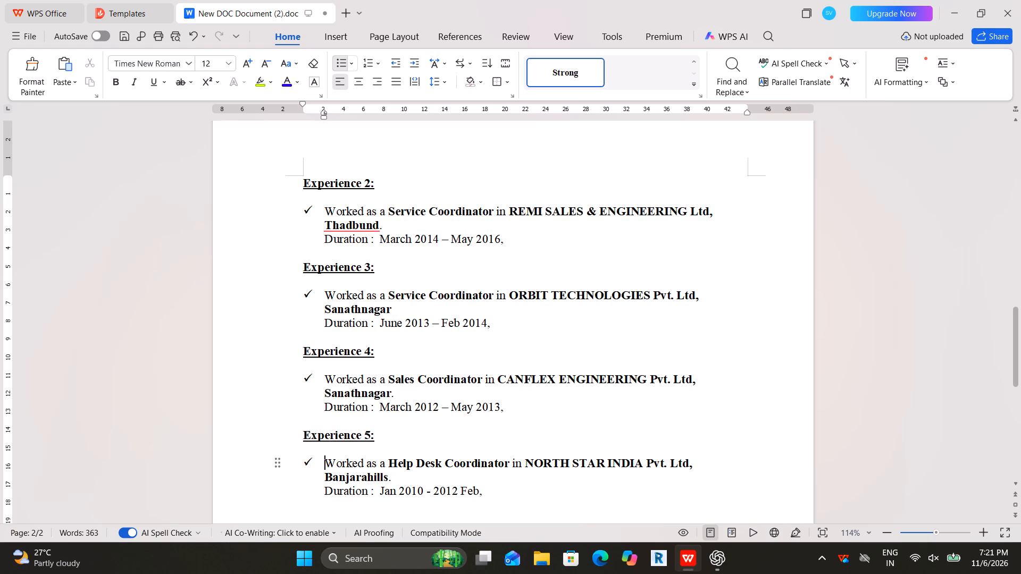
Delete the placeholder Skills and Certifications sections together with the closing note about sharing your education and work experience.
{"action": "scroll", "coordinate": [345, 336], "scroll_direction": "down", "scroll_amount": 1}
{"action": "scroll", "coordinate": [345, 336], "scroll_direction": "up", "scroll_amount": 1}
{"action": "scroll", "coordinate": [345, 336], "scroll_direction": "down", "scroll_amount": 4}
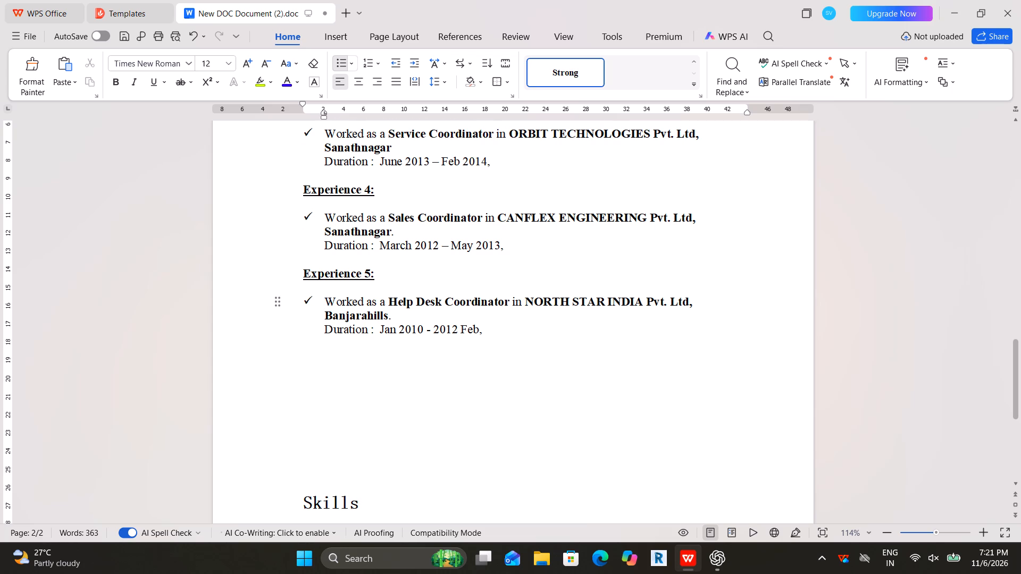
{"action": "scroll", "coordinate": [345, 336], "scroll_direction": "down", "scroll_amount": 4}
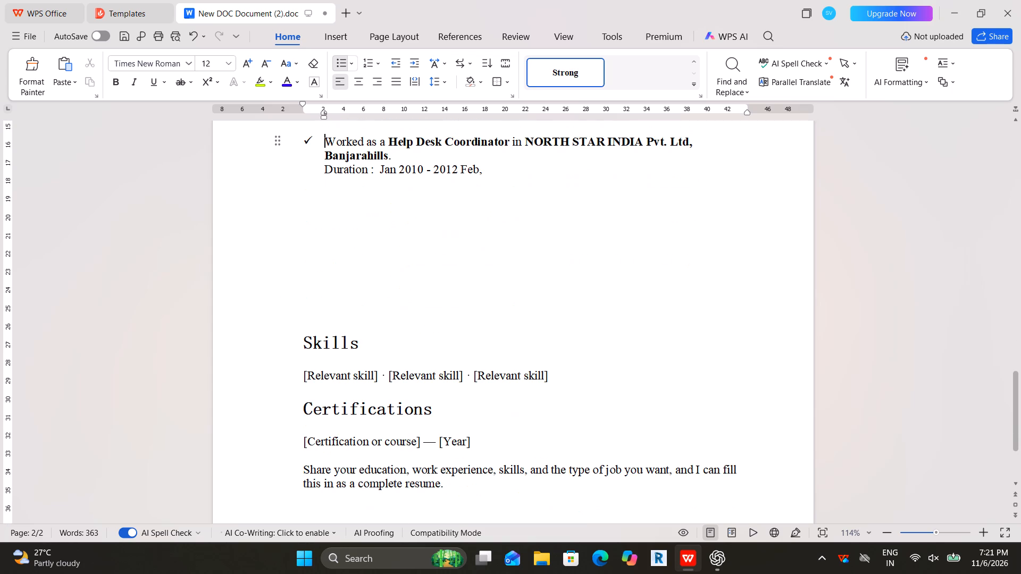
{"action": "left_click_drag", "start_coordinate": [301, 333], "coordinate": [498, 394]}
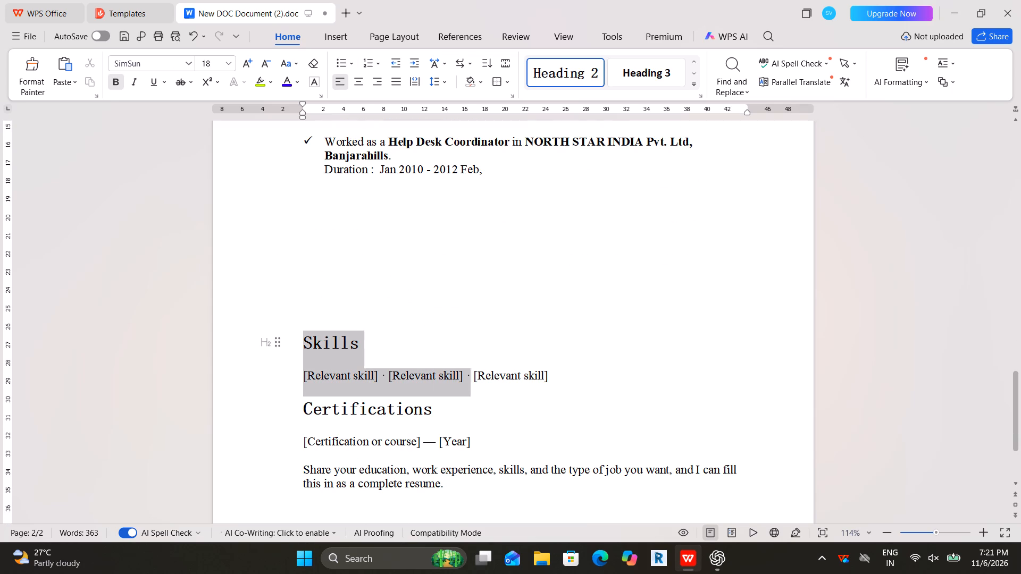
{"action": "left_click_drag", "start_coordinate": [498, 394], "coordinate": [576, 385]}
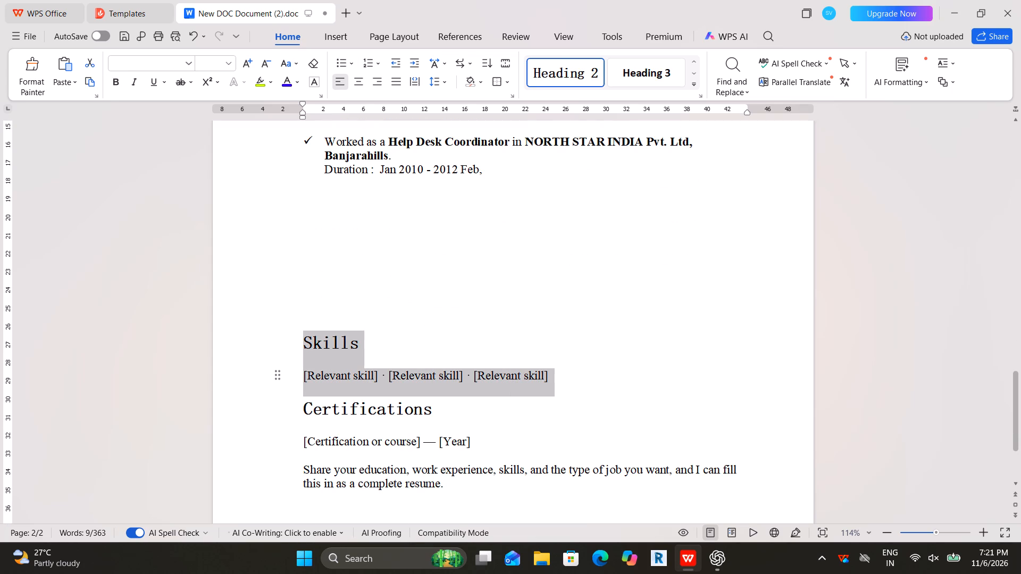
{"action": "left_click_drag", "start_coordinate": [576, 385], "coordinate": [541, 488]}
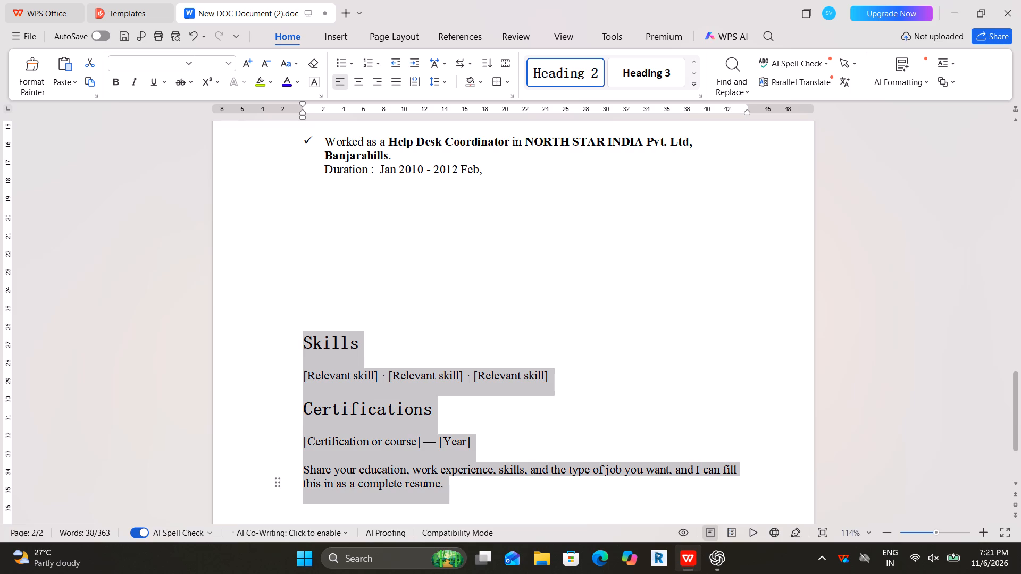
{"action": "left_click_drag", "start_coordinate": [541, 488], "coordinate": [540, 489]}
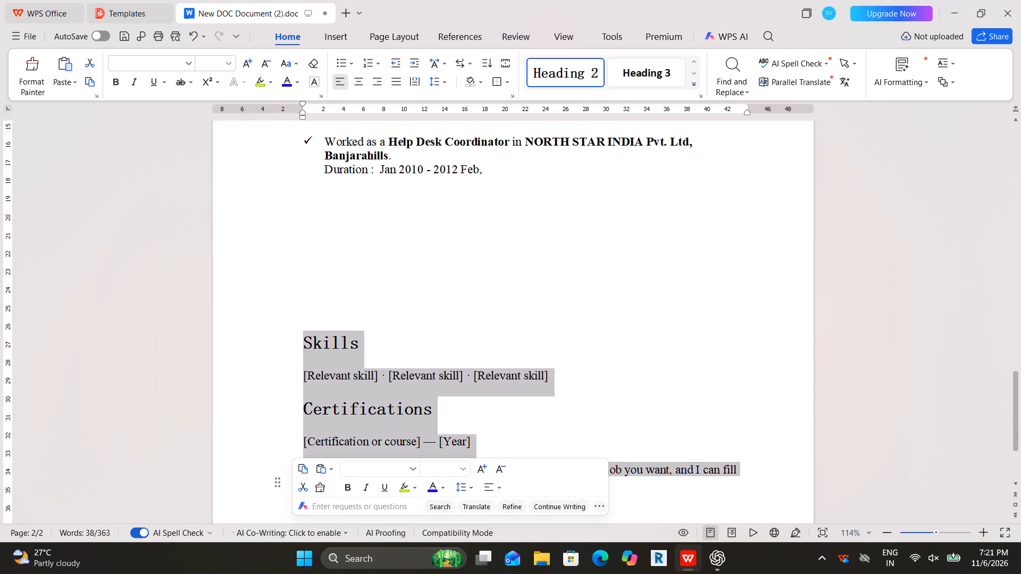
{"action": "key", "text": "BackSpace"}
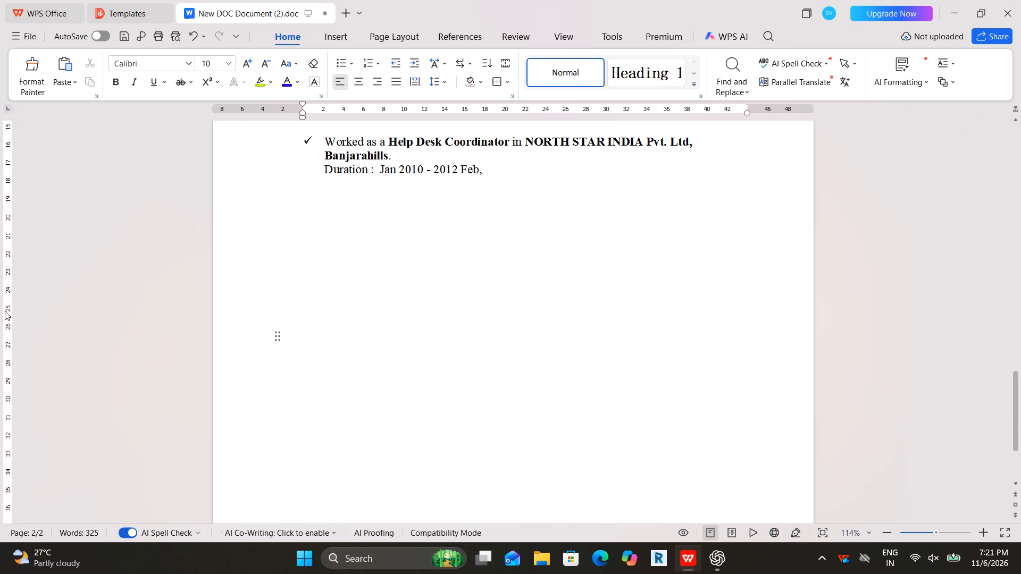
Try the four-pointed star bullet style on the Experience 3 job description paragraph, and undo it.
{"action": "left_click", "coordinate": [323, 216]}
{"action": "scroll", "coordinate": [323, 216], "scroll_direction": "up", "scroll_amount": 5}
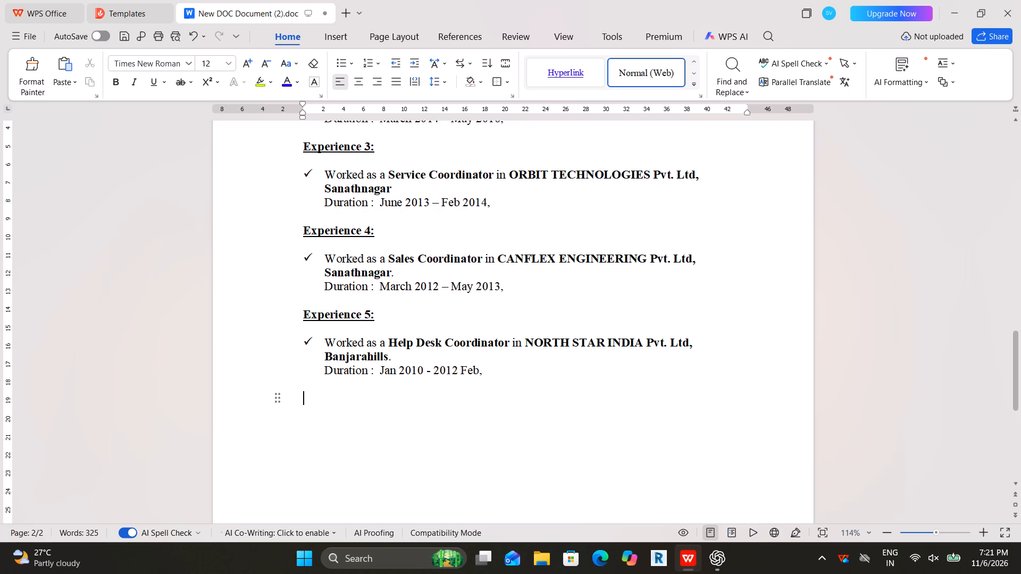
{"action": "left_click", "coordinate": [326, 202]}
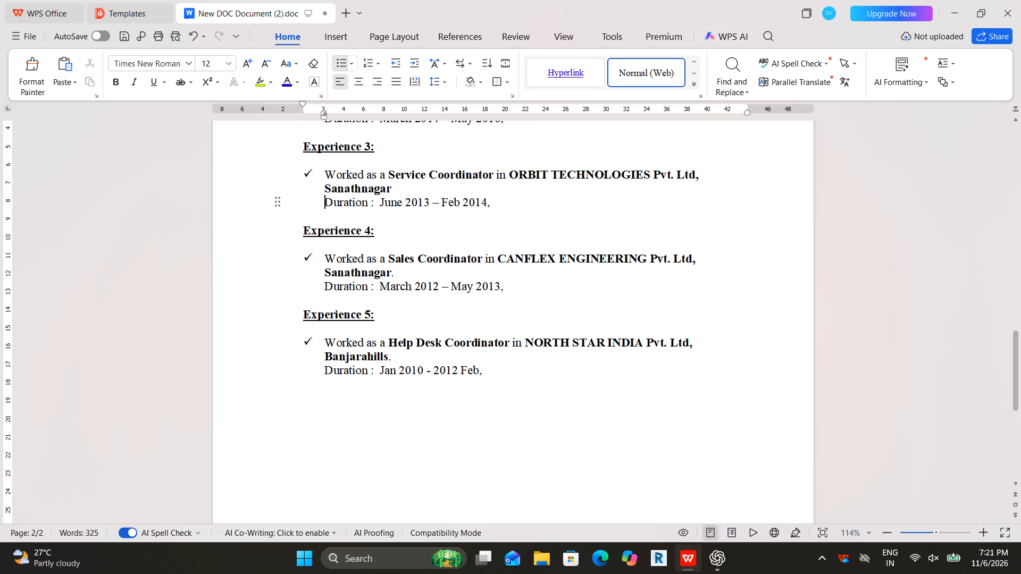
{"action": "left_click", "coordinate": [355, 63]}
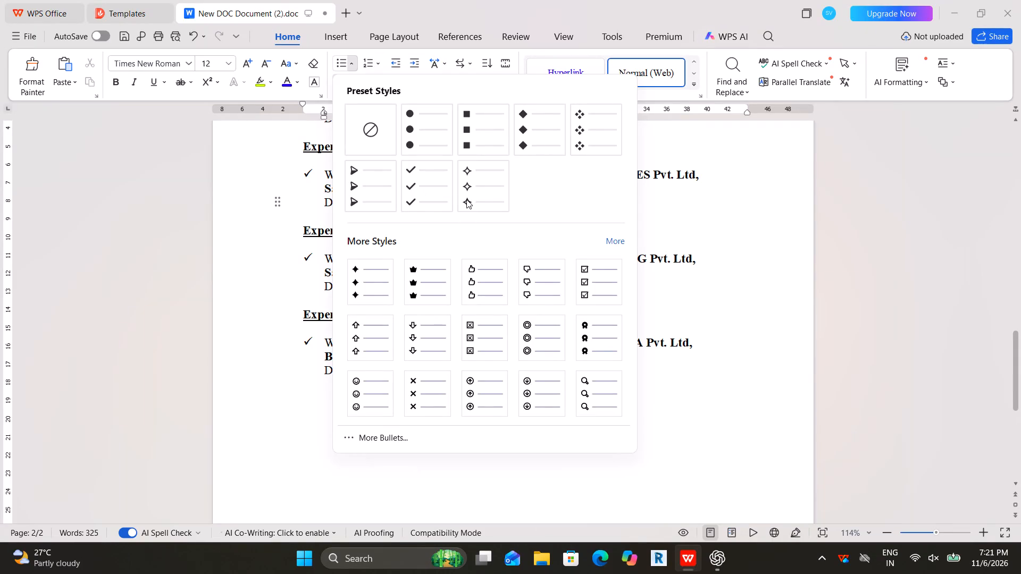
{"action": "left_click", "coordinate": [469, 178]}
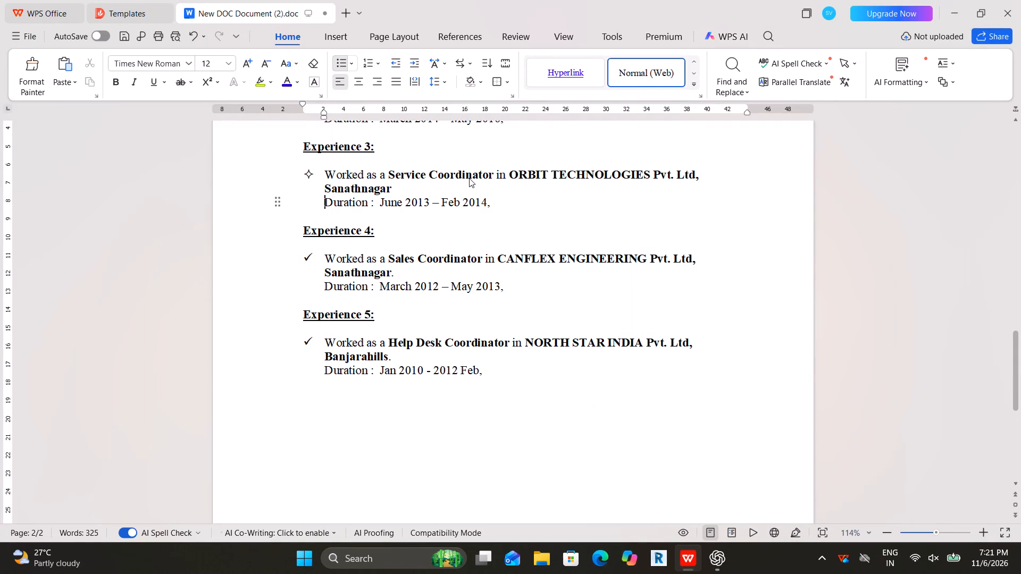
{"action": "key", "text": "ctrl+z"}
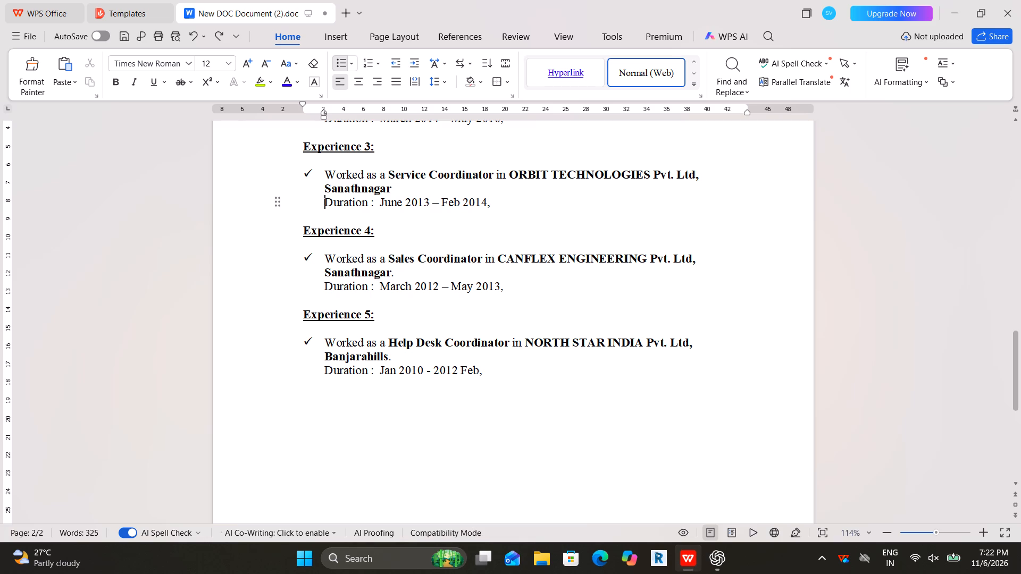
Review the résumé from the Experience 2 to 5 entries back up through the job description, Technical Skills and Qualification sections.
{"action": "scroll", "coordinate": [381, 257], "scroll_direction": "up", "scroll_amount": 3}
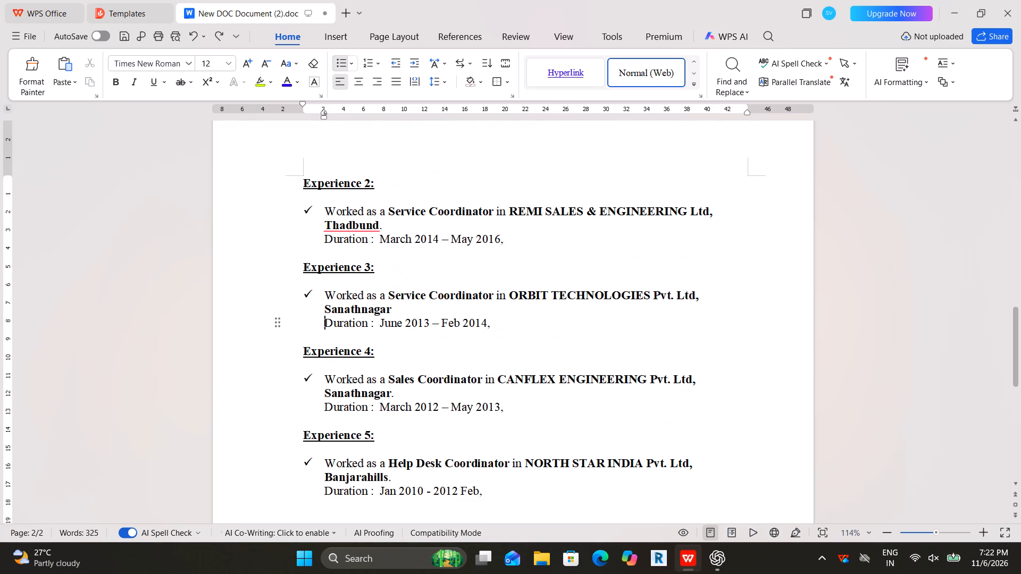
{"action": "scroll", "coordinate": [414, 284], "scroll_direction": "down", "scroll_amount": 1}
{"action": "scroll", "coordinate": [414, 284], "scroll_direction": "up", "scroll_amount": 2}
{"action": "scroll", "coordinate": [435, 256], "scroll_direction": "down", "scroll_amount": 1}
{"action": "scroll", "coordinate": [435, 259], "scroll_direction": "up", "scroll_amount": 7}
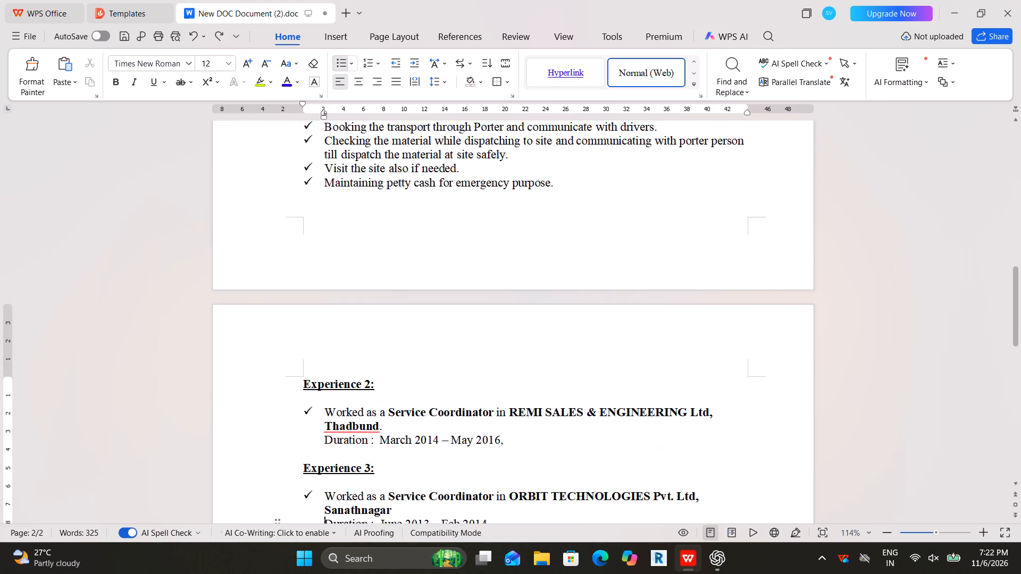
{"action": "scroll", "coordinate": [434, 271], "scroll_direction": "up", "scroll_amount": 5}
{"action": "scroll", "coordinate": [431, 267], "scroll_direction": "down", "scroll_amount": 1}
{"action": "scroll", "coordinate": [431, 267], "scroll_direction": "up", "scroll_amount": 6}
{"action": "scroll", "coordinate": [433, 266], "scroll_direction": "down", "scroll_amount": 1}
{"action": "scroll", "coordinate": [433, 266], "scroll_direction": "up", "scroll_amount": 2}
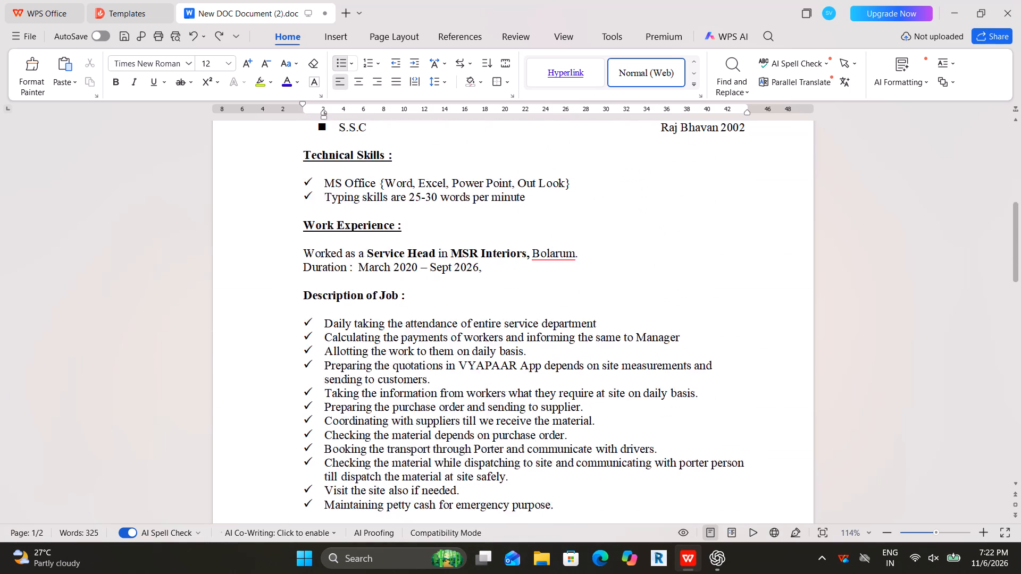
{"action": "scroll", "coordinate": [433, 266], "scroll_direction": "up", "scroll_amount": 1}
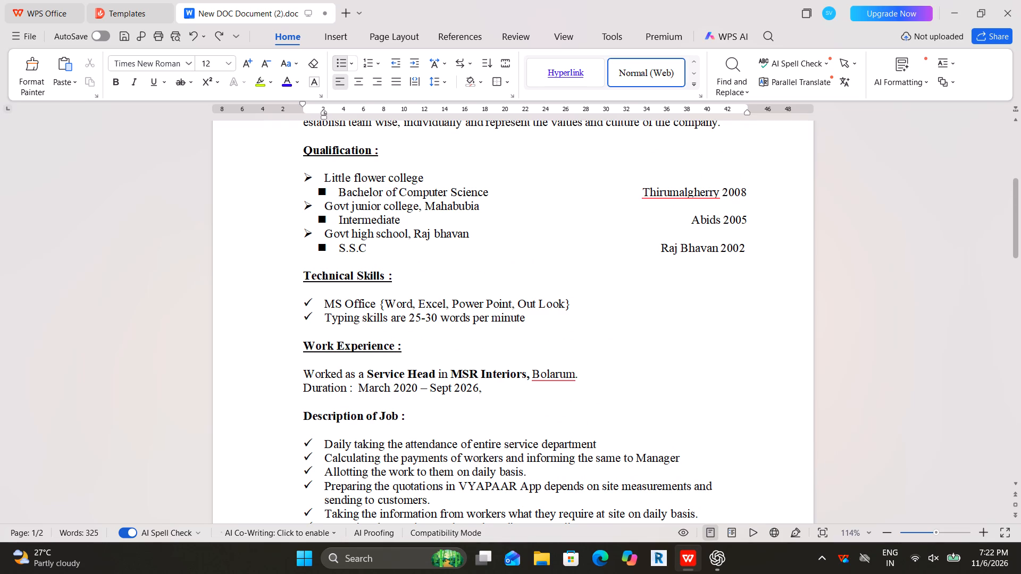
{"action": "scroll", "coordinate": [586, 311], "scroll_direction": "down", "scroll_amount": 3}
{"action": "scroll", "coordinate": [586, 311], "scroll_direction": "up", "scroll_amount": 2}
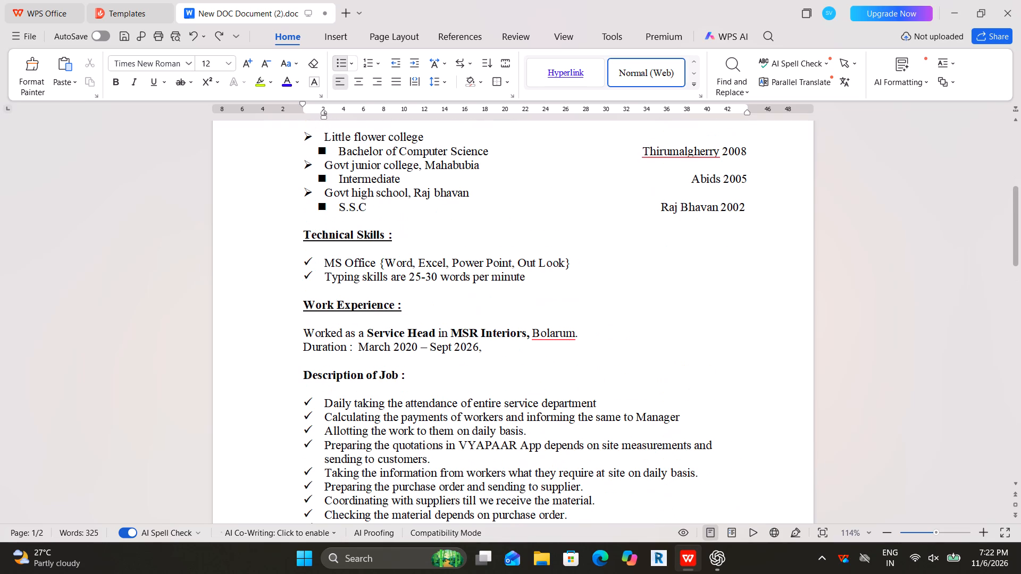
Add a "Vyapaar app" bullet under Technical Skills, between the MS Office and typing skills items.
{"action": "left_click", "coordinate": [537, 279]}
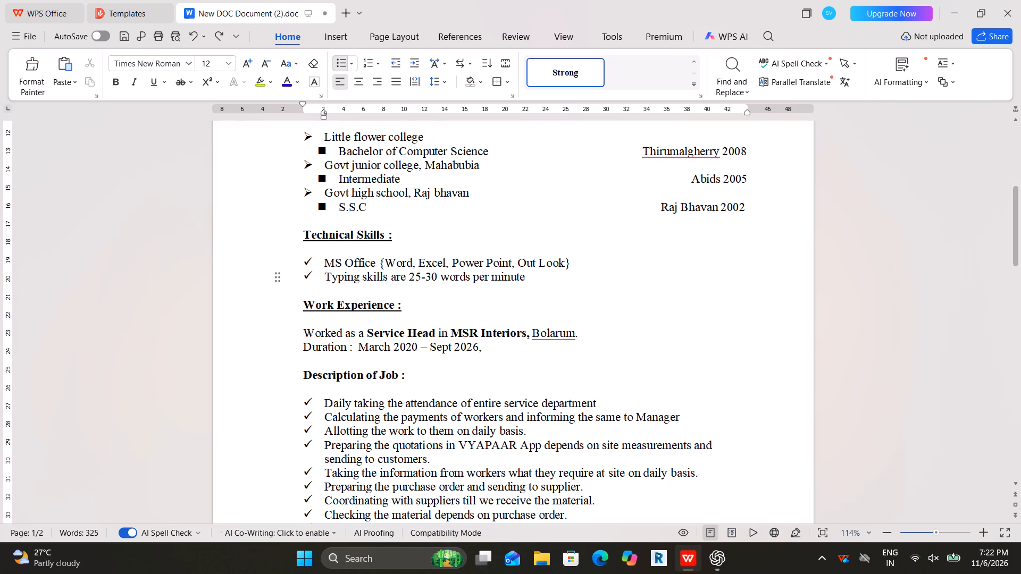
{"action": "left_click", "coordinate": [584, 269]}
{"action": "key", "text": "Return"}
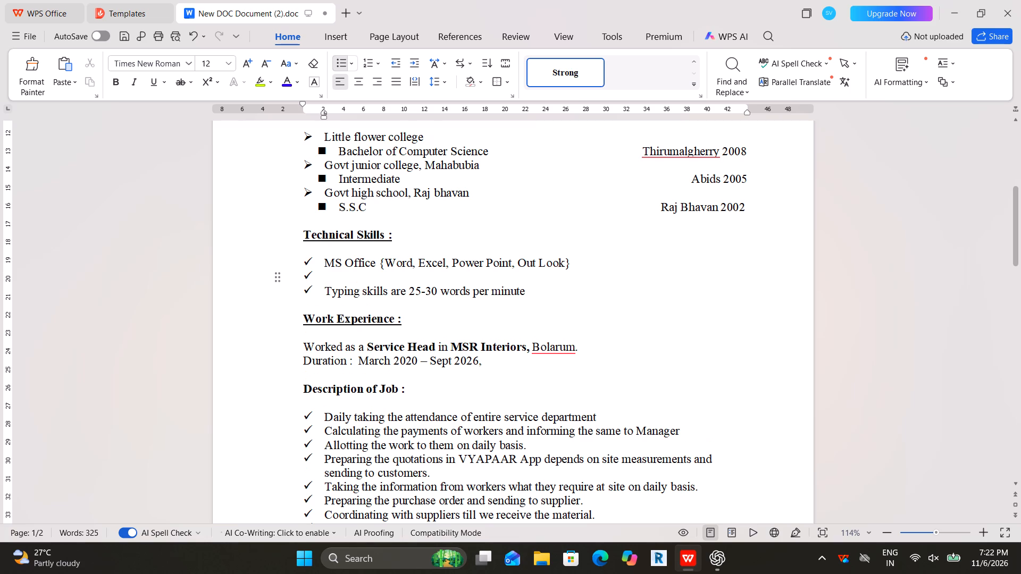
{"action": "type", "text": "vyapaar"}
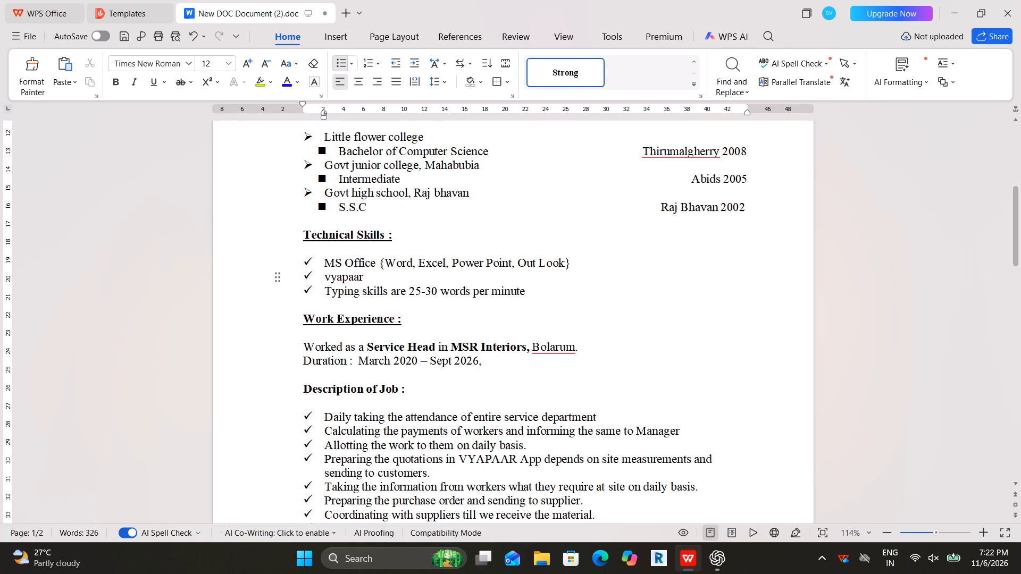
{"action": "key", "text": "space"}
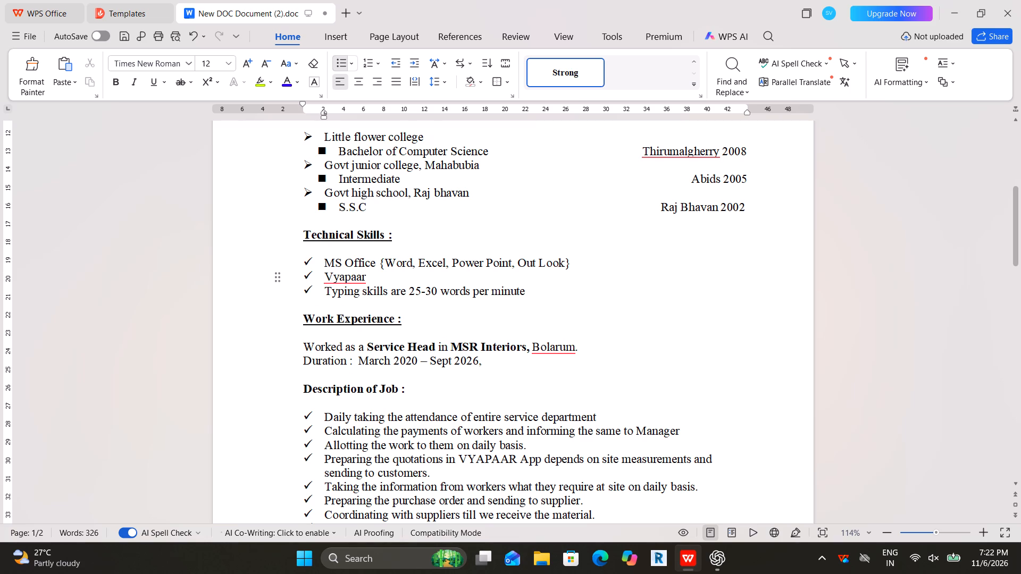
{"action": "type", "text": "app"}
{"action": "key", "text": "space"}
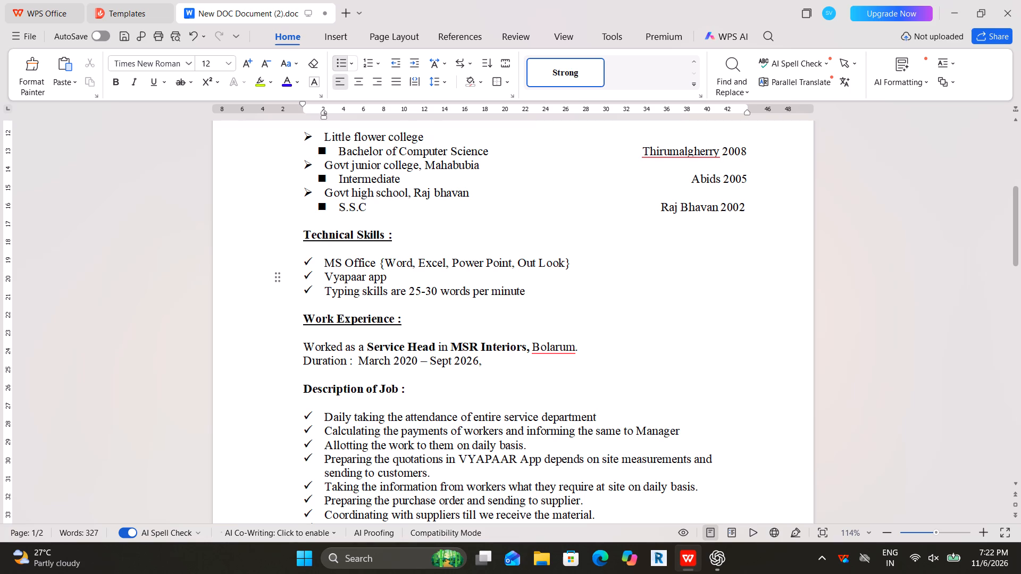
{"action": "key", "text": "shift+parenleft"}
{"action": "key", "text": "BackSpace"}
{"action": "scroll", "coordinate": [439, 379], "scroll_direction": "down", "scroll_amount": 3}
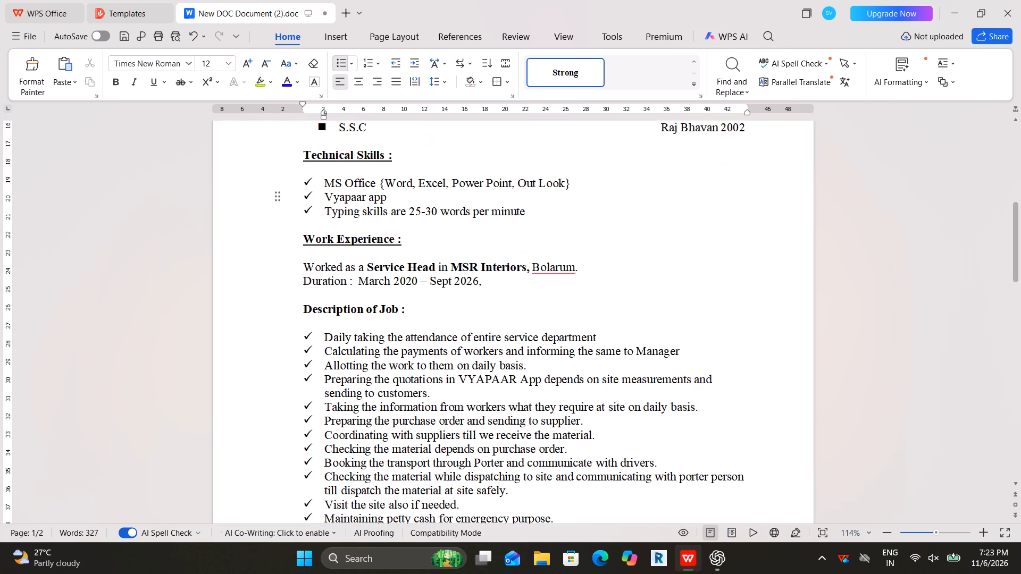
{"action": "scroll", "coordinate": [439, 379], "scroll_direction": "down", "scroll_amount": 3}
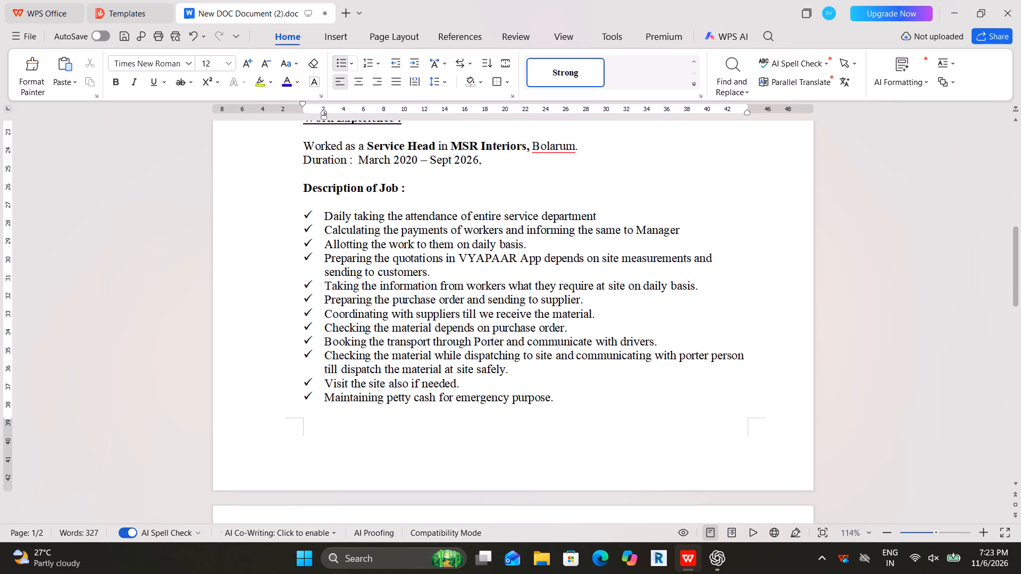
Underline the "Description of Job :" heading under Work Experience.
{"action": "scroll", "coordinate": [576, 386], "scroll_direction": "down", "scroll_amount": 3}
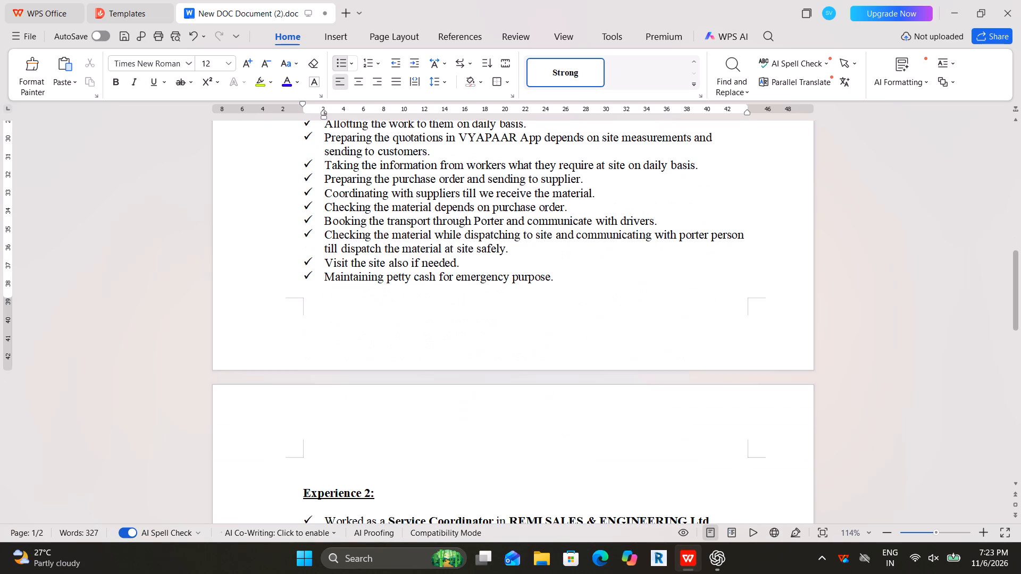
{"action": "scroll", "coordinate": [576, 386], "scroll_direction": "up", "scroll_amount": 4}
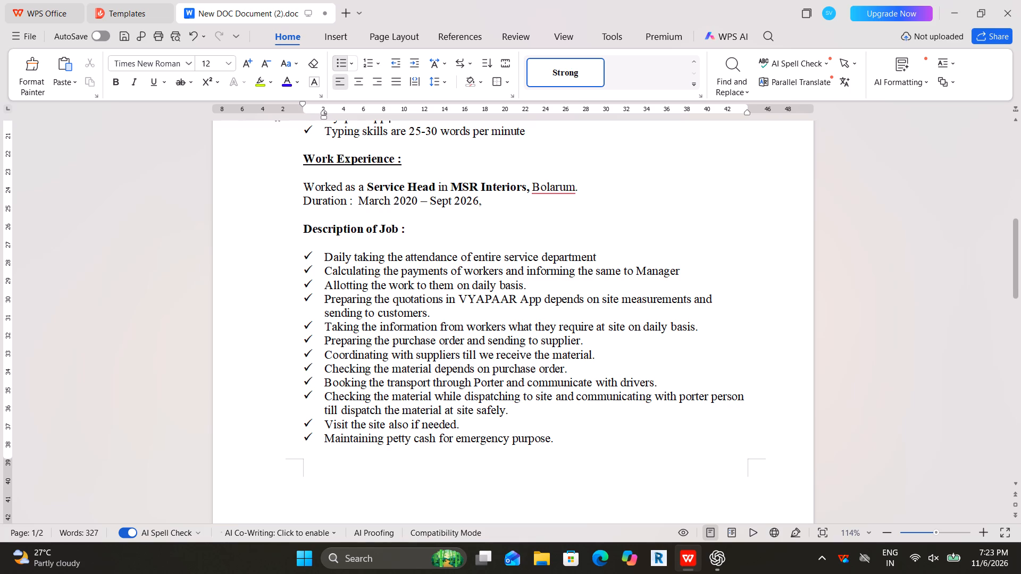
{"action": "left_click_drag", "start_coordinate": [299, 230], "coordinate": [412, 235]}
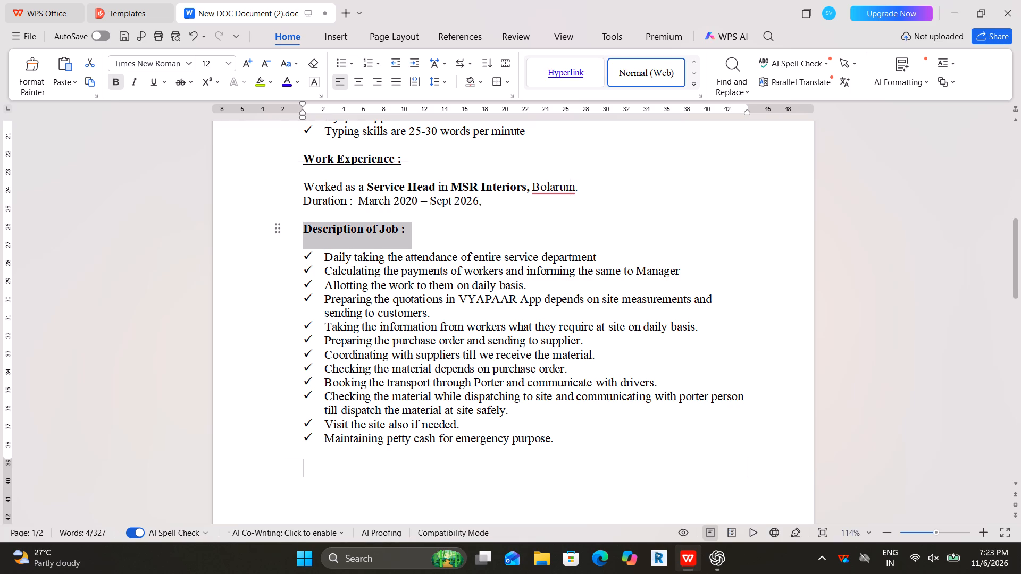
{"action": "left_click", "coordinate": [155, 80]}
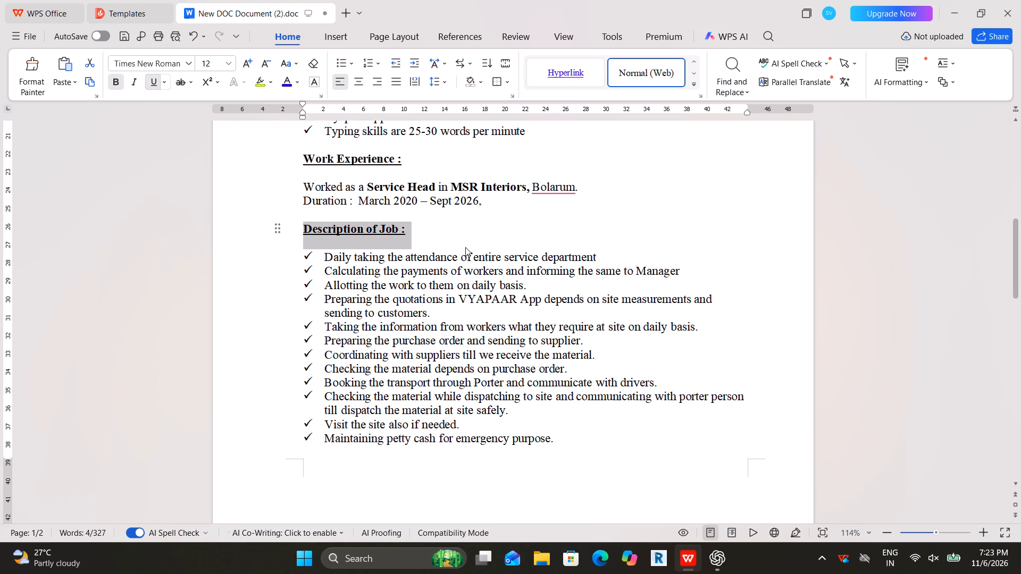
{"action": "left_click", "coordinate": [465, 225]}
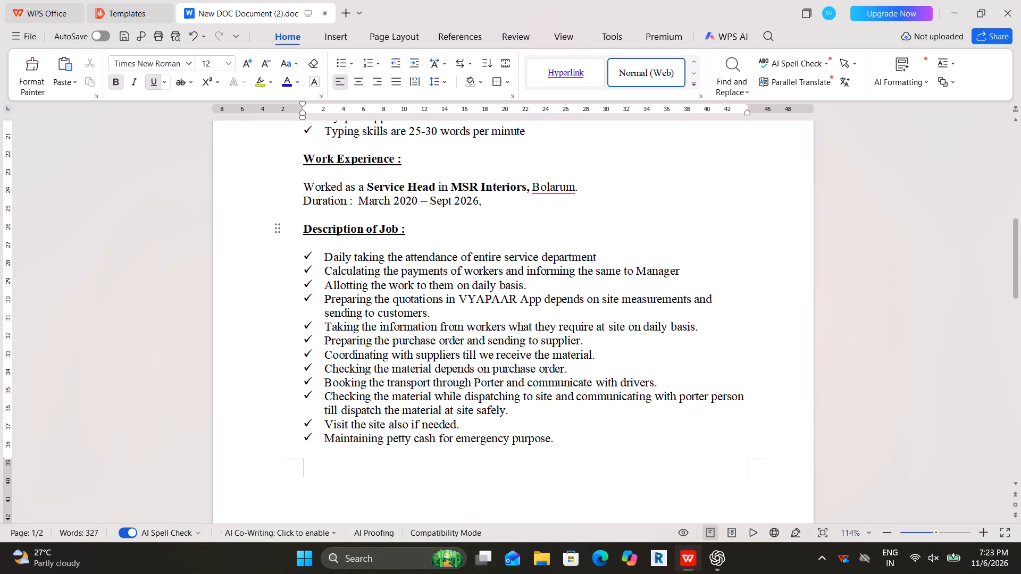
Add a bullet after the petty cash item in the job description, reading "Maintaining all the documents site wise and".
{"action": "left_click", "coordinate": [577, 446]}
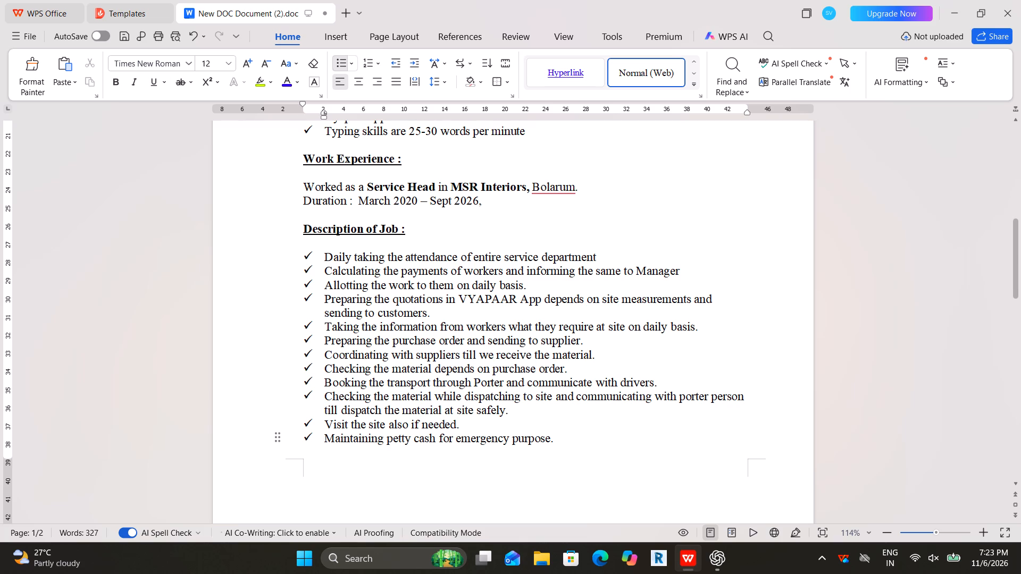
{"action": "key", "text": "Return"}
{"action": "type", "text": "maintaining the"}
{"action": "key", "text": "space"}
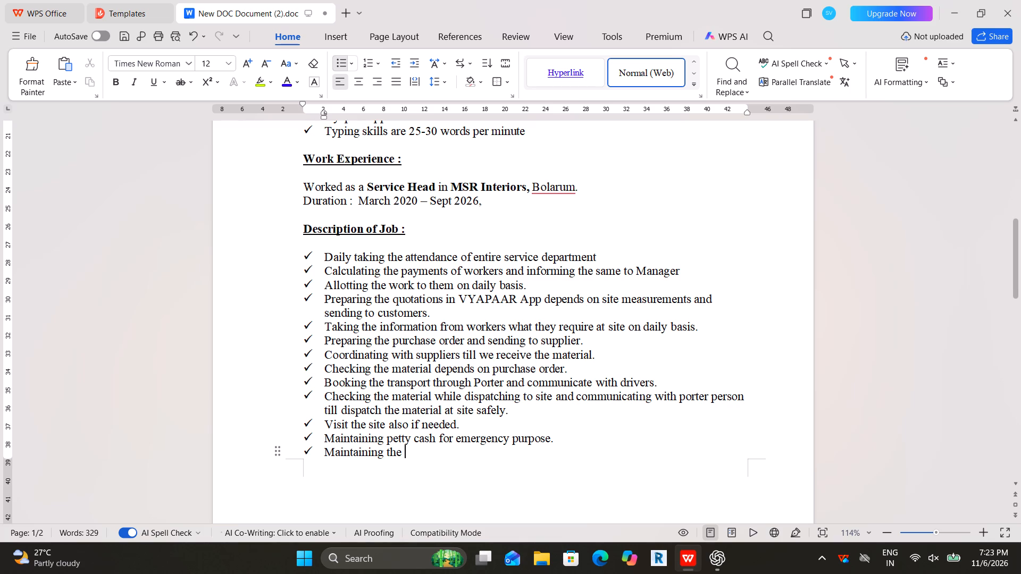
{"action": "type", "text": "odc"}
{"action": "key", "text": "u"}
{"action": "key", "text": "BackSpace"}
{"action": "key", "text": "BackSpace"}
{"action": "key", "text": "BackSpace"}
{"action": "key", "text": "BackSpace"}
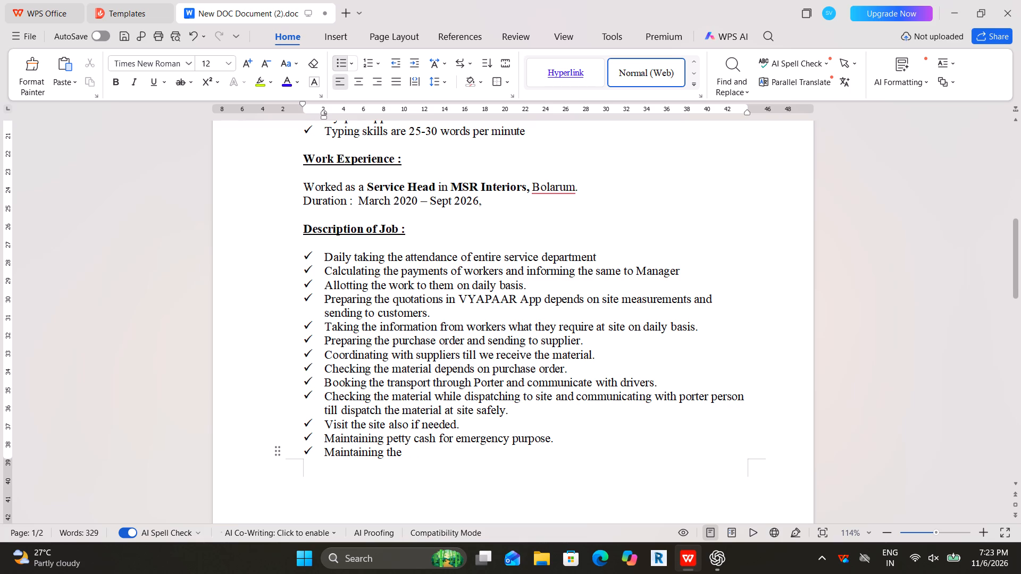
{"action": "key", "text": "Left"}
{"action": "key", "text": "Left"}
{"action": "key", "text": "Left"}
{"action": "key", "text": "Left"}
{"action": "type", "text": "all"}
{"action": "key", "text": "space"}
{"action": "key", "text": "Right"}
{"action": "key", "text": "Right"}
{"action": "key", "text": "Right"}
{"action": "key", "text": "space"}
{"action": "type", "text": "docum"}
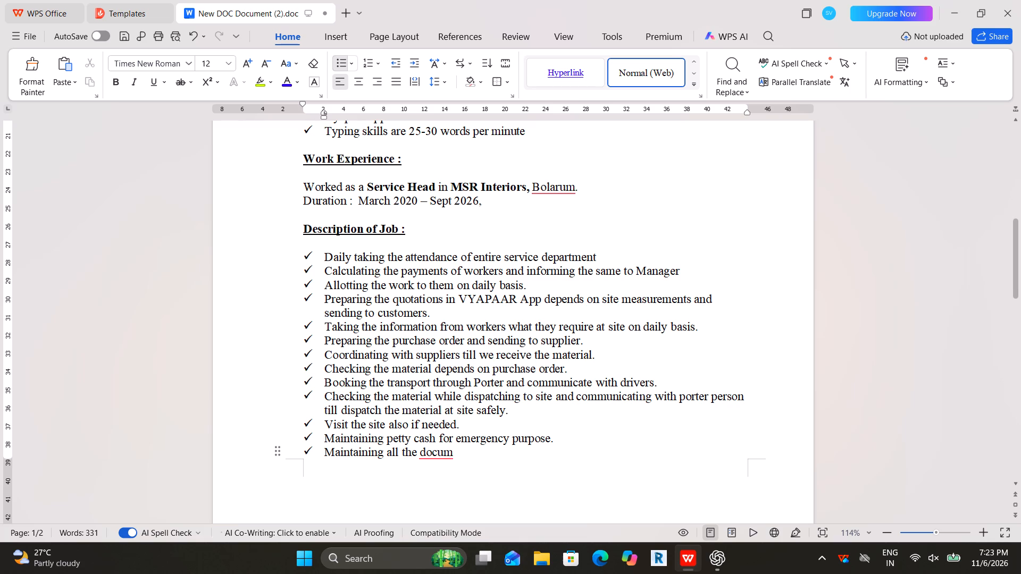
{"action": "type", "text": "ents"}
{"action": "key", "text": "space"}
{"action": "type", "text": "site"}
{"action": "key", "text": "space"}
{"action": "type", "text": "wise"}
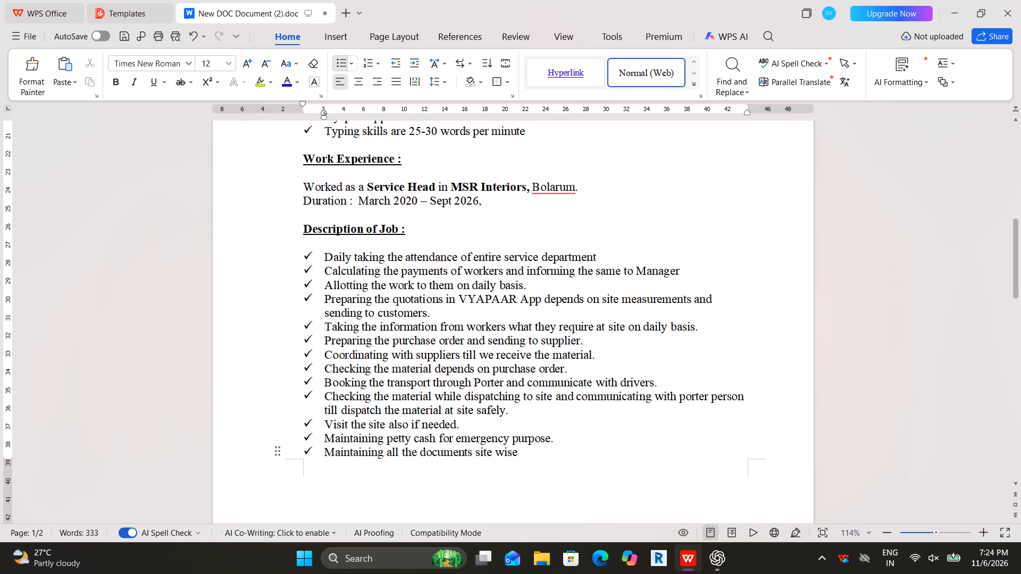
{"action": "key", "text": "space"}
{"action": "type", "text": "and"}
{"action": "key", "text": "space"}
Cut the opening word "Maintaining" from the new documents bullet and write "Filing" in its place.
{"action": "key", "text": "Left"}
{"action": "key", "text": "Left"}
{"action": "key", "text": "Left"}
{"action": "key", "text": "Left"}
{"action": "key", "text": "Left"}
{"action": "key", "text": "Left"}
{"action": "key", "text": "Left"}
{"action": "key", "text": "Left"}
{"action": "key", "text": "Left"}
{"action": "key", "text": "Left"}
{"action": "key", "text": "Left"}
{"action": "key", "text": "Left"}
{"action": "key", "text": "Left"}
{"action": "key", "text": "Left"}
{"action": "key", "text": "Left"}
{"action": "key", "text": "Left"}
{"action": "key", "text": "Left"}
{"action": "key", "text": "Left"}
{"action": "key", "text": "Left"}
{"action": "key", "text": "Left"}
{"action": "key", "text": "Right"}
{"action": "key", "text": "shift+Left"}
{"action": "key", "text": "shift+Left"}
{"action": "key", "text": "shift+Left"}
{"action": "key", "text": "shift+Left"}
{"action": "key", "text": "shift+Left"}
{"action": "key", "text": "shift+Left"}
{"action": "key", "text": "shift+Left"}
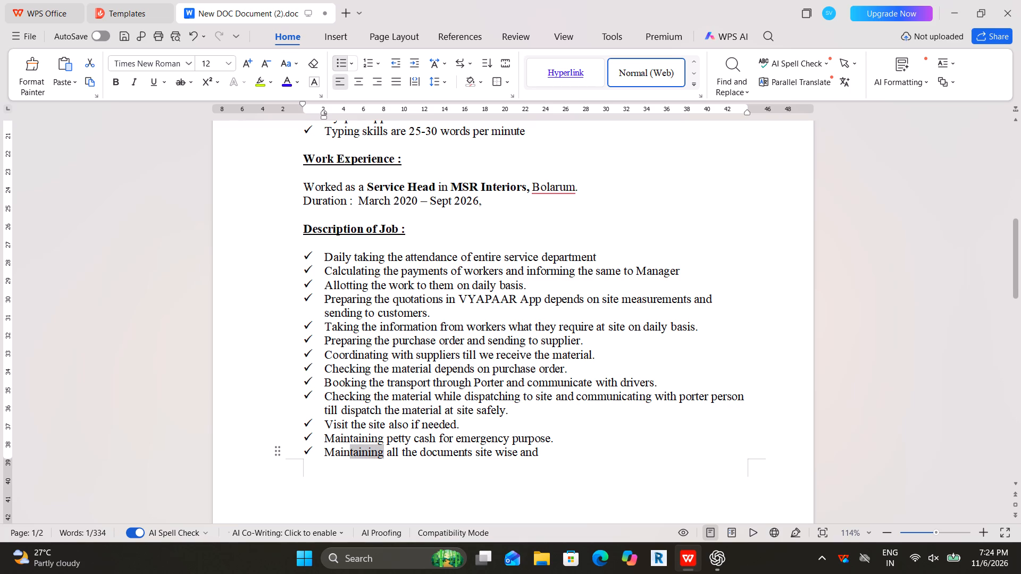
{"action": "key", "text": "shift+Left"}
{"action": "key", "text": "shift+Left"}
{"action": "key", "text": "shift+Left"}
{"action": "key", "text": "shift+Left"}
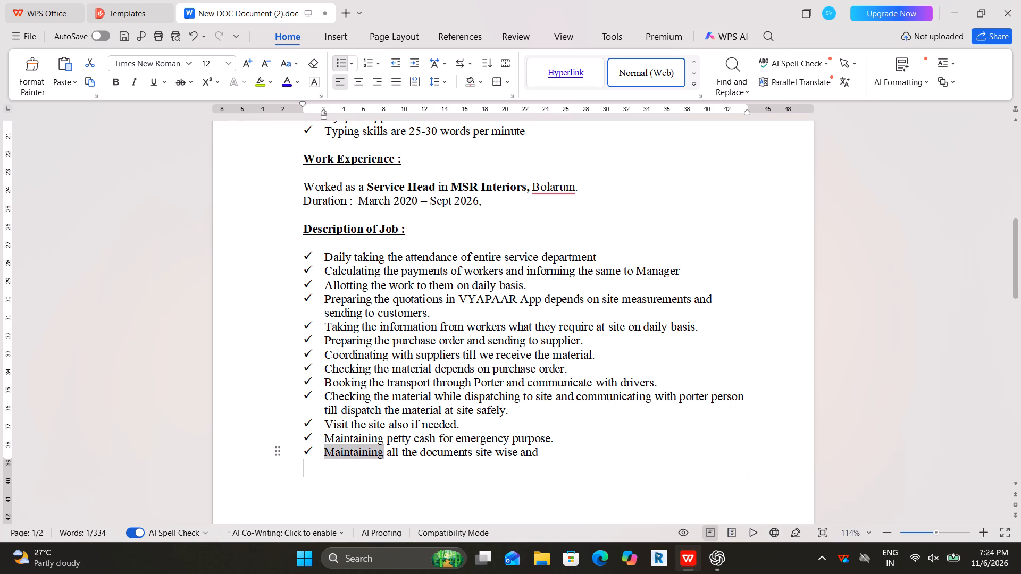
{"action": "key", "text": "ctrl+x"}
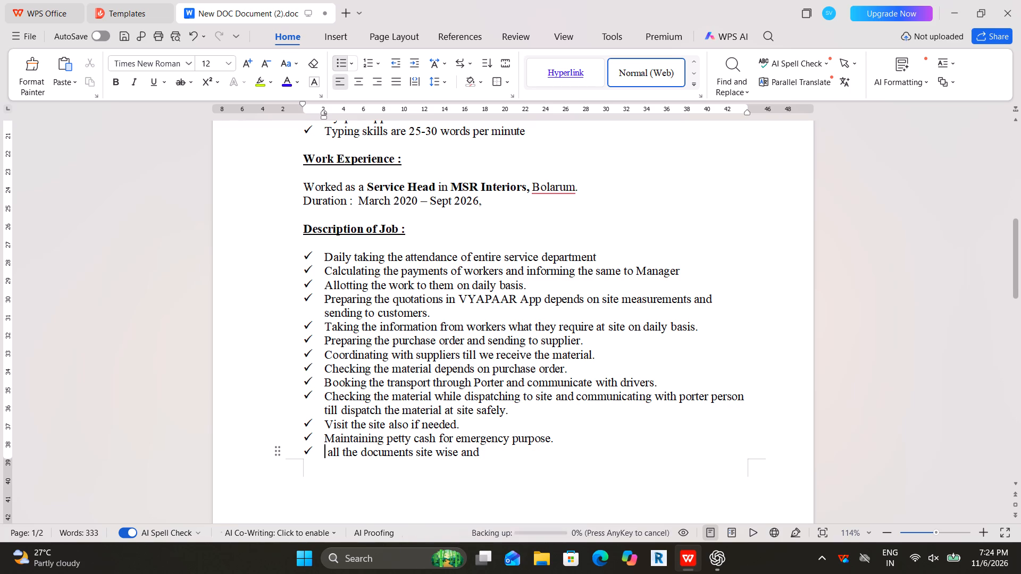
{"action": "type", "text": "Fil"}
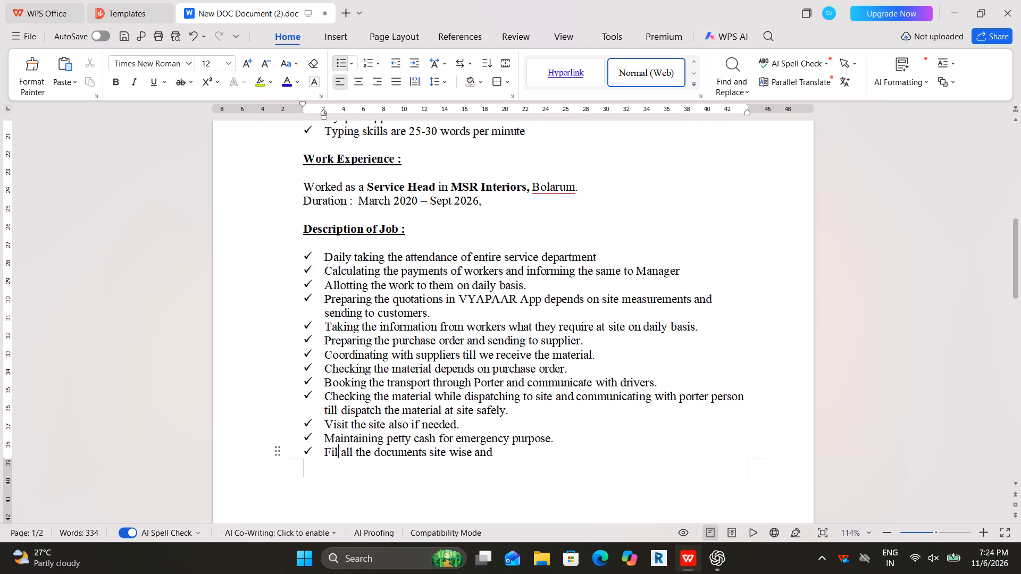
{"action": "type", "text": "eing"}
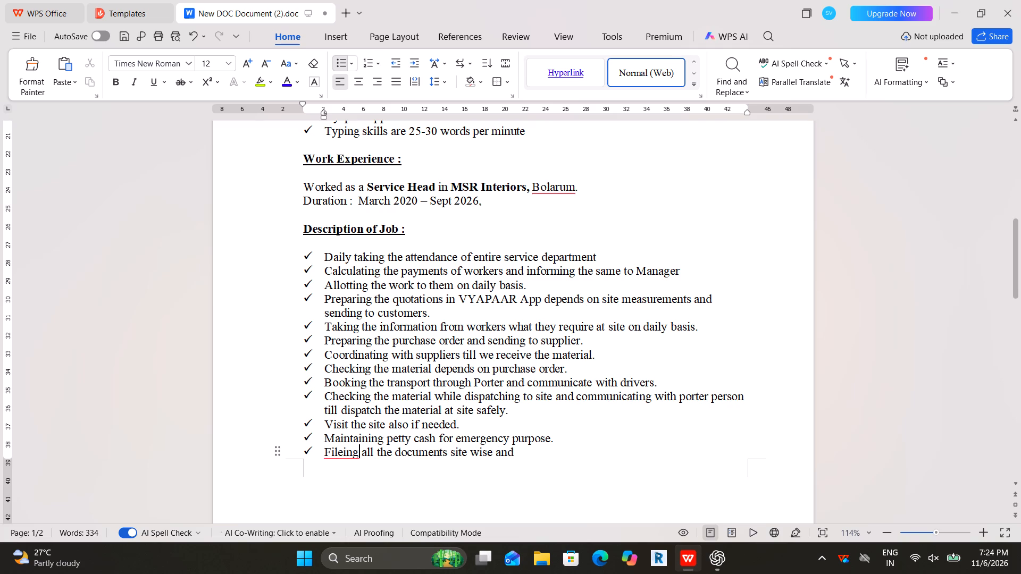
{"action": "key", "text": "Left"}
{"action": "key", "text": "Left"}
{"action": "key", "text": "Left"}
{"action": "key", "text": "BackSpace"}
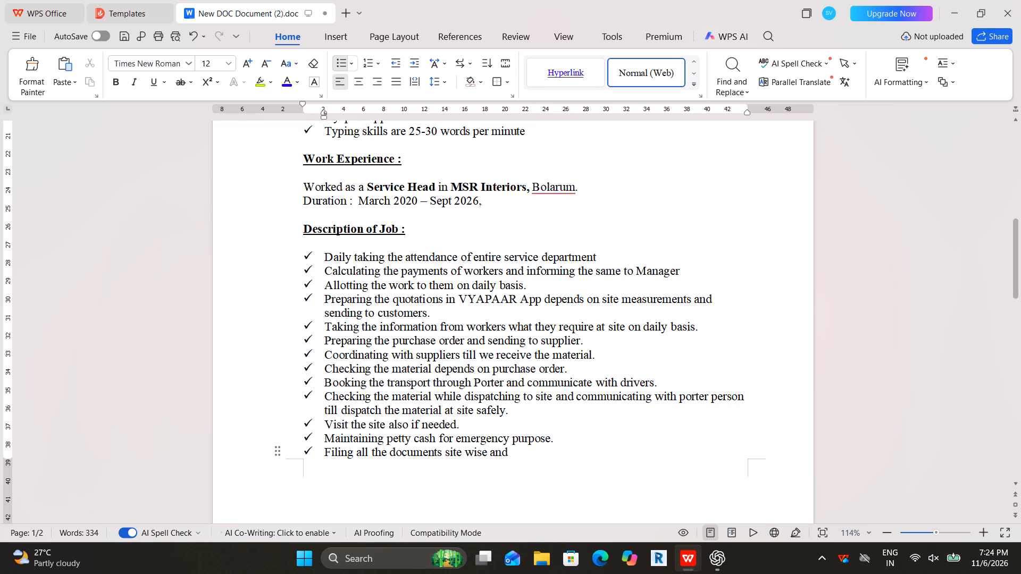
Complete the documents bullet by pasting the cut word "Maintaining" at its end and adding "them properly.".
{"action": "left_click", "coordinate": [372, 460]}
{"action": "left_click", "coordinate": [528, 449]}
{"action": "key", "text": "BackSpace"}
{"action": "key", "text": "ctrl+v"}
{"action": "key", "text": "space"}
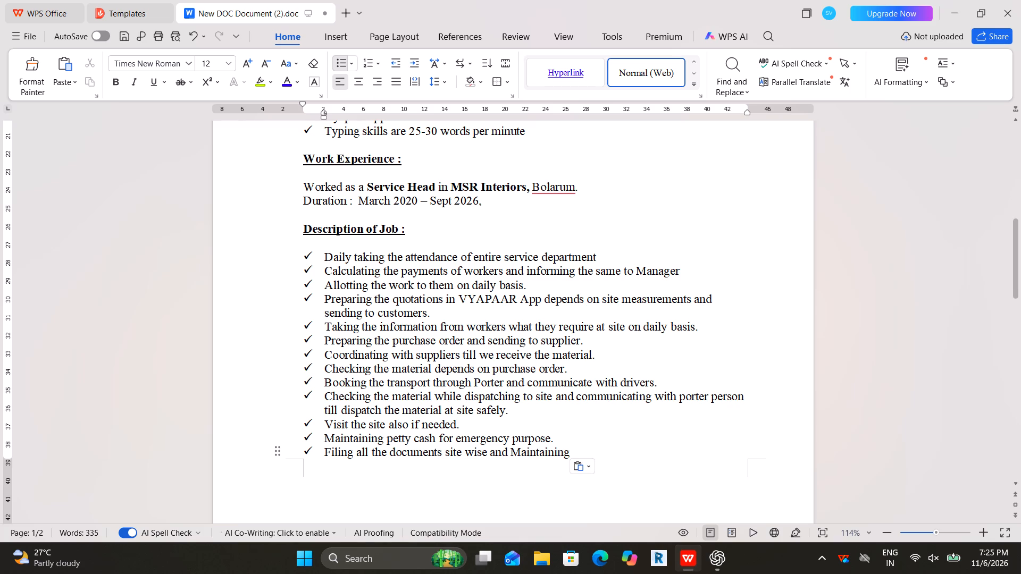
{"action": "type", "text": "them properly"}
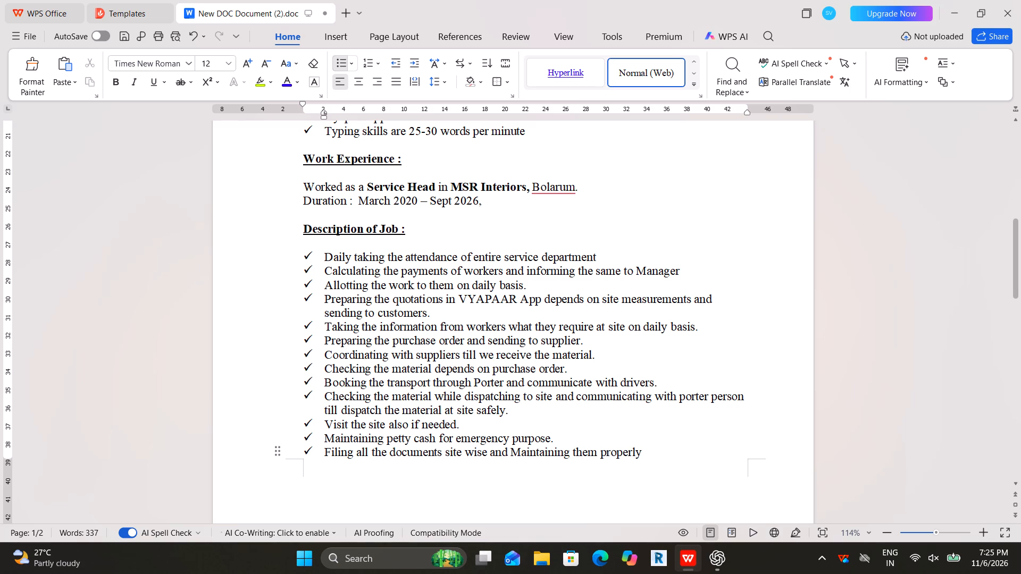
{"action": "key", "text": "period"}
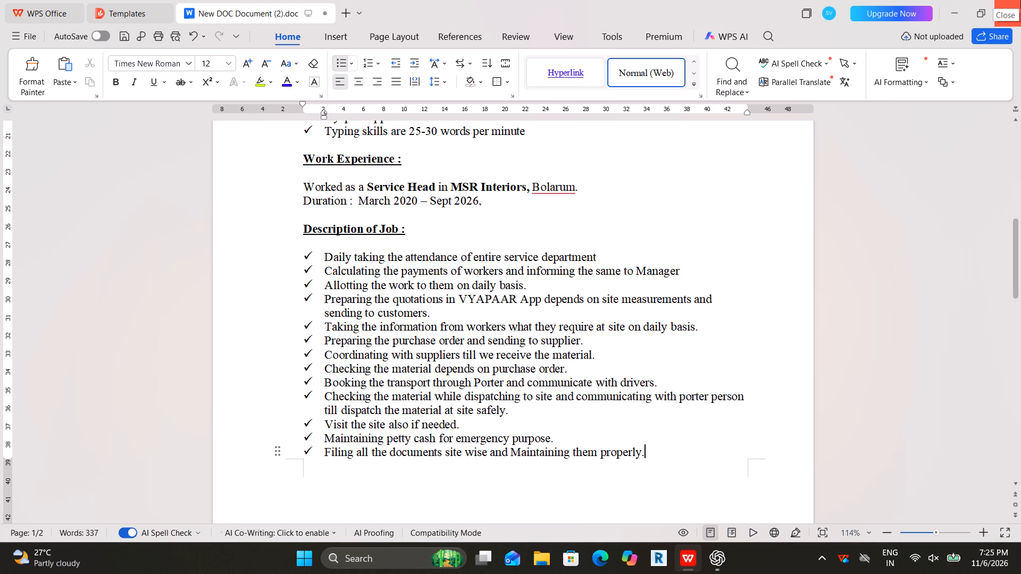
Save the résumé document with the completed Service Head job description.
{"action": "key", "text": "Down"}
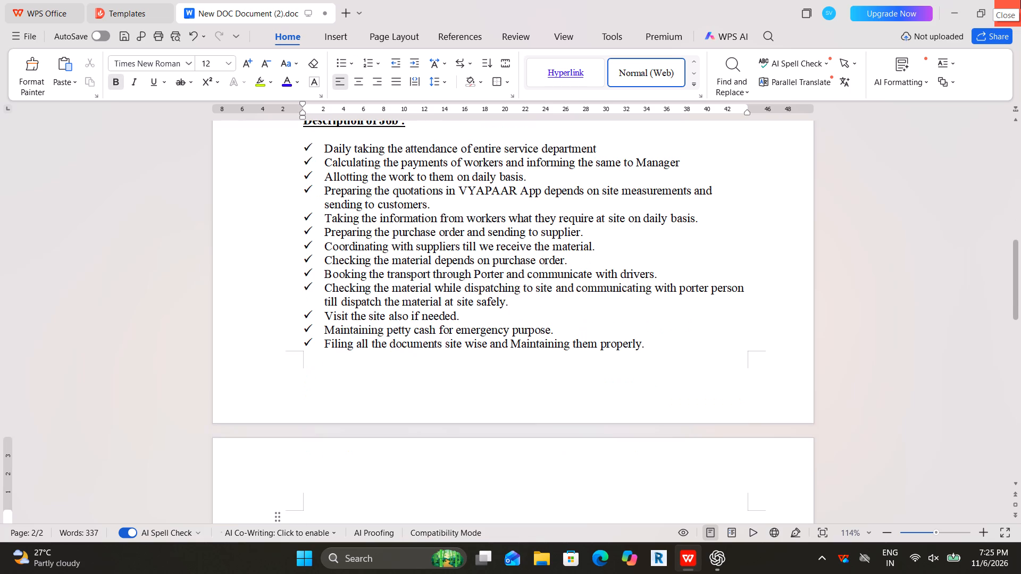
{"action": "key", "text": "Down"}
{"action": "key", "text": "Down"}
{"action": "key", "text": "Down"}
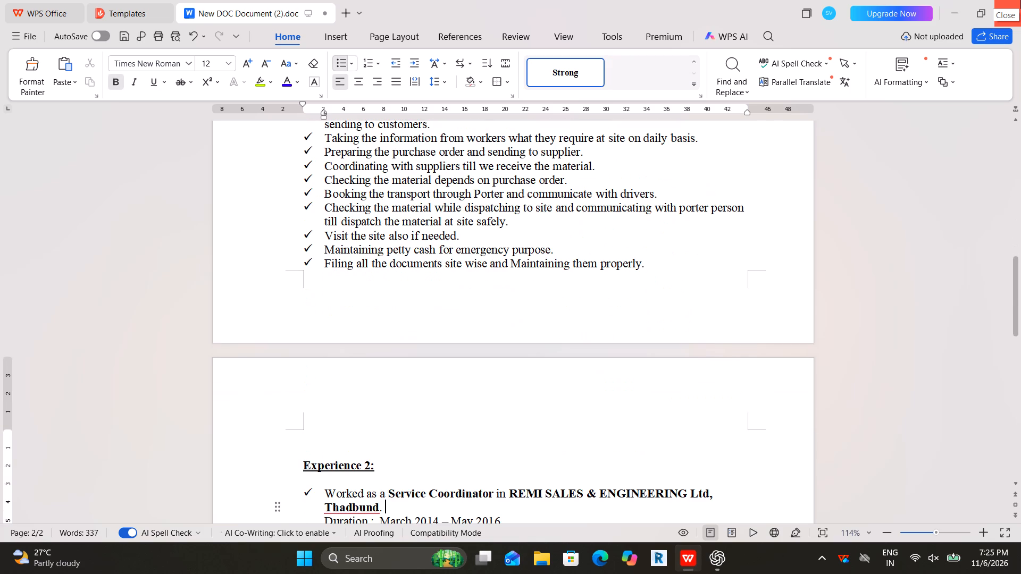
{"action": "key", "text": "ctrl+s"}
Review the first page from the education entries through Technical Skills, Work Experience and the Service Head job description bullets.
{"action": "key", "text": "Up"}
{"action": "key", "text": "Up"}
{"action": "key", "text": "Up"}
{"action": "key", "text": "Up"}
{"action": "key", "text": "Up"}
{"action": "key", "text": "Up"}
{"action": "key", "text": "Up"}
{"action": "key", "text": "Up"}
{"action": "key", "text": "Up"}
{"action": "key", "text": "Up"}
{"action": "key", "text": "Up"}
{"action": "key", "text": "Up"}
{"action": "key", "text": "Up"}
{"action": "key", "text": "Up"}
{"action": "key", "text": "Up"}
{"action": "key", "text": "Up"}
{"action": "key", "text": "Up"}
{"action": "key", "text": "Up"}
{"action": "key", "text": "Up"}
{"action": "key", "text": "Up"}
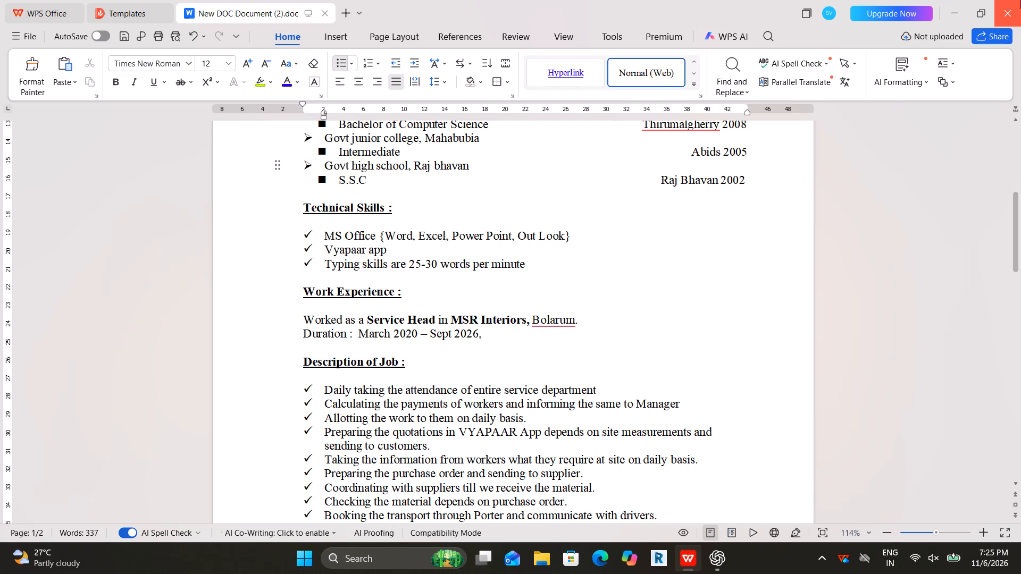
{"action": "key", "text": "Down"}
{"action": "key", "text": "Down"}
{"action": "key", "text": "Down"}
{"action": "key", "text": "Down"}
{"action": "key", "text": "Down"}
{"action": "key", "text": "Down"}
{"action": "key", "text": "Down"}
{"action": "key", "text": "Down"}
{"action": "key", "text": "Down"}
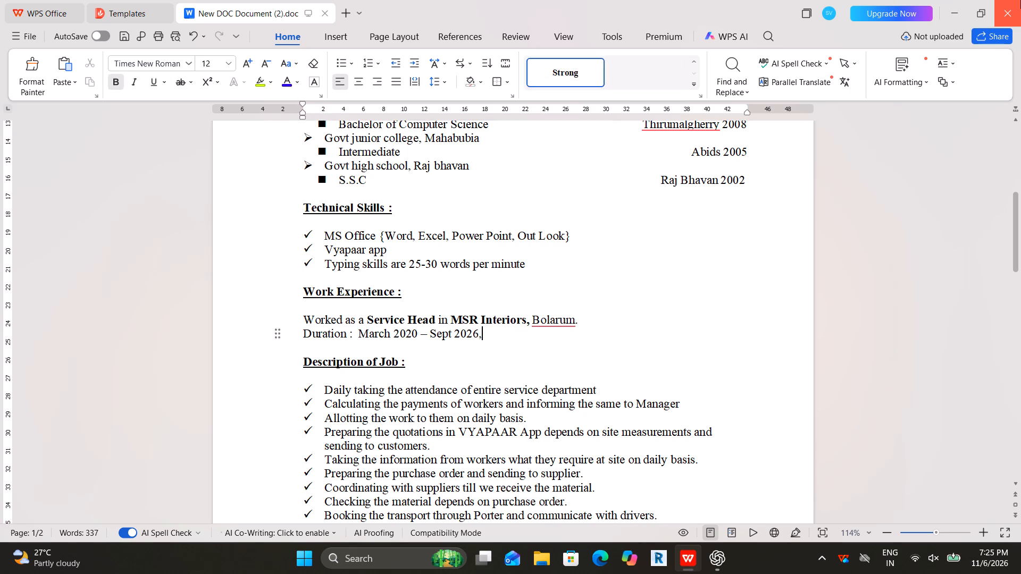
{"action": "key", "text": "Down"}
{"action": "key", "text": "Down"}
{"action": "key", "text": "Down"}
{"action": "key", "text": "Down"}
{"action": "key", "text": "Down"}
{"action": "key", "text": "Down"}
{"action": "key", "text": "Down"}
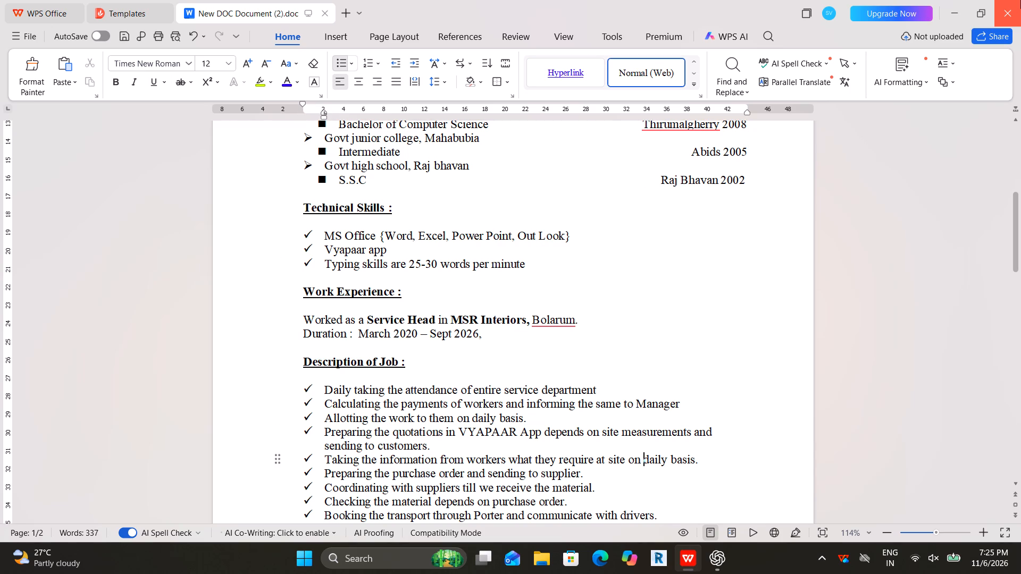
{"action": "key", "text": "Down"}
{"action": "key", "text": "Down"}
{"action": "key", "text": "Down"}
{"action": "key", "text": "Down"}
{"action": "key", "text": "Down"}
{"action": "key", "text": "Down"}
{"action": "key", "text": "Down"}
{"action": "key", "text": "Down"}
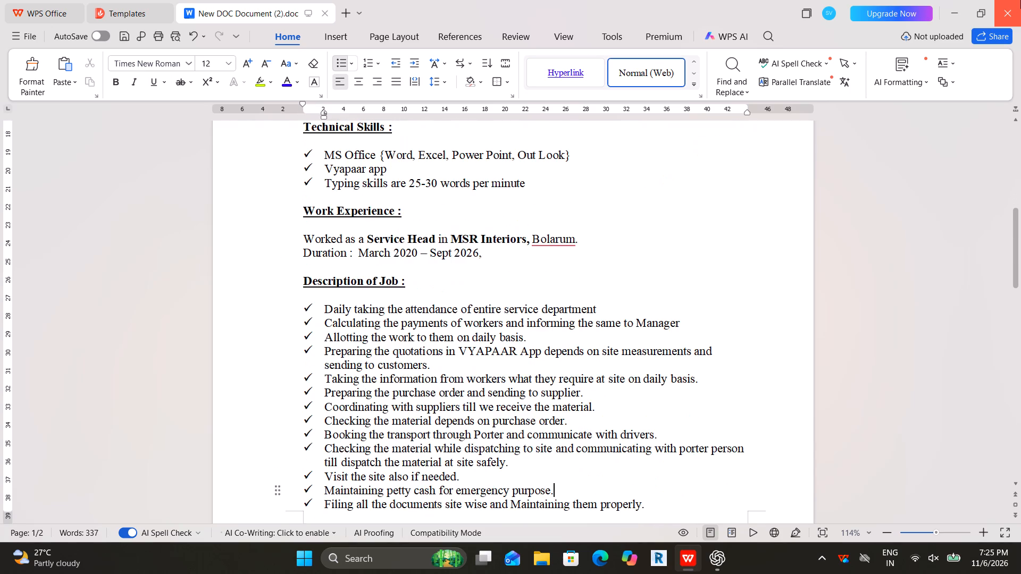
{"action": "key", "text": "Down"}
Review the Experience 2 to Experience 5 entries on the second page and the blank area below them.
{"action": "key", "text": "Down"}
{"action": "key", "text": "Down"}
{"action": "key", "text": "Down"}
{"action": "key", "text": "Down"}
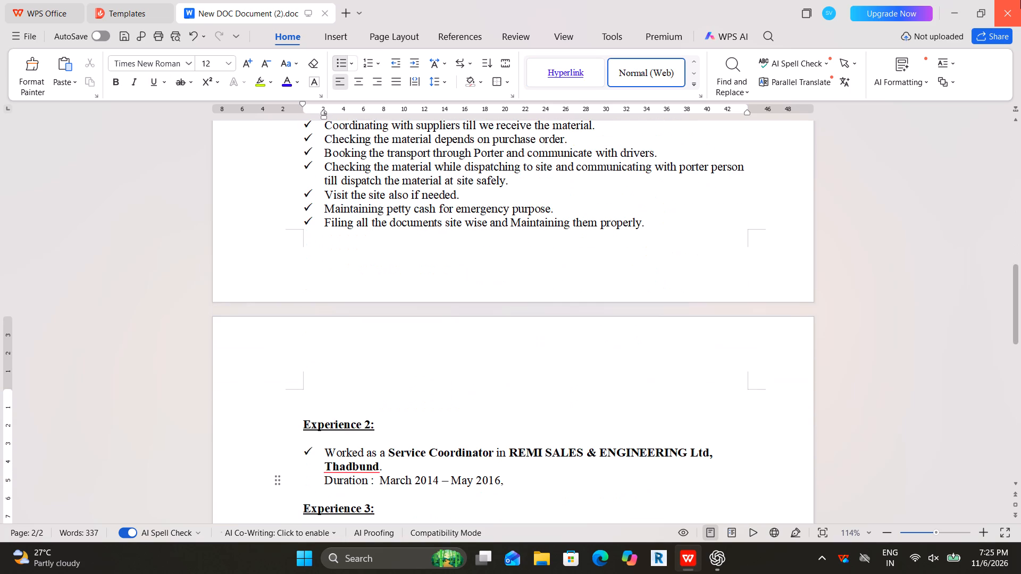
{"action": "key", "text": "Down"}
{"action": "key", "text": "Down"}
{"action": "key", "text": "Down"}
{"action": "key", "text": "Down"}
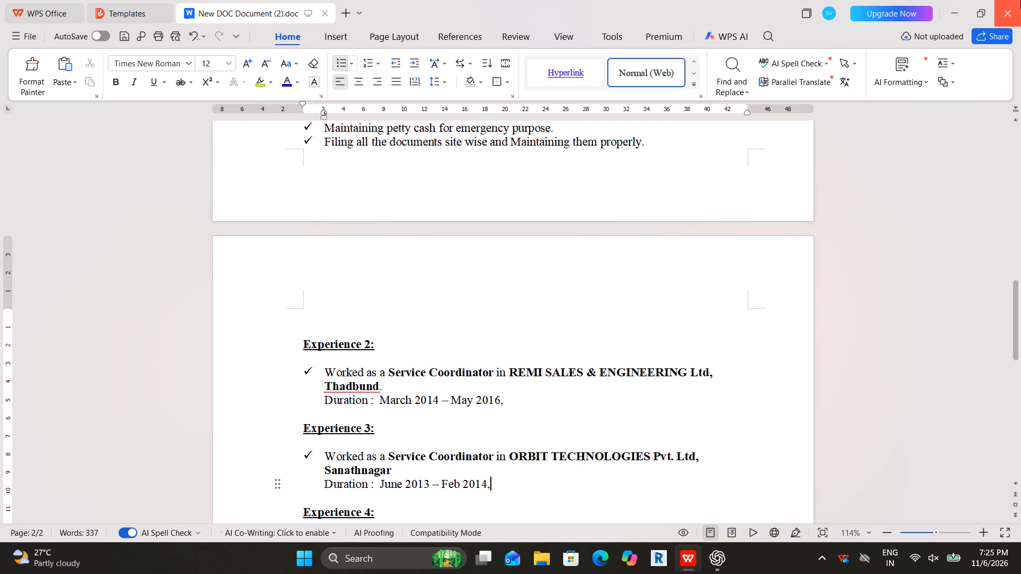
{"action": "key", "text": "Down"}
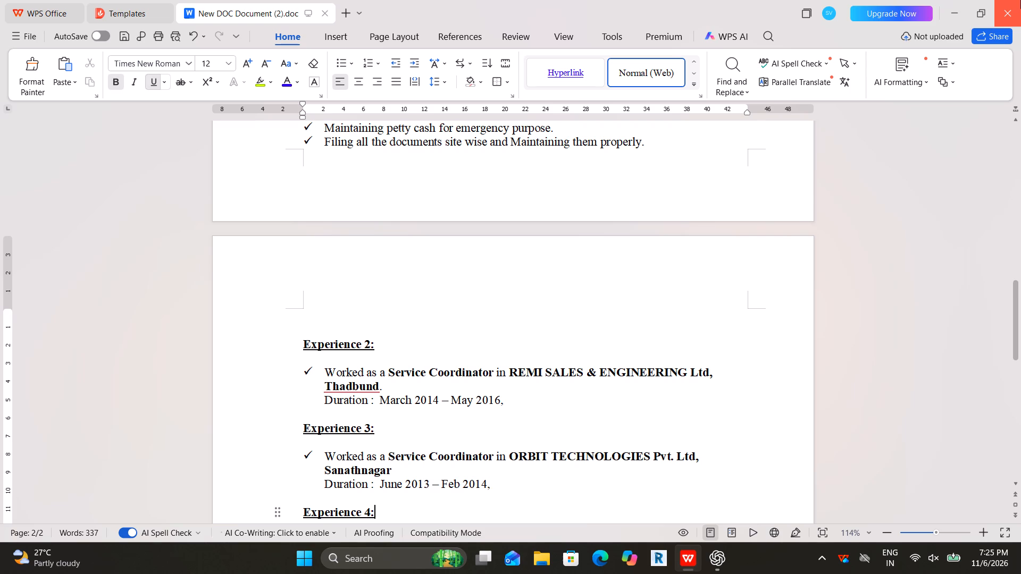
{"action": "key", "text": "Down"}
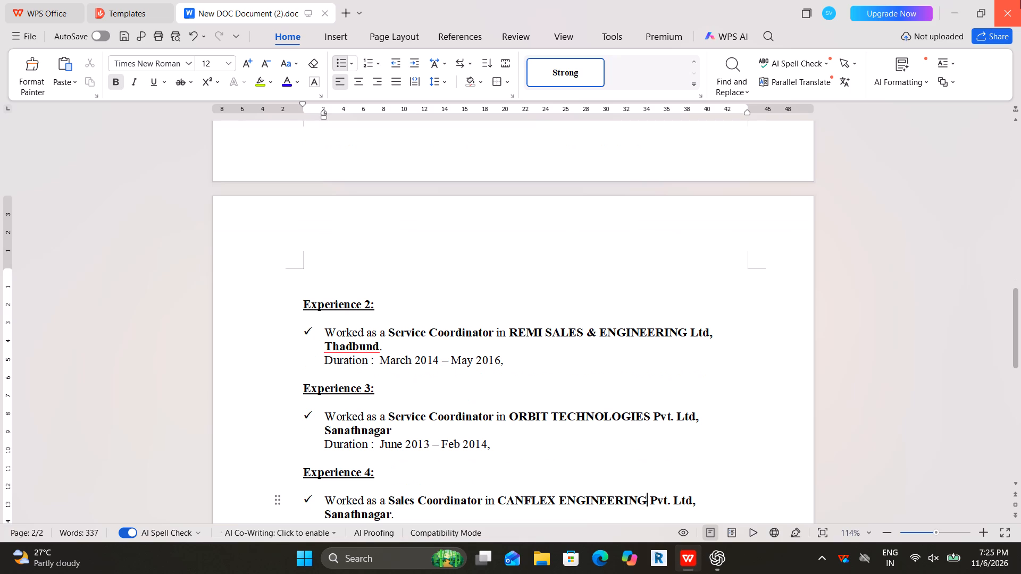
{"action": "key", "text": "Down"}
{"action": "key", "text": "Down"}
{"action": "key", "text": "Down"}
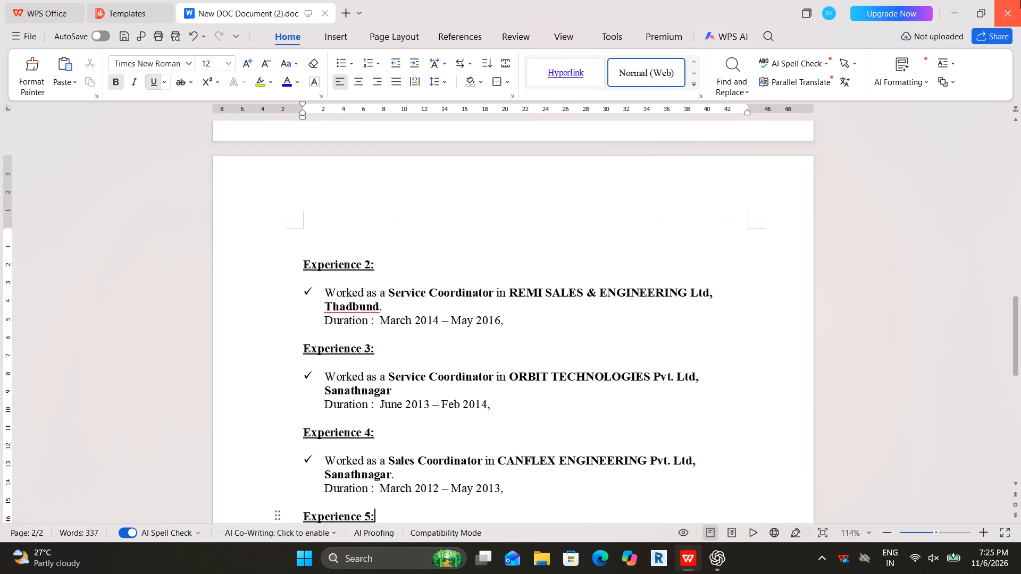
{"action": "key", "text": "Down"}
{"action": "key", "text": "Down"}
{"action": "key", "text": "Down"}
{"action": "key", "text": "Down"}
{"action": "key", "text": "Down"}
{"action": "key", "text": "Down"}
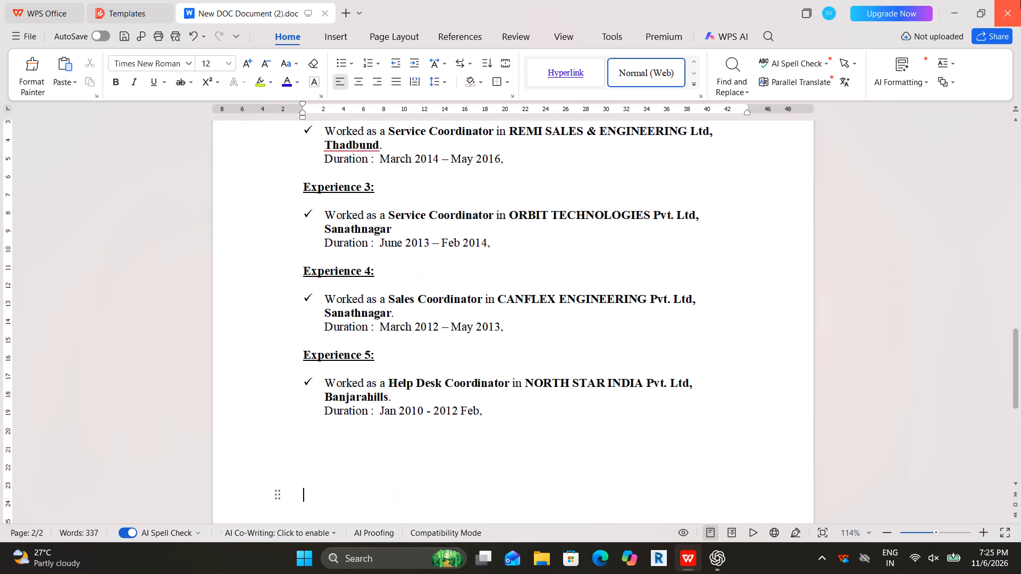
{"action": "key", "text": "Down"}
{"action": "key", "text": "Down"}
{"action": "key", "text": "Down"}
{"action": "key", "text": "Down"}
{"action": "key", "text": "Down"}
{"action": "key", "text": "Down"}
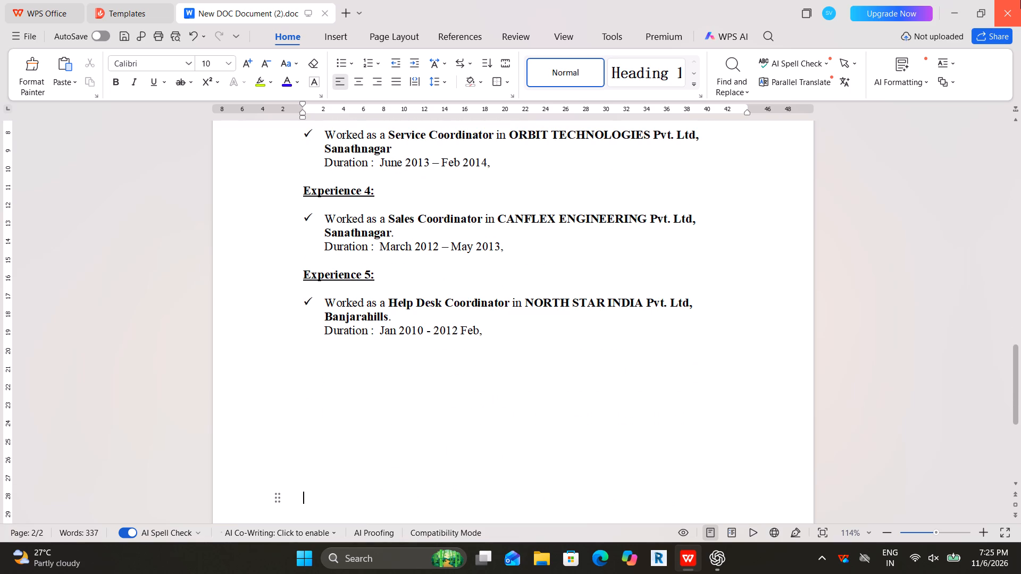
{"action": "key", "text": "Down"}
{"action": "key", "text": "Down"}
{"action": "key", "text": "Down"}
{"action": "key", "text": "Up"}
{"action": "key", "text": "Up"}
{"action": "key", "text": "Up"}
{"action": "key", "text": "Up"}
{"action": "key", "text": "Up"}
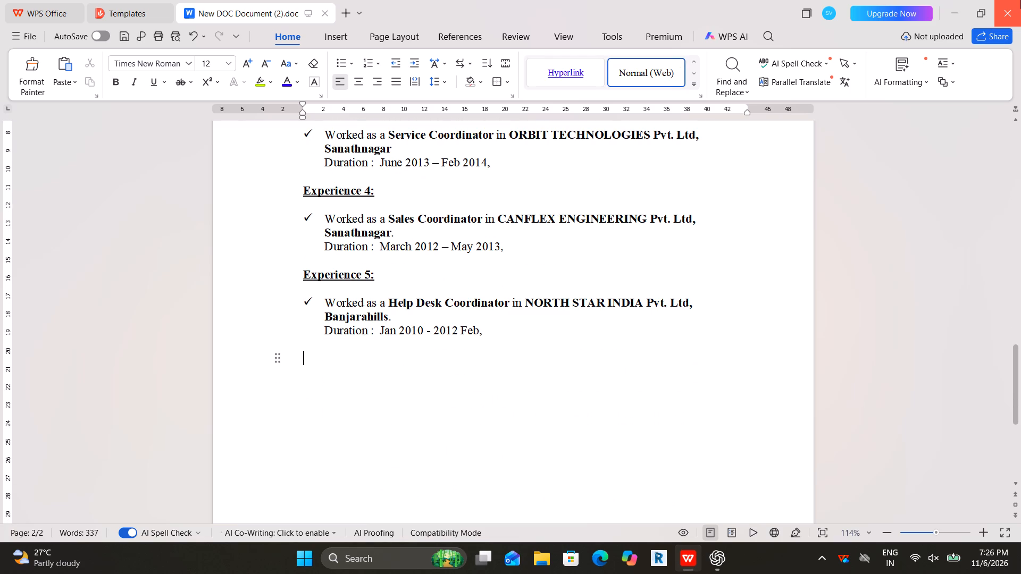
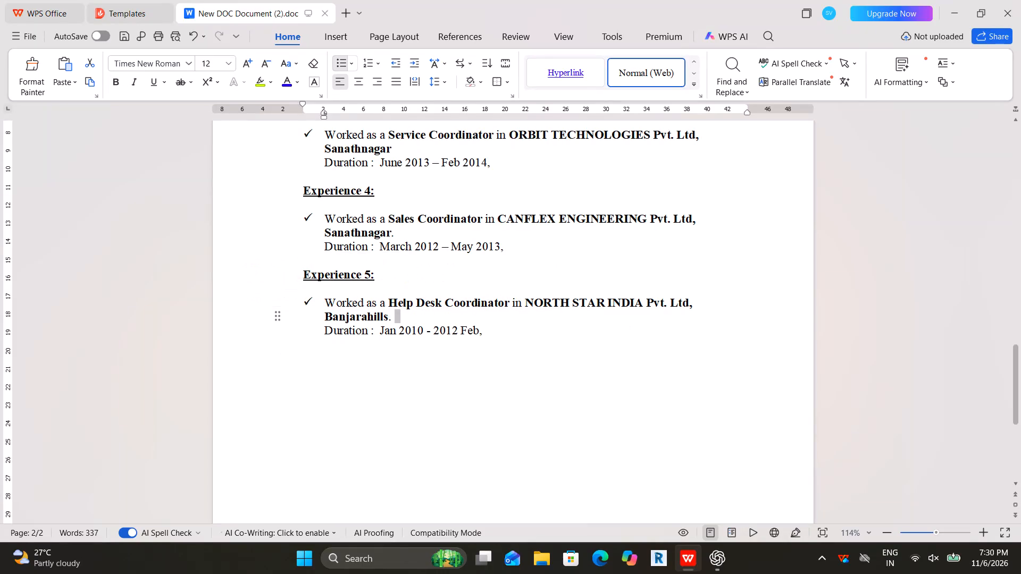
{"action": "left_click", "coordinate": [481, 407]}
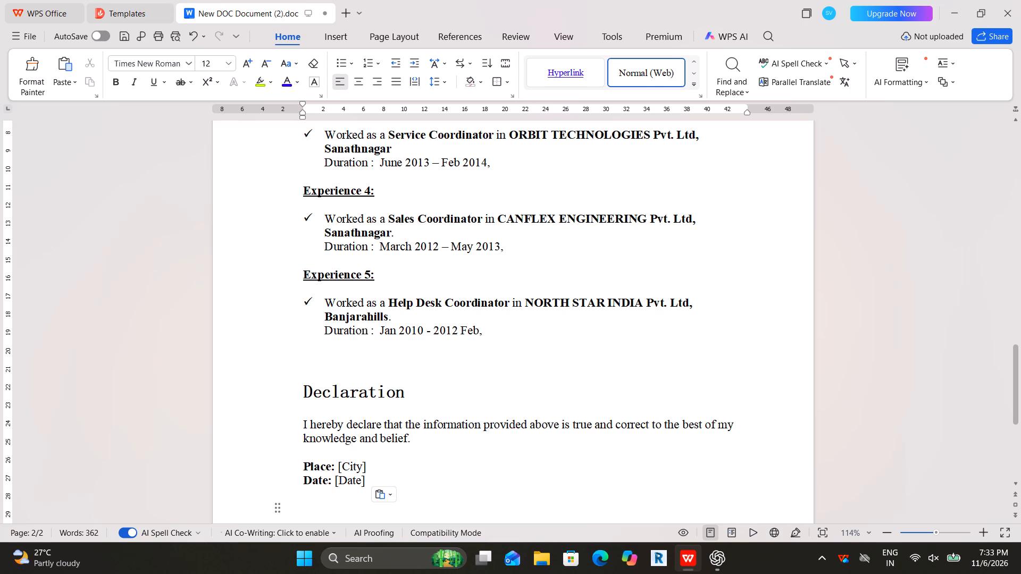
Apply the Times New Roman font to the entire résumé, including the pasted Declaration section.
{"action": "left_click_drag", "start_coordinate": [302, 388], "coordinate": [424, 390]}
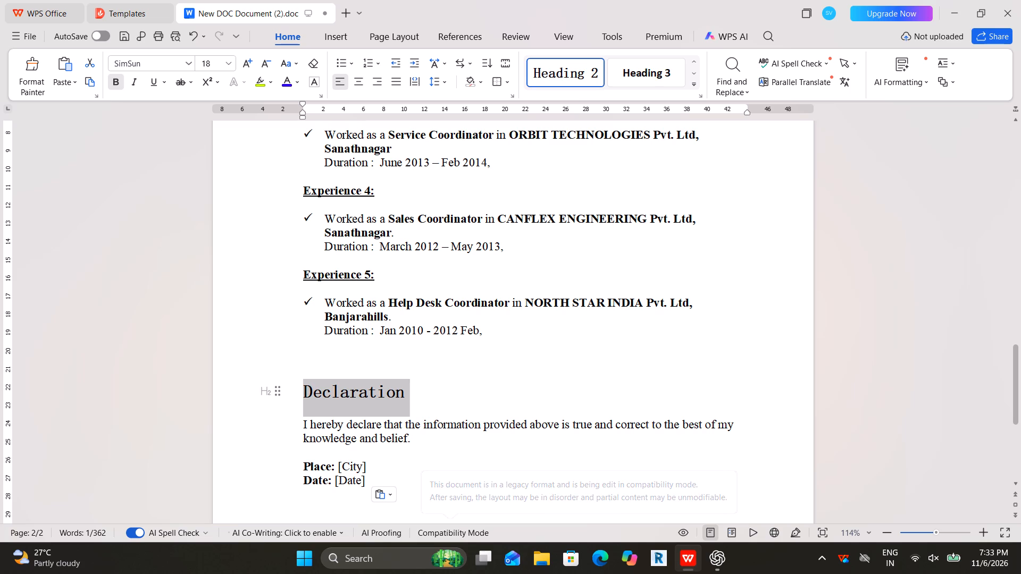
{"action": "left_click", "coordinate": [443, 469]}
{"action": "key", "text": "ctrl+a"}
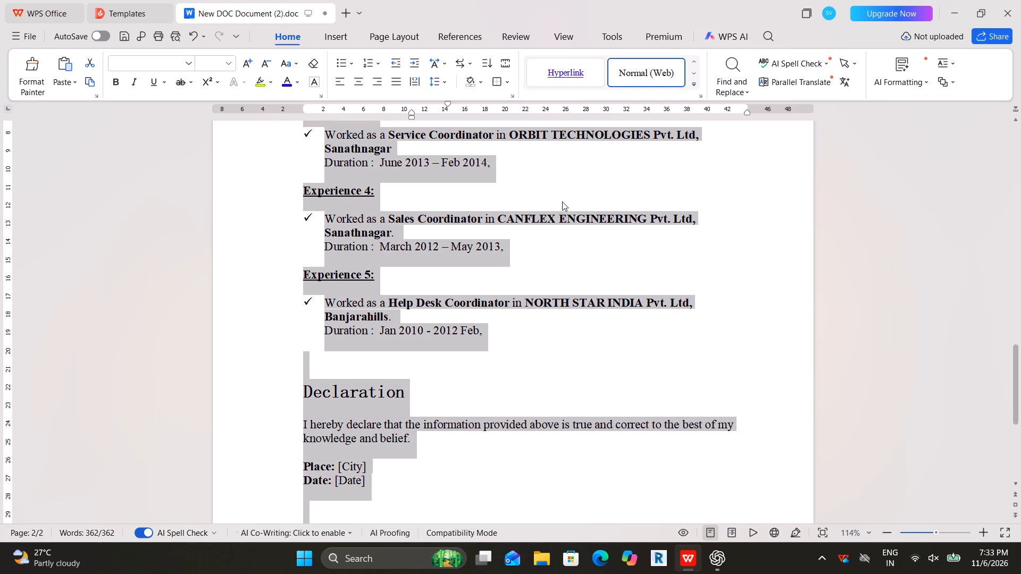
{"action": "left_click", "coordinate": [187, 64]}
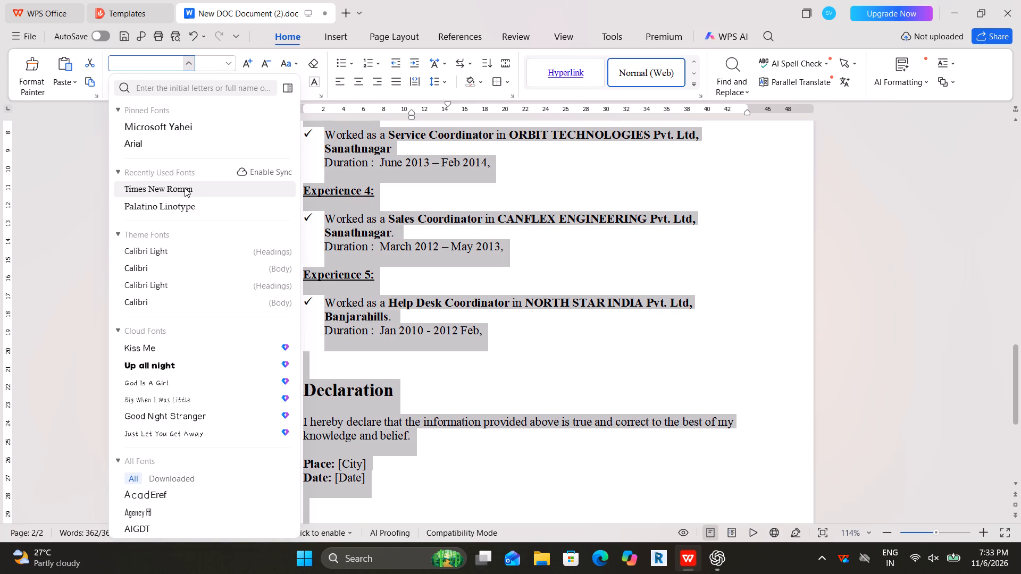
{"action": "left_click", "coordinate": [185, 188]}
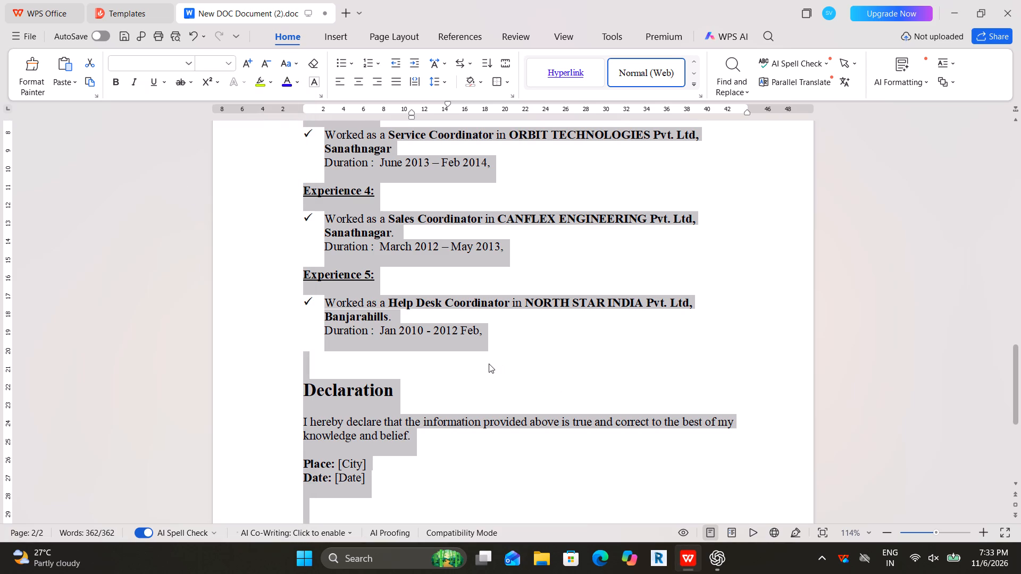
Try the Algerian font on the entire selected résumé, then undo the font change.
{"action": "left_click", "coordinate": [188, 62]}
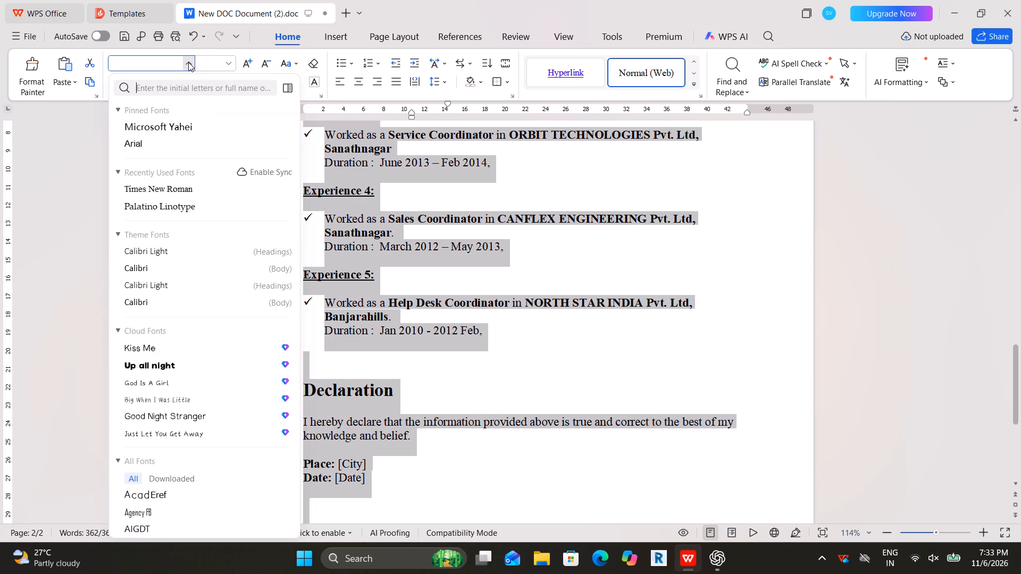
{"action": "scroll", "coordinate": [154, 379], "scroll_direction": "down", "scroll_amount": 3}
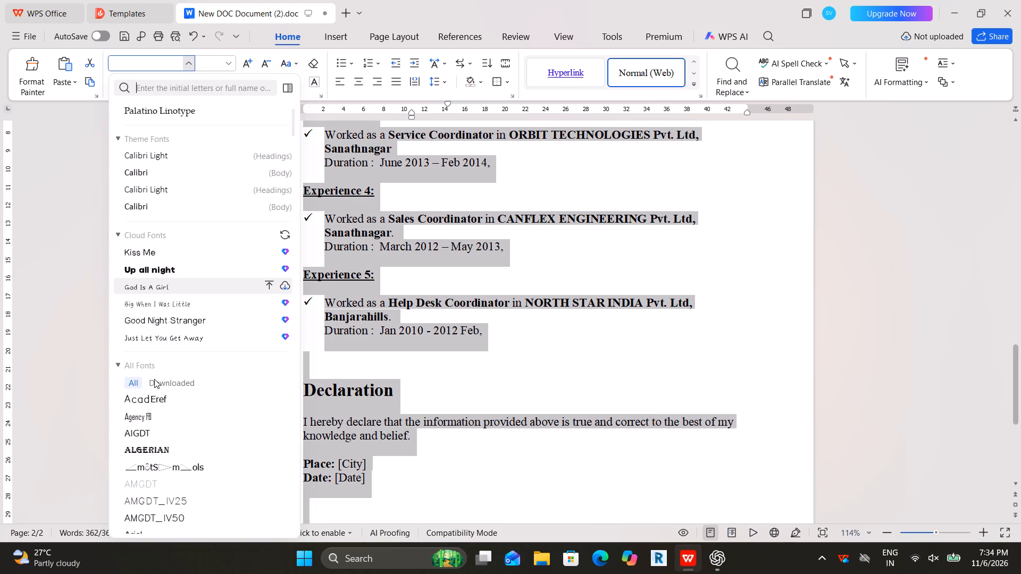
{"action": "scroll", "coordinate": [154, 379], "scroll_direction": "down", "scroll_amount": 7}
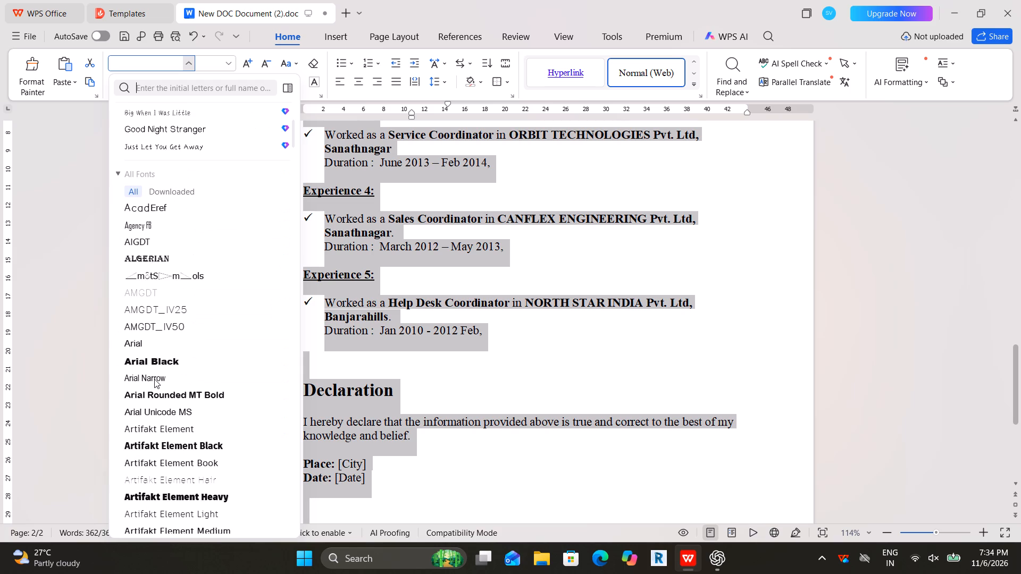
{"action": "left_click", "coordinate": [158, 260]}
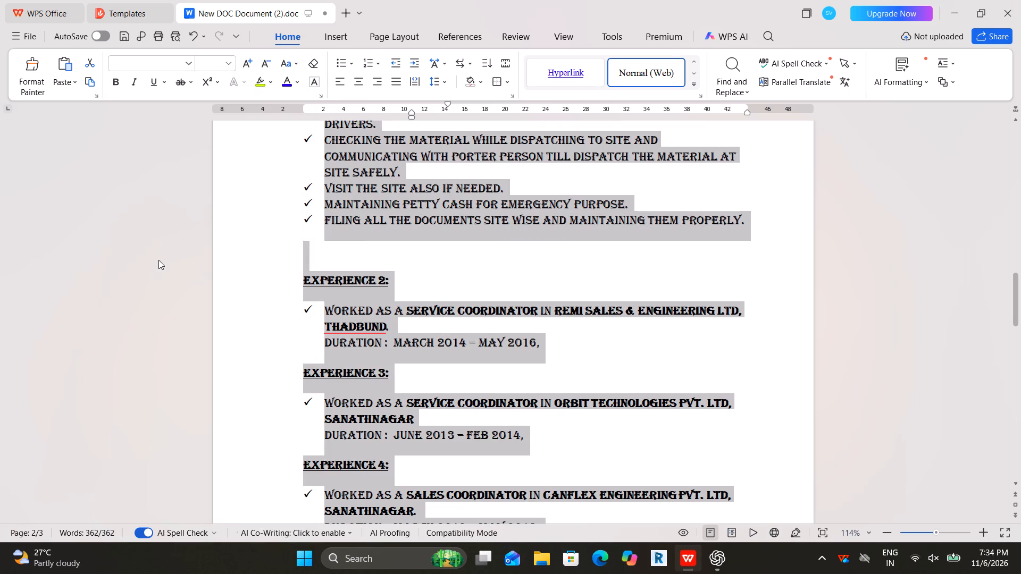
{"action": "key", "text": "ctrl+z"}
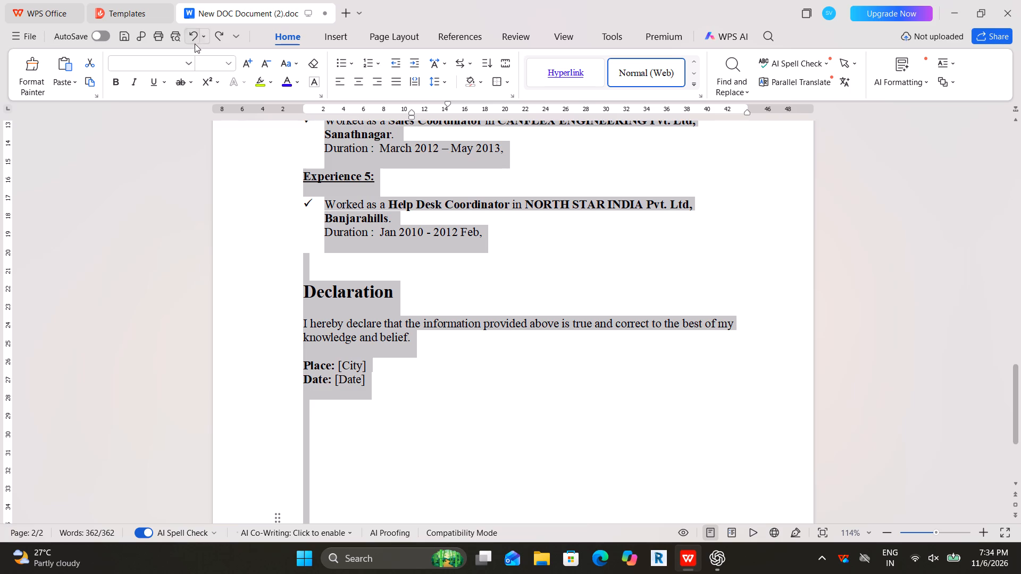
Look through the list of available fonts for an alternative typeface for the selected résumé text.
{"action": "left_click", "coordinate": [193, 65]}
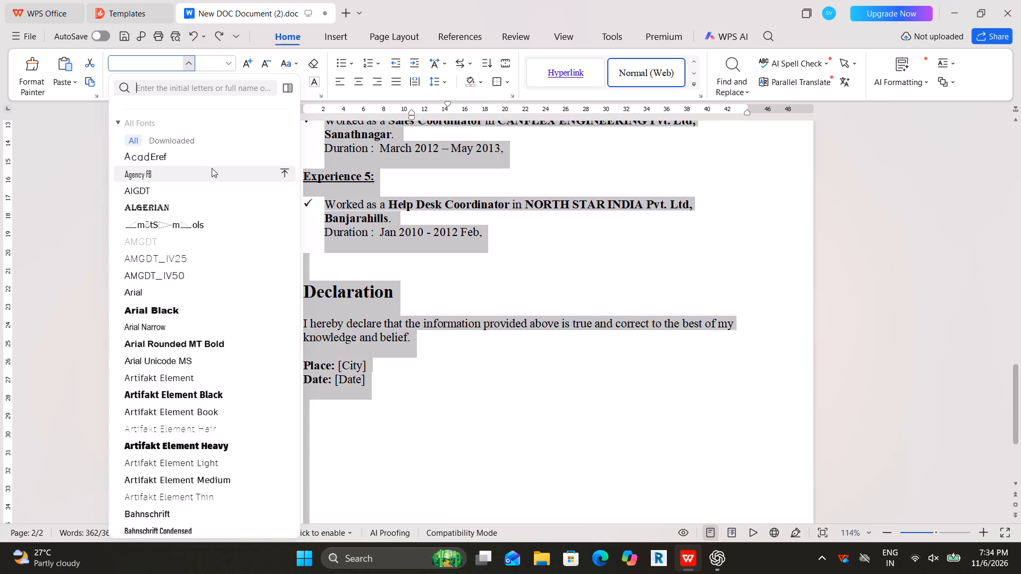
{"action": "scroll", "coordinate": [212, 178], "scroll_direction": "down", "scroll_amount": 9}
{"action": "scroll", "coordinate": [212, 179], "scroll_direction": "up", "scroll_amount": 1}
{"action": "scroll", "coordinate": [212, 179], "scroll_direction": "down", "scroll_amount": 1}
{"action": "scroll", "coordinate": [212, 179], "scroll_direction": "up", "scroll_amount": 1}
{"action": "scroll", "coordinate": [212, 179], "scroll_direction": "down", "scroll_amount": 16}
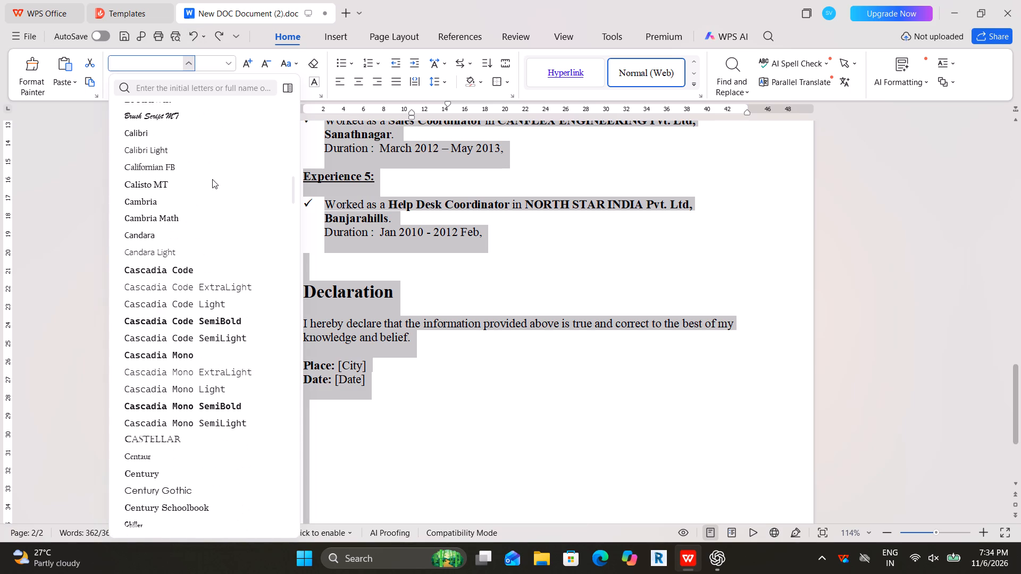
{"action": "scroll", "coordinate": [212, 179], "scroll_direction": "down", "scroll_amount": 10}
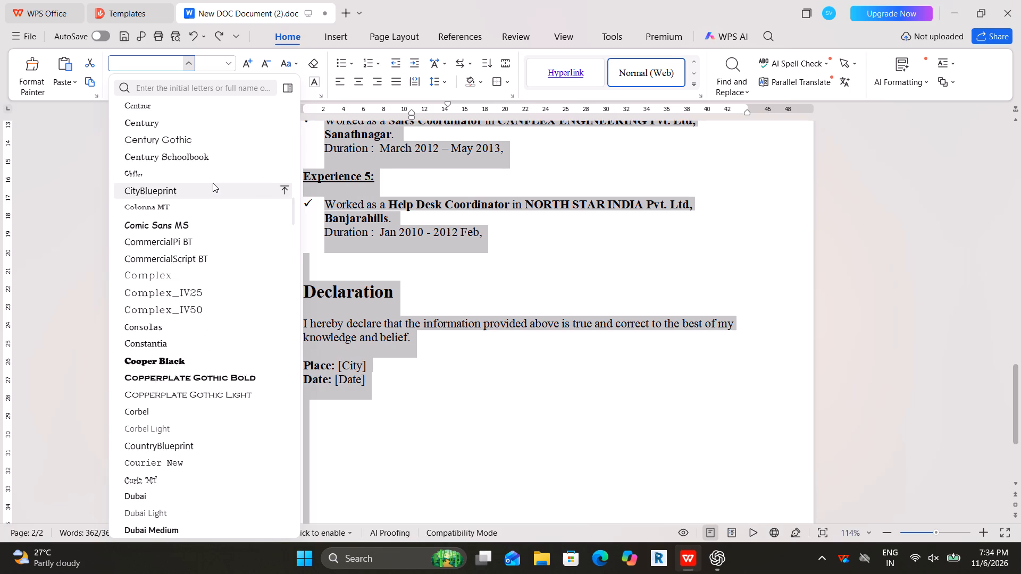
{"action": "scroll", "coordinate": [213, 183], "scroll_direction": "down", "scroll_amount": 9}
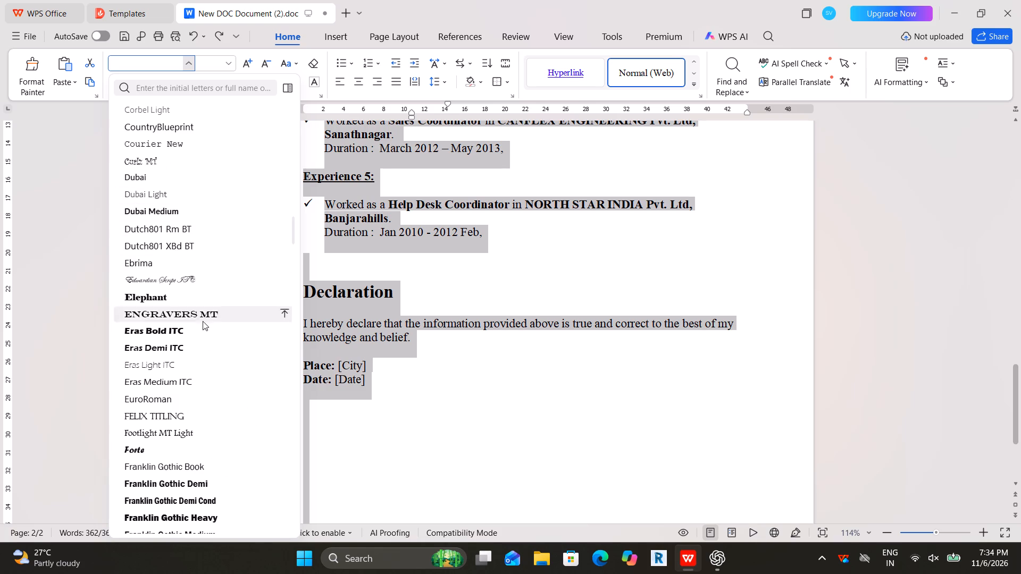
{"action": "scroll", "coordinate": [203, 321], "scroll_direction": "down", "scroll_amount": 8}
{"action": "scroll", "coordinate": [203, 333], "scroll_direction": "up", "scroll_amount": 5}
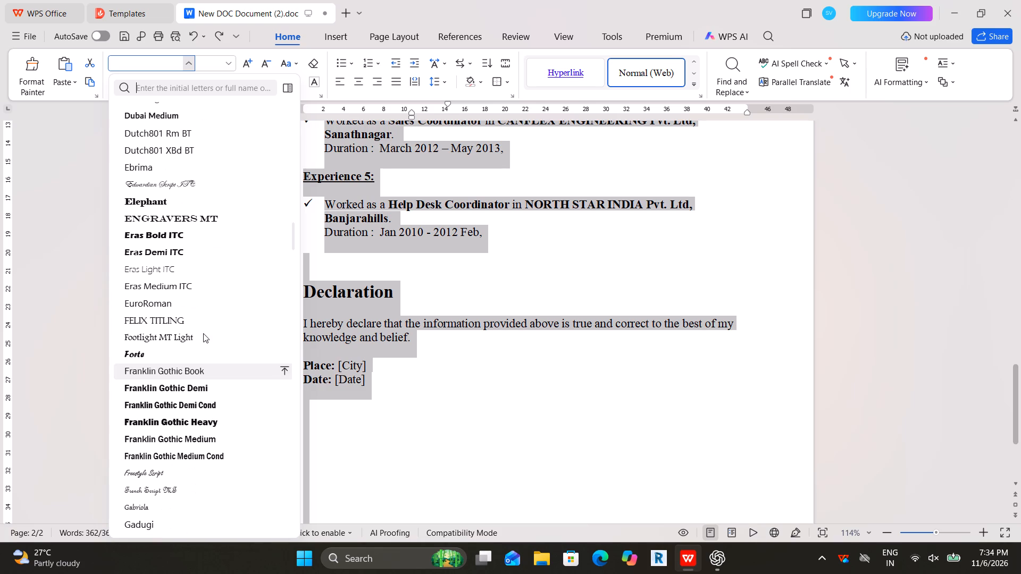
{"action": "scroll", "coordinate": [203, 333], "scroll_direction": "down", "scroll_amount": 7}
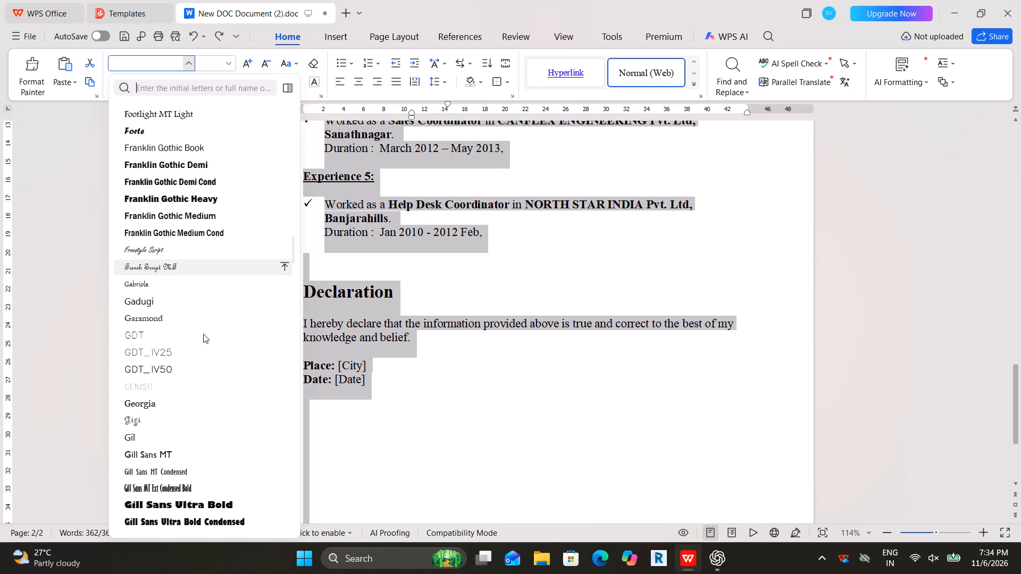
{"action": "scroll", "coordinate": [204, 333], "scroll_direction": "down", "scroll_amount": 10}
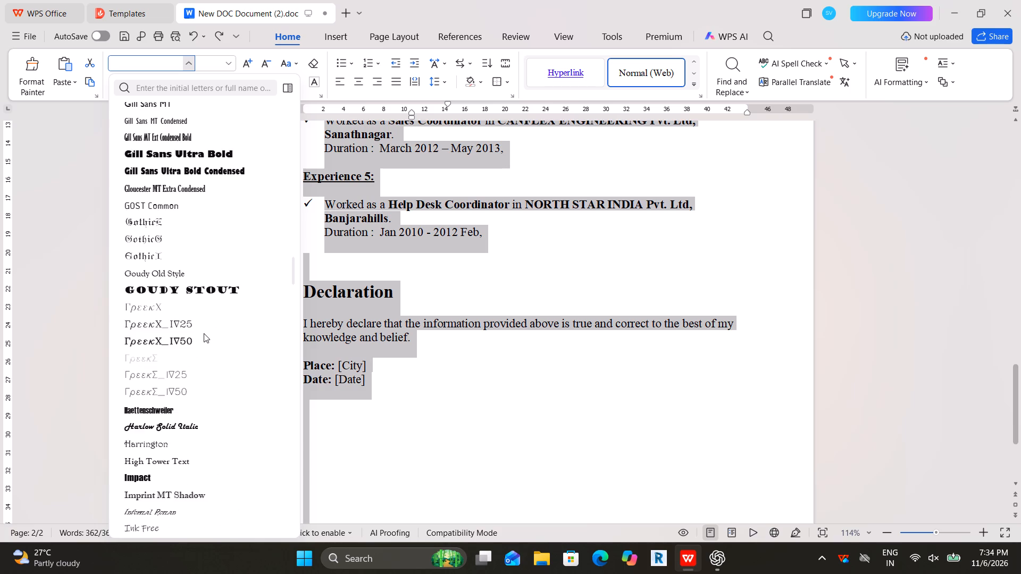
{"action": "scroll", "coordinate": [204, 333], "scroll_direction": "down", "scroll_amount": 5}
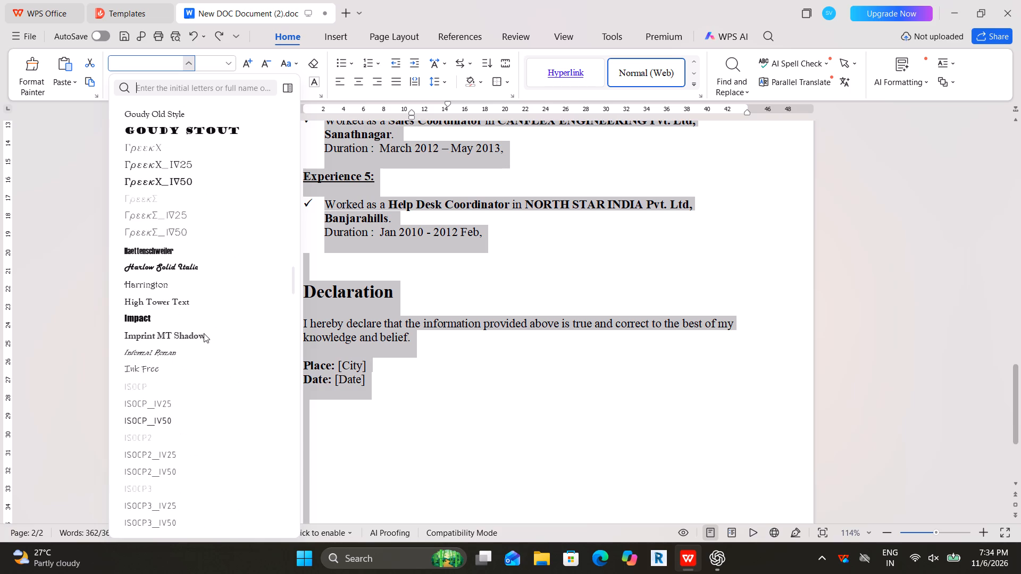
{"action": "left_click", "coordinate": [509, 347]}
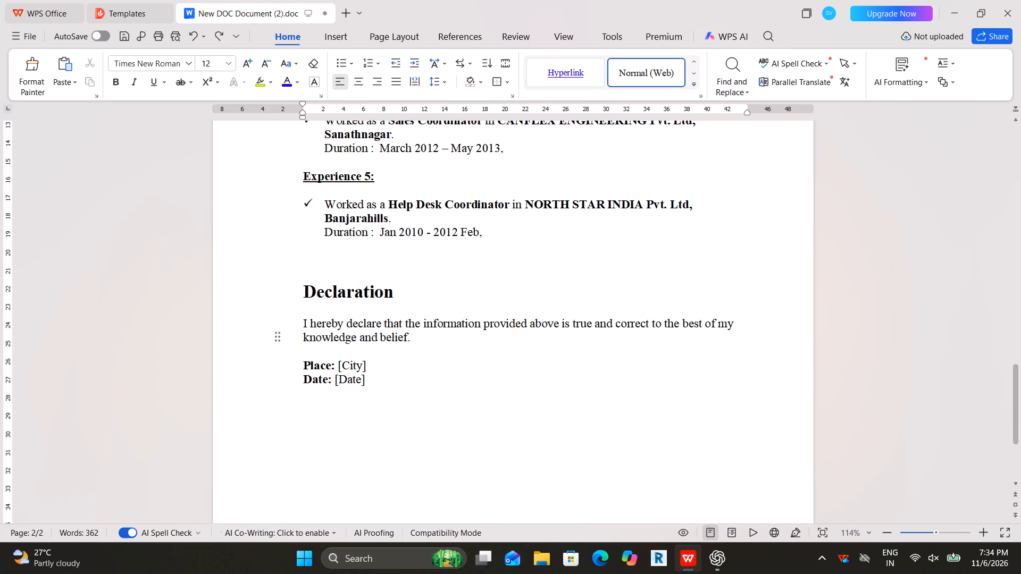
Undo the Times New Roman font change made to the whole résumé and deselect the text.
{"action": "left_click", "coordinate": [354, 174]}
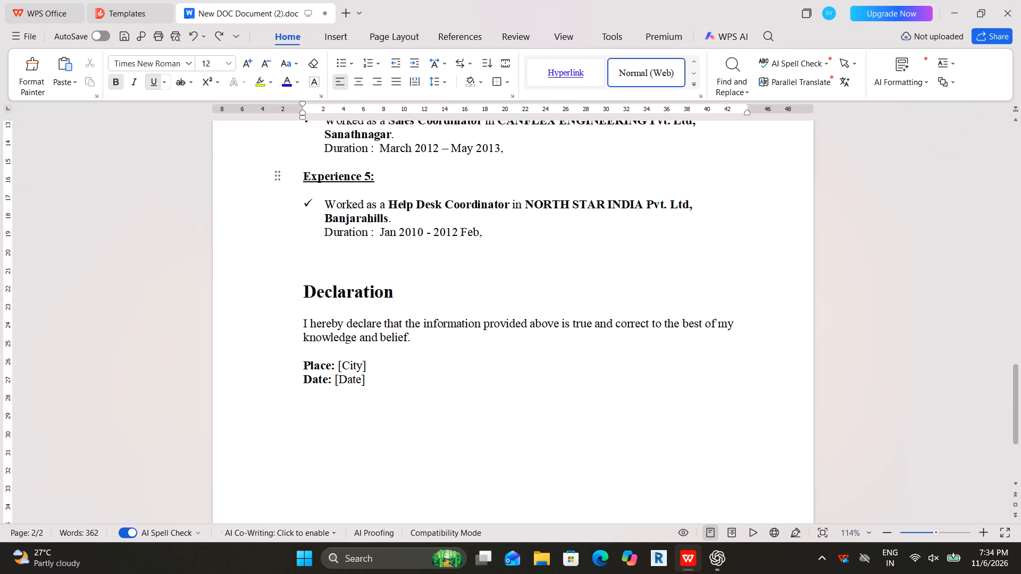
{"action": "key", "text": "ctrl+z"}
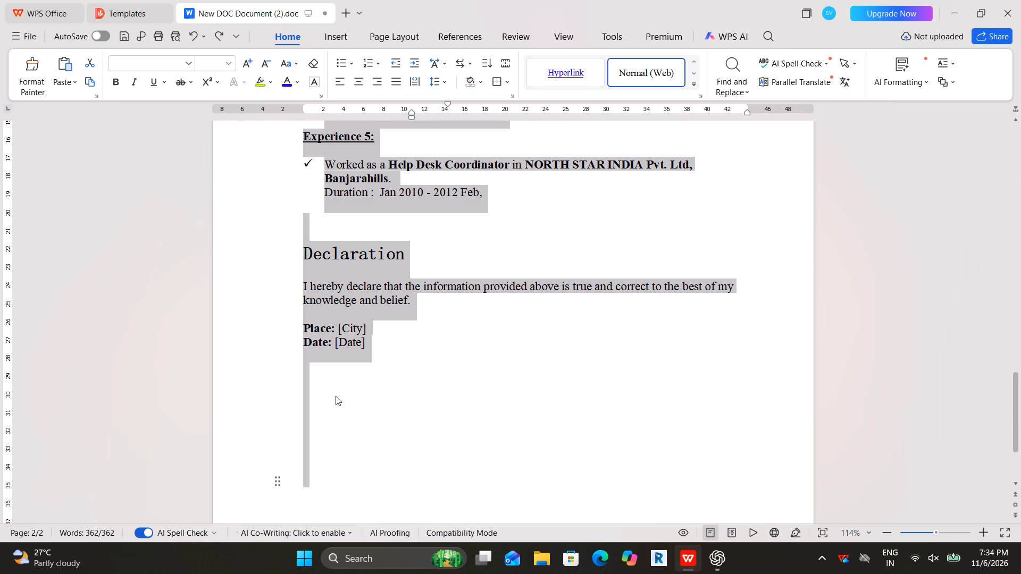
{"action": "left_click", "coordinate": [452, 351]}
{"action": "left_click", "coordinate": [356, 140]}
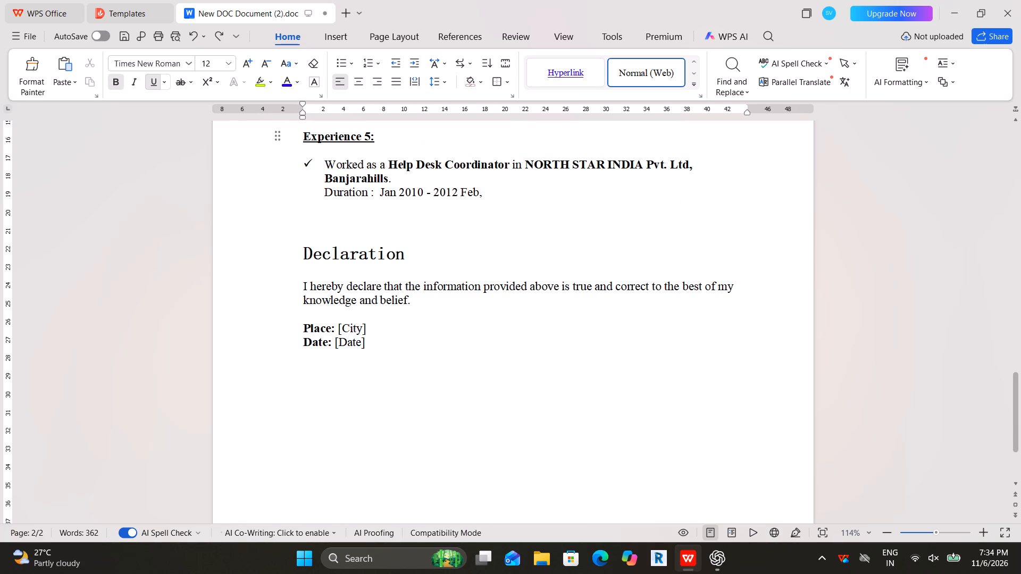
Review the résumé from the Technical Skills and Work Experience sections down to the Declaration at the end.
{"action": "scroll", "coordinate": [381, 241], "scroll_direction": "up", "scroll_amount": 1}
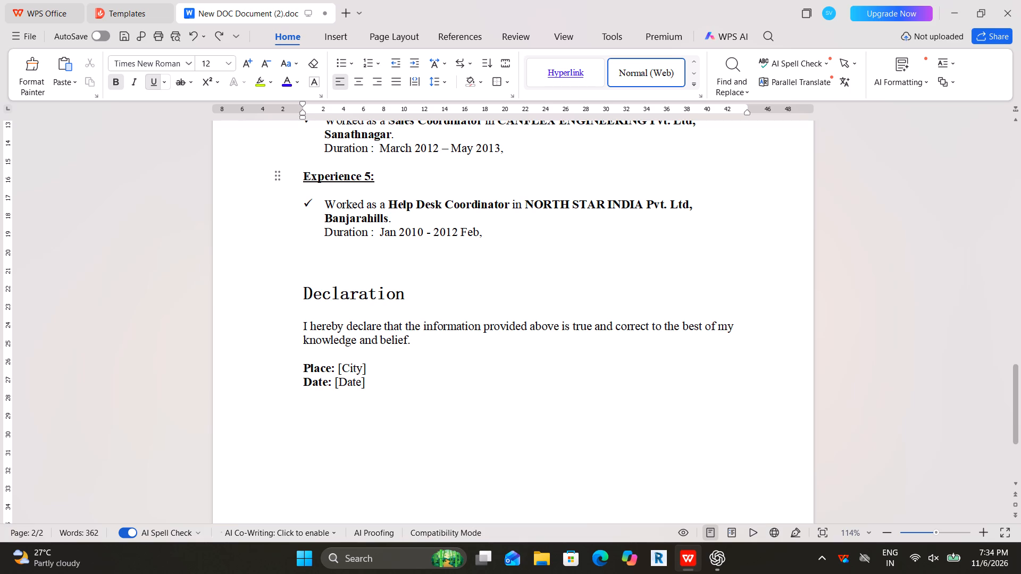
{"action": "scroll", "coordinate": [369, 263], "scroll_direction": "up", "scroll_amount": 3}
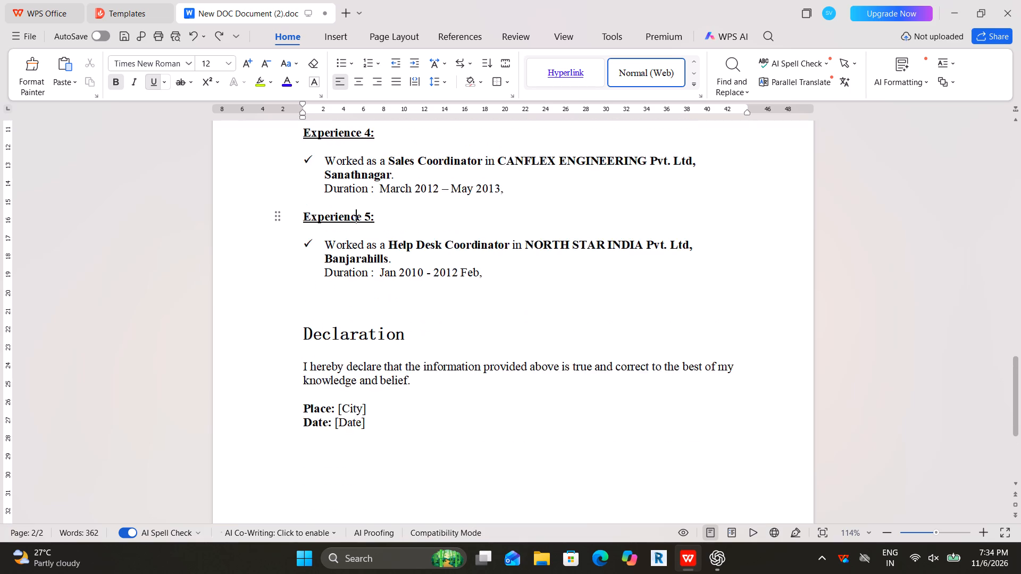
{"action": "scroll", "coordinate": [369, 263], "scroll_direction": "up", "scroll_amount": 12}
{"action": "scroll", "coordinate": [369, 263], "scroll_direction": "down", "scroll_amount": 1}
{"action": "scroll", "coordinate": [369, 263], "scroll_direction": "up", "scroll_amount": 3}
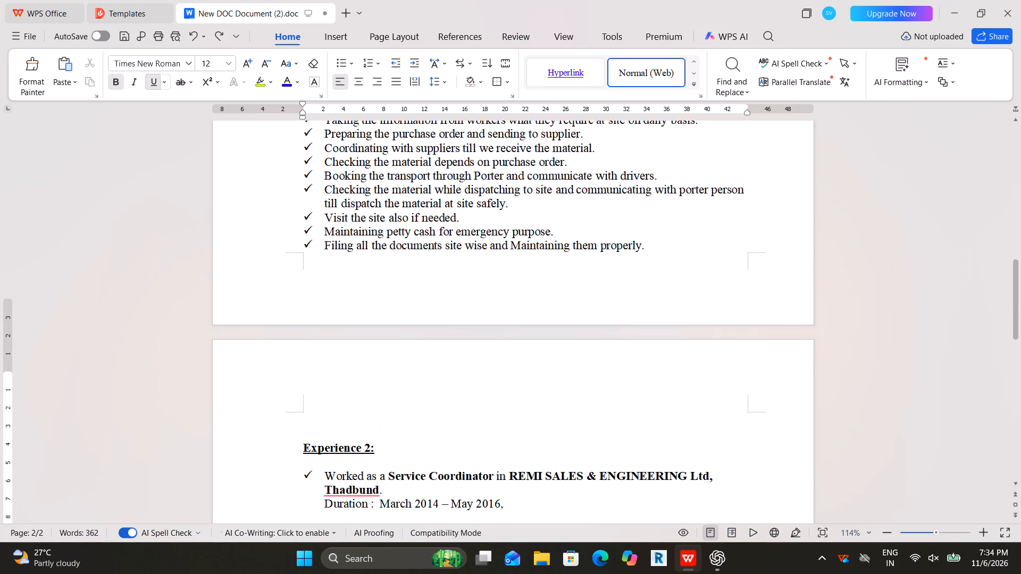
{"action": "scroll", "coordinate": [369, 263], "scroll_direction": "down", "scroll_amount": 1}
{"action": "scroll", "coordinate": [369, 263], "scroll_direction": "up", "scroll_amount": 9}
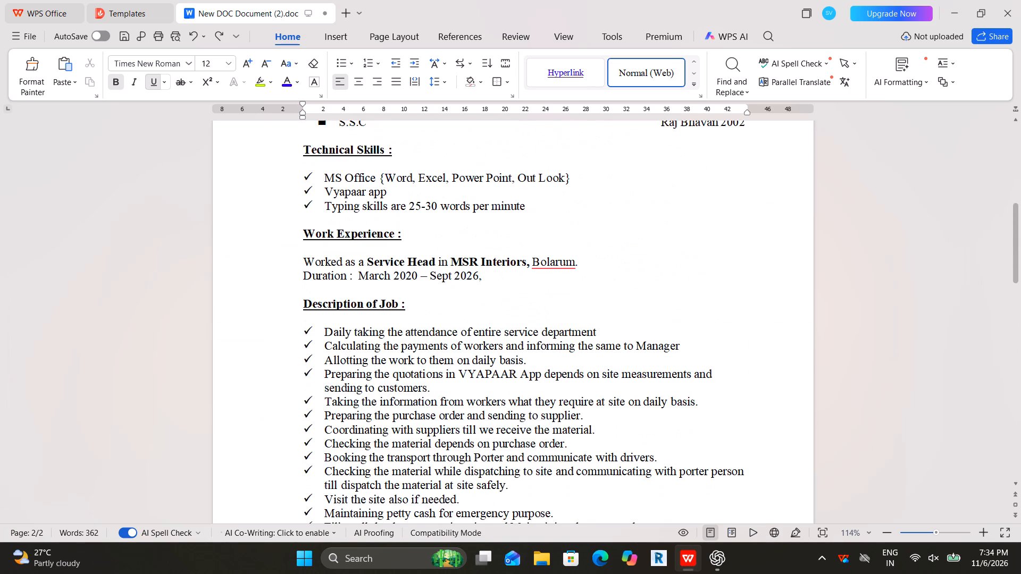
{"action": "scroll", "coordinate": [369, 263], "scroll_direction": "down", "scroll_amount": 14}
{"action": "scroll", "coordinate": [357, 290], "scroll_direction": "up", "scroll_amount": 1}
{"action": "scroll", "coordinate": [355, 292], "scroll_direction": "down", "scroll_amount": 15}
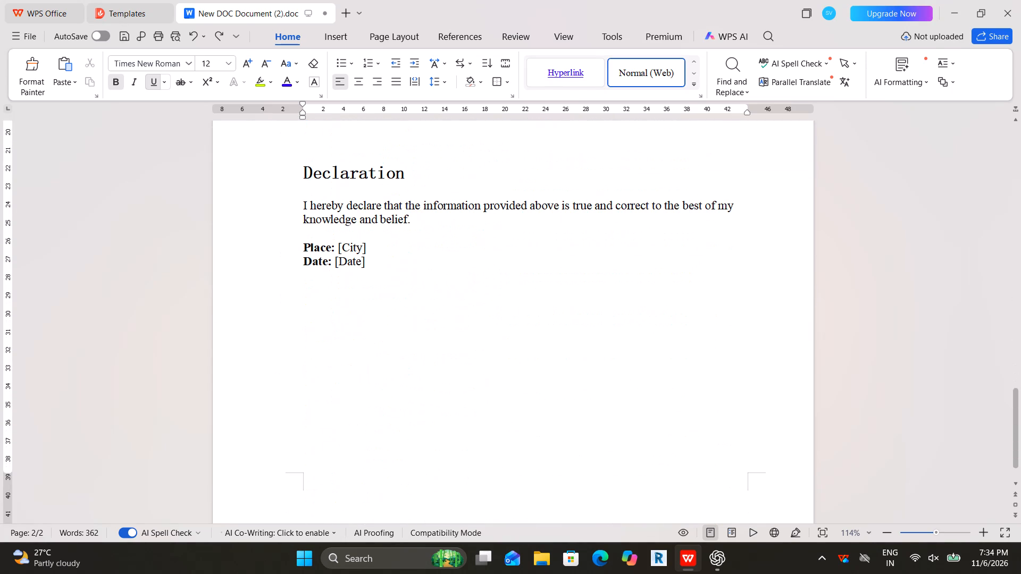
{"action": "scroll", "coordinate": [353, 292], "scroll_direction": "up", "scroll_amount": 11}
{"action": "scroll", "coordinate": [353, 292], "scroll_direction": "down", "scroll_amount": 11}
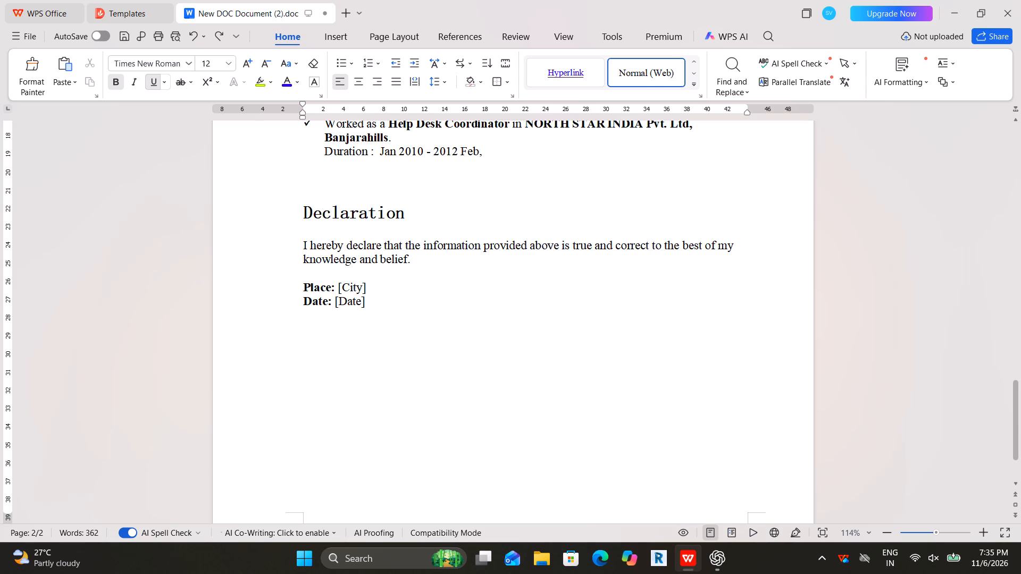
Add a "Skills:" heading on the empty line between Experience 5 and the Declaration, followed by a new line.
{"action": "left_click", "coordinate": [342, 184]}
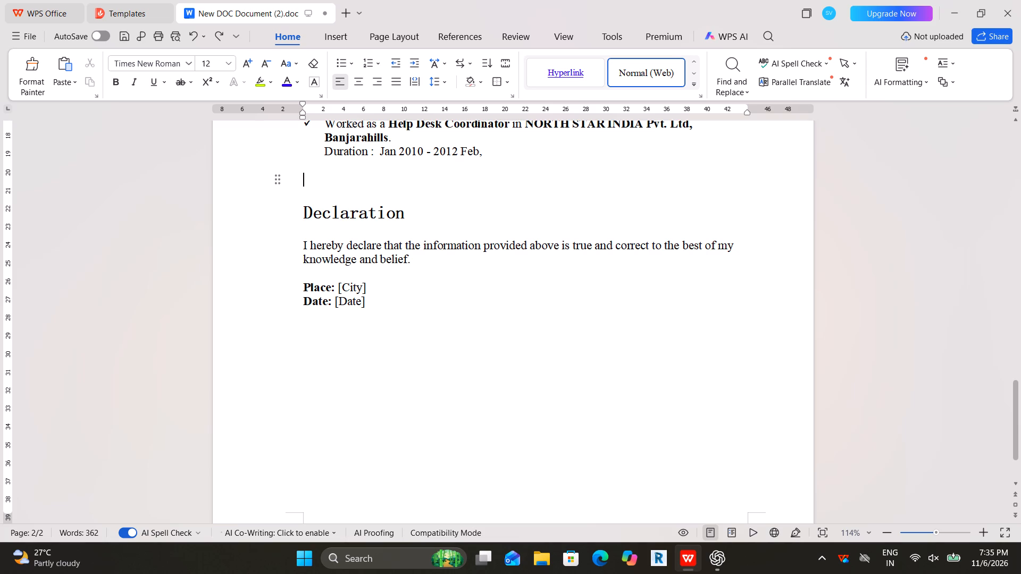
{"action": "type", "text": "Skills"}
{"action": "key", "text": "shift+colon"}
{"action": "key", "text": "Return"}
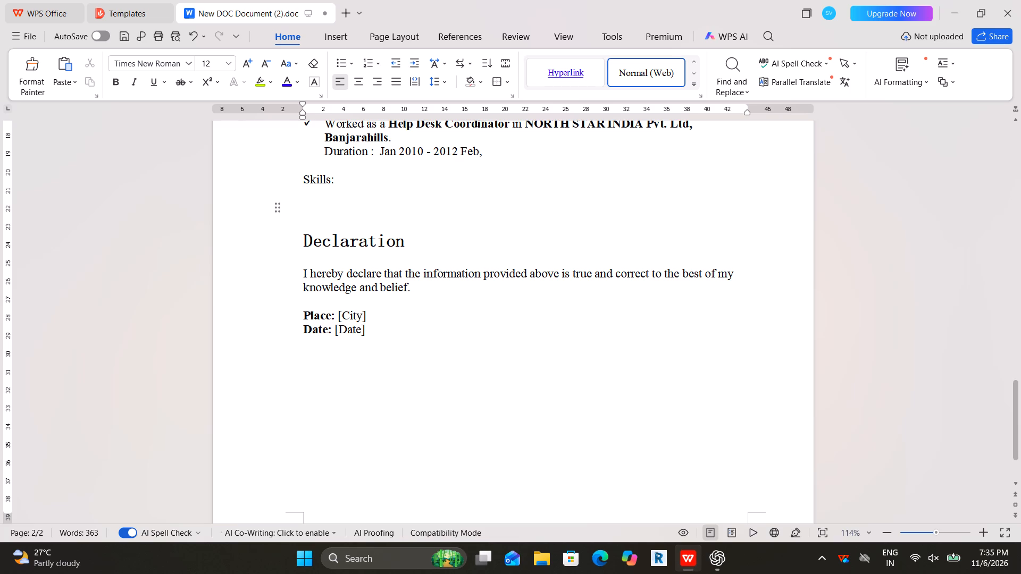
Write the first skill entry below the Skills heading, beginning with "Handling the".
{"action": "type", "text": "han"}
{"action": "type", "text": "dling"}
{"action": "key", "text": "space"}
{"action": "type", "text": "th"}
{"action": "type", "text": "e"}
{"action": "key", "text": "space"}
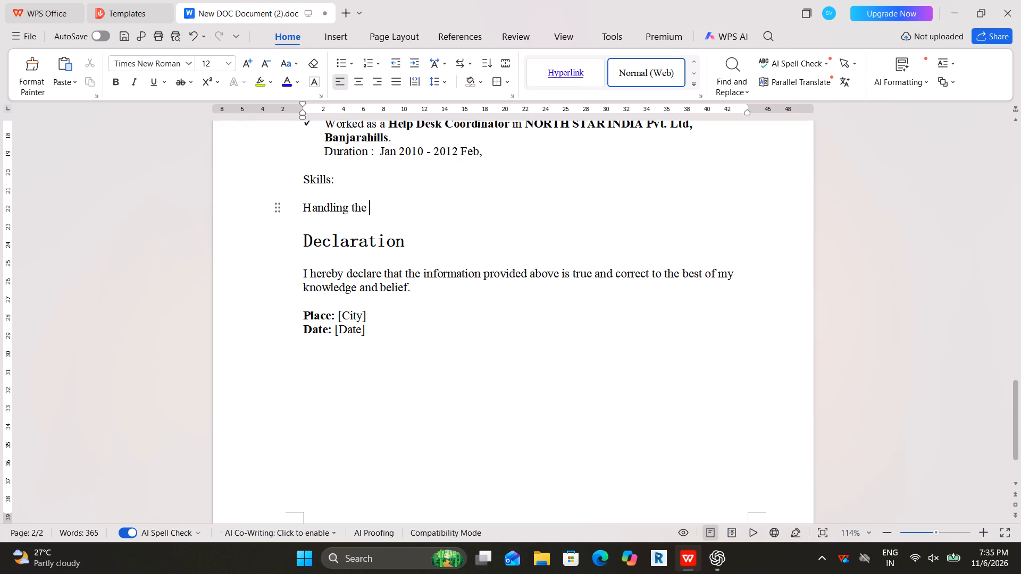
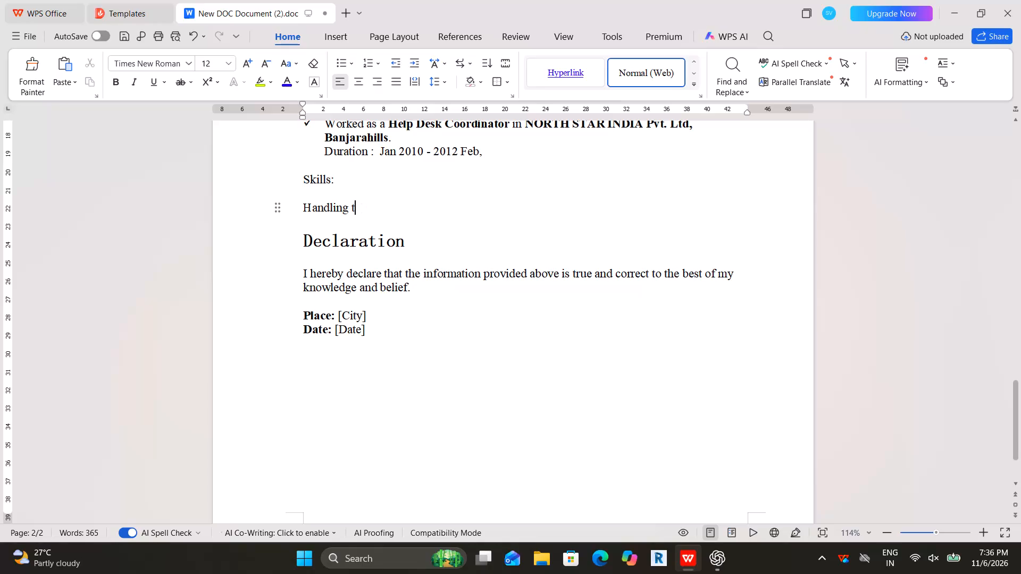
Continue the first skill entry below the Skills heading so it reads "Handling any kind of situations with".
{"action": "key", "text": "BackSpace"}
{"action": "type", "text": "any kind of"}
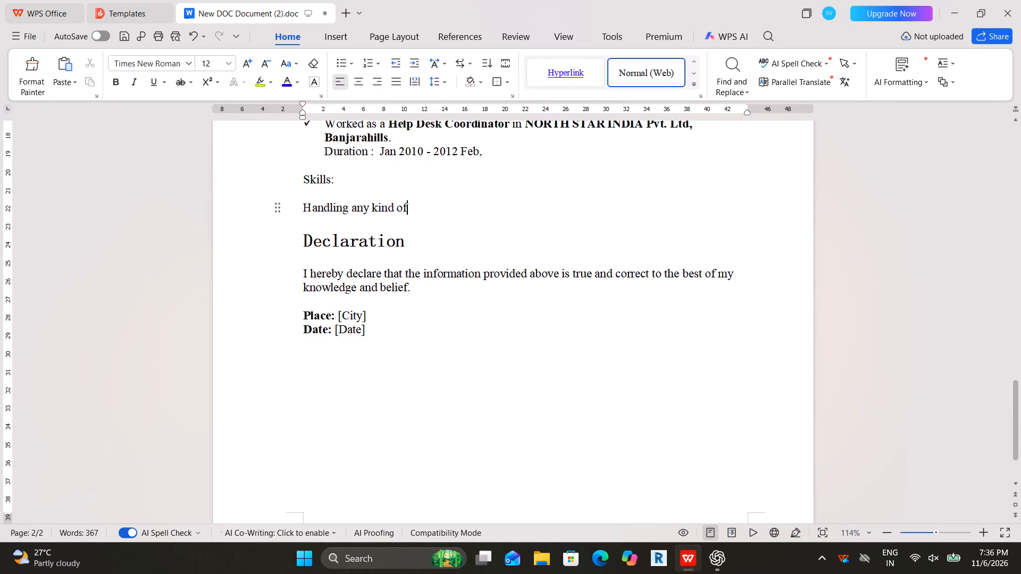
{"action": "key", "text": "space"}
{"action": "type", "text": "situ"}
{"action": "type", "text": "ations"}
{"action": "key", "text": "space"}
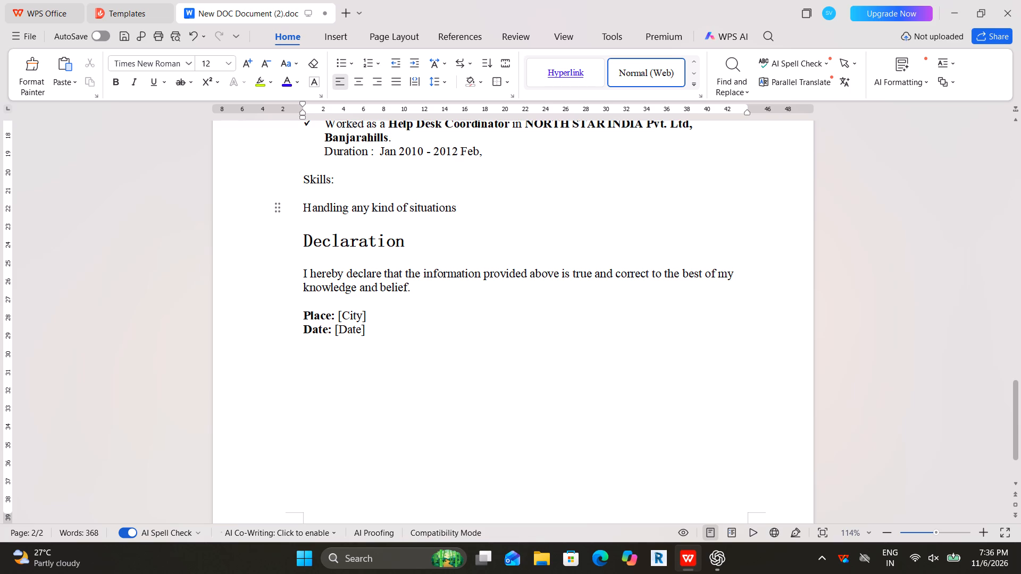
{"action": "type", "text": "and"}
{"action": "key", "text": "space"}
{"action": "key", "text": "BackSpace"}
{"action": "key", "text": "BackSpace"}
{"action": "key", "text": "BackSpace"}
{"action": "key", "text": "BackSpace"}
{"action": "type", "text": "with"}
{"action": "key", "text": "space"}
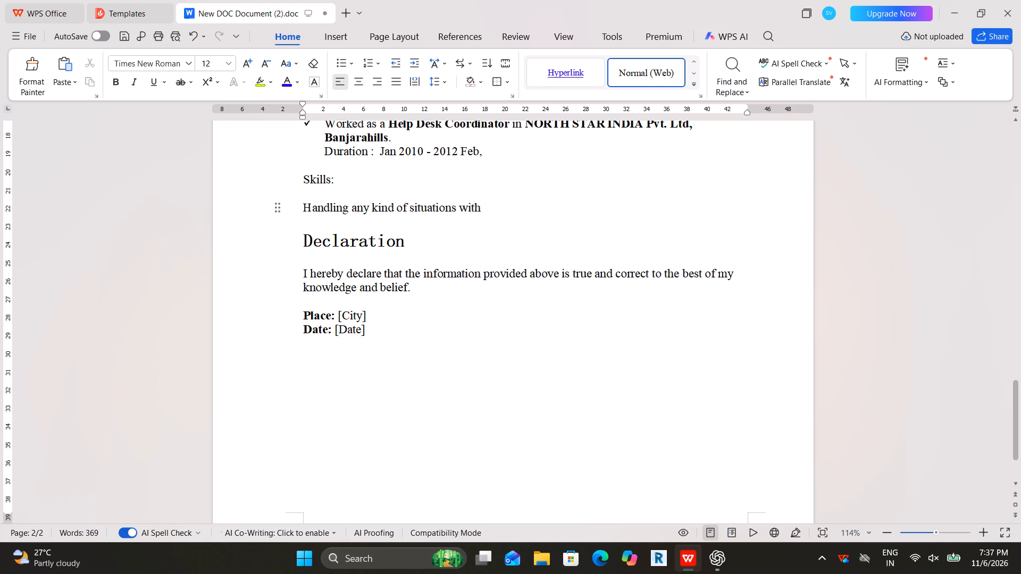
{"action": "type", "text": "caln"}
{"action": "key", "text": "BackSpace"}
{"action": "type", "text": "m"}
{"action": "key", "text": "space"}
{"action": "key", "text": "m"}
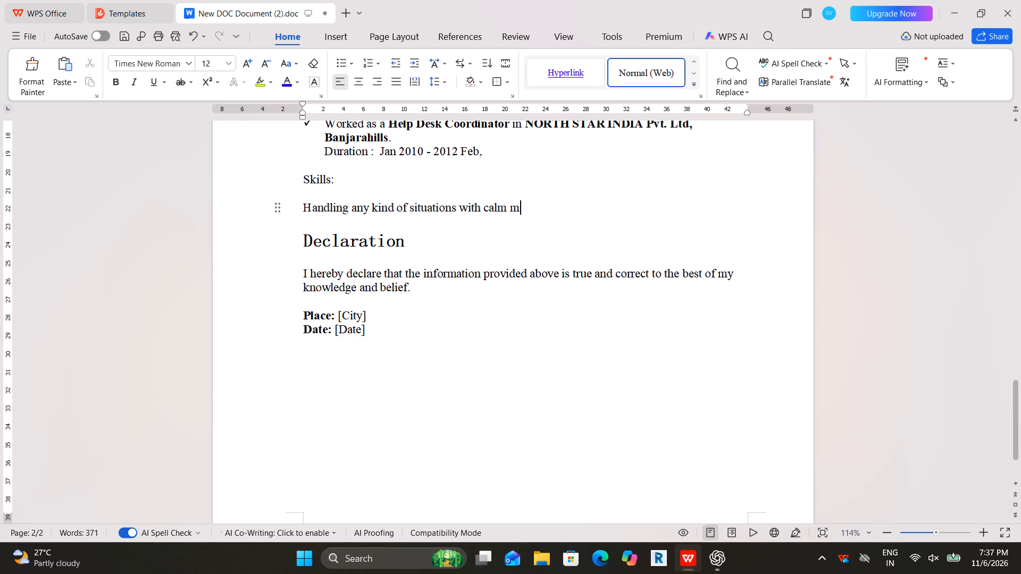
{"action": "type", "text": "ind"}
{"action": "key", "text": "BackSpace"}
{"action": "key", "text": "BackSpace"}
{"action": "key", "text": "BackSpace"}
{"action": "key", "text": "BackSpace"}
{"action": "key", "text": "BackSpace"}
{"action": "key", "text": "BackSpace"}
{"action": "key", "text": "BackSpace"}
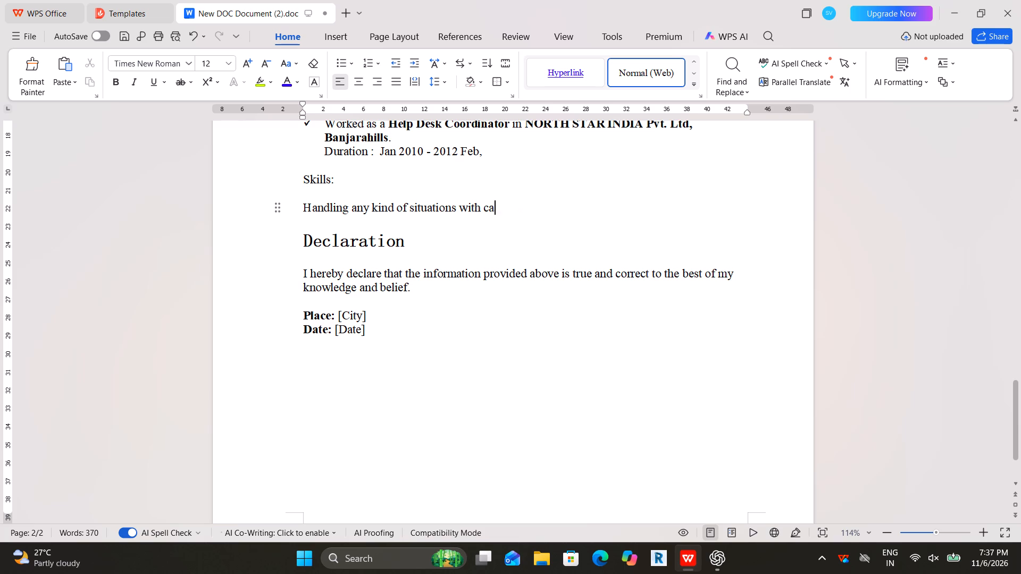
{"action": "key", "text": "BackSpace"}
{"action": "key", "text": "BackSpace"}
Finish the first skill entry with "patience." and start a new line below it.
{"action": "type", "text": "pati"}
{"action": "type", "text": "ence"}
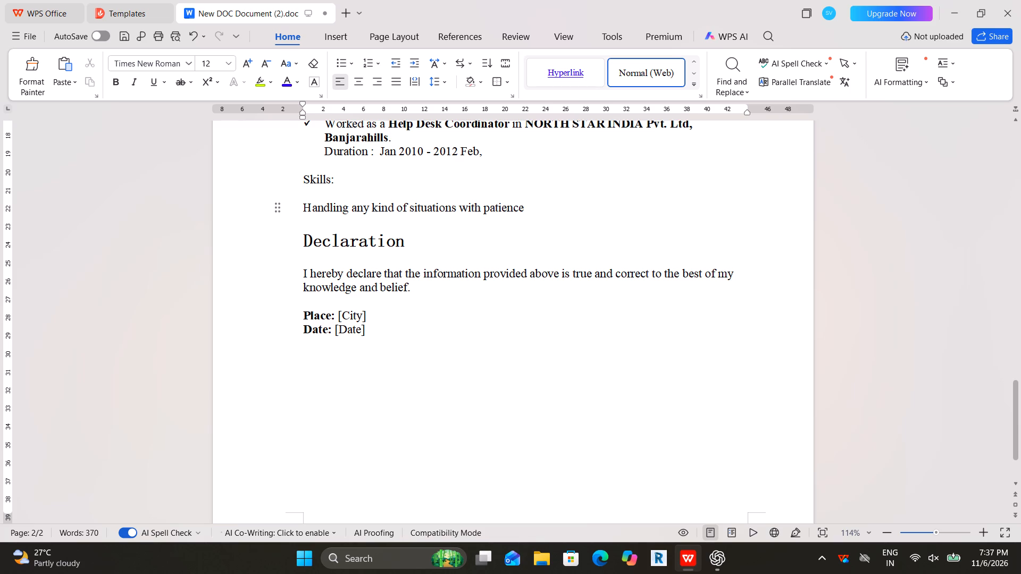
{"action": "key", "text": "space"}
{"action": "type", "text": "and"}
{"action": "key", "text": "space"}
{"action": "key", "text": "BackSpace"}
{"action": "key", "text": "BackSpace"}
{"action": "key", "text": "BackSpace"}
{"action": "key", "text": "BackSpace"}
{"action": "key", "text": "BackSpace"}
{"action": "key", "text": "period"}
{"action": "key", "text": "Return"}
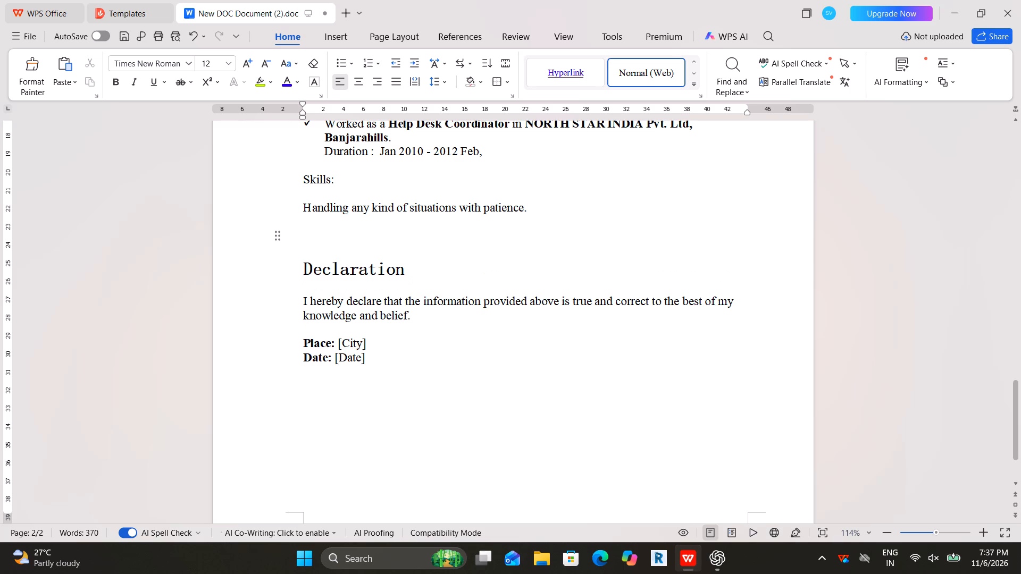
Apply the hollow four-pointed star bullet style to the "Handling any kind of situations with patience." line.
{"action": "left_click", "coordinate": [303, 209]}
{"action": "left_click", "coordinate": [351, 64]}
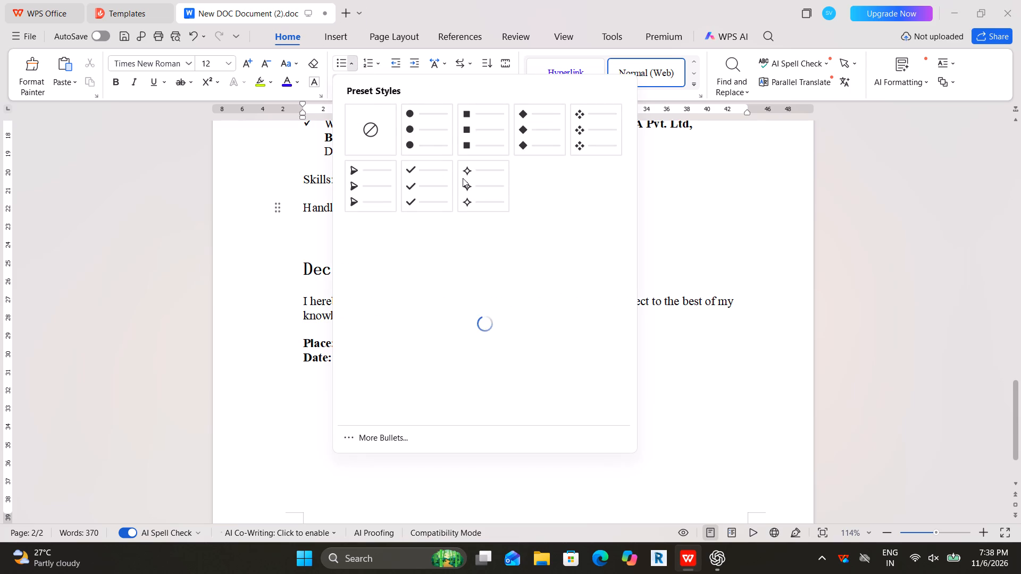
{"action": "double_click", "coordinate": [463, 178]}
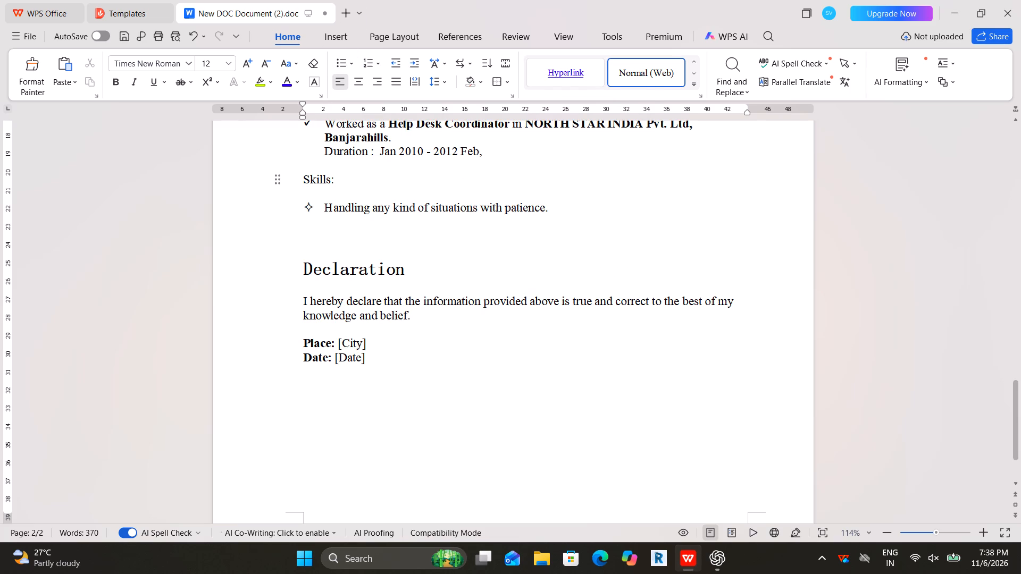
Add a second bulleted skill below the first one, reading "Maintaining the engineers properly".
{"action": "left_click", "coordinate": [551, 206]}
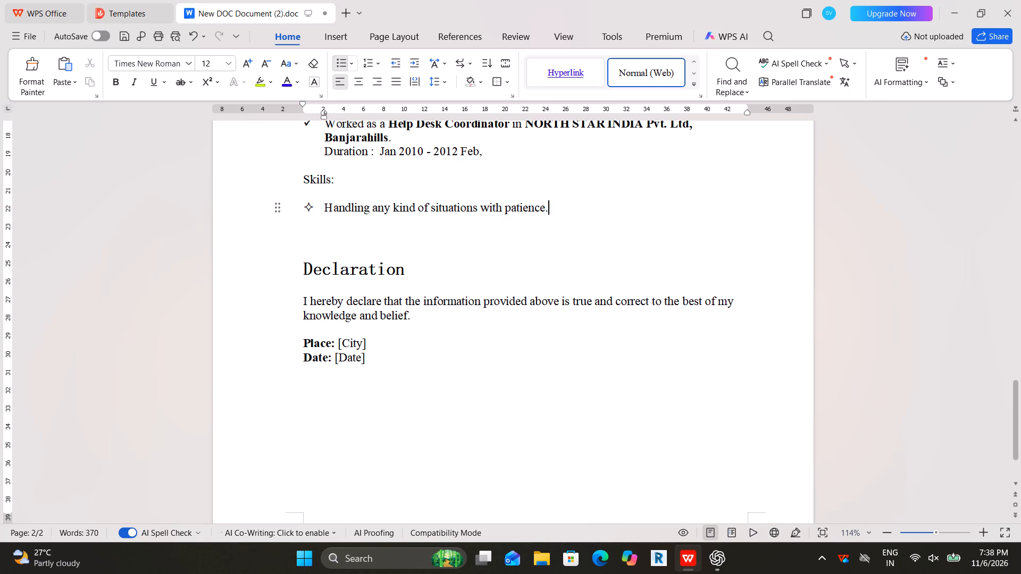
{"action": "key", "text": "Return"}
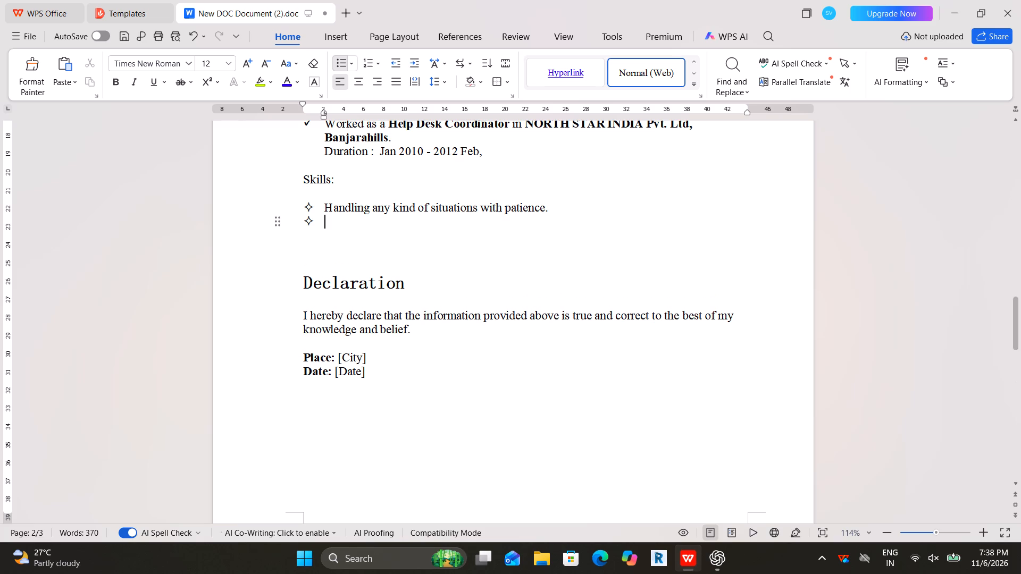
{"action": "type", "text": "mai"}
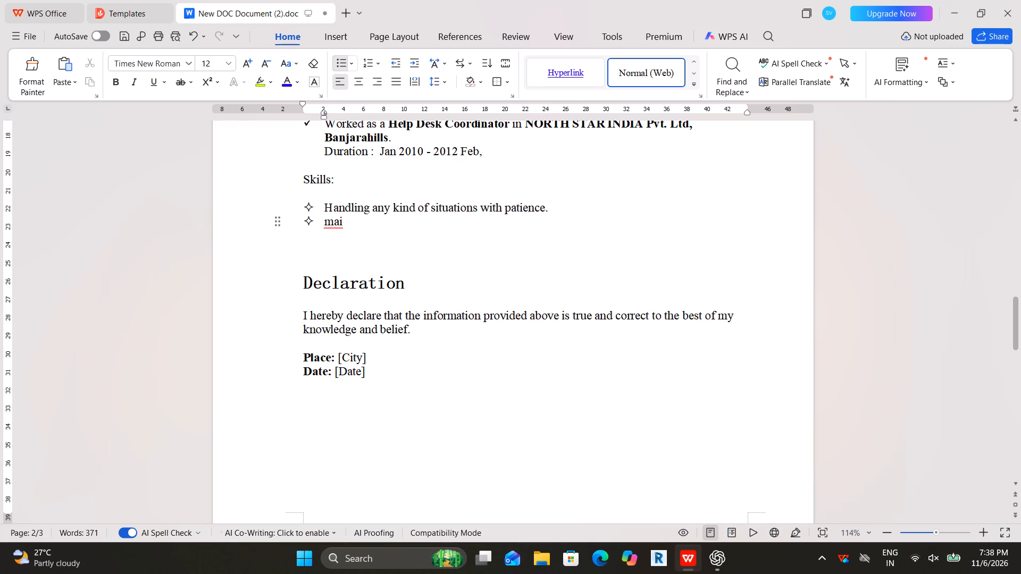
{"action": "key", "text": "n"}
{"action": "type", "text": "taing"}
{"action": "key", "text": "BackSpace"}
{"action": "key", "text": "BackSpace"}
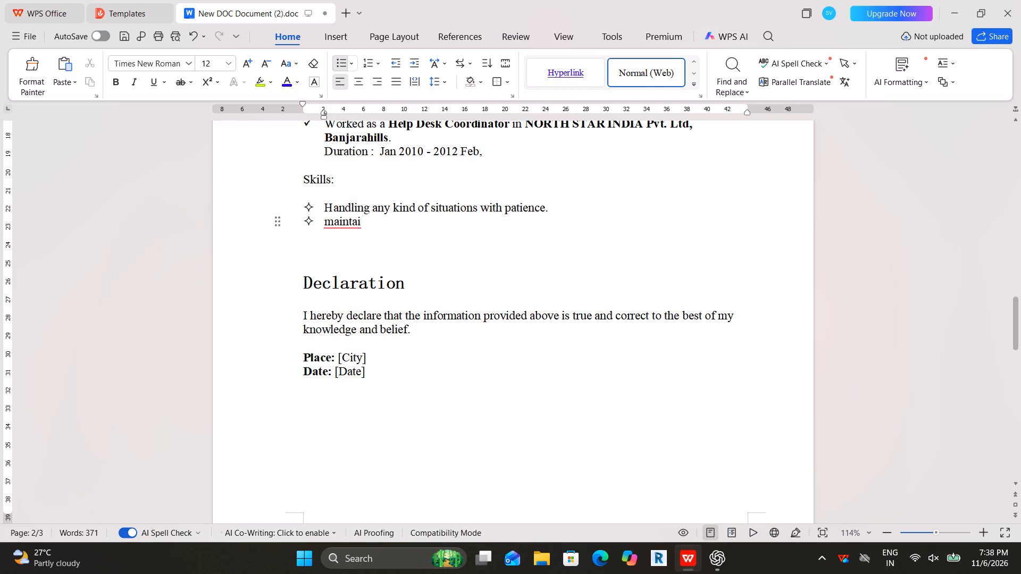
{"action": "type", "text": "ning t"}
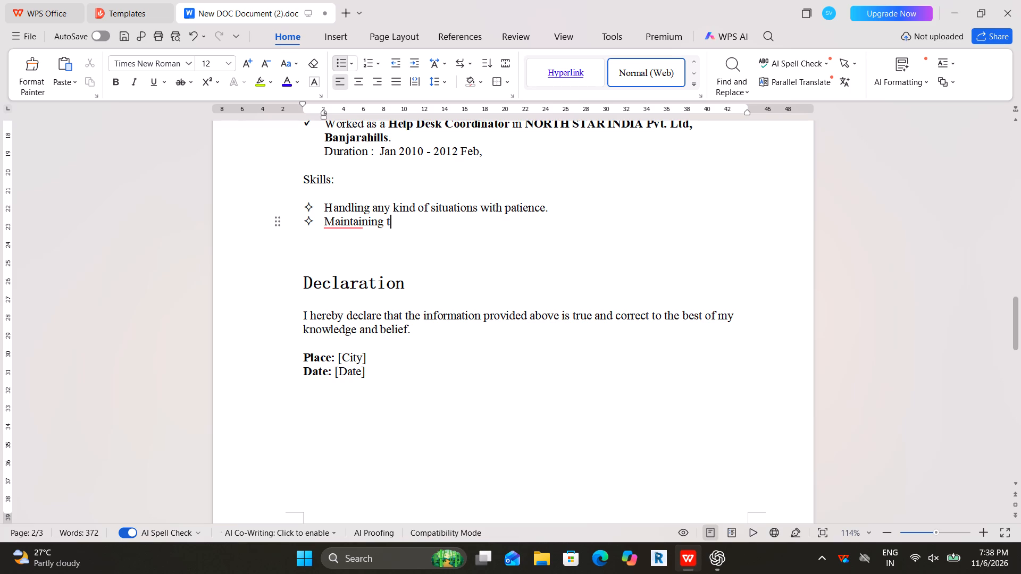
{"action": "type", "text": "he"}
{"action": "key", "text": "space"}
{"action": "type", "text": "engineers"}
{"action": "key", "text": "space"}
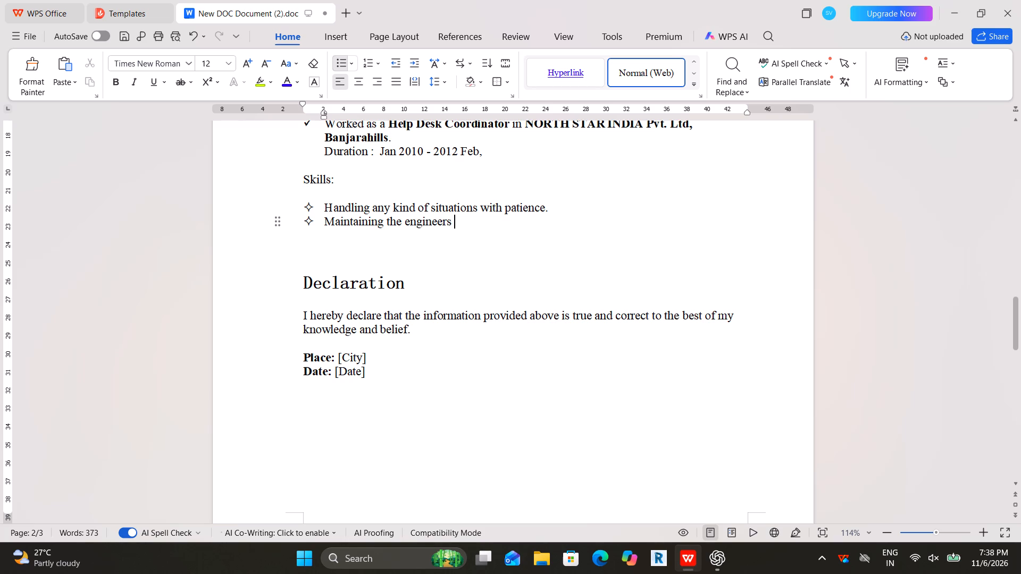
{"action": "type", "text": "pr"}
{"action": "type", "text": "operly"}
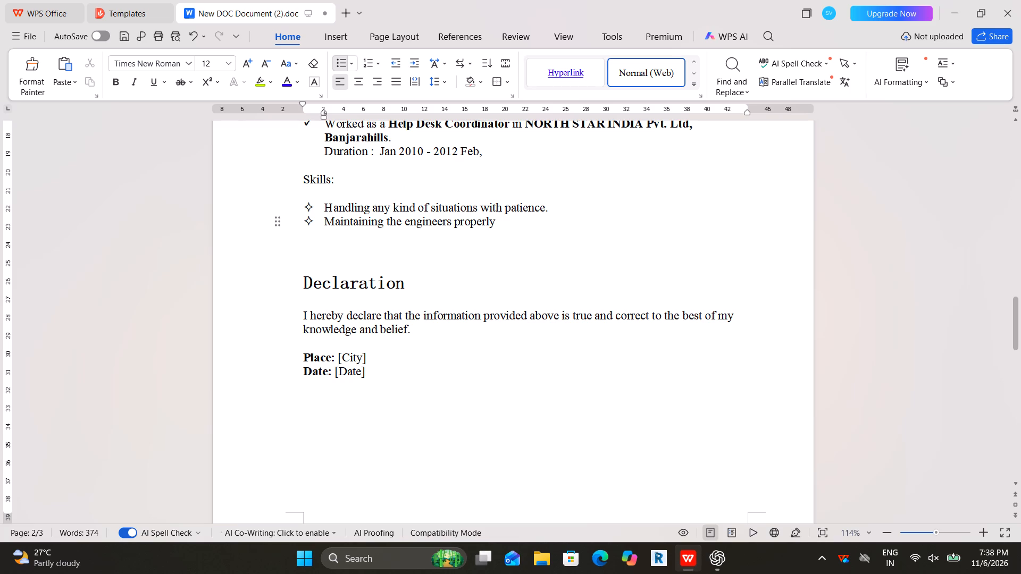
Complete the second skill with "and allotting the work to them in a nice manner." and start a third bullet below it.
{"action": "key", "text": "space"}
{"action": "type", "text": "and"}
{"action": "key", "text": "space"}
{"action": "type", "text": "allotting"}
{"action": "key", "text": "space"}
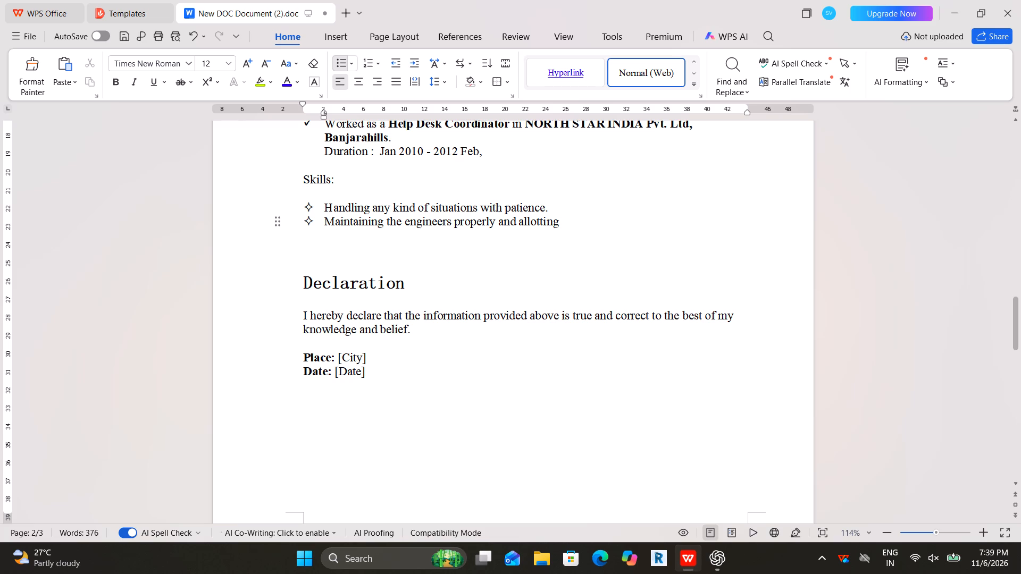
{"action": "type", "text": "the work to"}
{"action": "key", "text": "space"}
{"action": "type", "text": "them in a ni"}
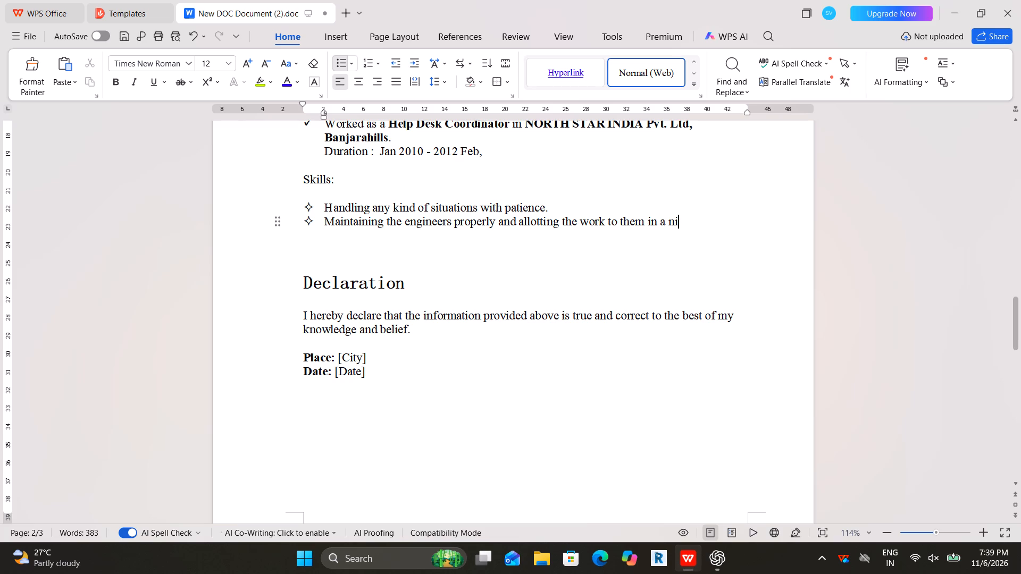
{"action": "type", "text": "ce"}
{"action": "key", "text": "space"}
{"action": "type", "text": "manner"}
{"action": "key", "text": "period"}
{"action": "key", "text": "Return"}
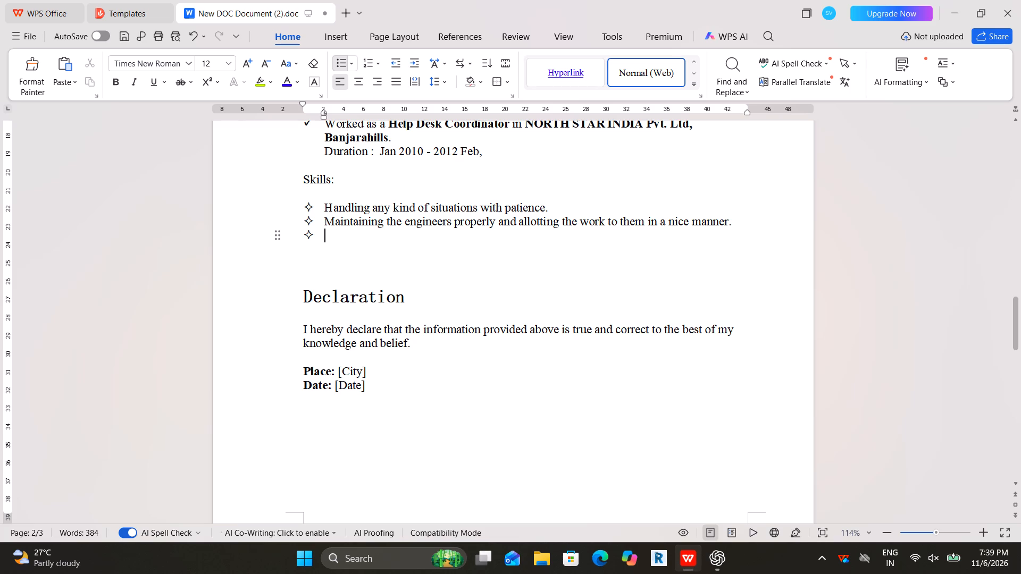
Begin the third bulleted skill with "Handling the petty cash".
{"action": "type", "text": "han"}
{"action": "type", "text": "dling the"}
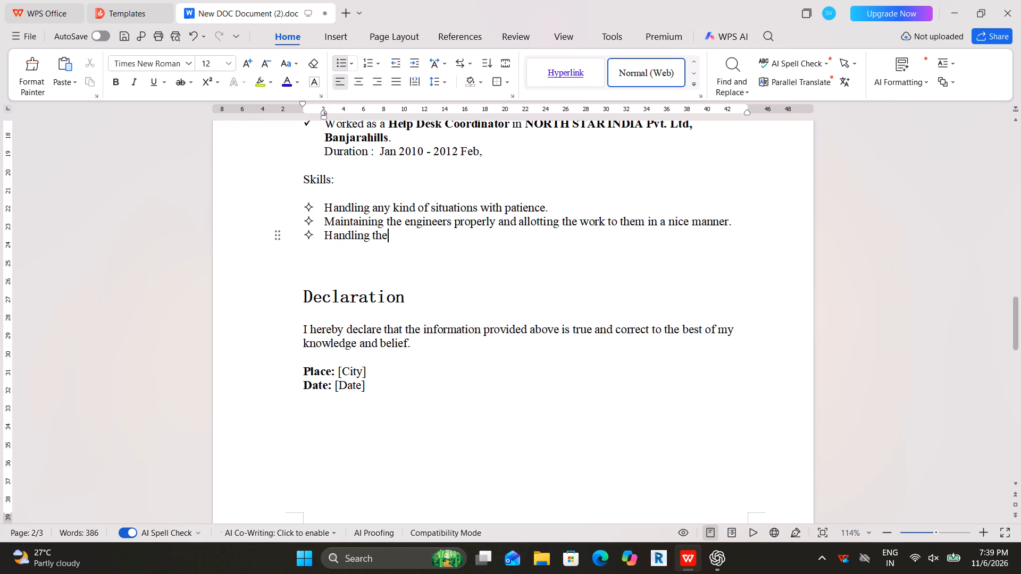
{"action": "key", "text": "space"}
{"action": "type", "text": "petty cash"}
{"action": "key", "text": "space"}
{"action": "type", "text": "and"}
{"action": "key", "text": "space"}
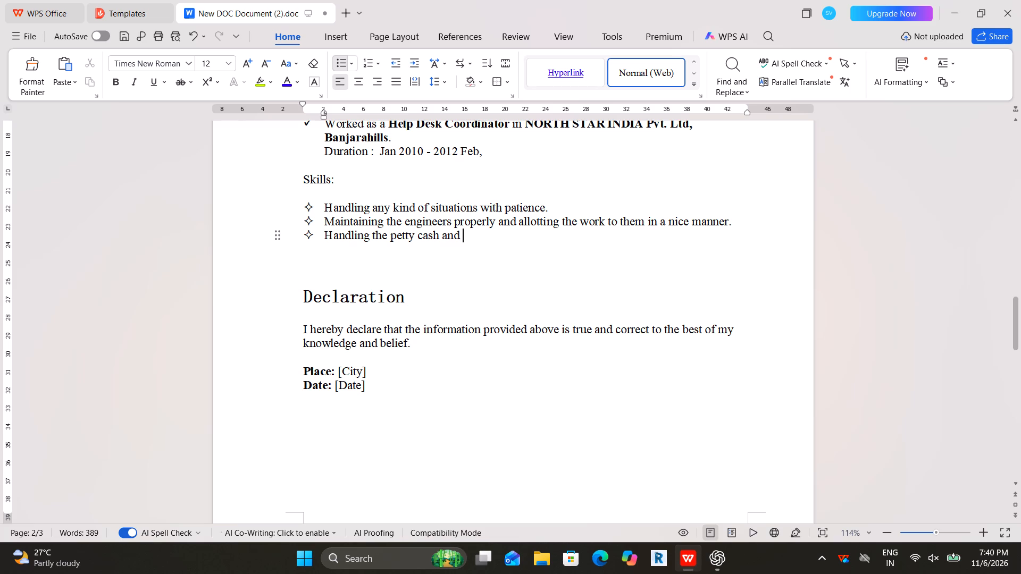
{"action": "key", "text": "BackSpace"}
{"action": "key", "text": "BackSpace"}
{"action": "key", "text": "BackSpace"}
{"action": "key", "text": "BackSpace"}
Complete the third skill with "properly and explain the same the clear picture to the manager.".
{"action": "type", "text": "pro"}
{"action": "type", "text": "per"}
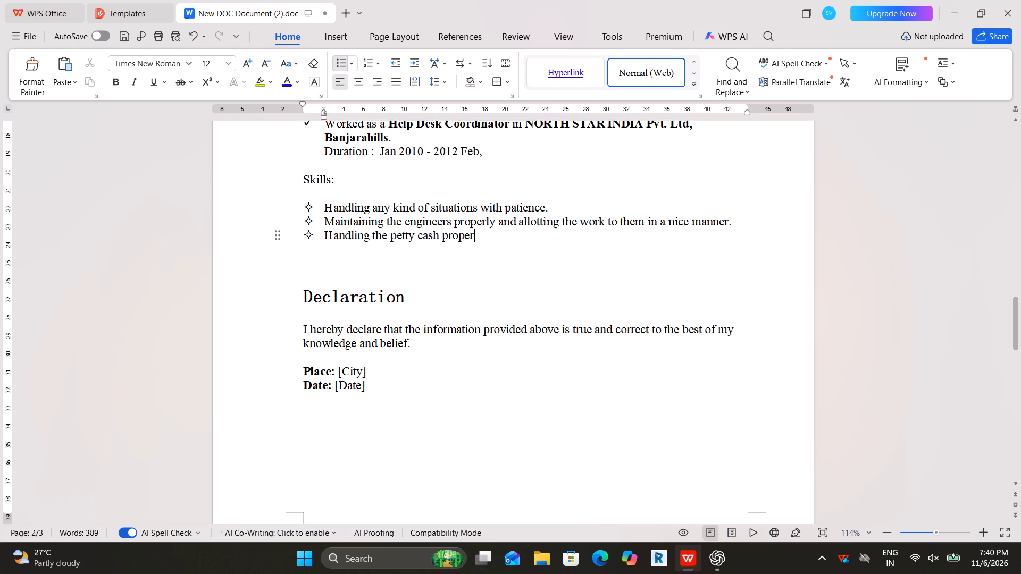
{"action": "type", "text": "ly"}
{"action": "key", "text": "space"}
{"action": "type", "text": "and"}
{"action": "key", "text": "space"}
{"action": "type", "text": "expa"}
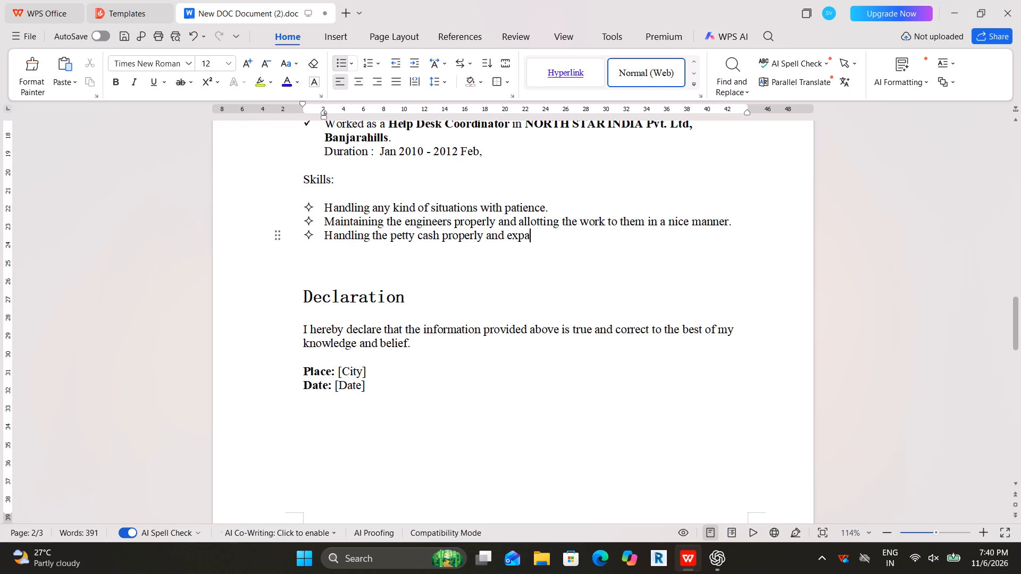
{"action": "key", "text": "BackSpace"}
{"action": "key", "text": "l"}
{"action": "type", "text": "ain the"}
{"action": "key", "text": "space"}
{"action": "type", "text": "same the"}
{"action": "key", "text": "space"}
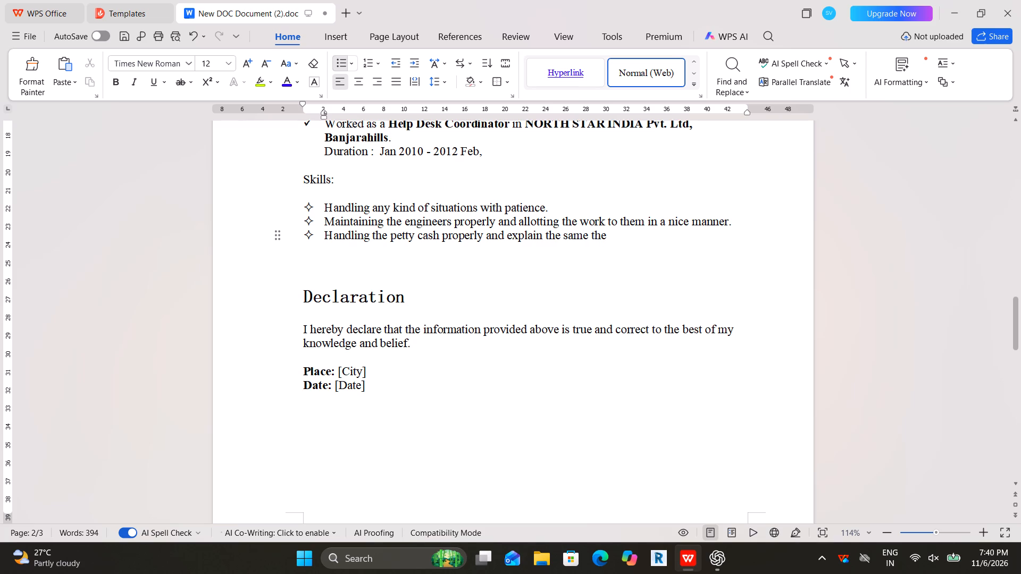
{"action": "type", "text": "clear"}
{"action": "key", "text": "space"}
{"action": "type", "text": "picture"}
{"action": "key", "text": "space"}
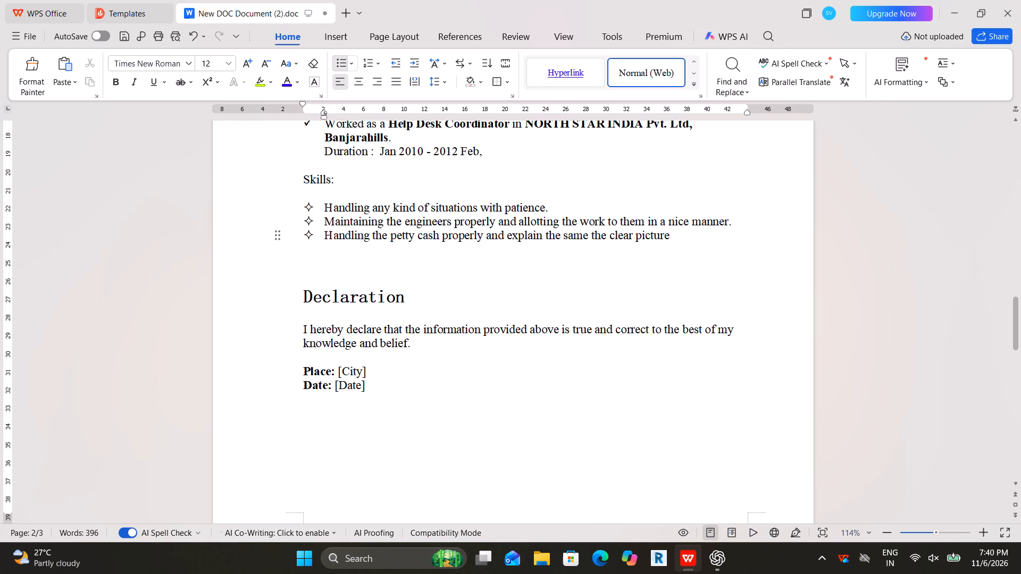
{"action": "type", "text": "to the manager"}
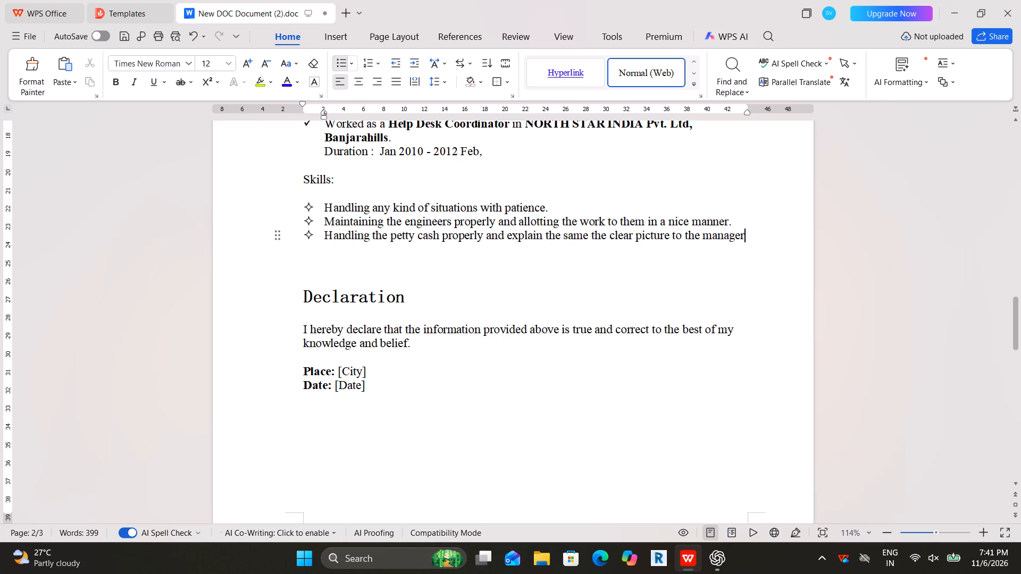
{"action": "key", "text": "period"}
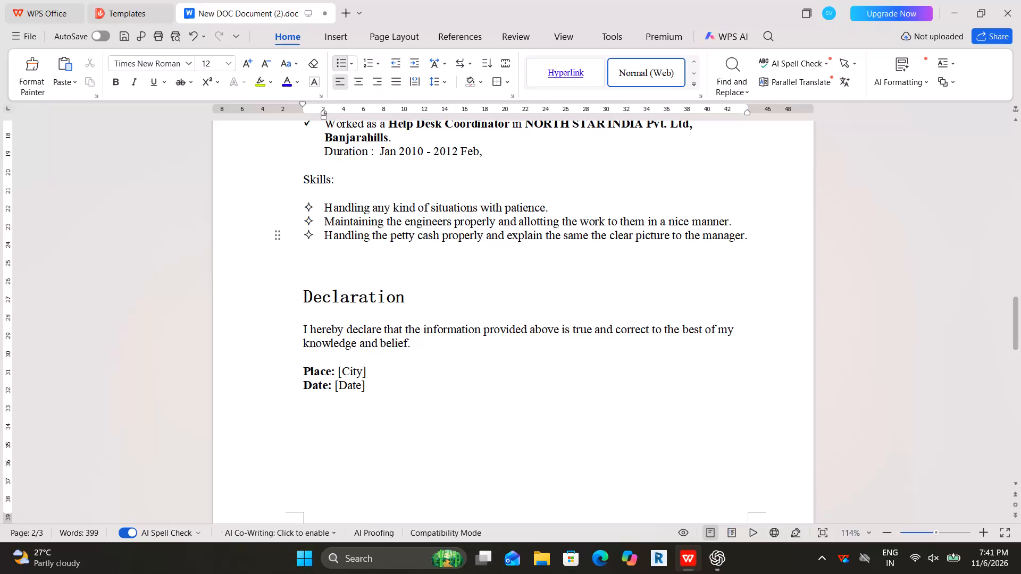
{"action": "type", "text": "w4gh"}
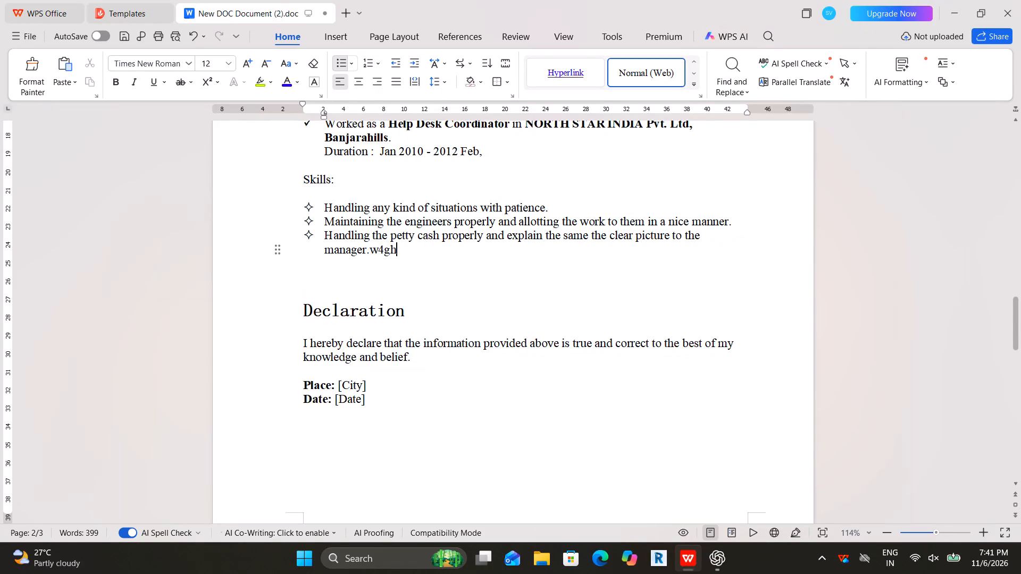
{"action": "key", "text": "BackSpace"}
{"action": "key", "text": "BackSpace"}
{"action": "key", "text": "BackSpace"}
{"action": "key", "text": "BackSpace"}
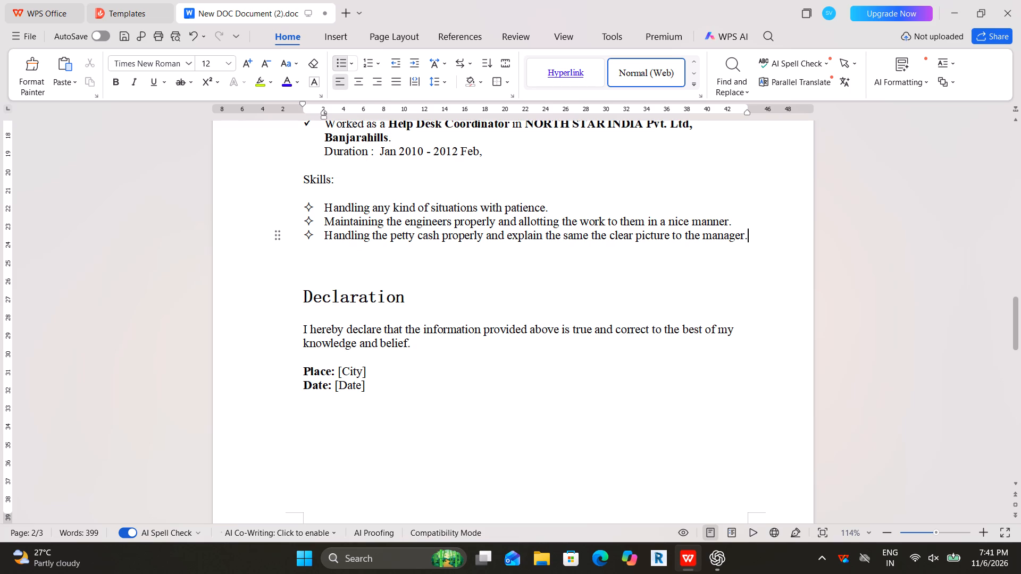
Replace "the" before "clear picture" with "in" in the third skill.
{"action": "left_click", "coordinate": [606, 237]}
{"action": "key", "text": "BackSpace"}
{"action": "key", "text": "BackSpace"}
{"action": "key", "text": "BackSpace"}
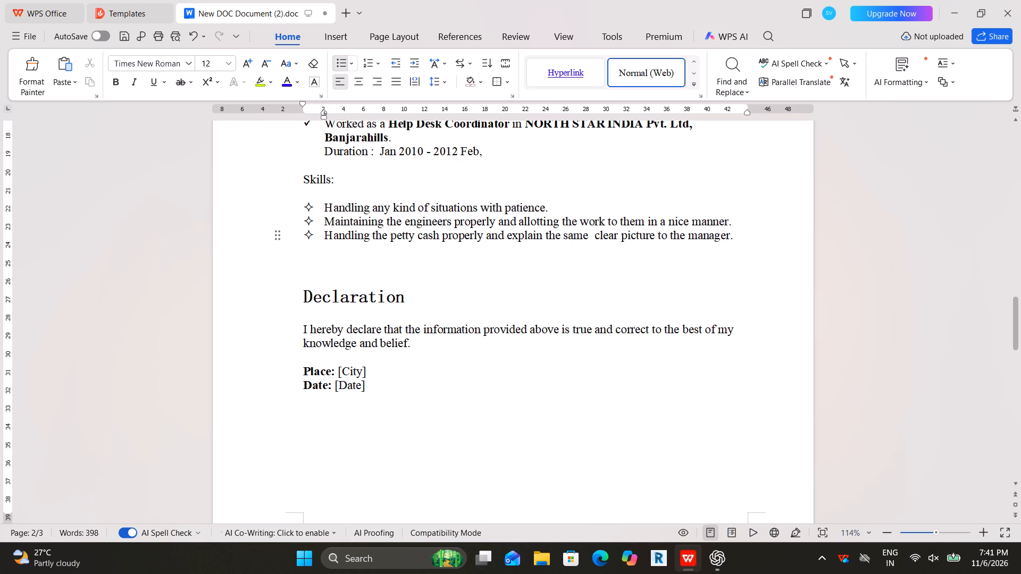
{"action": "type", "text": "in"}
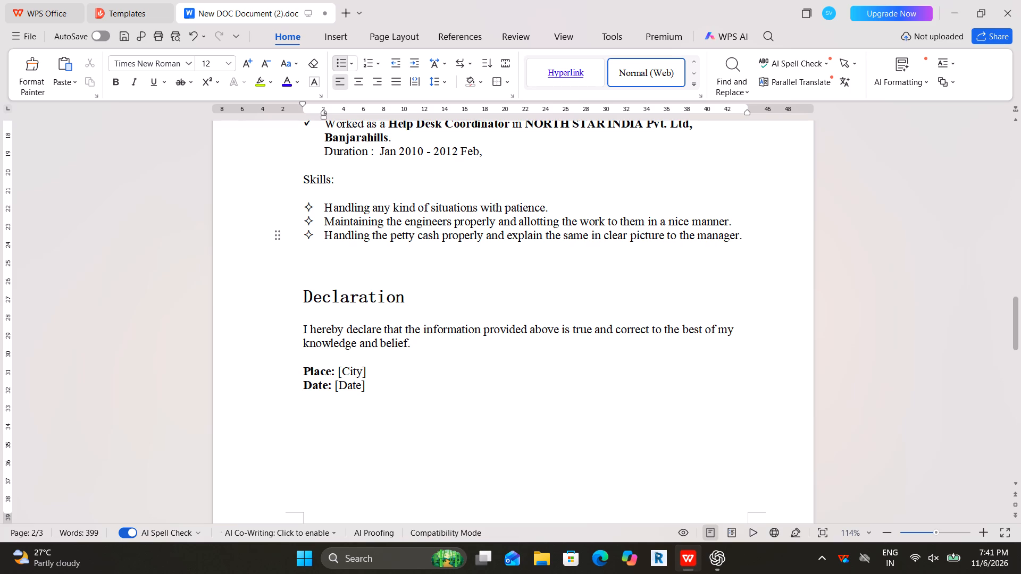
Capitalize "Manager" at the end of the third skill.
{"action": "left_click", "coordinate": [704, 237]}
{"action": "key", "text": "BackSpace"}
{"action": "key", "text": "shift+m"}
Format the "Skills:" heading as bold and italic.
{"action": "left_click", "coordinate": [350, 179]}
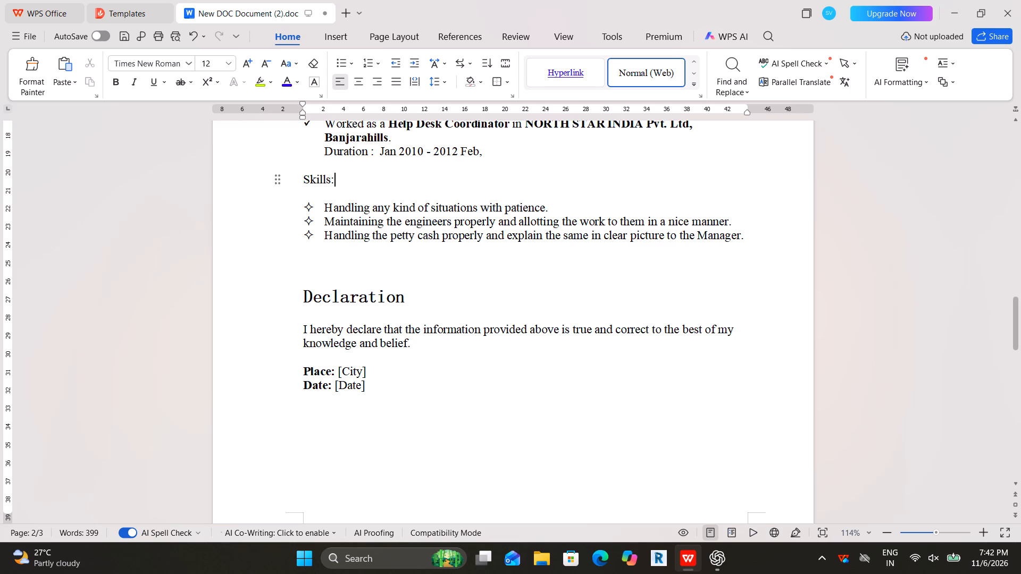
{"action": "key", "text": "shift+Left"}
{"action": "key", "text": "shift+Left"}
{"action": "key", "text": "shift+Left"}
{"action": "key", "text": "shift+Left"}
{"action": "key", "text": "shift+Left"}
{"action": "key", "text": "shift+Left"}
{"action": "key", "text": "shift+Left"}
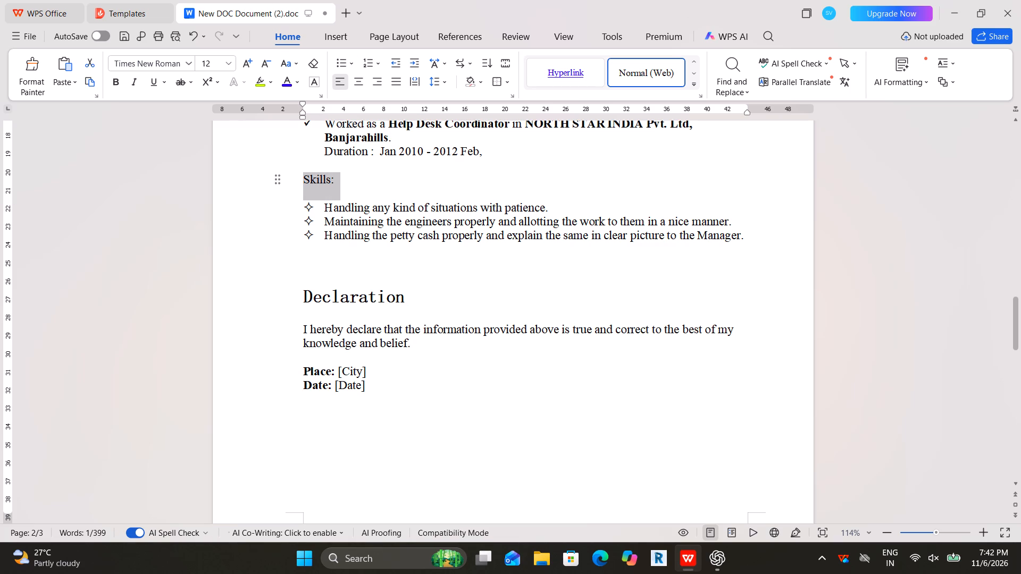
{"action": "key", "text": "ctrl+b"}
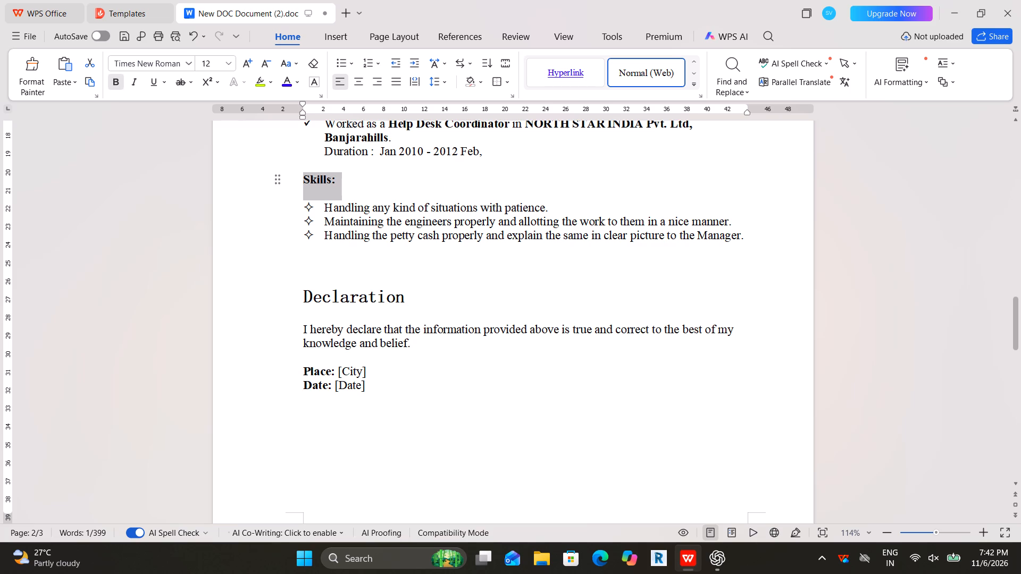
{"action": "key", "text": "ctrl+i"}
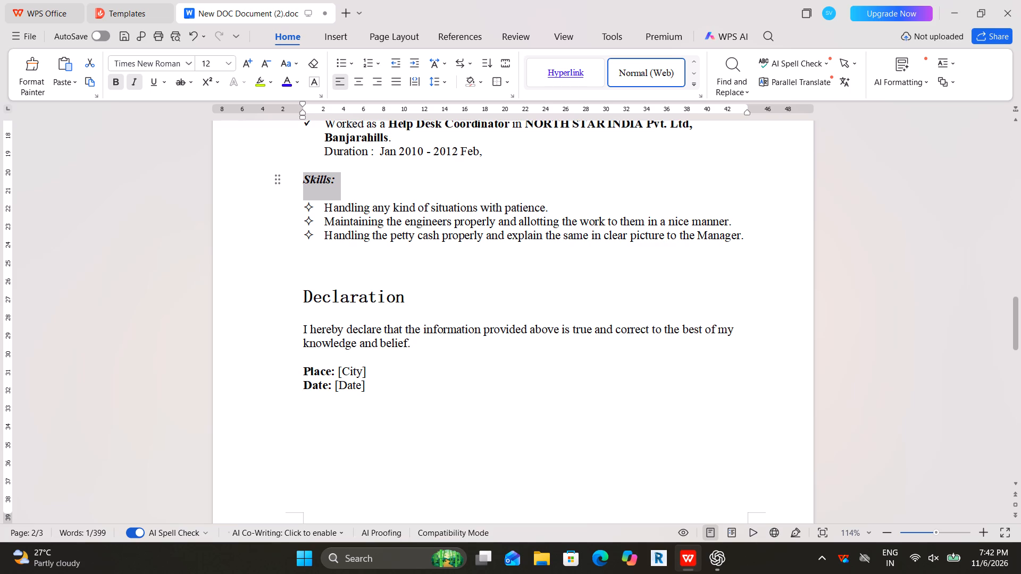
Underline the "Skills:" heading.
{"action": "key", "text": "ctrl+u"}
{"action": "left_click", "coordinate": [498, 286]}
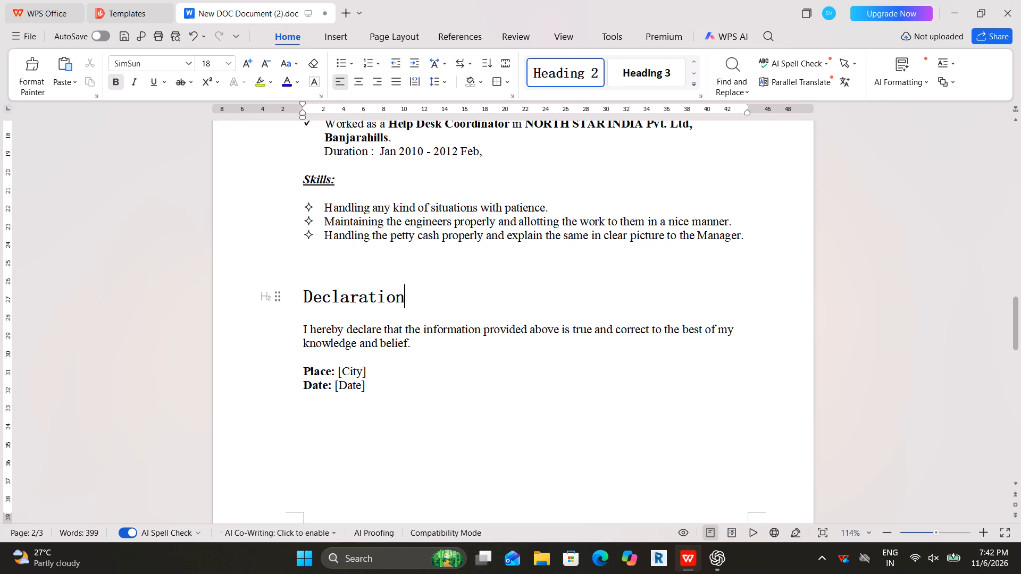
Remove the italic formatting from the "Skills:" heading.
{"action": "left_click", "coordinate": [340, 173]}
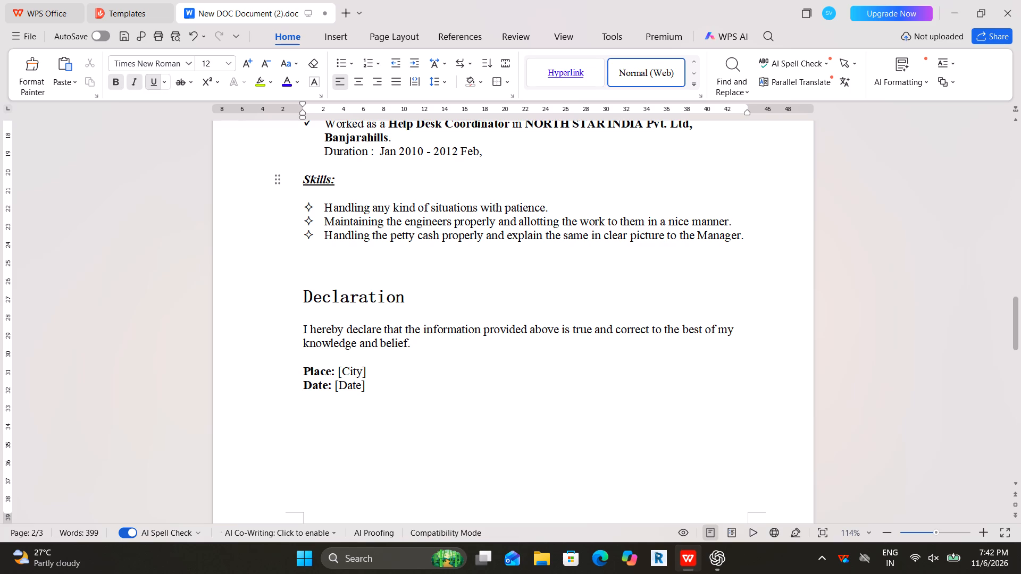
{"action": "key", "text": "shift+Left"}
{"action": "key", "text": "shift+Left"}
{"action": "key", "text": "shift+Left"}
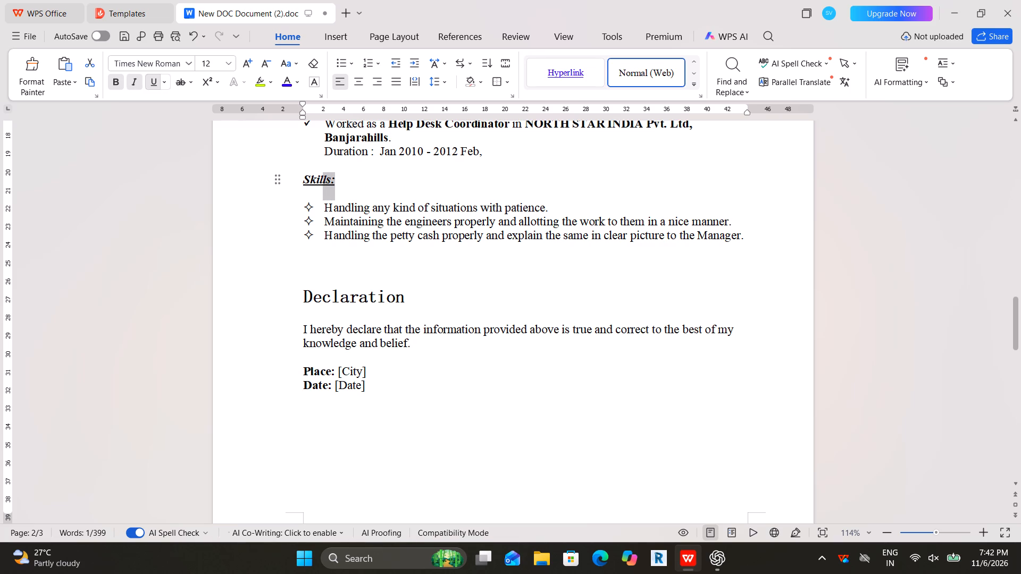
{"action": "key", "text": "shift+Left"}
{"action": "key", "text": "shift+Left"}
{"action": "key", "text": "shift+Left"}
{"action": "key", "text": "shift+Left"}
{"action": "key", "text": "ctrl+i"}
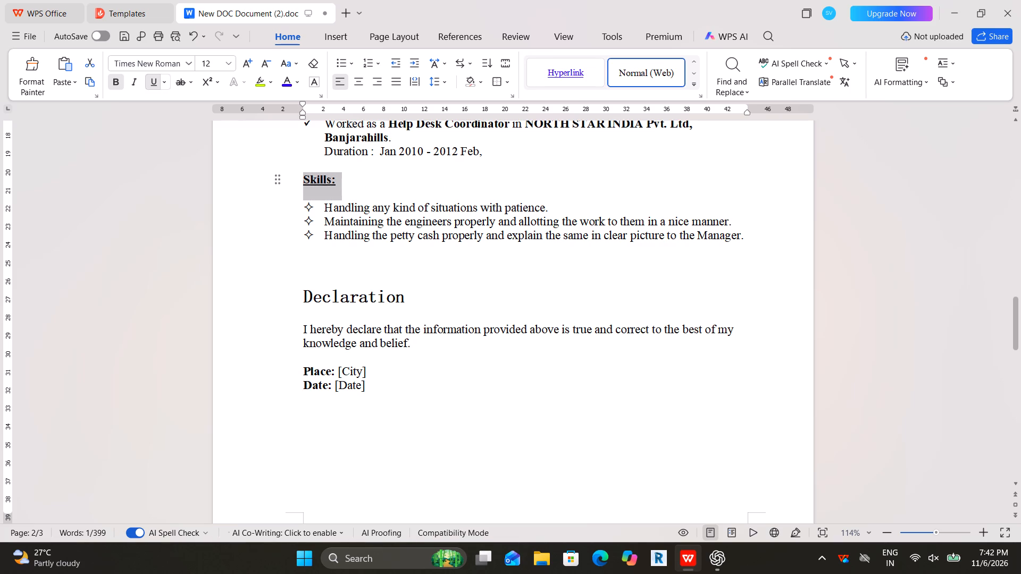
Underline the "Declaration" heading.
{"action": "left_click", "coordinate": [422, 301]}
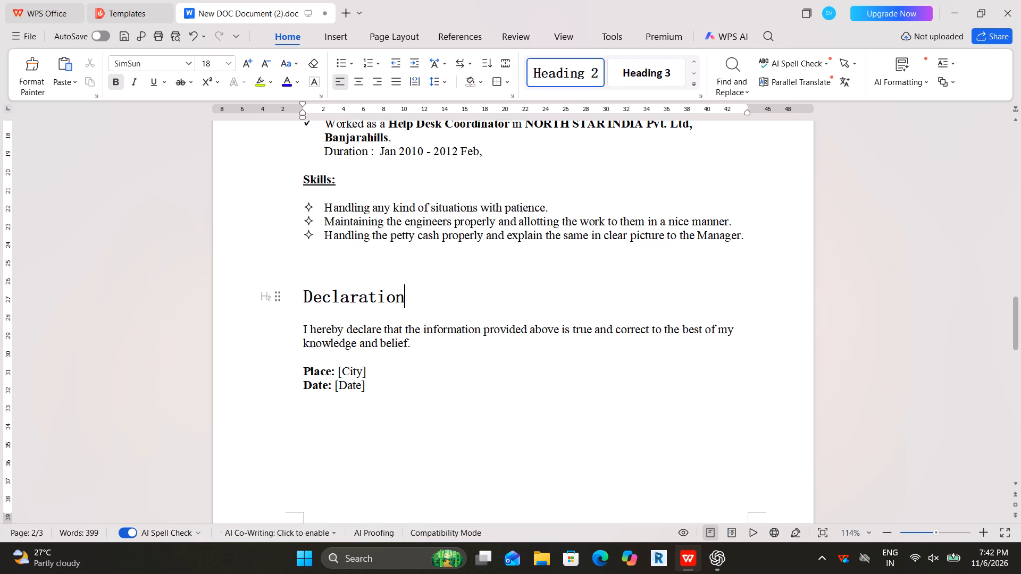
{"action": "key", "text": "shift+Left"}
{"action": "key", "text": "shift+Left"}
{"action": "key", "text": "shift+Left"}
{"action": "key", "text": "shift+Left"}
{"action": "key", "text": "shift+Left"}
{"action": "key", "text": "shift+Left"}
{"action": "key", "text": "shift+Left"}
{"action": "key", "text": "shift+Left"}
{"action": "key", "text": "shift+Left"}
{"action": "key", "text": "shift+Left"}
{"action": "key", "text": "shift+Left"}
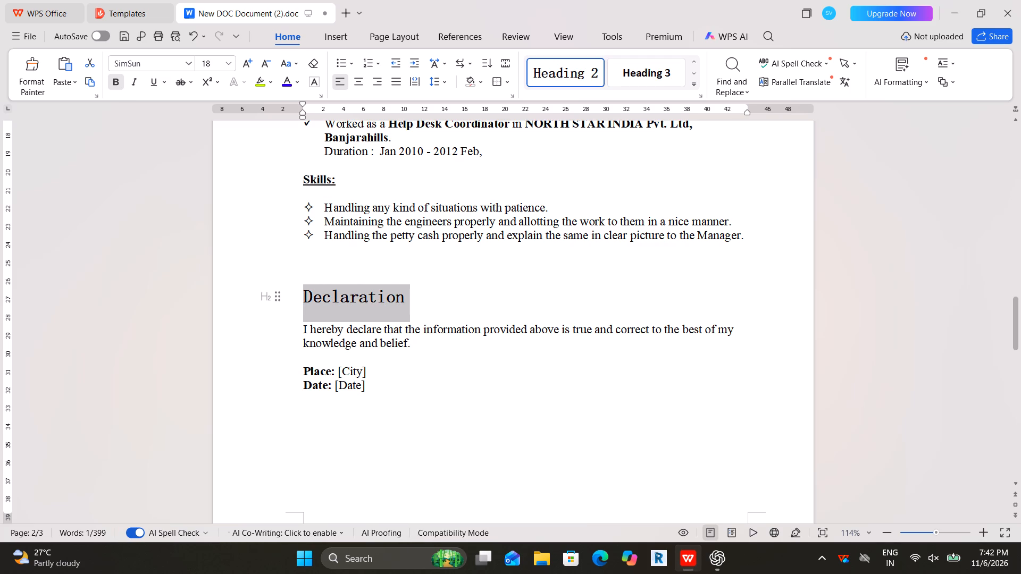
{"action": "key", "text": "ctrl+u"}
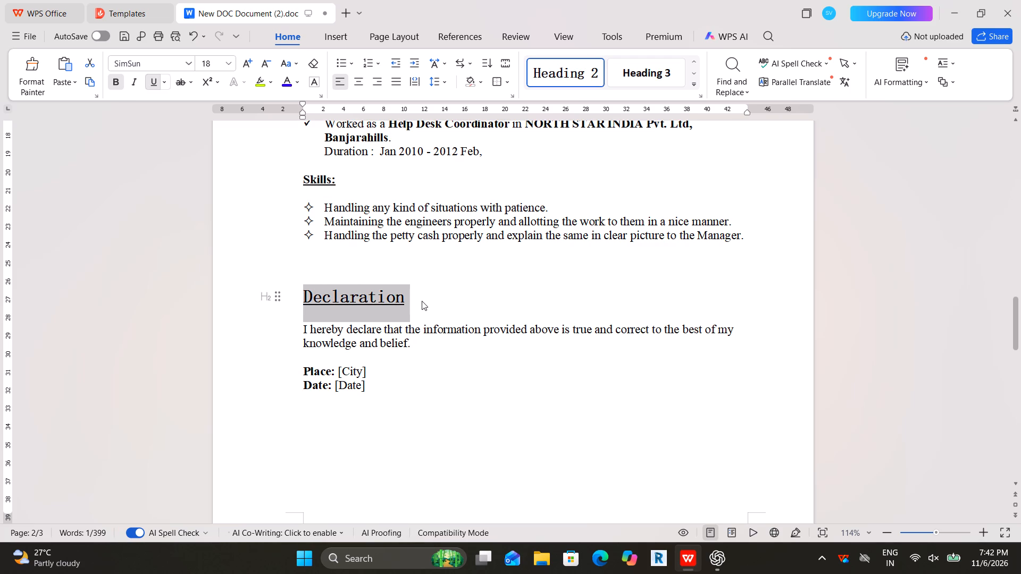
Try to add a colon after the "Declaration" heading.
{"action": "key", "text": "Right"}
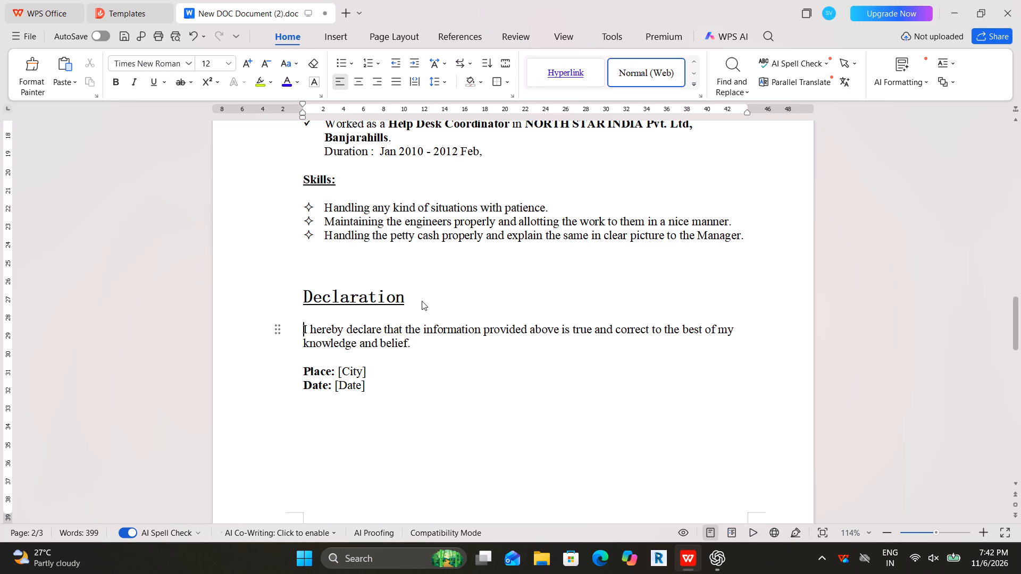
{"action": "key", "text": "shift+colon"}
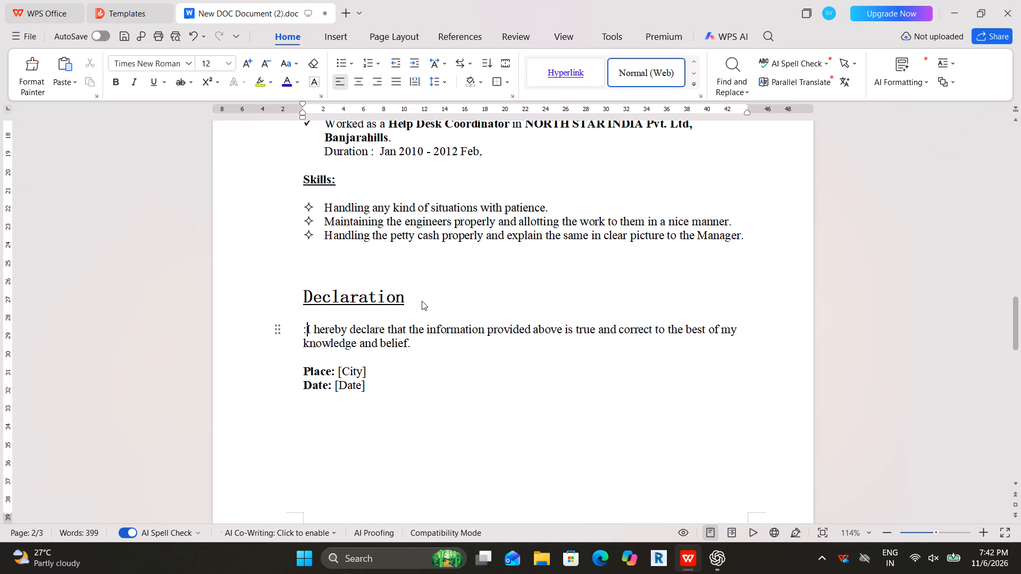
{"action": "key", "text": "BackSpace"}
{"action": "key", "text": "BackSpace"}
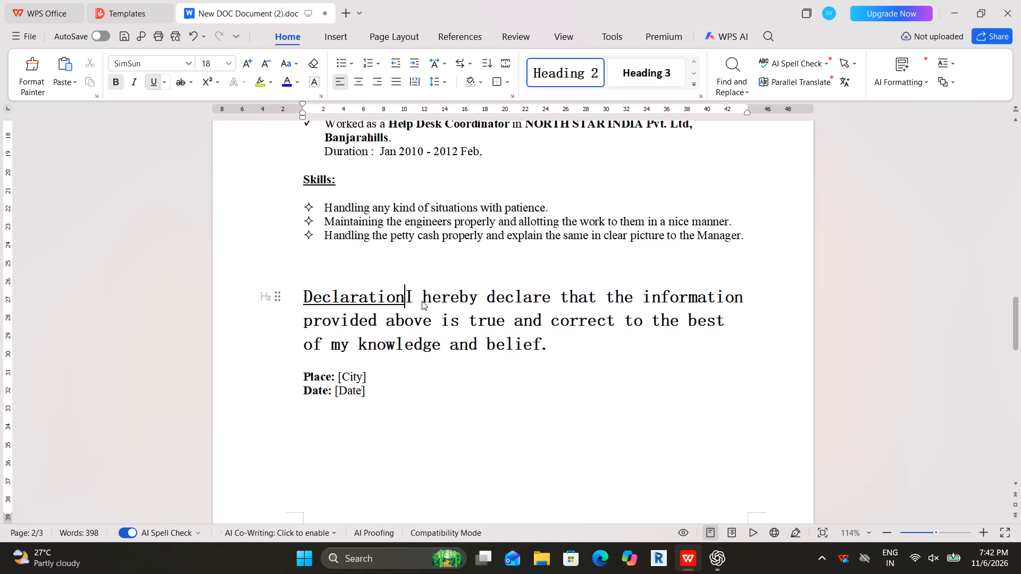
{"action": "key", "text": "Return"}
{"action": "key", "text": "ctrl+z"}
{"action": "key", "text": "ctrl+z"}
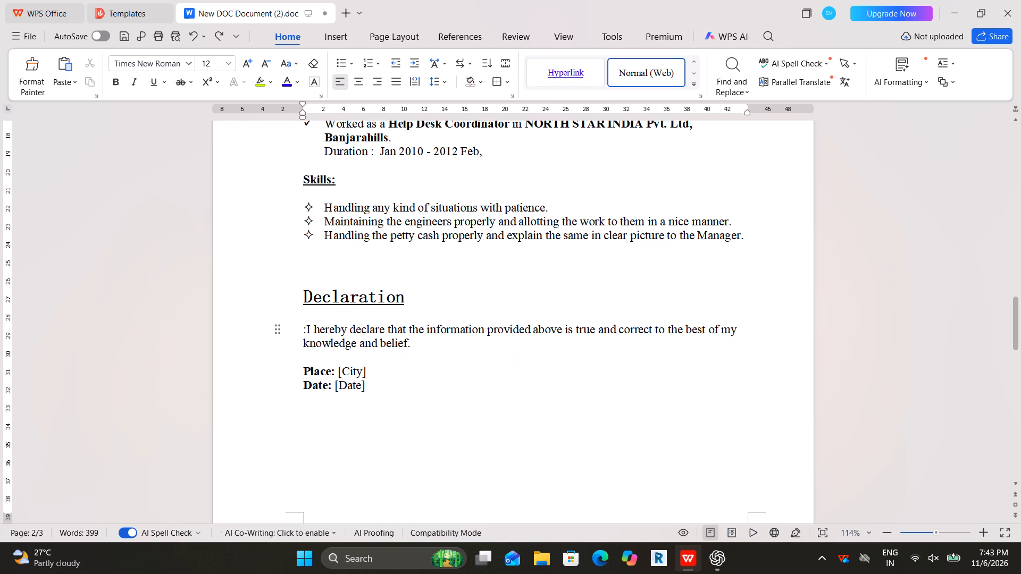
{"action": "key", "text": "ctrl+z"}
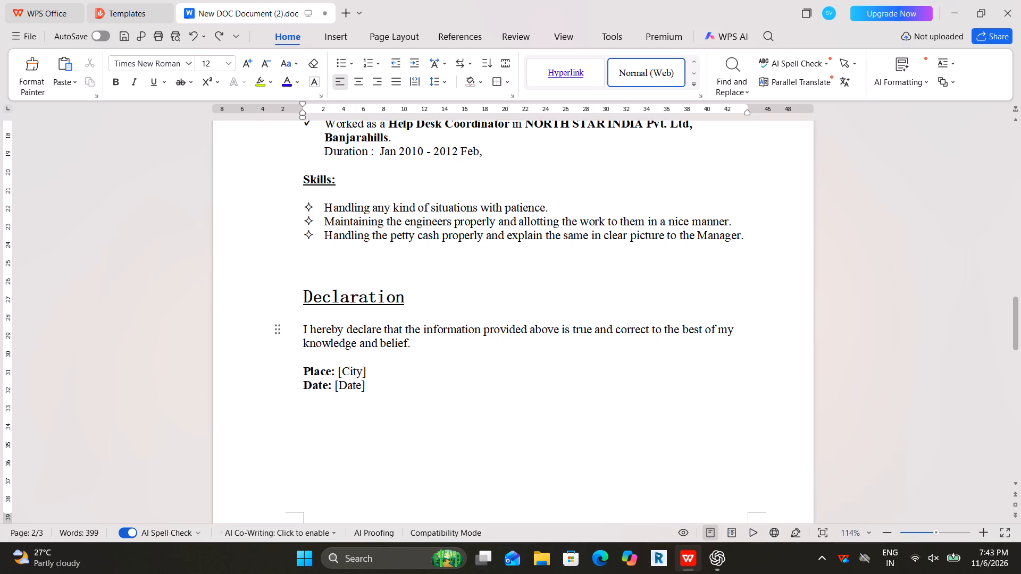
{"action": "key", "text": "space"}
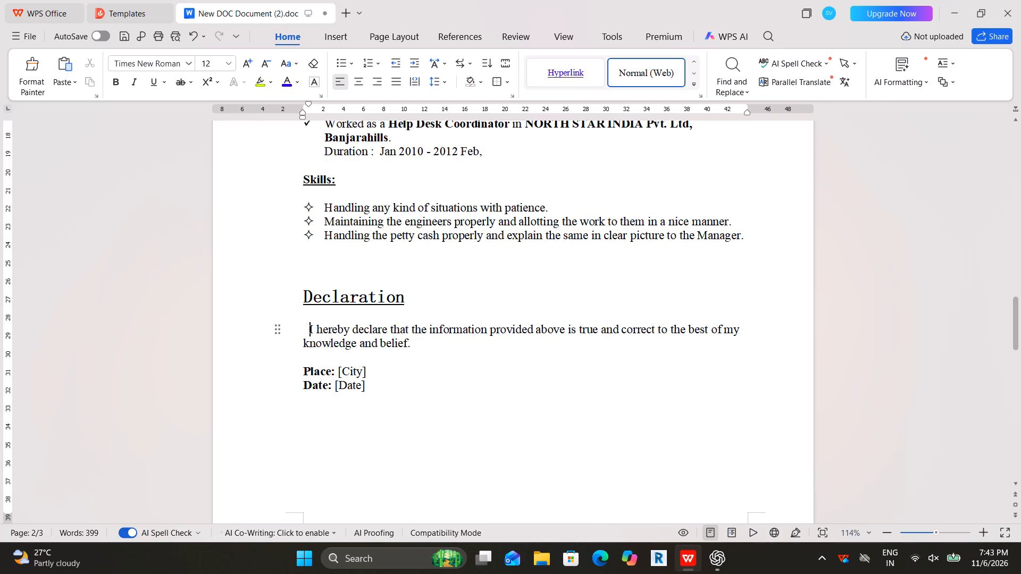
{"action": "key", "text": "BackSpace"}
Add a space and a colon at the end of the "Declaration" heading.
{"action": "key", "text": "Up"}
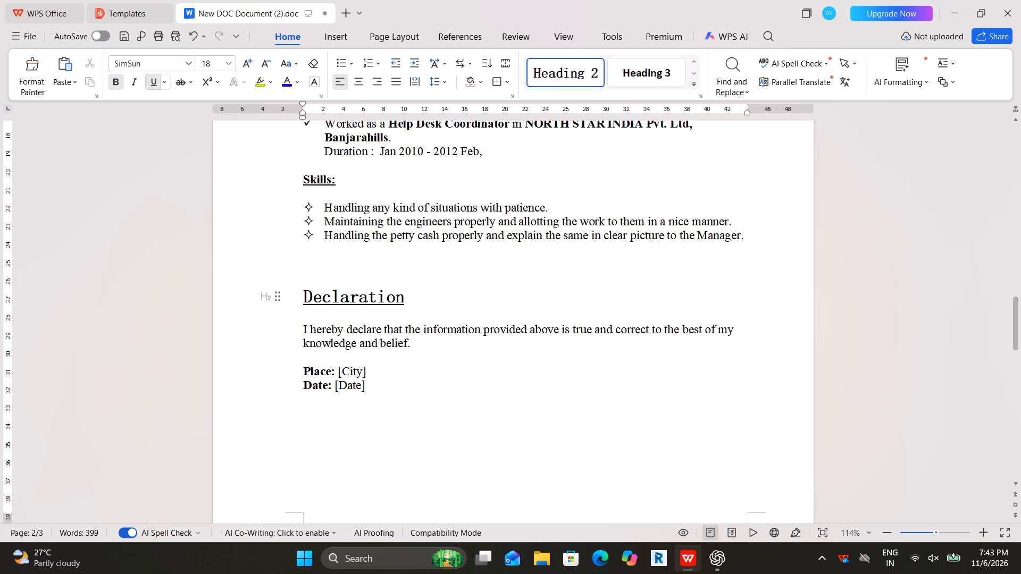
{"action": "key", "text": "Right"}
{"action": "key", "text": "Right"}
{"action": "key", "text": "Right"}
{"action": "key", "text": "Right"}
{"action": "key", "text": "Right"}
{"action": "key", "text": "Right"}
{"action": "key", "text": "Right"}
{"action": "key", "text": "Right"}
{"action": "key", "text": "Right"}
{"action": "key", "text": "Right"}
{"action": "key", "text": "Right"}
{"action": "key", "text": "space"}
{"action": "key", "text": "shift+colon"}
Save the résumé document.
{"action": "key", "text": "ctrl+s"}
Replace the bracketed city placeholder after "Place:" with "Bolarum", without the square brackets.
{"action": "left_click", "coordinate": [362, 370]}
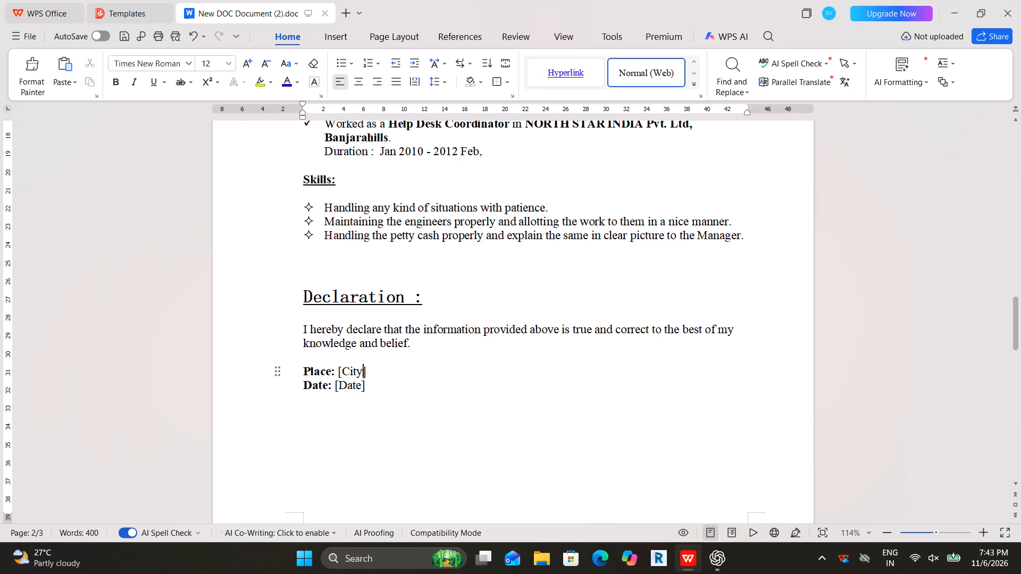
{"action": "key", "text": "BackSpace"}
{"action": "key", "text": "BackSpace"}
{"action": "key", "text": "BackSpace"}
{"action": "key", "text": "BackSpace"}
{"action": "type", "text": "Bolarum"}
{"action": "key", "text": "Right"}
{"action": "key", "text": "BackSpace"}
{"action": "key", "text": "Left"}
{"action": "key", "text": "Left"}
{"action": "key", "text": "Left"}
{"action": "key", "text": "Left"}
{"action": "key", "text": "Left"}
{"action": "key", "text": "Left"}
{"action": "key", "text": "Left"}
{"action": "key", "text": "BackSpace"}
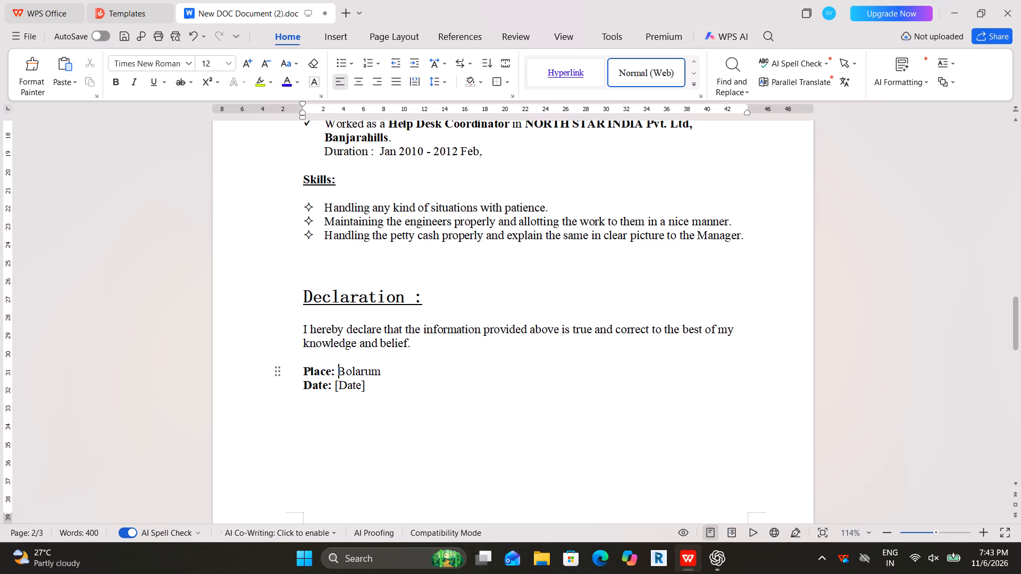
Replace the bracketed date placeholder after "Date:" with "05-11-2026" in bold, without the square brackets.
{"action": "key", "text": "Down"}
{"action": "key", "text": "BackSpace"}
{"action": "key", "text": "Right"}
{"action": "key", "text": "Right"}
{"action": "key", "text": "Right"}
{"action": "key", "text": "Right"}
{"action": "key", "text": "Right"}
{"action": "key", "text": "BackSpace"}
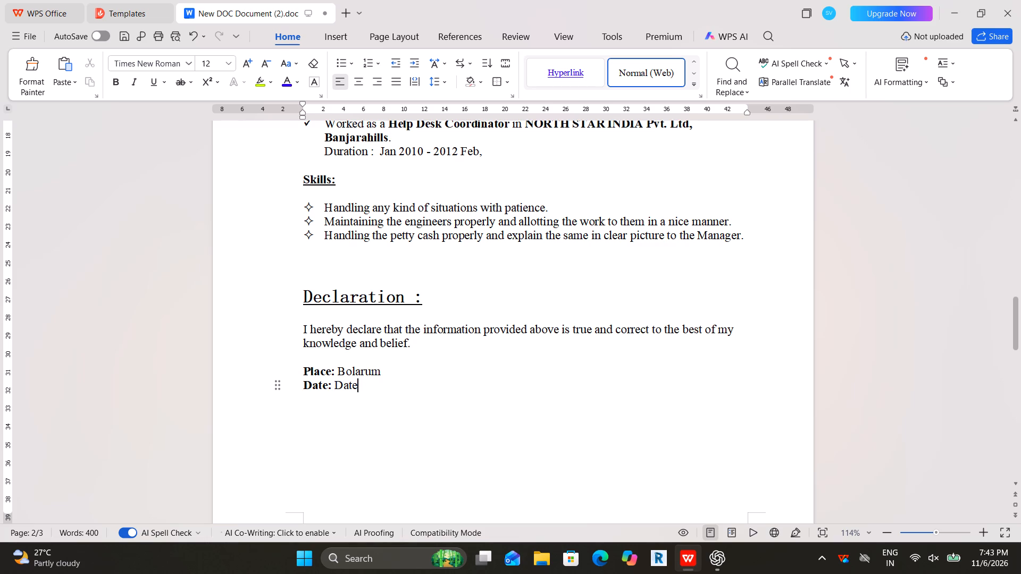
{"action": "key", "text": "BackSpace"}
{"action": "key", "text": "BackSpace"}
{"action": "key", "text": "BackSpace"}
{"action": "key", "text": "BackSpace"}
{"action": "key", "text": "BackSpace"}
{"action": "key", "text": "space"}
{"action": "type", "text": "05-"}
{"action": "type", "text": "11"}
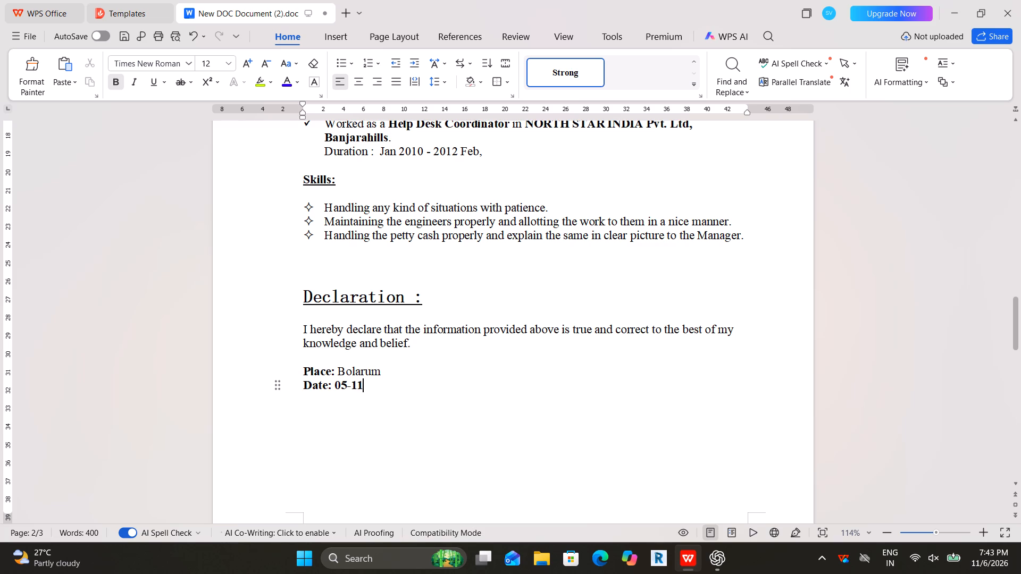
{"action": "type", "text": "-2026"}
Add the line "Personal Details :" between the Skills list and the Declaration heading, with an empty line below it.
{"action": "left_click", "coordinate": [468, 271]}
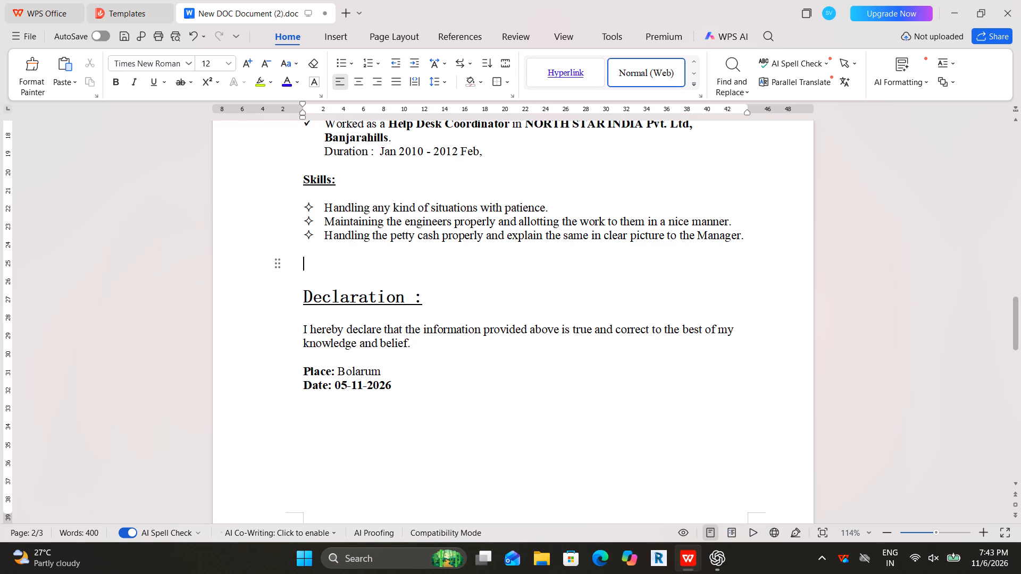
{"action": "key", "text": "Return"}
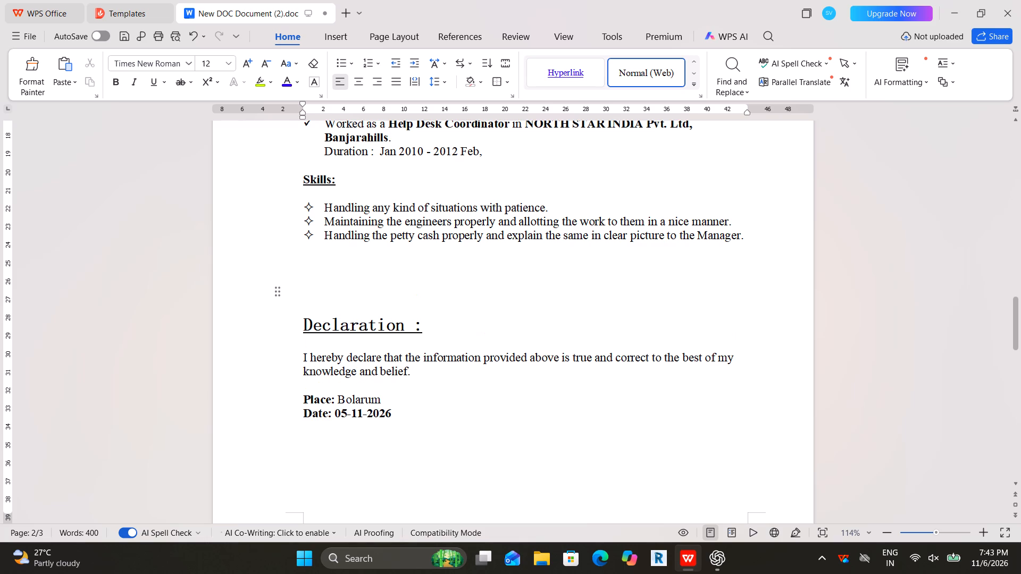
{"action": "key", "text": "shift+p"}
{"action": "type", "text": "ersonal"}
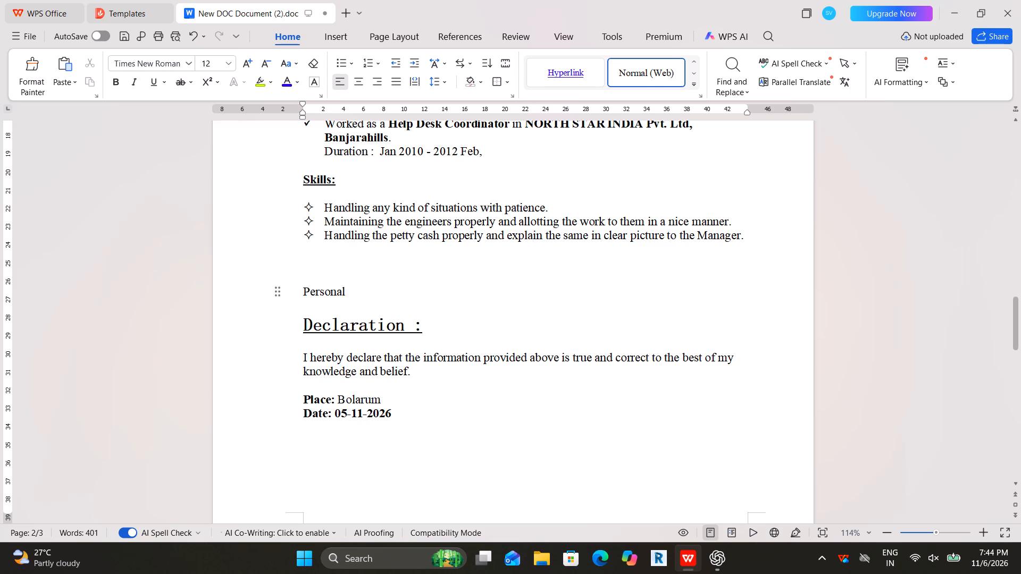
{"action": "key", "text": "Return"}
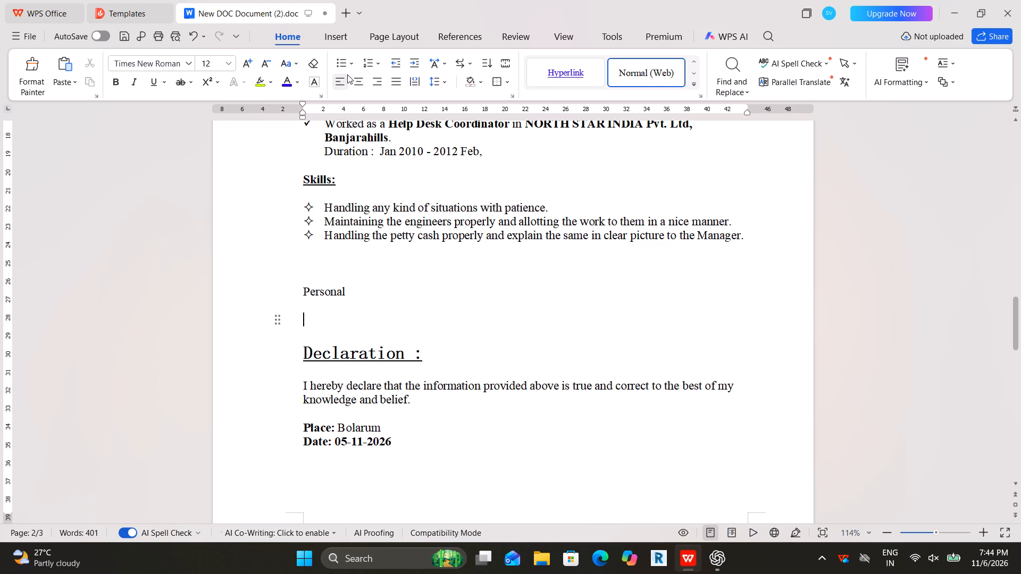
{"action": "left_click", "coordinate": [378, 297]}
{"action": "key", "text": "space"}
{"action": "type", "text": "De"}
{"action": "type", "text": "taild"}
{"action": "key", "text": "BackSpace"}
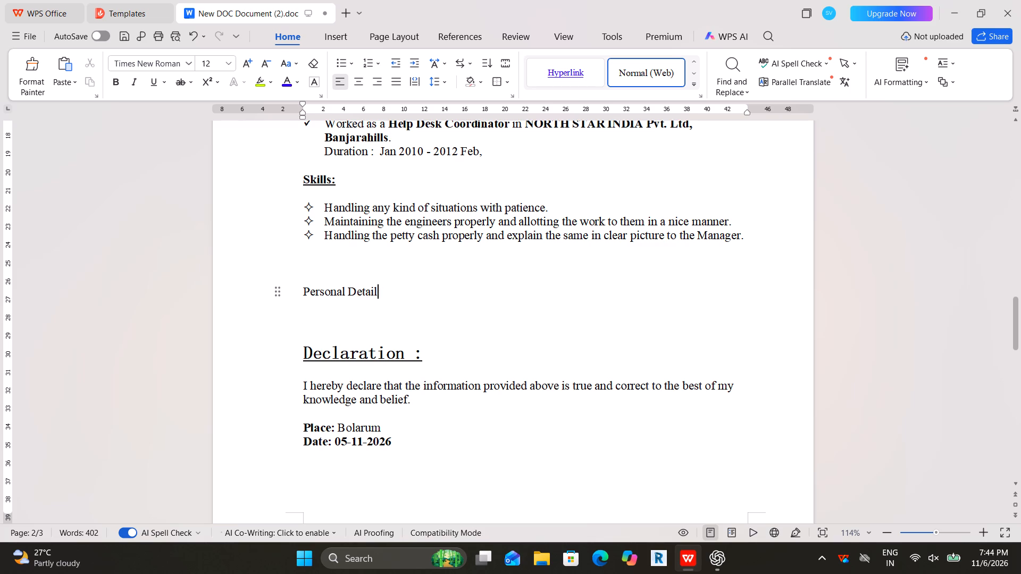
{"action": "key", "text": "s"}
{"action": "key", "text": "space"}
{"action": "type", "text": ":"}
Make the "Personal Details :" heading bold and underlined.
{"action": "left_click", "coordinate": [305, 292], "text": "shift"}
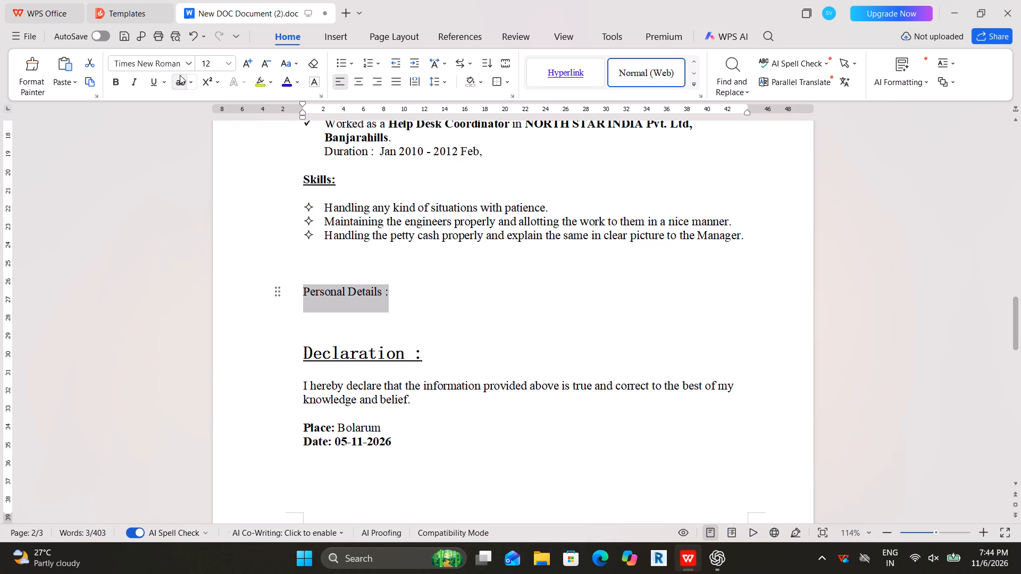
{"action": "left_click", "coordinate": [115, 82]}
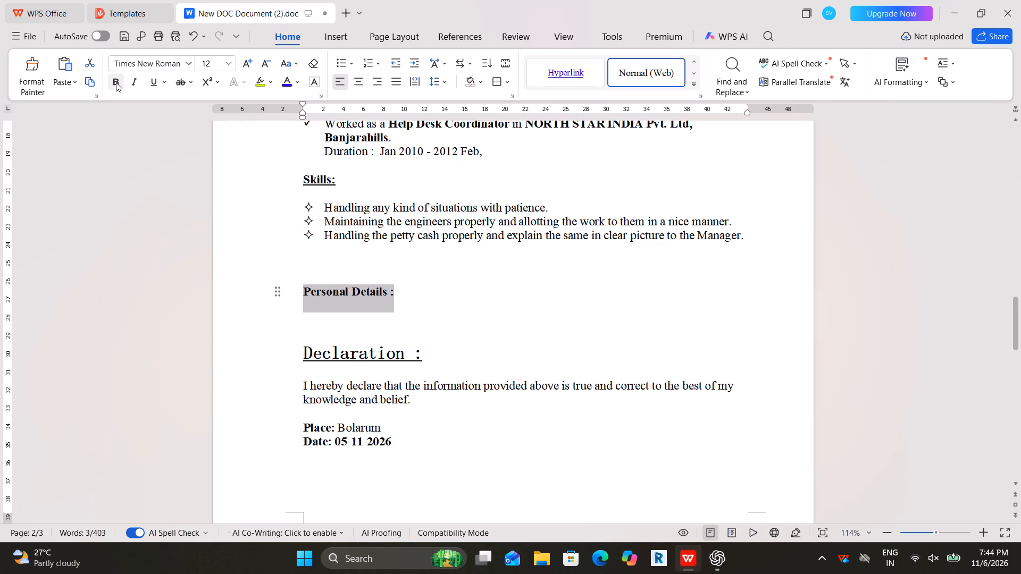
{"action": "left_click", "coordinate": [151, 82]}
{"action": "left_click", "coordinate": [580, 368]}
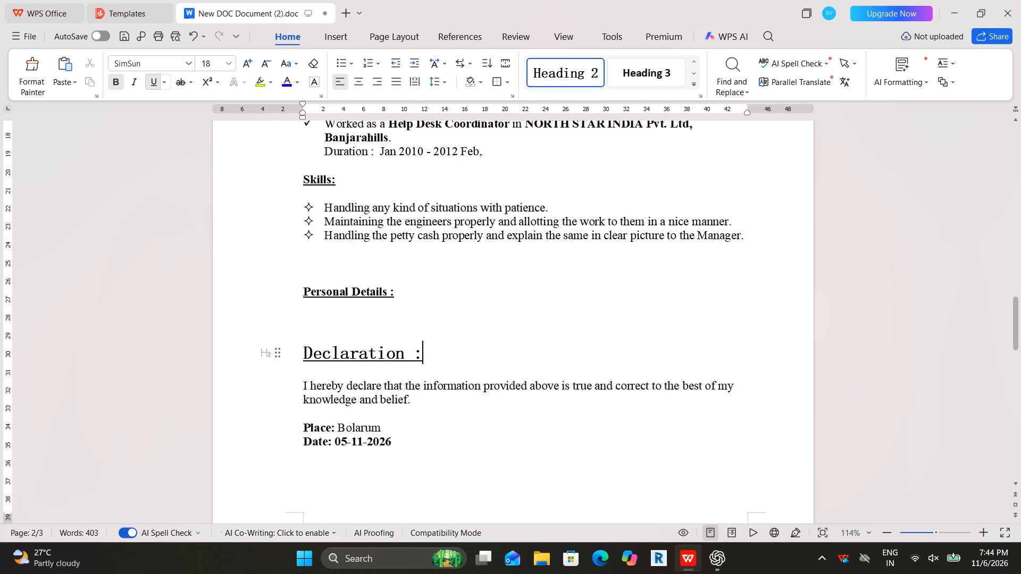
Begin the section's content on the empty line below the "Personal Details :" heading.
{"action": "left_click", "coordinate": [329, 314]}
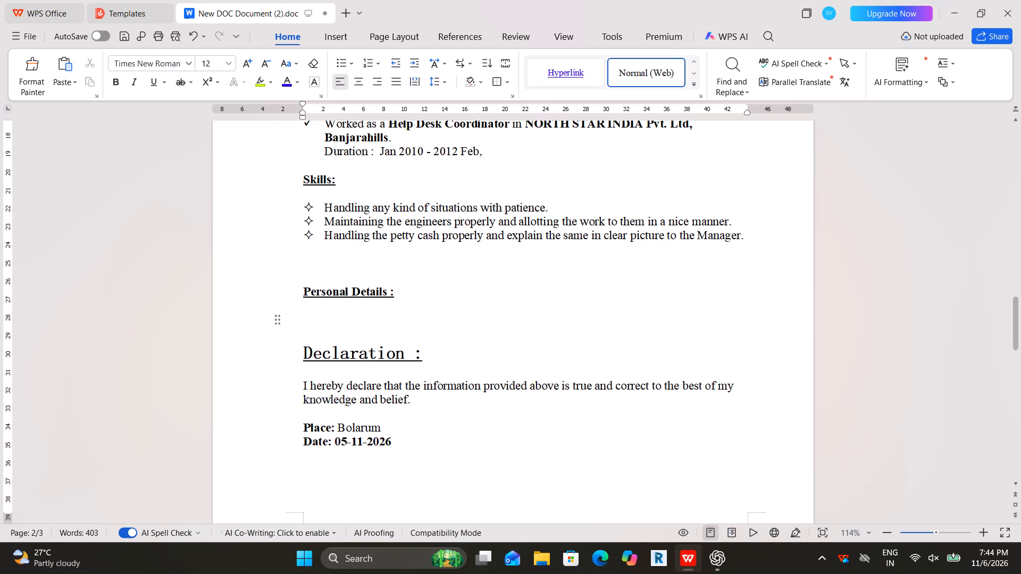
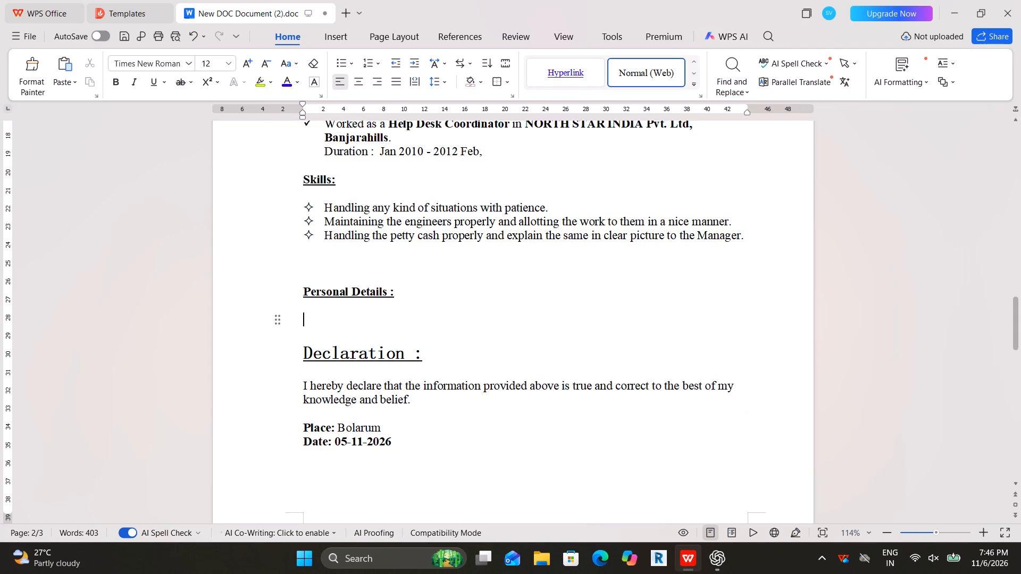
{"action": "key", "text": "ctrl+v"}
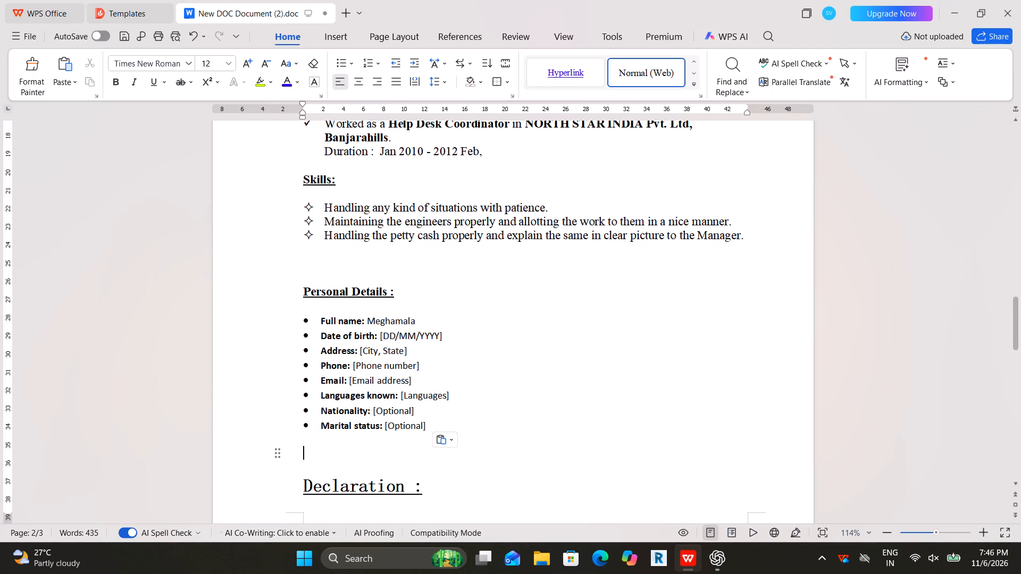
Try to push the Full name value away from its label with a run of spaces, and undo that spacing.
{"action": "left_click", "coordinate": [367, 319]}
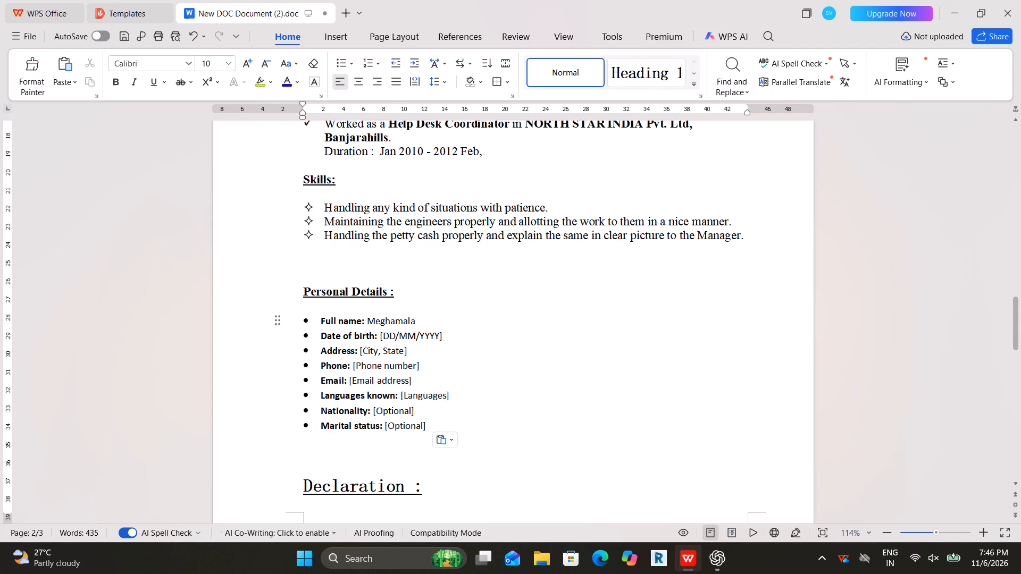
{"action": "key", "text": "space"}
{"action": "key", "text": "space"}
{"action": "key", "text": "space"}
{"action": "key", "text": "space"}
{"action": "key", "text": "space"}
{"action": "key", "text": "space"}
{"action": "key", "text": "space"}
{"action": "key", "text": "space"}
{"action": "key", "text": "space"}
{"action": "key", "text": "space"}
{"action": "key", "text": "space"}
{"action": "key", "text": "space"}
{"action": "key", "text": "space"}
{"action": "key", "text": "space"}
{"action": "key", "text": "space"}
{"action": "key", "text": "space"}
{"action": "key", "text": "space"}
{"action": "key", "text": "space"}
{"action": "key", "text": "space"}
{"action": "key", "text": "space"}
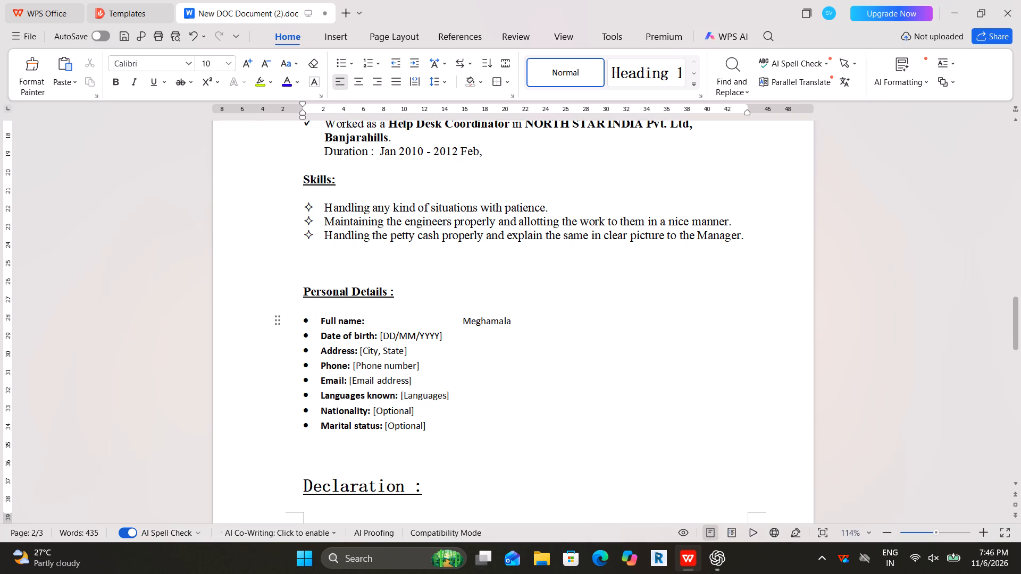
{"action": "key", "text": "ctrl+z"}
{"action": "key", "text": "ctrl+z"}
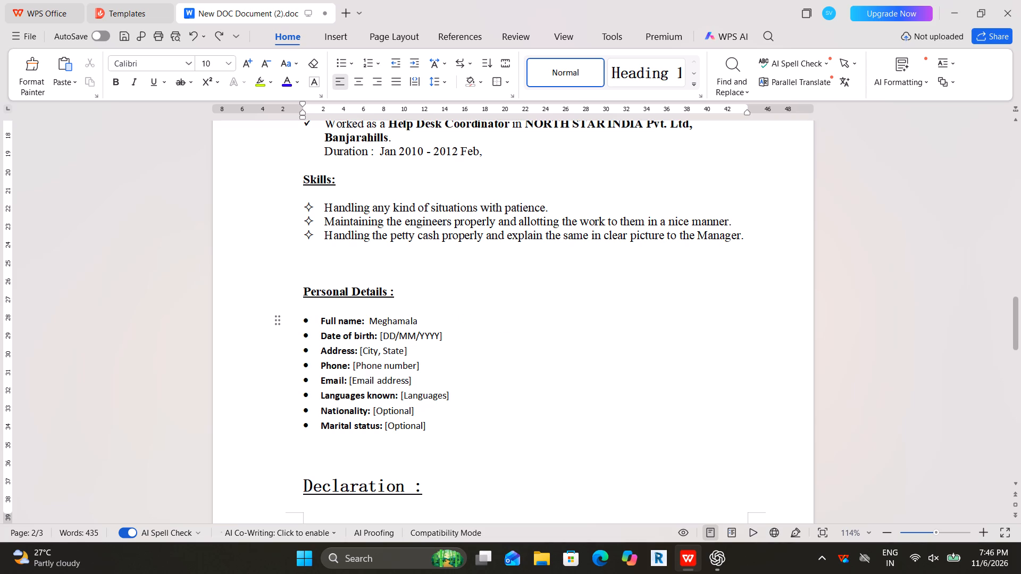
Space out the Full name row with three tabs before the colon and one tab before the name.
{"action": "left_click", "coordinate": [361, 319]}
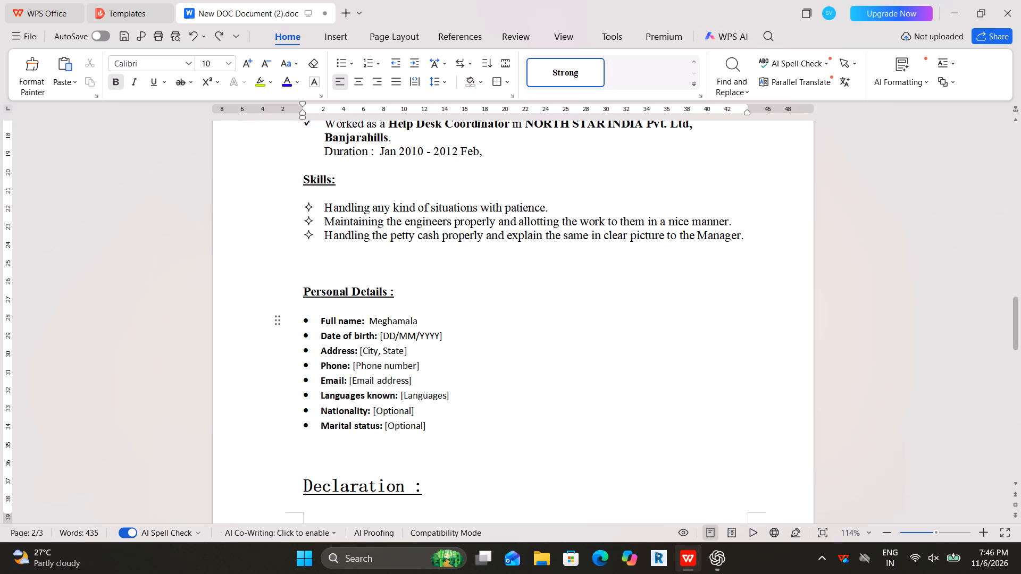
{"action": "key", "text": "Tab"}
{"action": "key", "text": "Tab"}
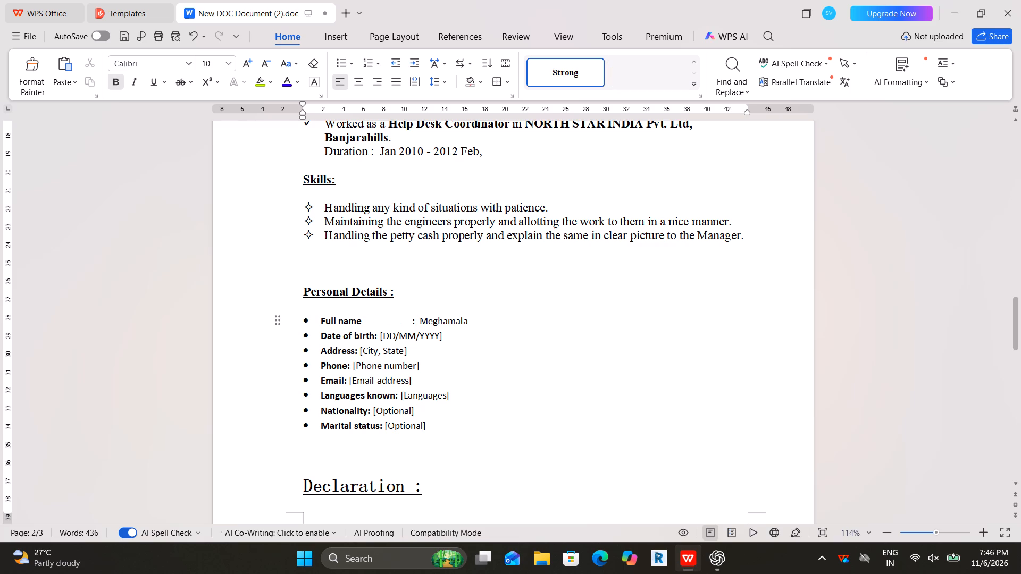
{"action": "key", "text": "Tab"}
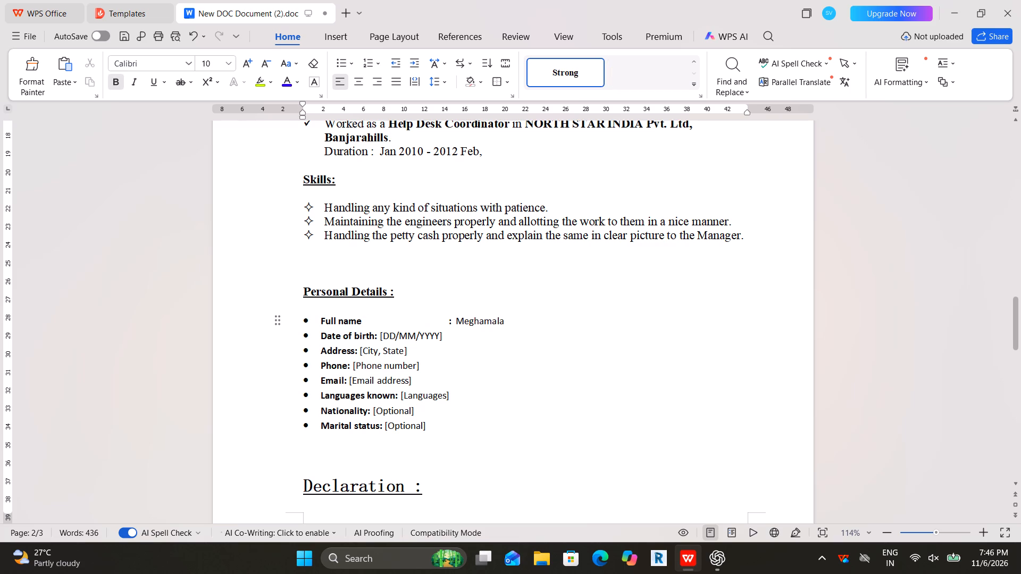
{"action": "left_click", "coordinate": [455, 320]}
{"action": "key", "text": "Tab"}
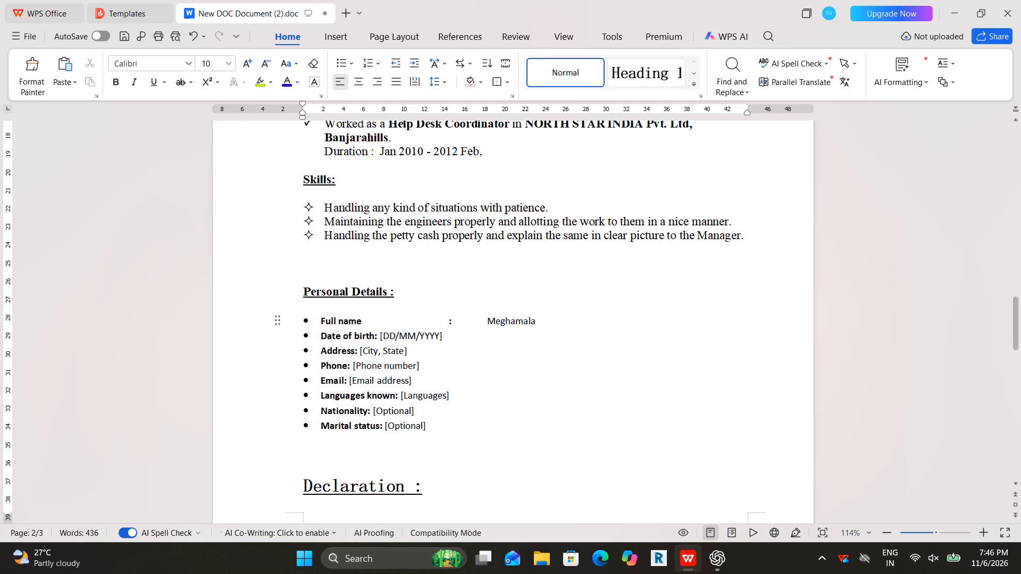
Align the Date of birth row's colon and value with the row above, replacing the [DD/MM/YYYY] placeholder with the date of birth.
{"action": "left_click", "coordinate": [372, 335]}
{"action": "key", "text": "Tab"}
{"action": "key", "text": "Tab"}
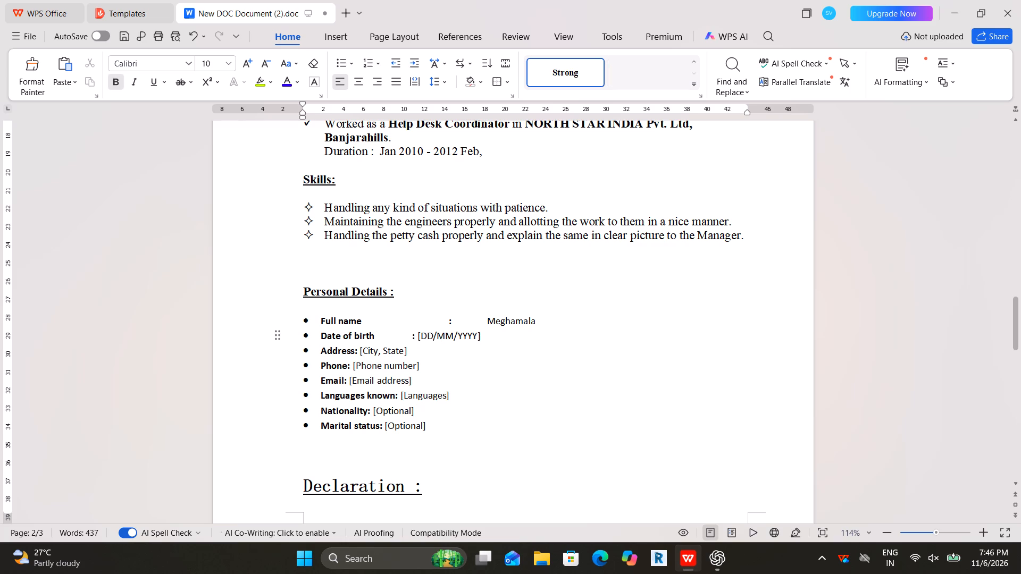
{"action": "key", "text": "Tab"}
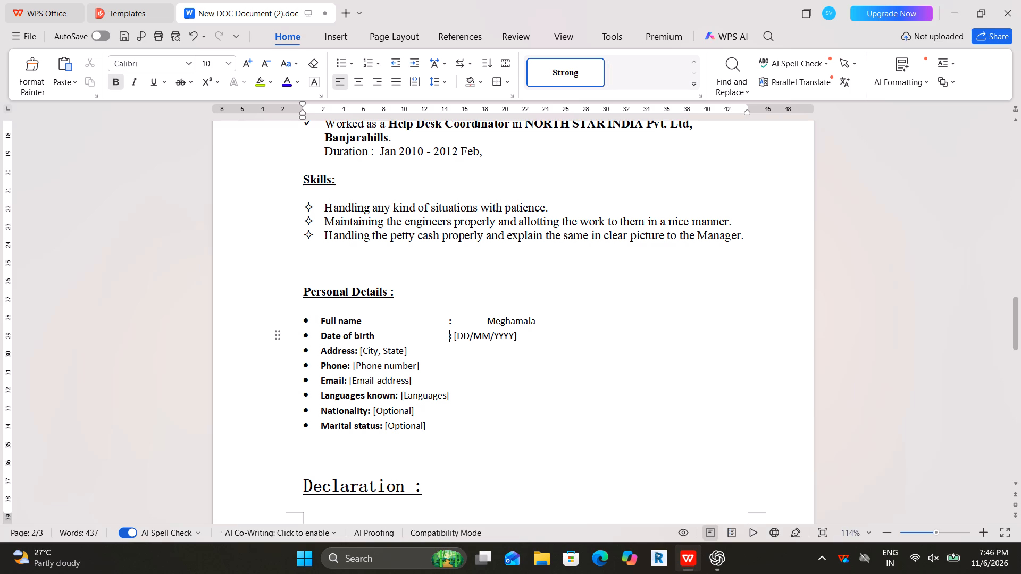
{"action": "left_click", "coordinate": [455, 334]}
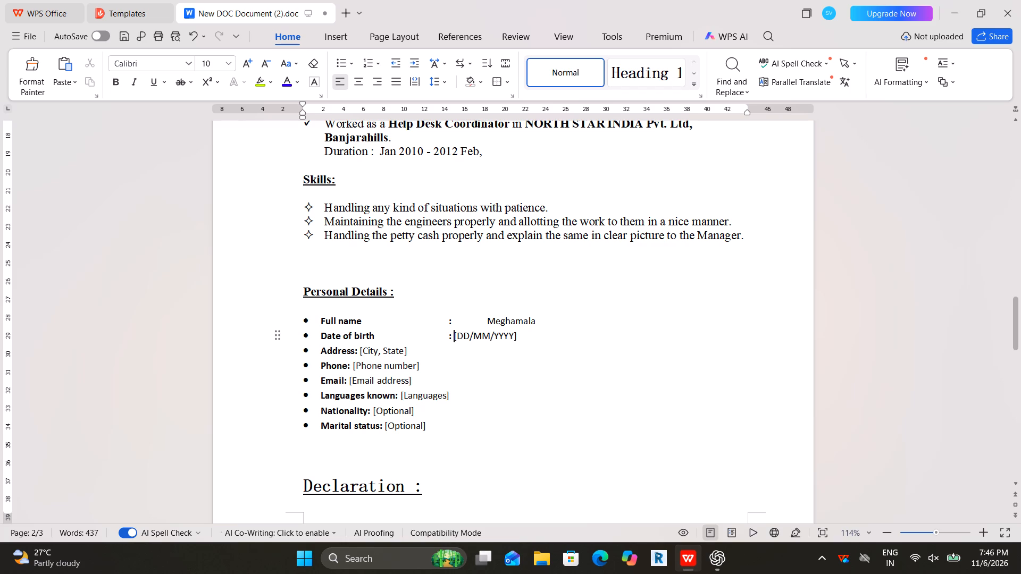
{"action": "left_click_drag", "start_coordinate": [519, 333], "coordinate": [454, 328]}
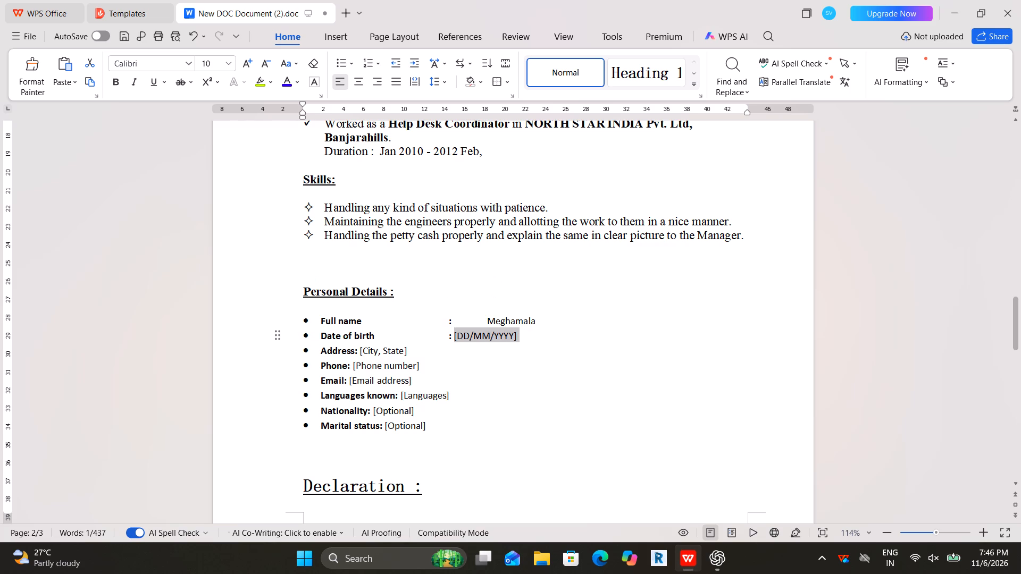
{"action": "key", "text": "Delete"}
{"action": "key", "text": "Tab"}
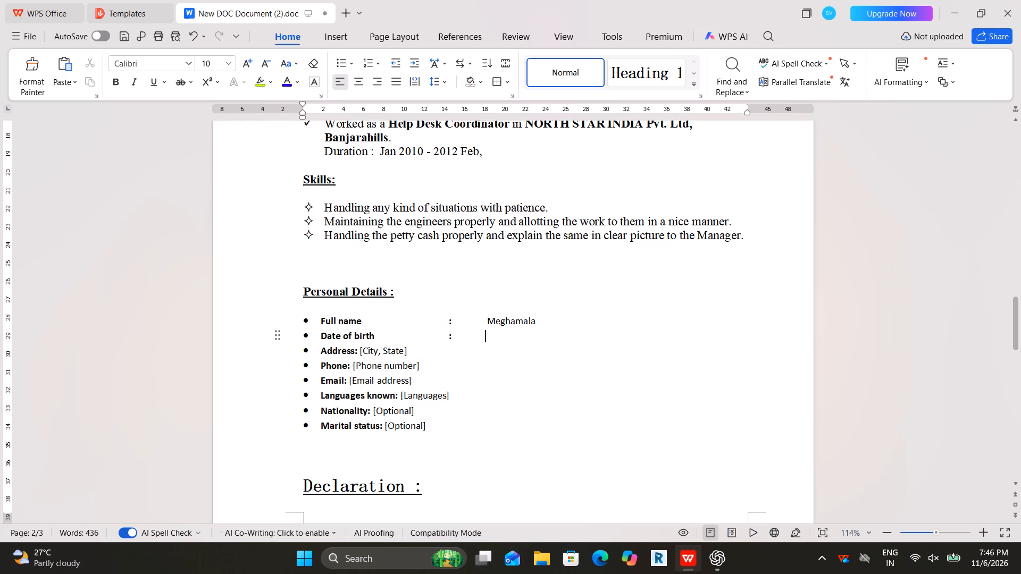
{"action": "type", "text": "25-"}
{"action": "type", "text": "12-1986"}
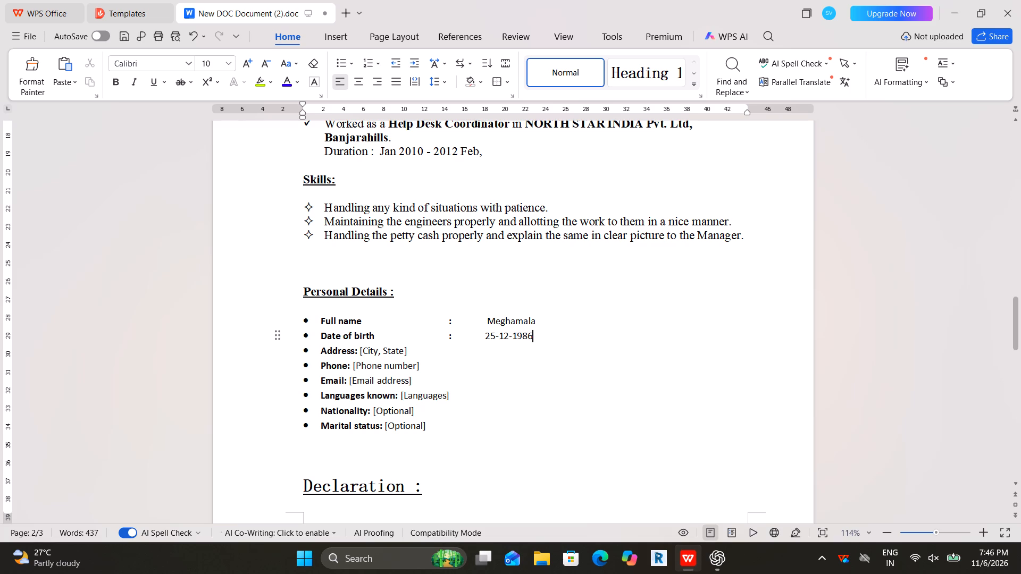
Remove the [City, State] placeholder and align the Address row's colon and value position with the rows above using tabs.
{"action": "left_click_drag", "start_coordinate": [409, 347], "coordinate": [390, 347]}
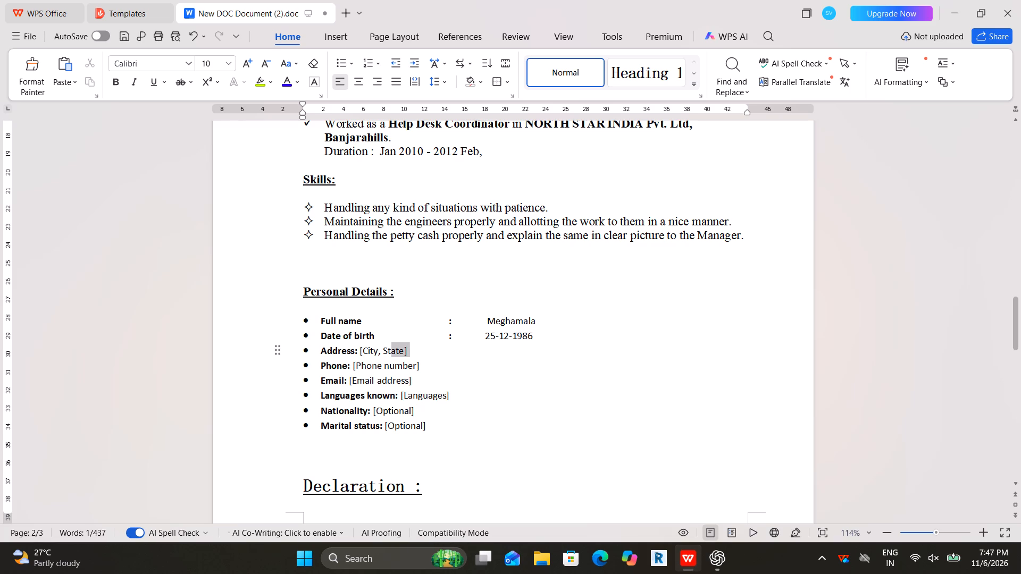
{"action": "left_click_drag", "start_coordinate": [390, 347], "coordinate": [363, 345]}
{"action": "left_click_drag", "start_coordinate": [363, 345], "coordinate": [360, 346]}
{"action": "key", "text": "BackSpace"}
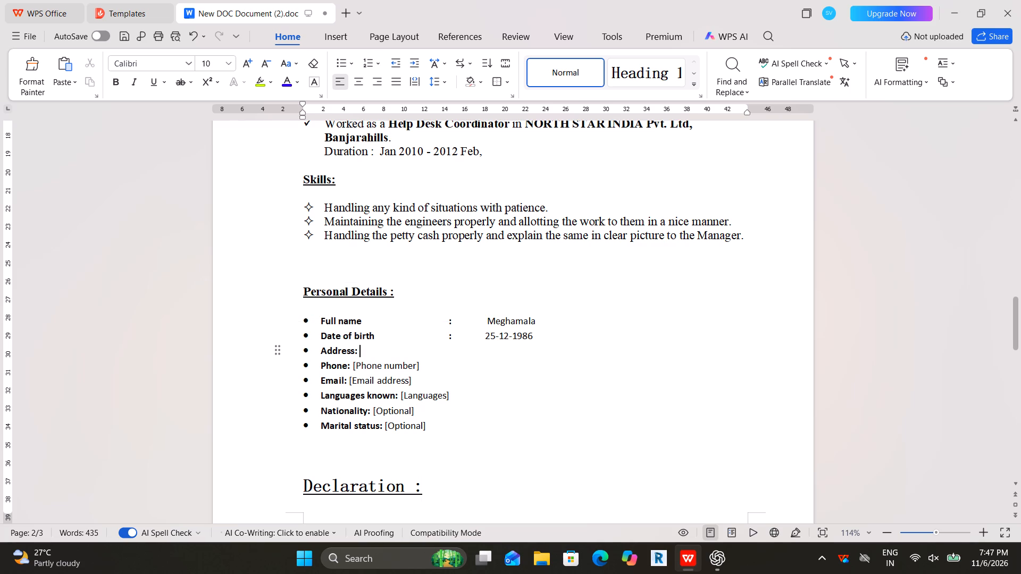
{"action": "left_click", "coordinate": [353, 352]}
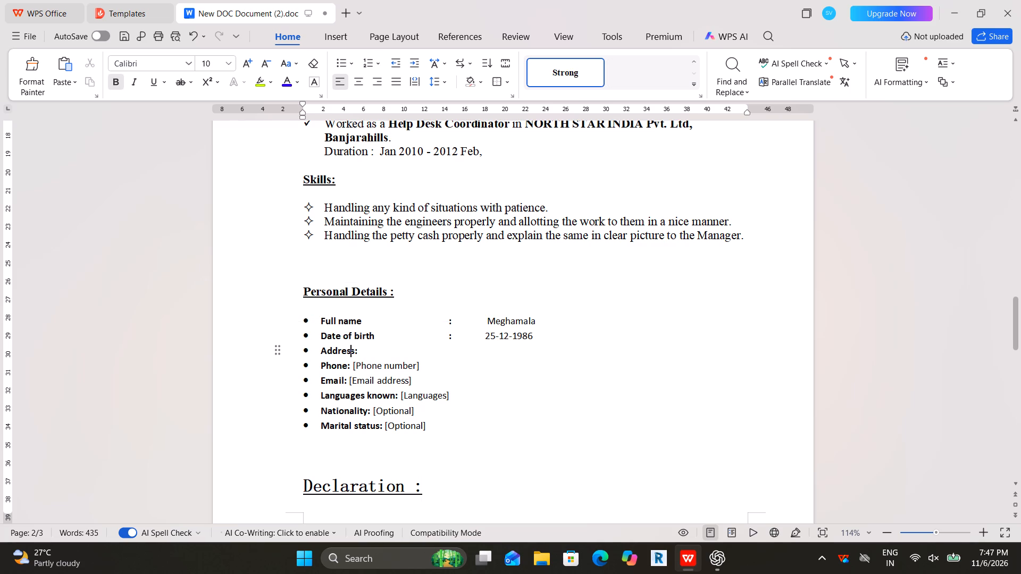
{"action": "key", "text": "Right"}
{"action": "key", "text": "Tab"}
{"action": "key", "text": "Tab"}
{"action": "key", "text": "Tab"}
{"action": "key", "text": "Tab"}
{"action": "key", "text": "BackSpace"}
{"action": "key", "text": "Right"}
{"action": "key", "text": "Tab"}
Enter the home address in the Address row, with a comma and space before the locality name.
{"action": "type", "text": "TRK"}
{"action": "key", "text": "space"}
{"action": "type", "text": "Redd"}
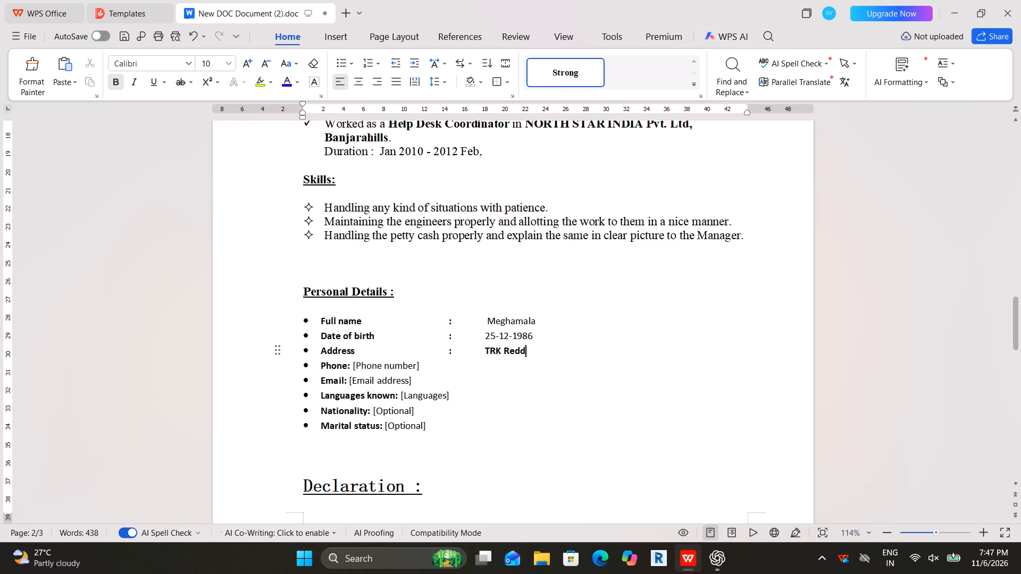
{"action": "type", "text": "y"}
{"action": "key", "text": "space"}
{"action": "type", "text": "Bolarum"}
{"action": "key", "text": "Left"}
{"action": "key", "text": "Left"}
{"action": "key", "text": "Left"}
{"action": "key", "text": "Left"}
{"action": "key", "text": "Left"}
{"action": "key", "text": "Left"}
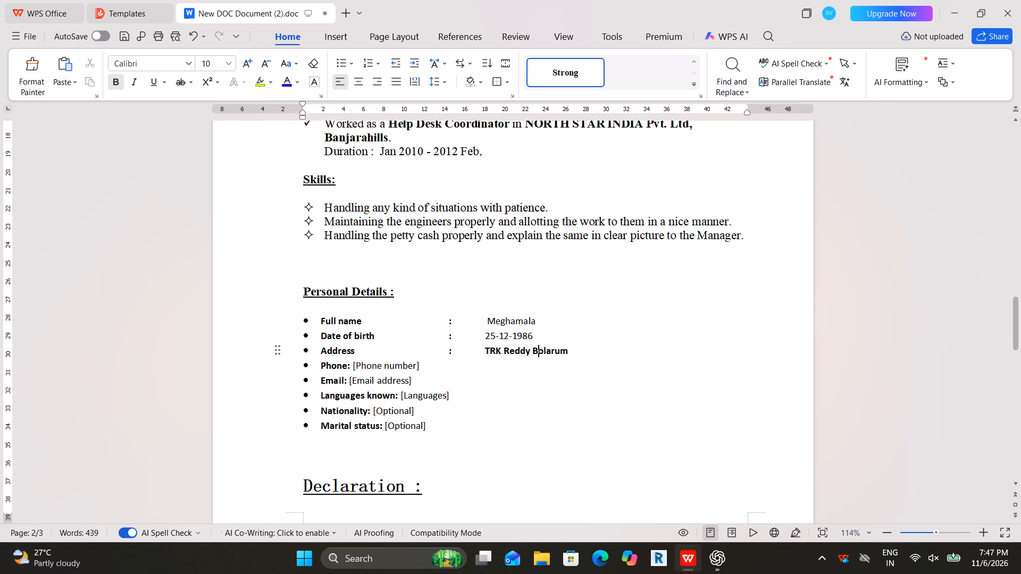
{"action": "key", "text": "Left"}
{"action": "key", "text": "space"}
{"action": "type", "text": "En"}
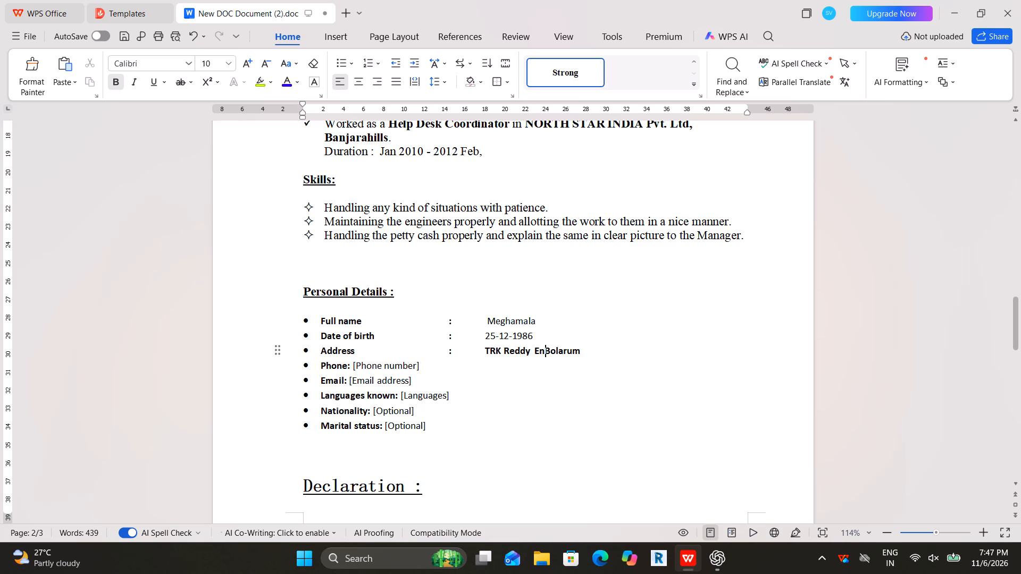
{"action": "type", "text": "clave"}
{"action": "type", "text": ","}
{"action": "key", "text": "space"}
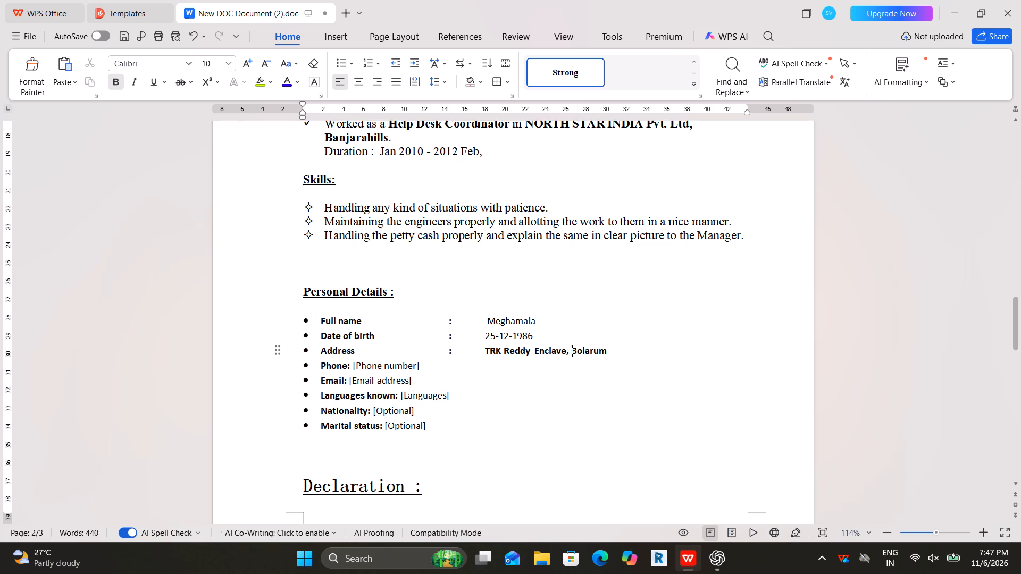
Delete the Phone and Email rows from the Personal Details list, including the empty bullet left behind.
{"action": "left_click", "coordinate": [450, 368]}
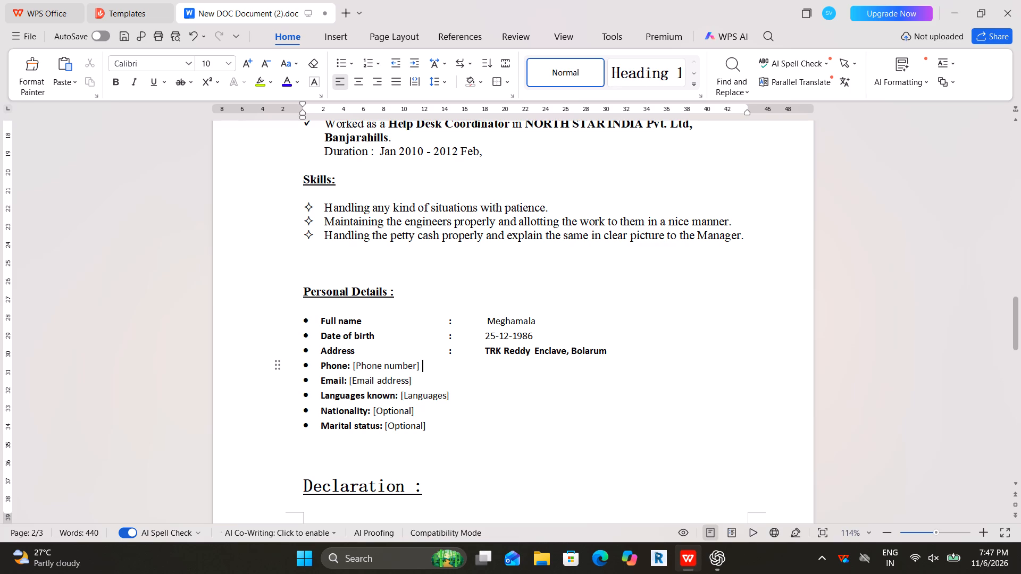
{"action": "left_click_drag", "start_coordinate": [321, 367], "coordinate": [394, 379]}
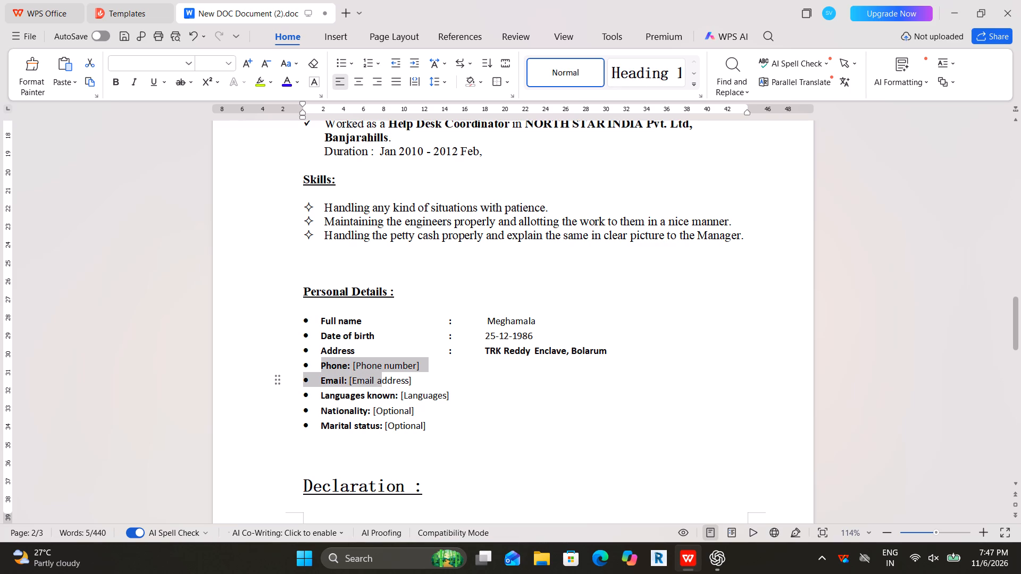
{"action": "left_click_drag", "start_coordinate": [394, 379], "coordinate": [415, 379]}
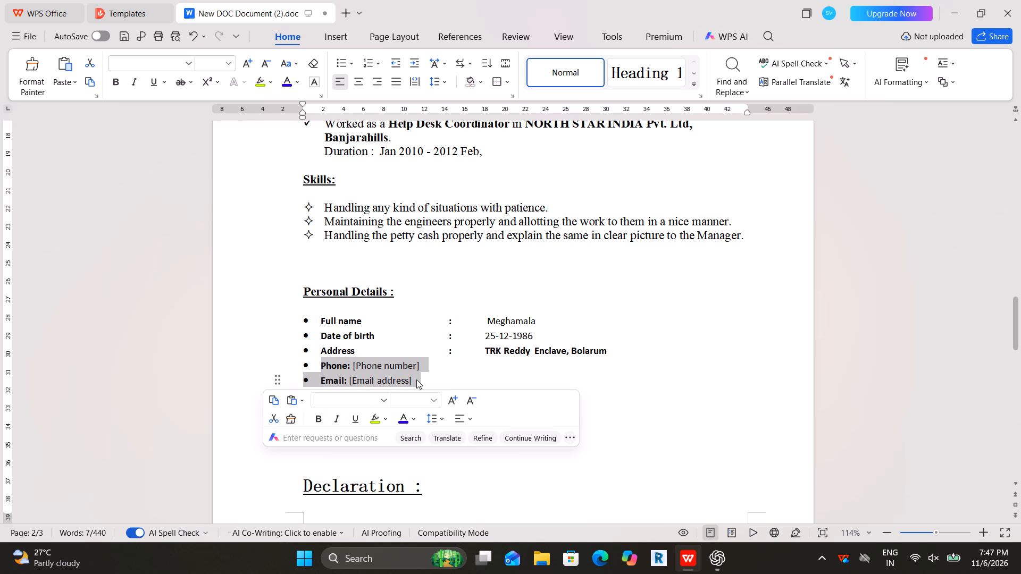
{"action": "key", "text": "BackSpace"}
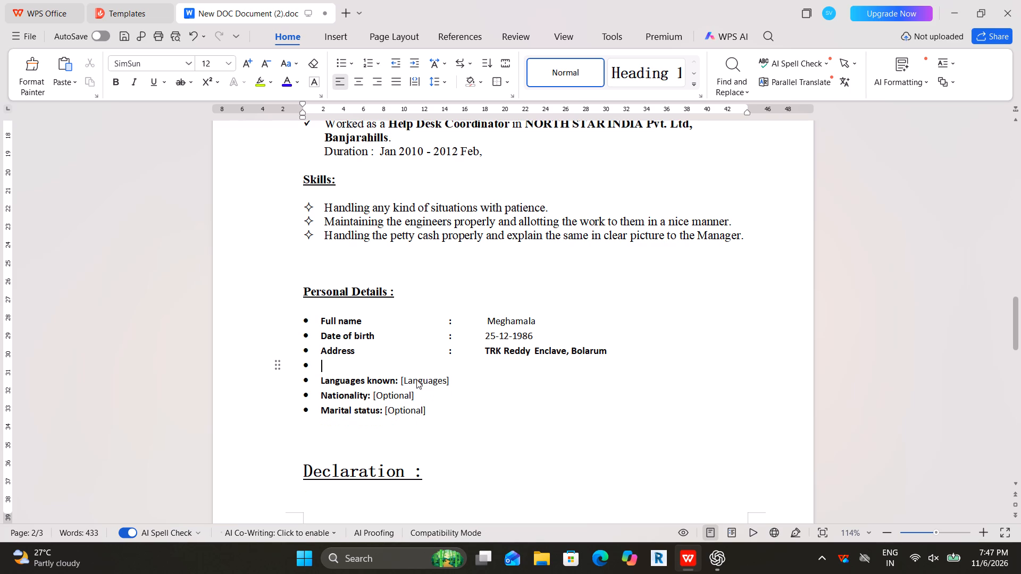
{"action": "key", "text": "BackSpace"}
{"action": "key", "text": "BackSpace"}
{"action": "key", "text": "BackSpace"}
{"action": "key", "text": "BackSpace"}
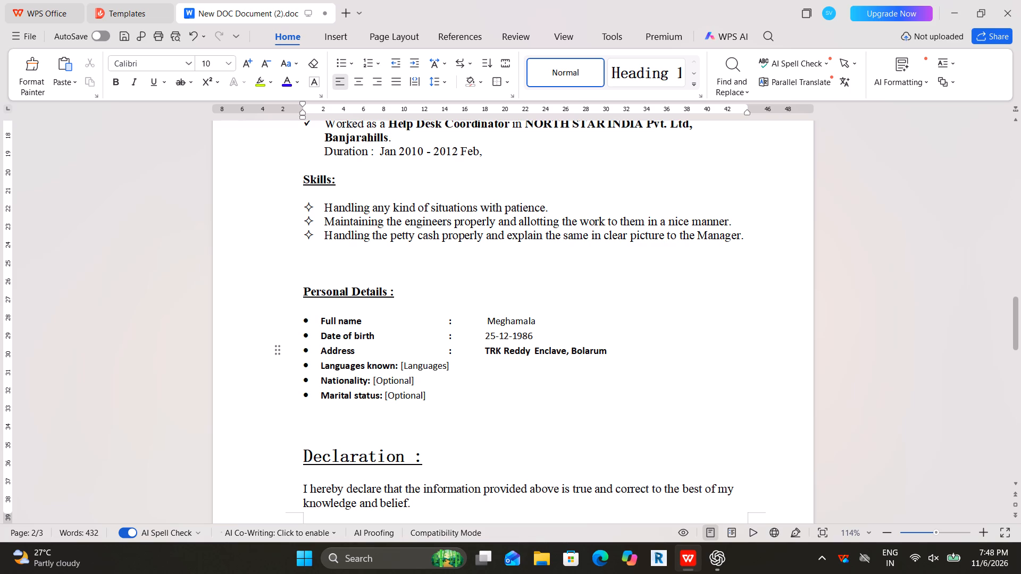
Remove the [Languages] placeholder and align the Languages known row's colon and value position with the rows above using tabs.
{"action": "left_click_drag", "start_coordinate": [452, 368], "coordinate": [397, 370]}
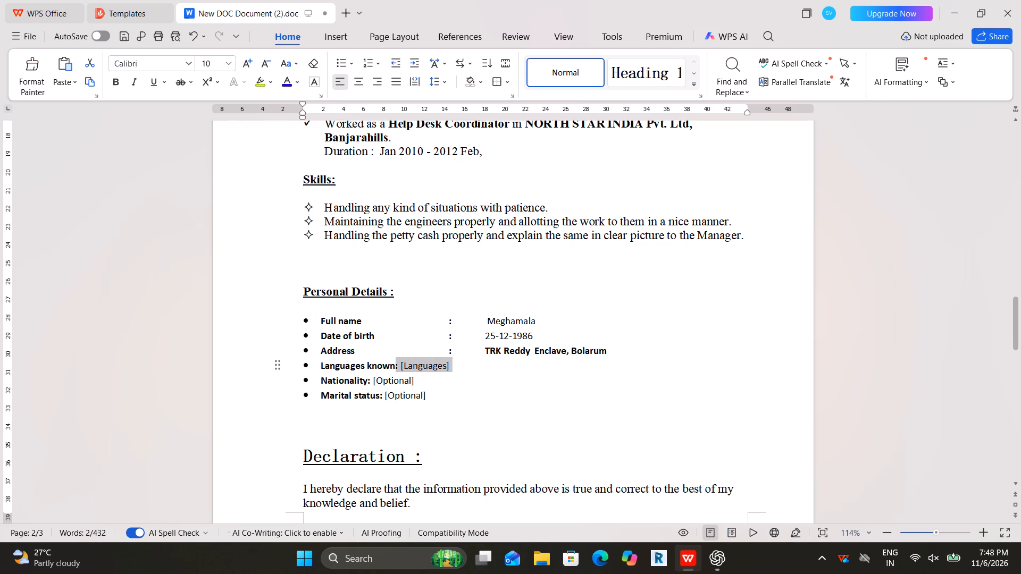
{"action": "left_click_drag", "start_coordinate": [397, 370], "coordinate": [399, 372]}
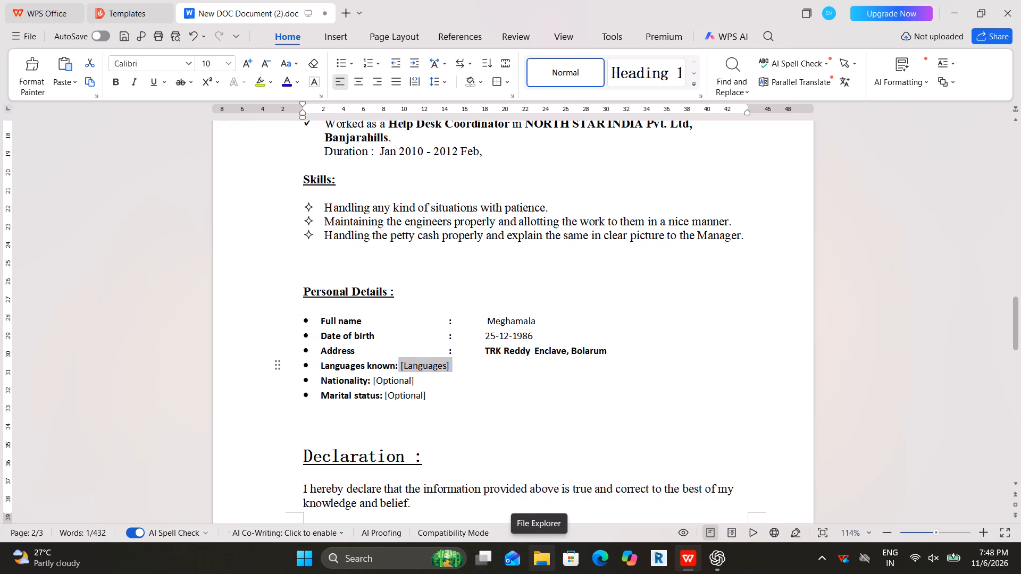
{"action": "key", "text": "Delete"}
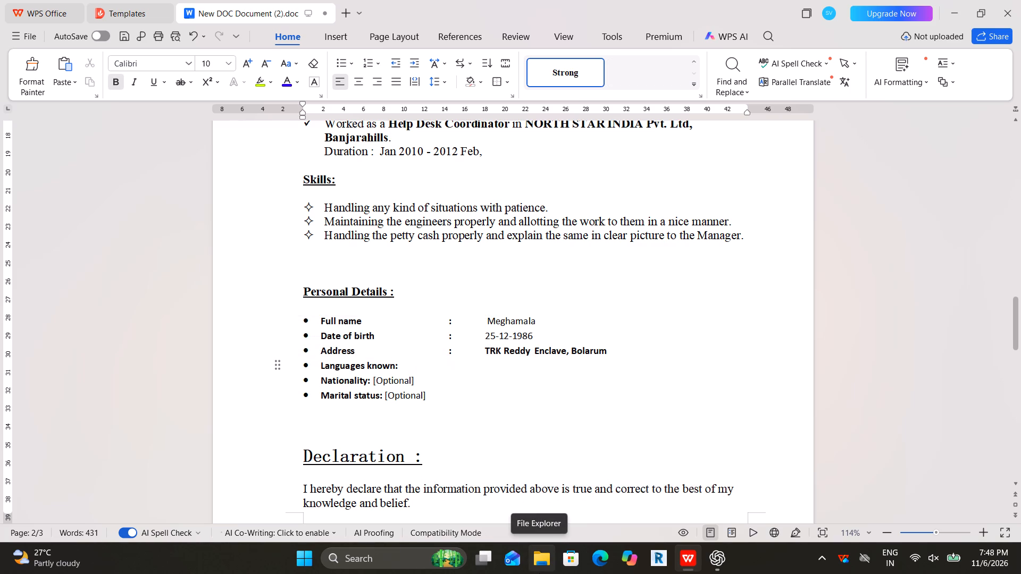
{"action": "key", "text": "Left"}
{"action": "key", "text": "Tab"}
{"action": "key", "text": "Tab"}
{"action": "key", "text": "Right"}
{"action": "key", "text": "Right"}
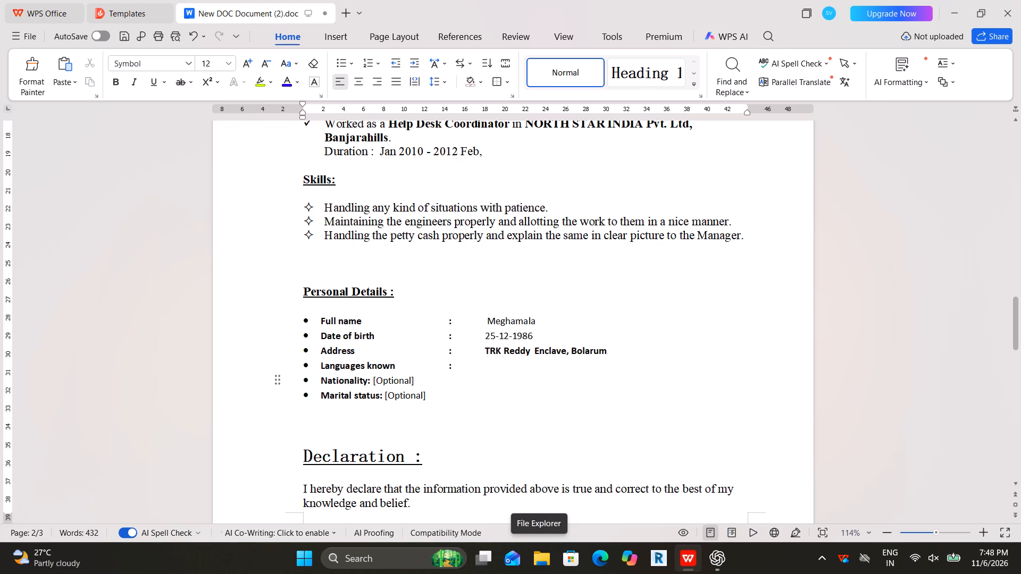
{"action": "left_click", "coordinate": [493, 363]}
{"action": "left_click", "coordinate": [500, 370]}
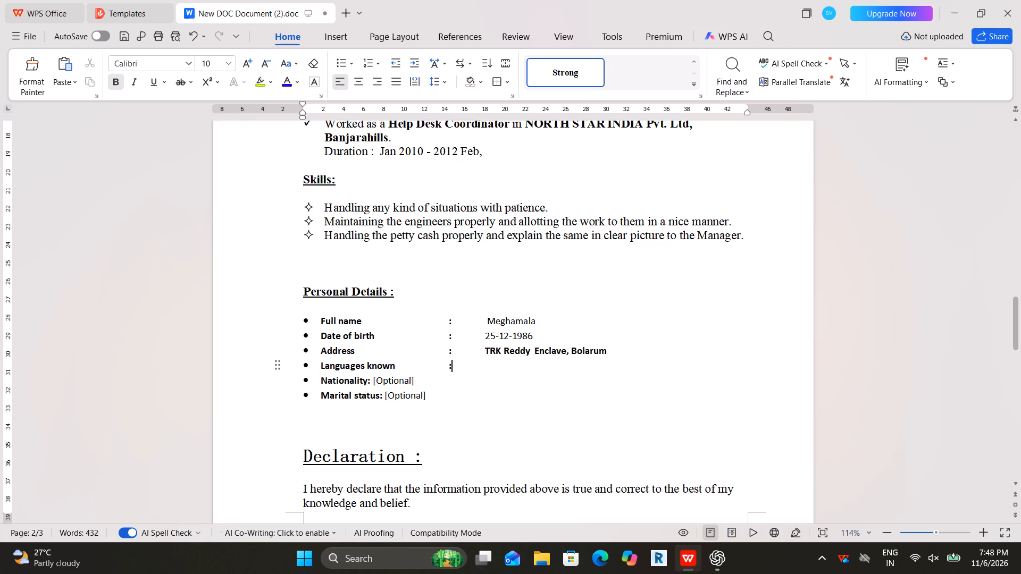
{"action": "key", "text": "Tab"}
Enter "Telugu, Hindi, English" as the value in the Languages known row.
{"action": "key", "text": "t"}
{"action": "key", "text": "BackSpace"}
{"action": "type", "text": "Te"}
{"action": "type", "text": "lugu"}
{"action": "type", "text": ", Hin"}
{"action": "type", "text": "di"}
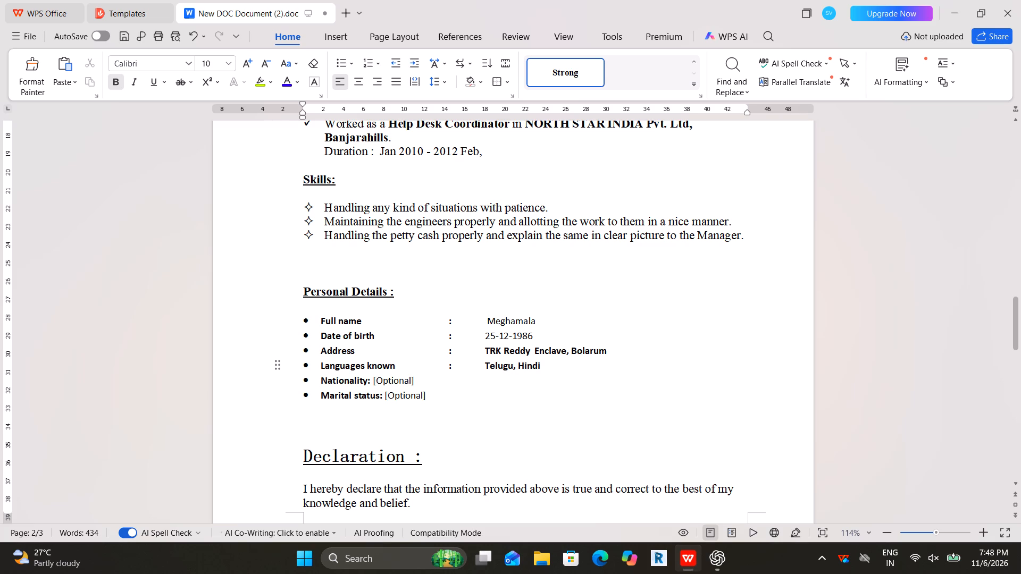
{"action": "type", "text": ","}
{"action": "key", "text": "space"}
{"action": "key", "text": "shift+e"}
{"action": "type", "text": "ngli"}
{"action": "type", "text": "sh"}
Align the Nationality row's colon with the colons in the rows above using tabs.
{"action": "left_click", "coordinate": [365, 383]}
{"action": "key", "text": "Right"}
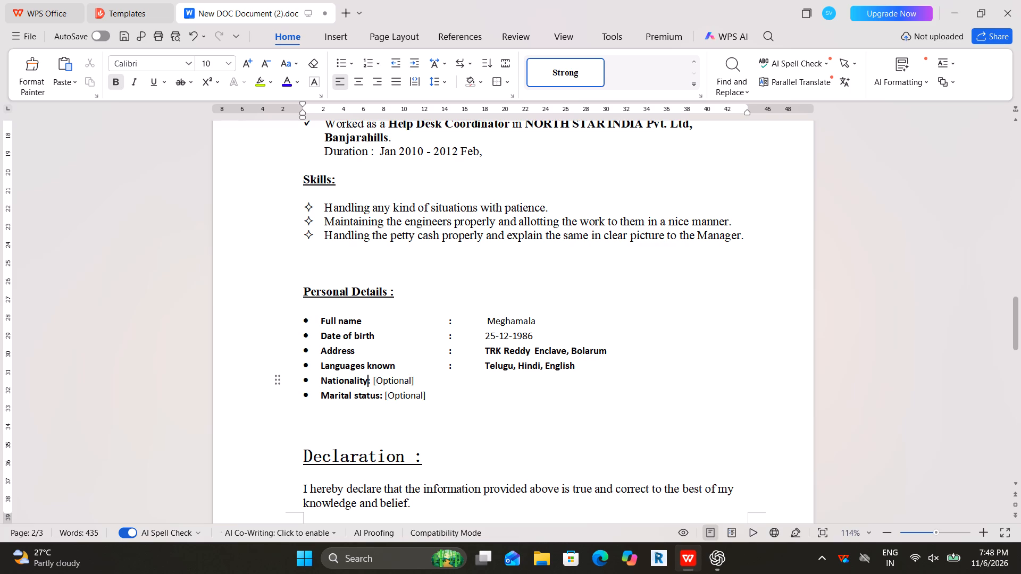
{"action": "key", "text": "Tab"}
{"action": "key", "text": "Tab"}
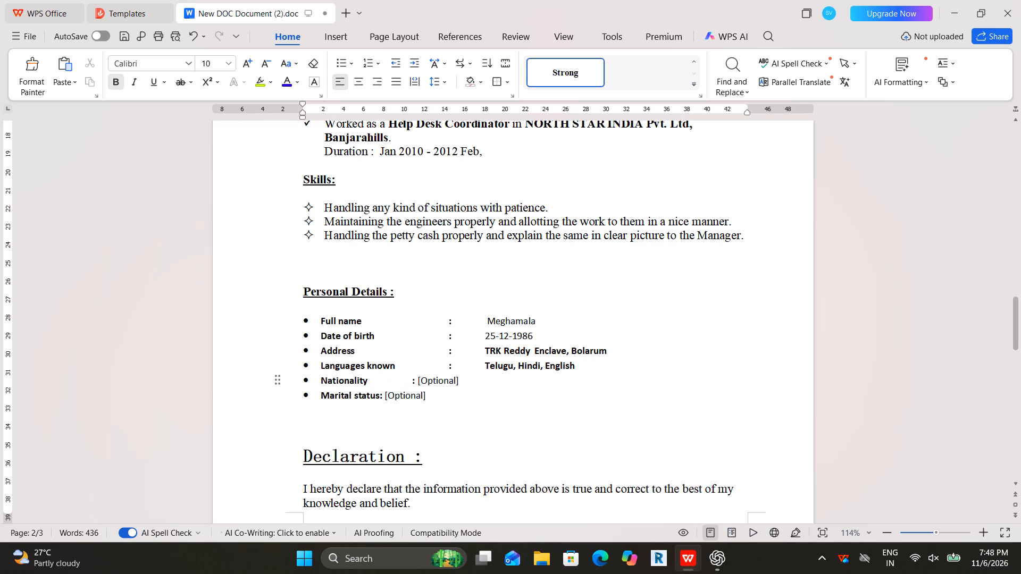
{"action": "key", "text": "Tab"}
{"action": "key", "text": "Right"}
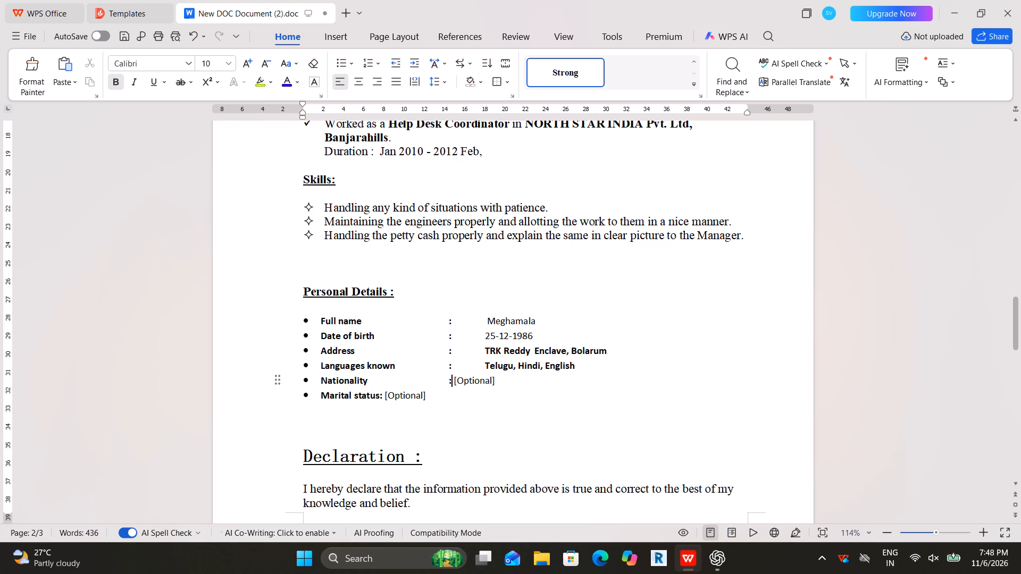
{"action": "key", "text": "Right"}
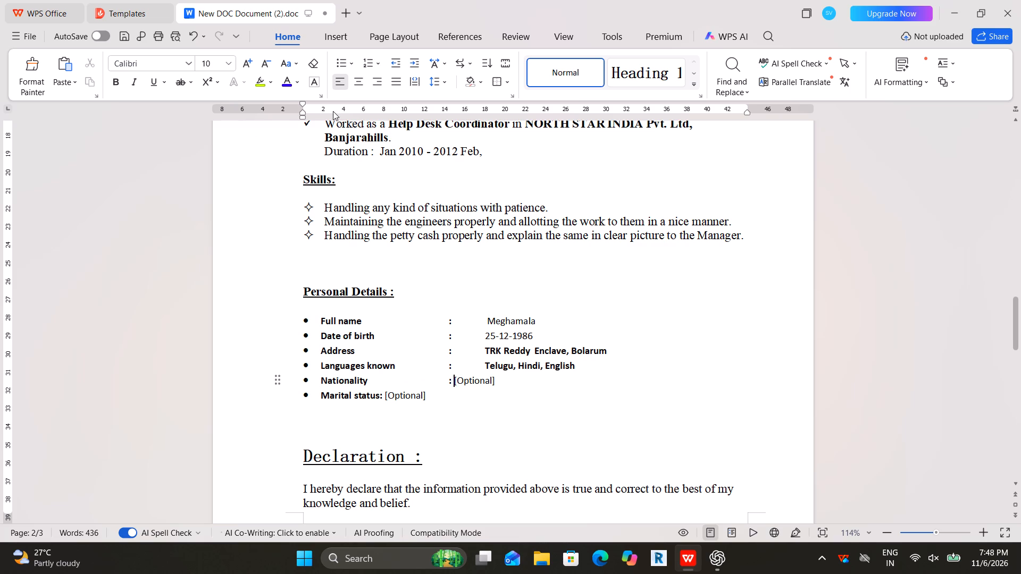
Delete the Nationality row from the Personal Details list.
{"action": "left_click_drag", "start_coordinate": [300, 380], "coordinate": [521, 382]}
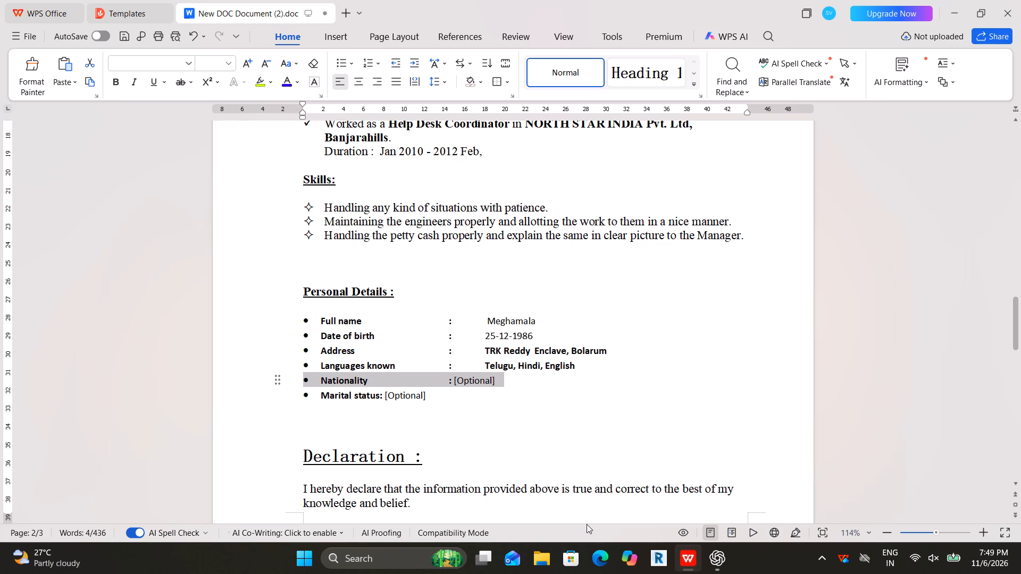
{"action": "key", "text": "Delete"}
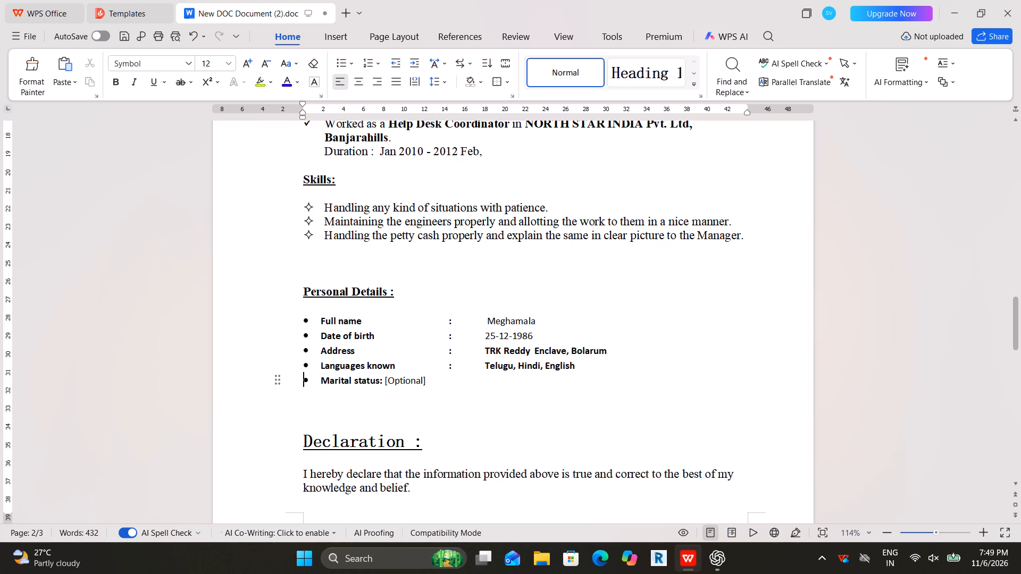
Align the Marital status row with the rows above using tabs and replace its [Optional] placeholder with "Married".
{"action": "left_click", "coordinate": [379, 381]}
{"action": "key", "text": "Tab"}
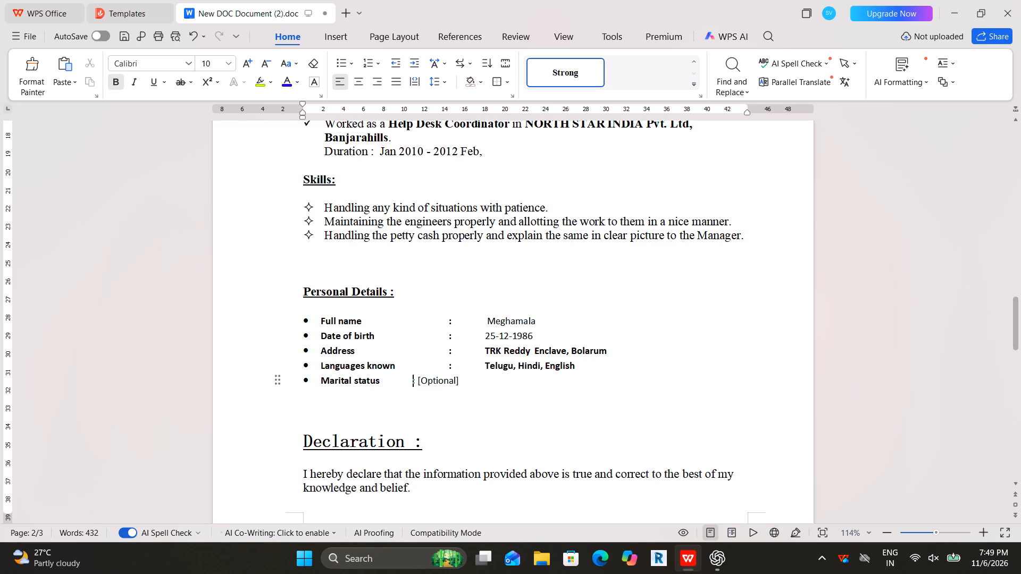
{"action": "key", "text": "Tab"}
{"action": "left_click_drag", "start_coordinate": [457, 378], "coordinate": [507, 381]}
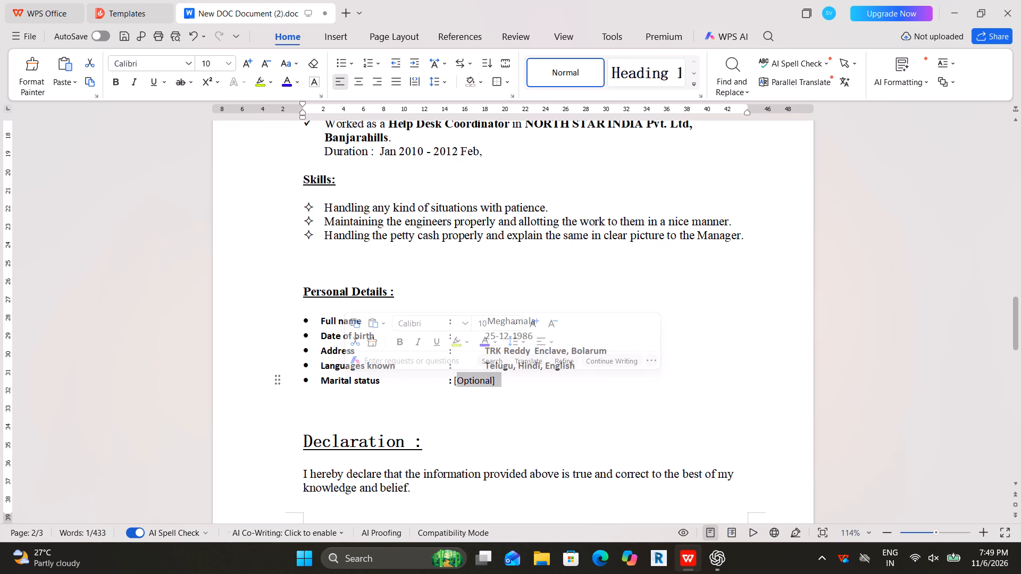
{"action": "key", "text": "BackSpace"}
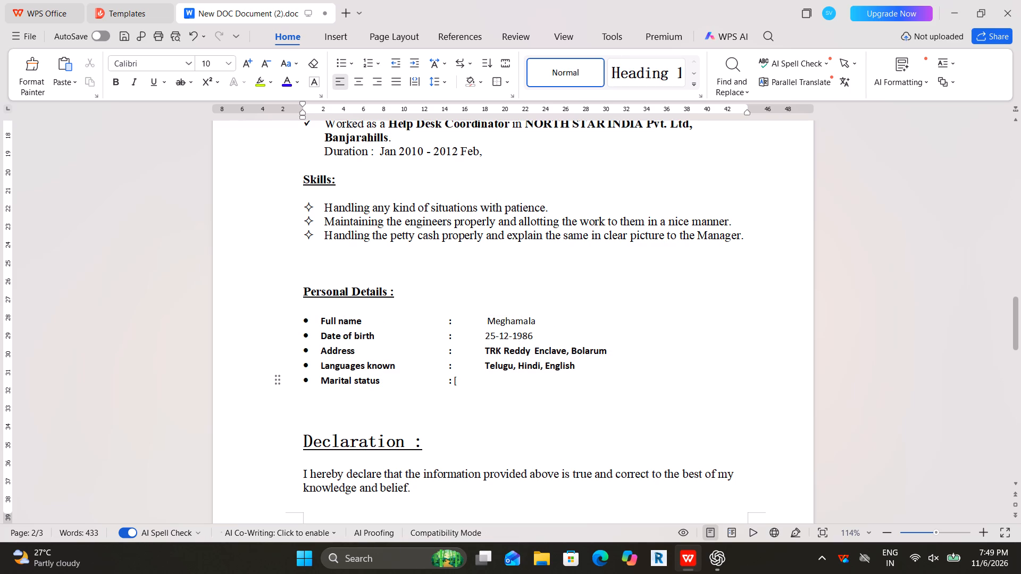
{"action": "key", "text": "BackSpace"}
{"action": "key", "text": "Tab"}
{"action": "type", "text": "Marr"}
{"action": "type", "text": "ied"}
Remove the bold formatting from the values in the Address and Languages known rows.
{"action": "left_click_drag", "start_coordinate": [489, 324], "coordinate": [508, 345]}
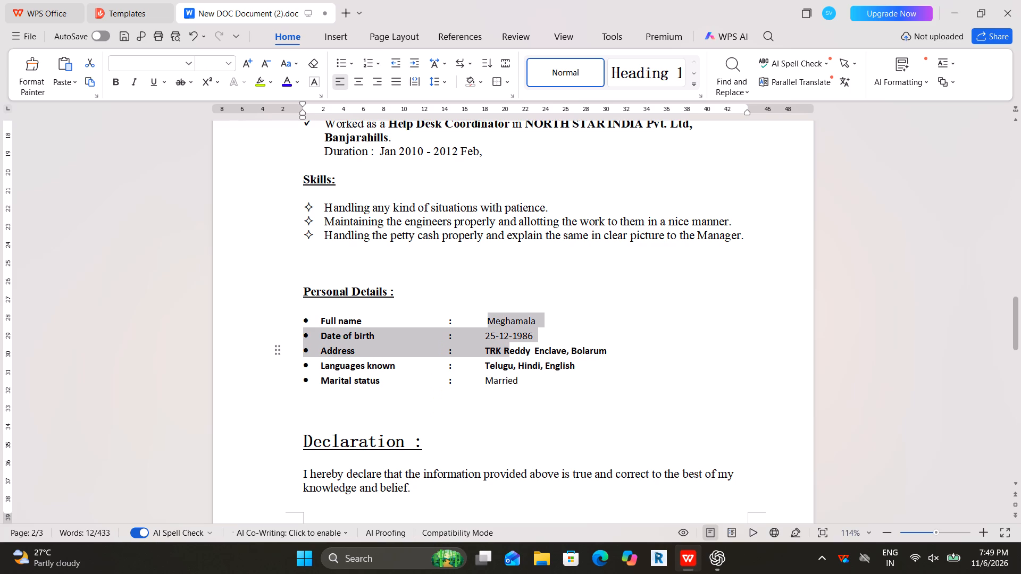
{"action": "left_click_drag", "start_coordinate": [508, 345], "coordinate": [535, 314]}
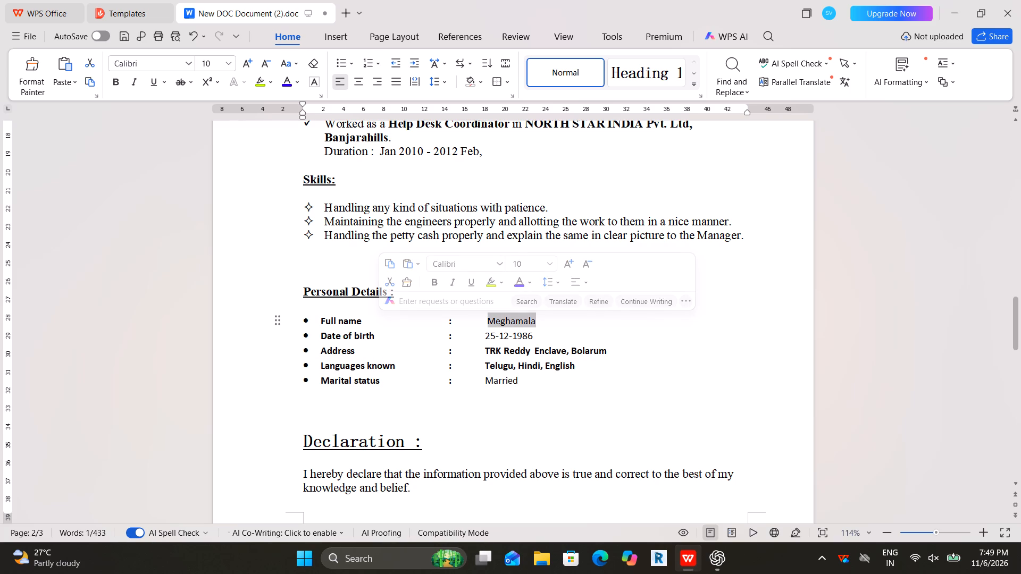
{"action": "left_click_drag", "start_coordinate": [483, 350], "coordinate": [604, 351]}
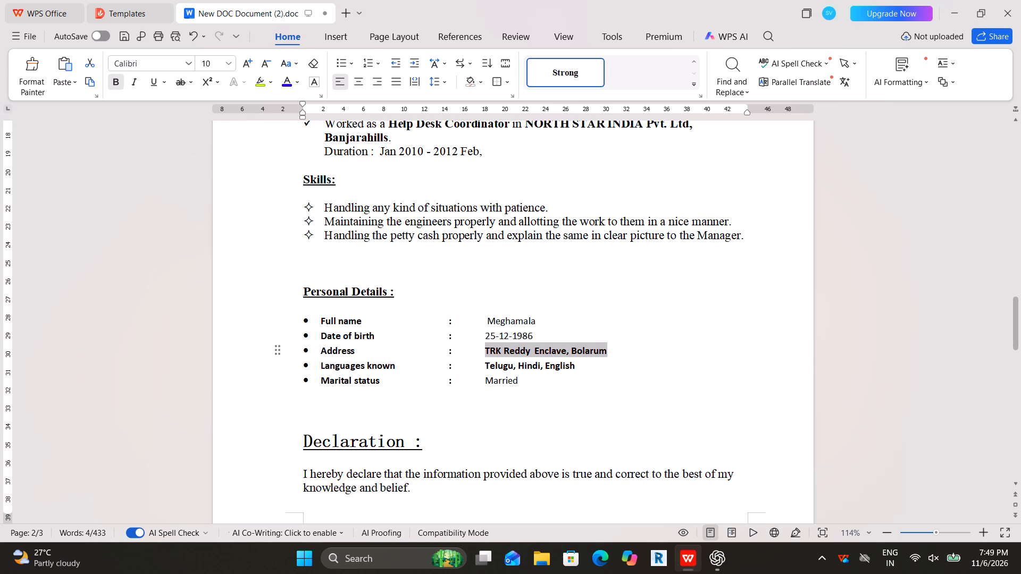
{"action": "left_click_drag", "start_coordinate": [487, 365], "coordinate": [594, 365], "text": "ctrl"}
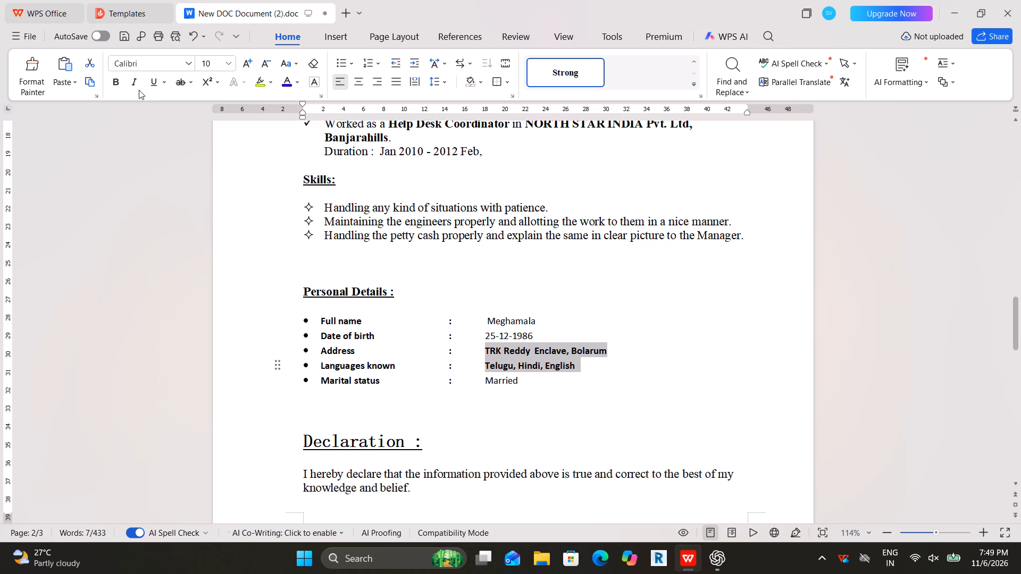
{"action": "left_click", "coordinate": [118, 82]}
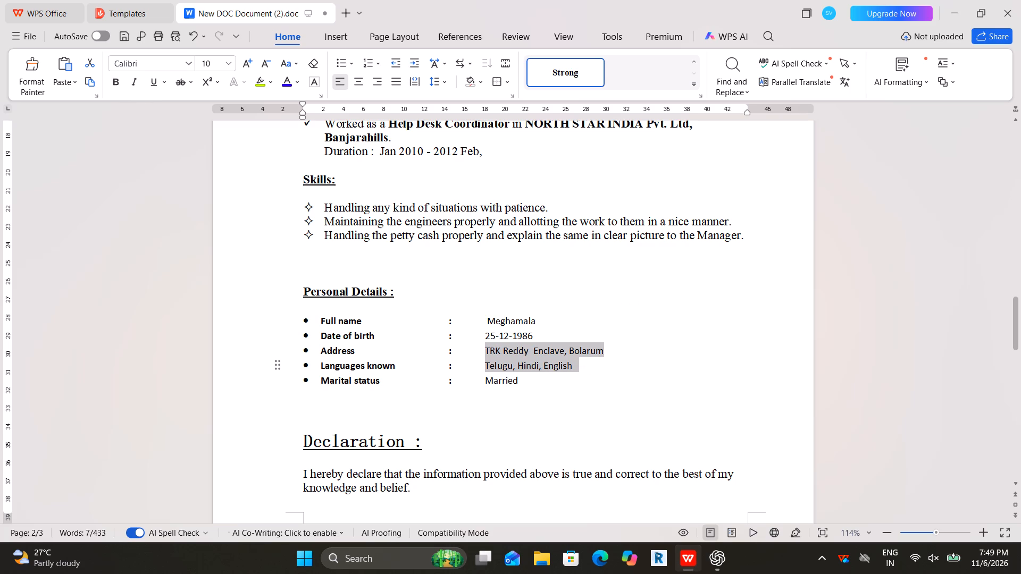
{"action": "left_click", "coordinate": [516, 403]}
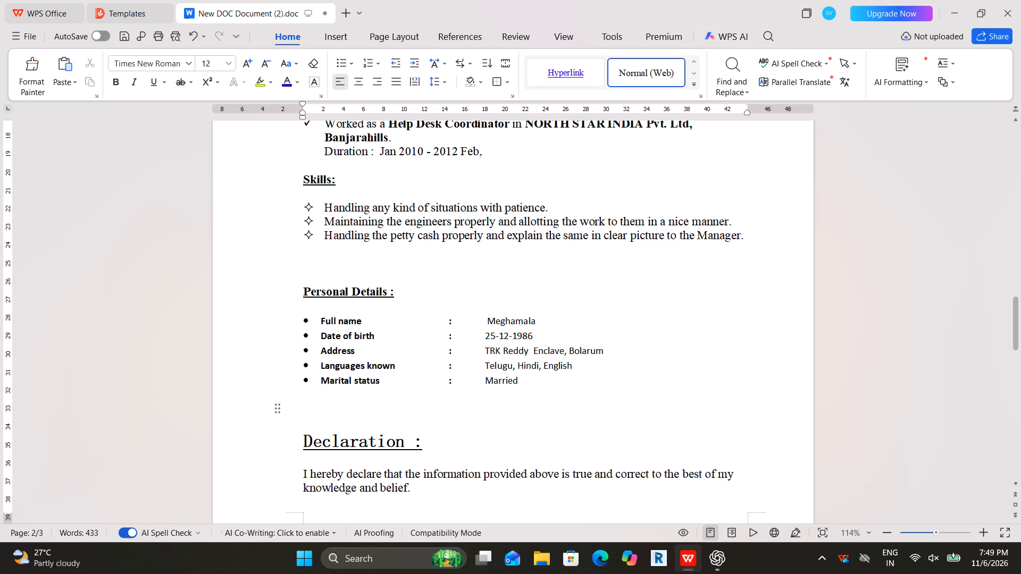
Set the font of the entire document to Times New Roman.
{"action": "key", "text": "ctrl+a"}
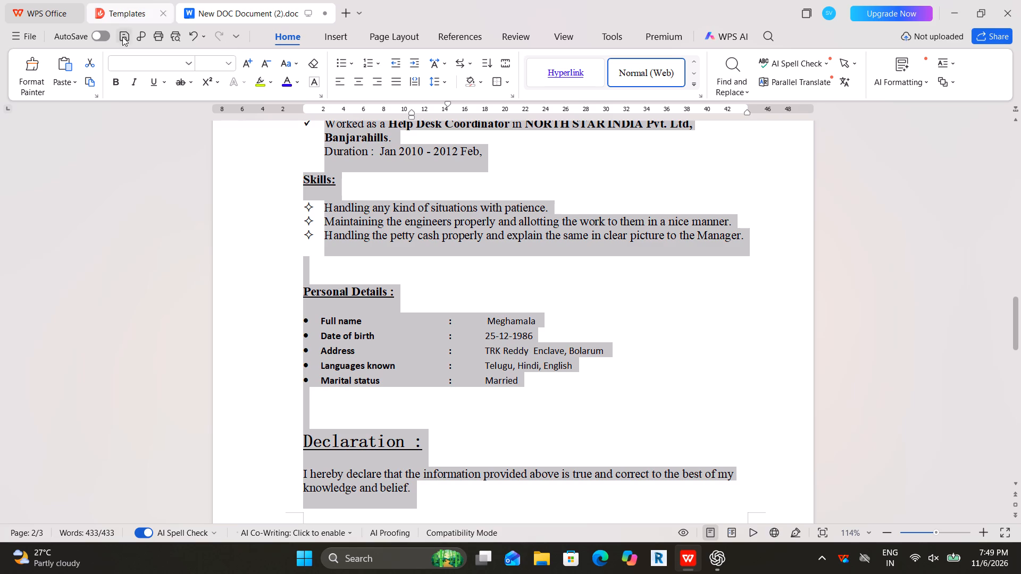
{"action": "left_click", "coordinate": [146, 63]}
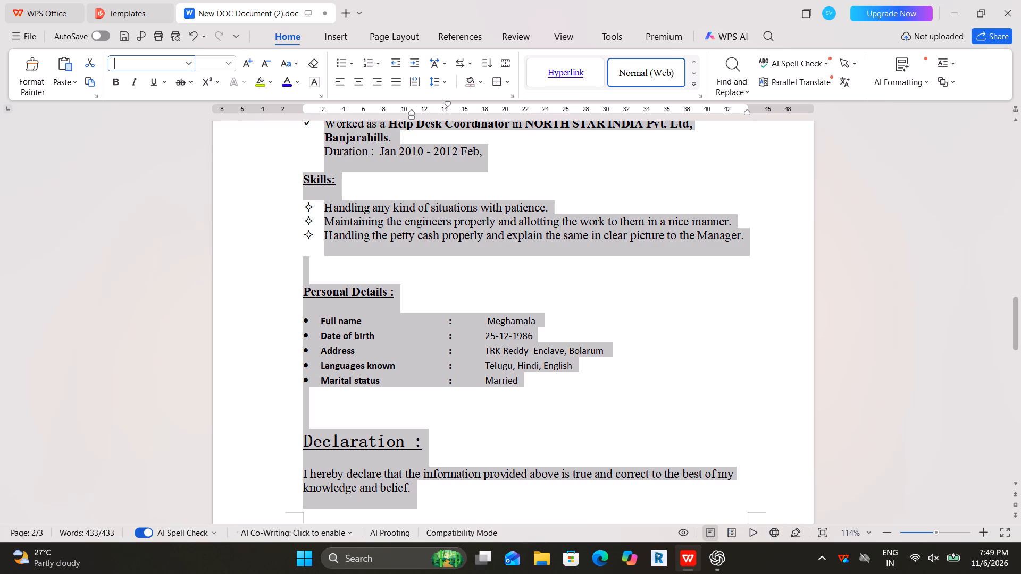
{"action": "left_click", "coordinate": [188, 65]}
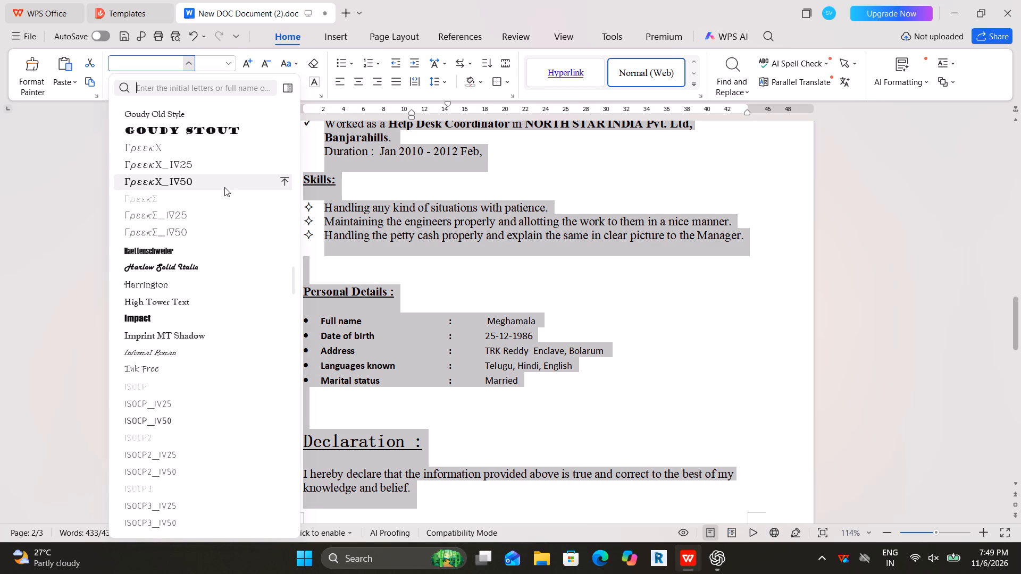
{"action": "scroll", "coordinate": [224, 187], "scroll_direction": "down", "scroll_amount": 3}
{"action": "scroll", "coordinate": [221, 326], "scroll_direction": "down", "scroll_amount": 1}
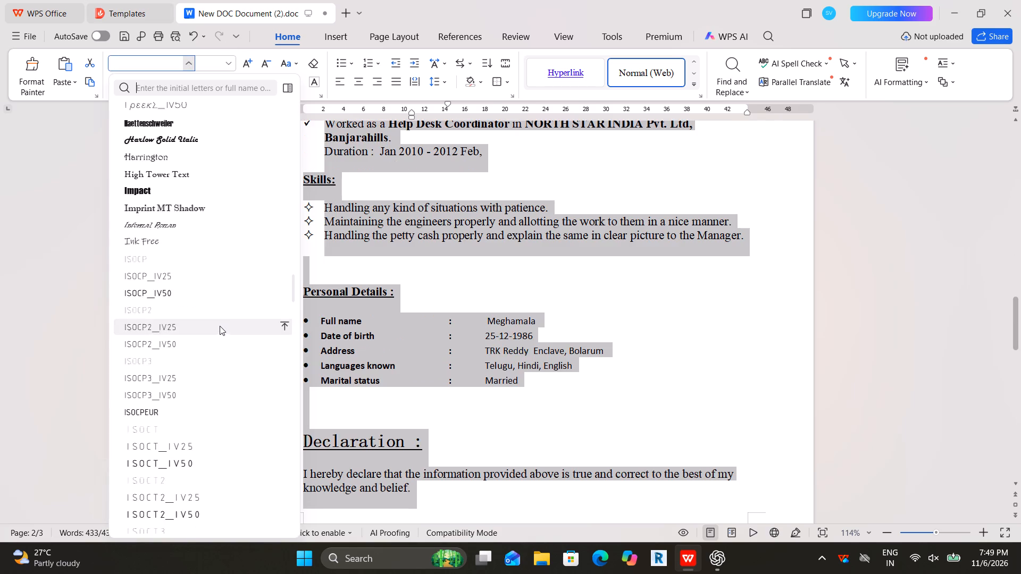
{"action": "scroll", "coordinate": [219, 325], "scroll_direction": "down", "scroll_amount": 14}
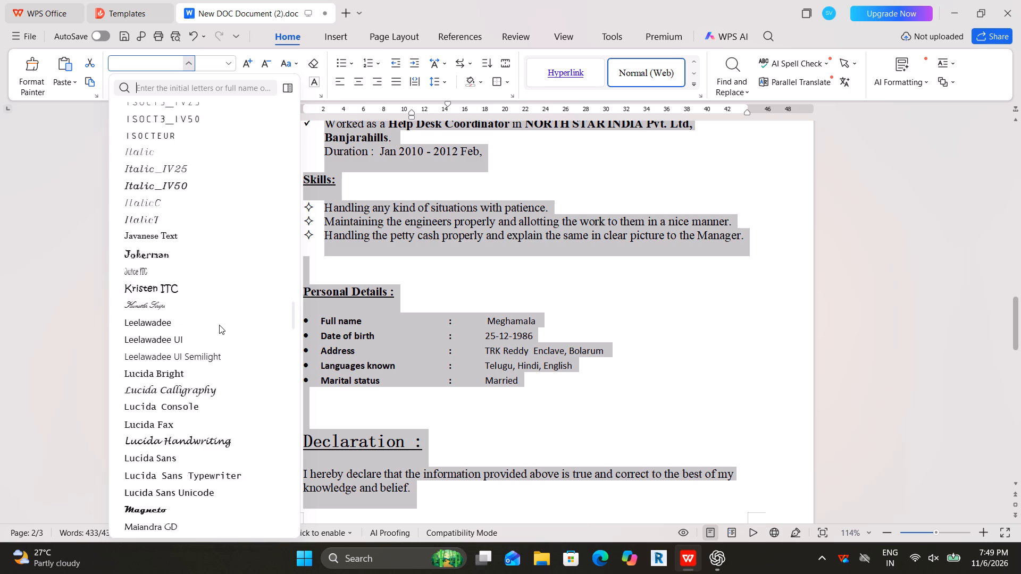
{"action": "scroll", "coordinate": [219, 325], "scroll_direction": "down", "scroll_amount": 8}
{"action": "scroll", "coordinate": [219, 325], "scroll_direction": "up", "scroll_amount": 2}
{"action": "scroll", "coordinate": [219, 325], "scroll_direction": "down", "scroll_amount": 6}
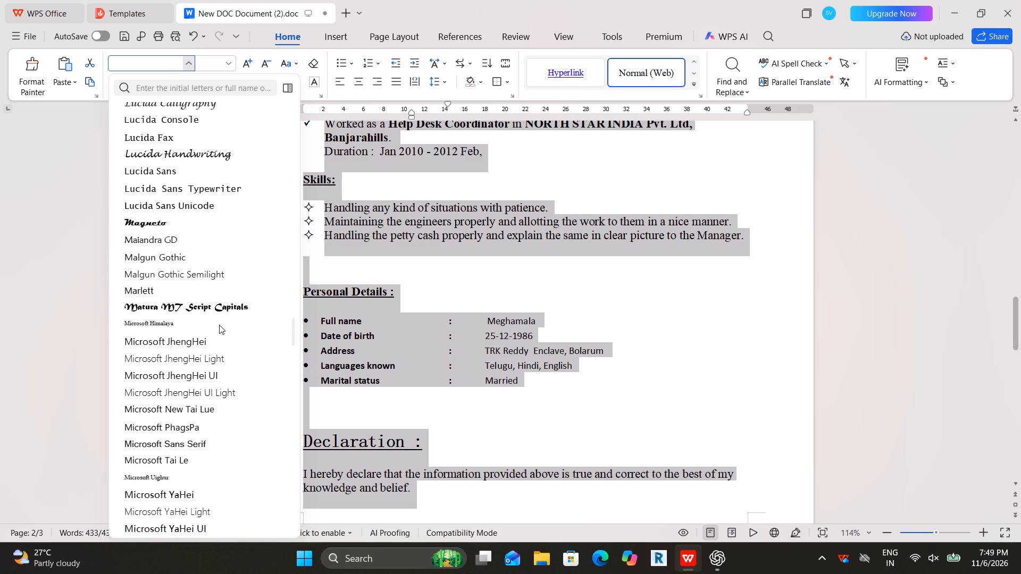
{"action": "scroll", "coordinate": [219, 325], "scroll_direction": "down", "scroll_amount": 9}
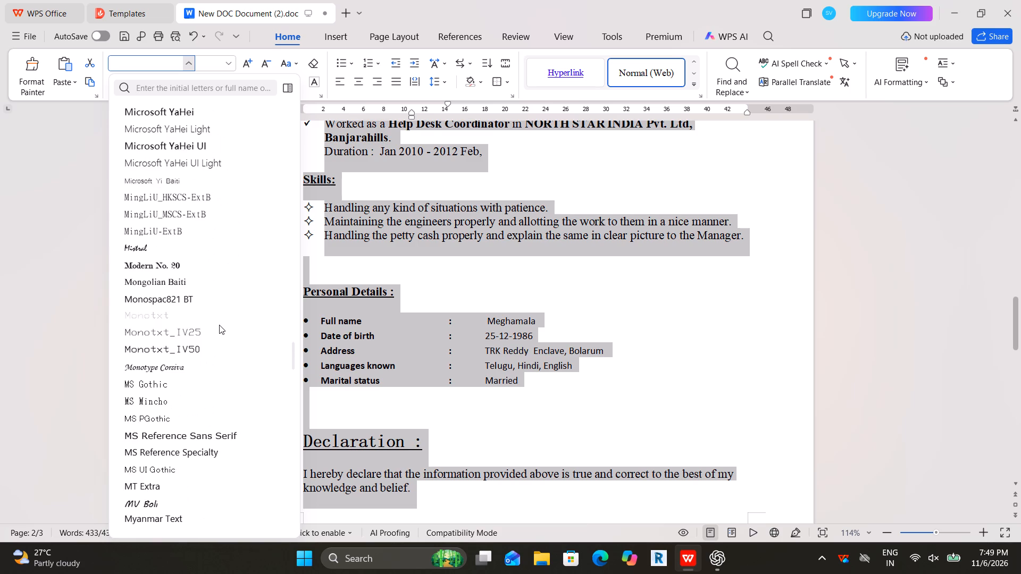
{"action": "scroll", "coordinate": [219, 325], "scroll_direction": "down", "scroll_amount": 13}
{"action": "scroll", "coordinate": [219, 325], "scroll_direction": "up", "scroll_amount": 1}
{"action": "scroll", "coordinate": [219, 325], "scroll_direction": "down", "scroll_amount": 1}
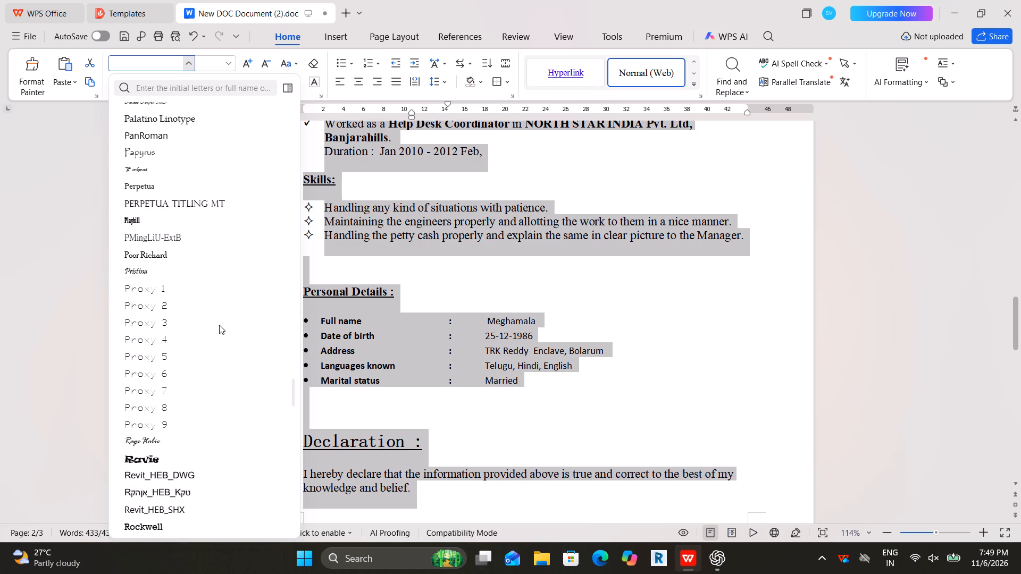
{"action": "scroll", "coordinate": [219, 325], "scroll_direction": "down", "scroll_amount": 19}
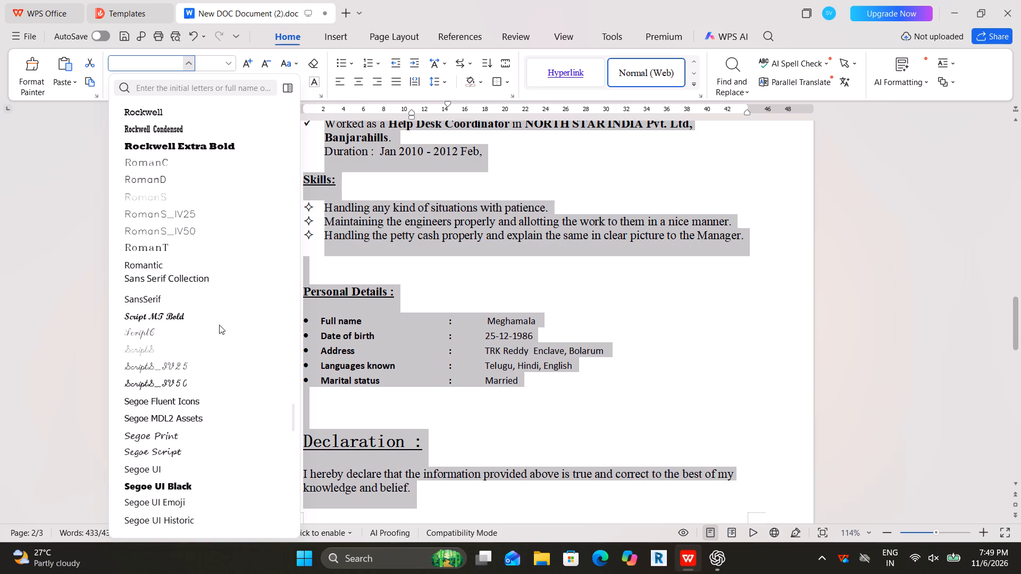
{"action": "scroll", "coordinate": [219, 325], "scroll_direction": "down", "scroll_amount": 10}
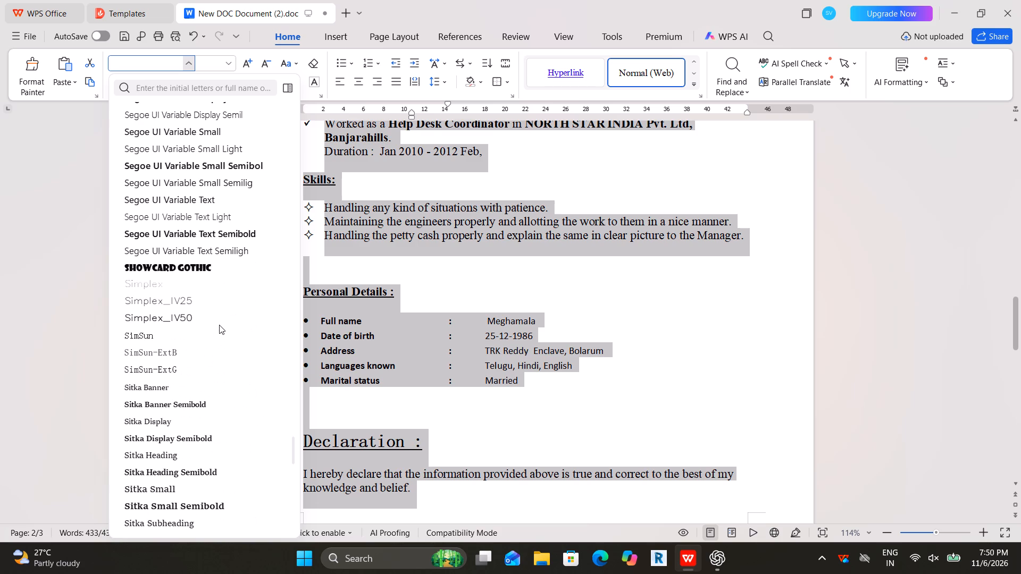
{"action": "scroll", "coordinate": [219, 325], "scroll_direction": "down", "scroll_amount": 14}
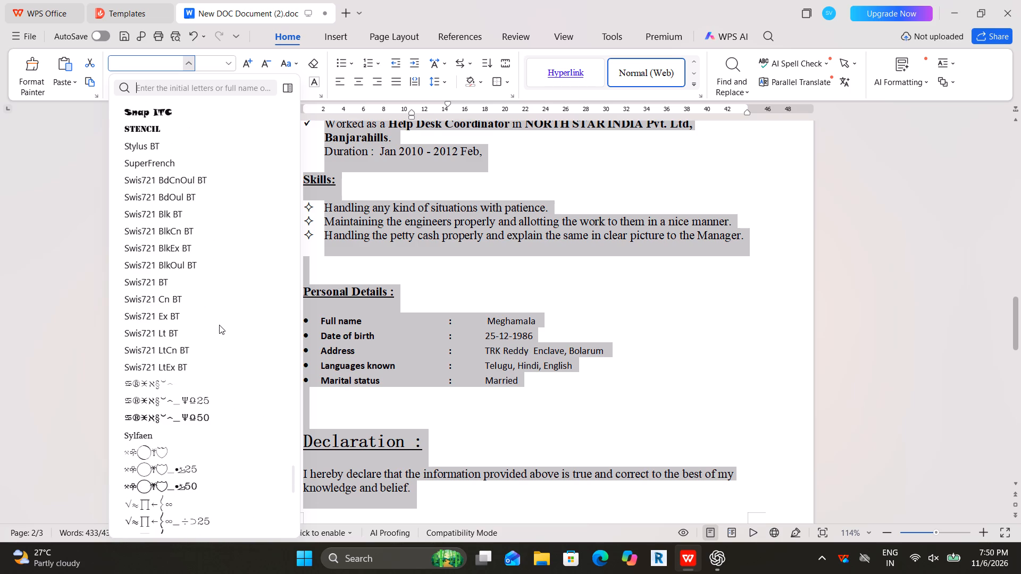
{"action": "scroll", "coordinate": [219, 325], "scroll_direction": "down", "scroll_amount": 11}
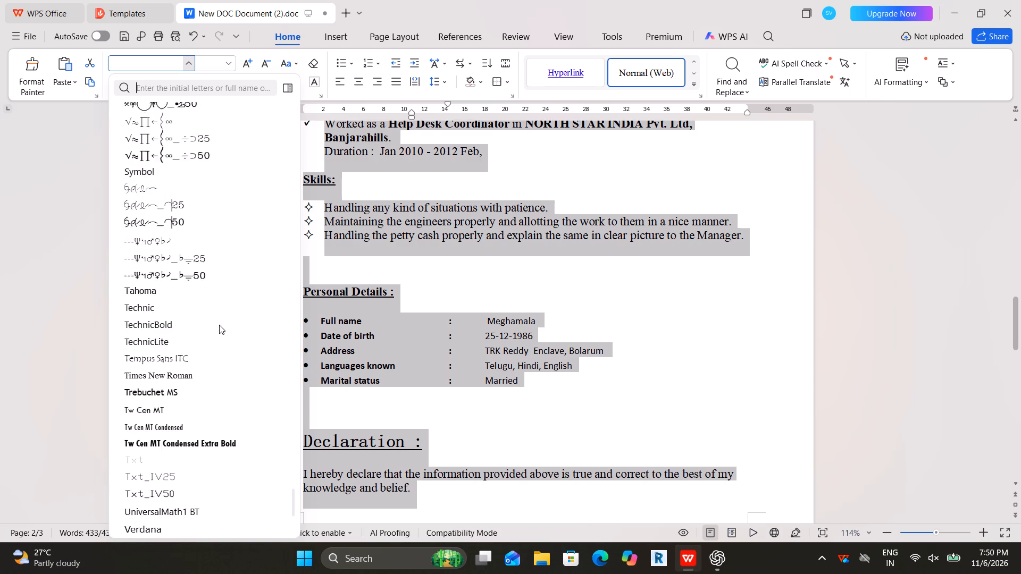
{"action": "scroll", "coordinate": [219, 325], "scroll_direction": "down", "scroll_amount": 12}
{"action": "scroll", "coordinate": [219, 325], "scroll_direction": "up", "scroll_amount": 2}
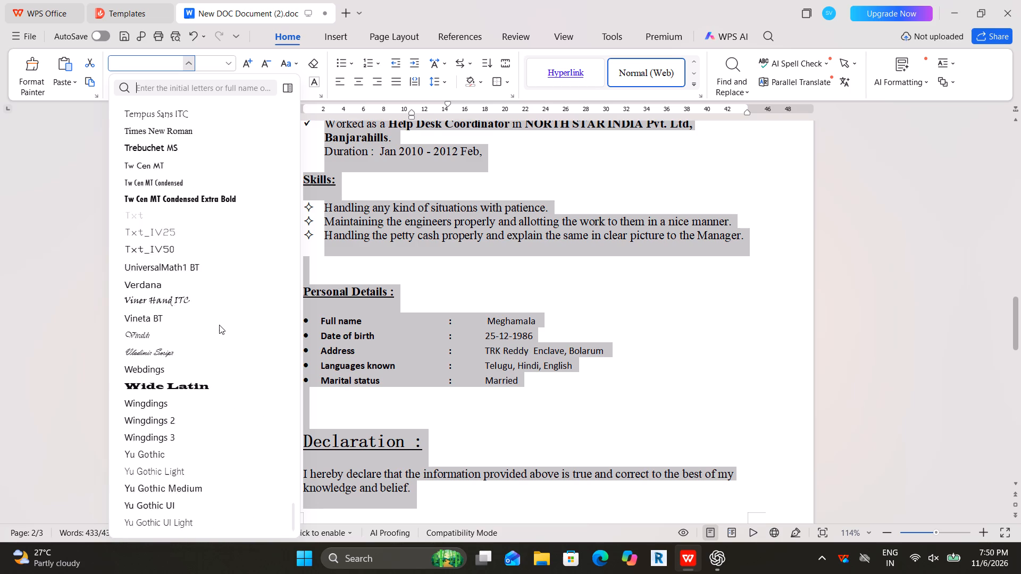
{"action": "scroll", "coordinate": [219, 325], "scroll_direction": "up", "scroll_amount": 5}
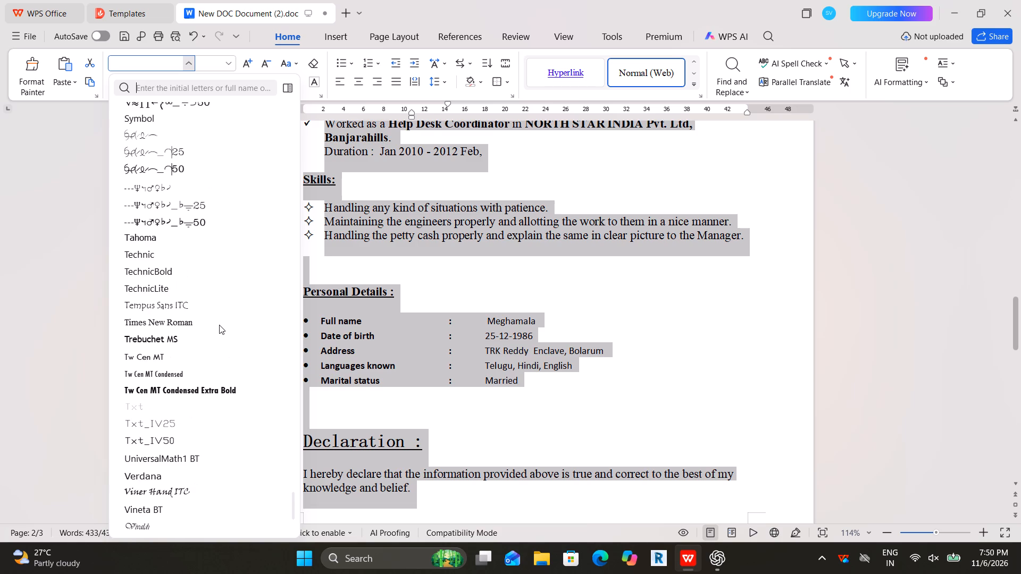
{"action": "left_click", "coordinate": [198, 325]}
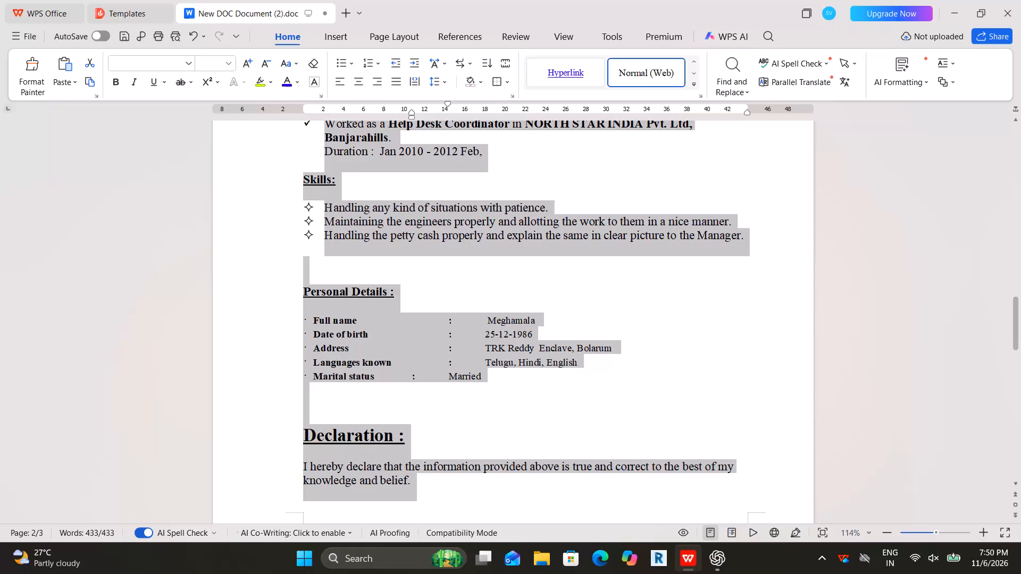
{"action": "left_click", "coordinate": [503, 434]}
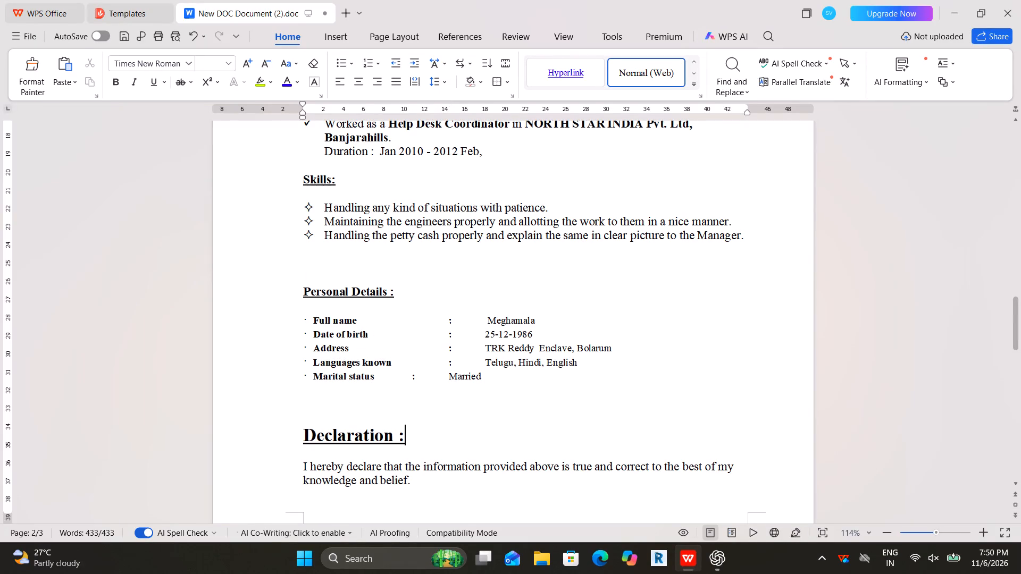
Apply the preset solid round bullet style to the five rows under Personal Details, from Full name to Marital status.
{"action": "left_click_drag", "start_coordinate": [302, 317], "coordinate": [384, 389]}
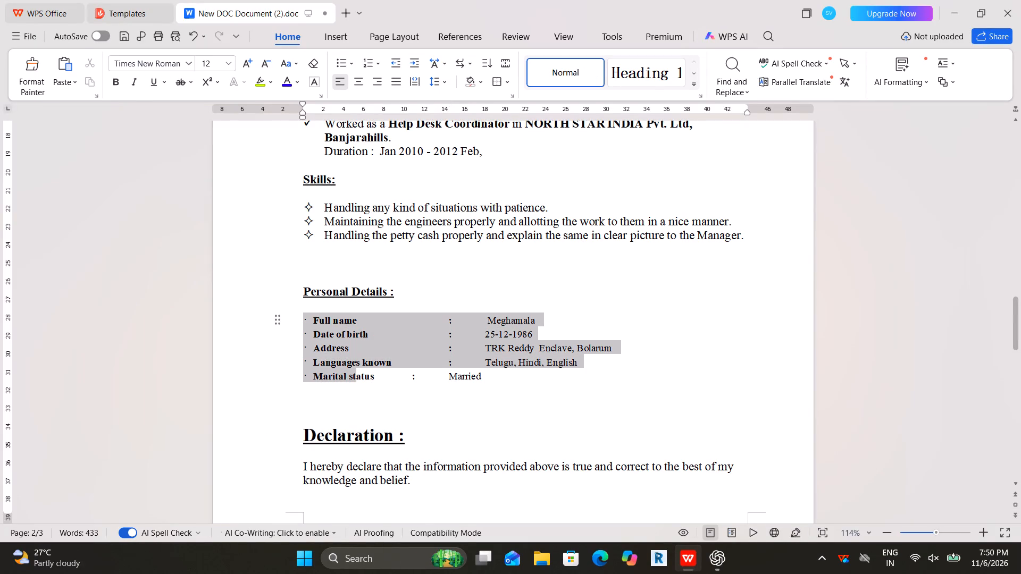
{"action": "left_click_drag", "start_coordinate": [384, 389], "coordinate": [538, 389]}
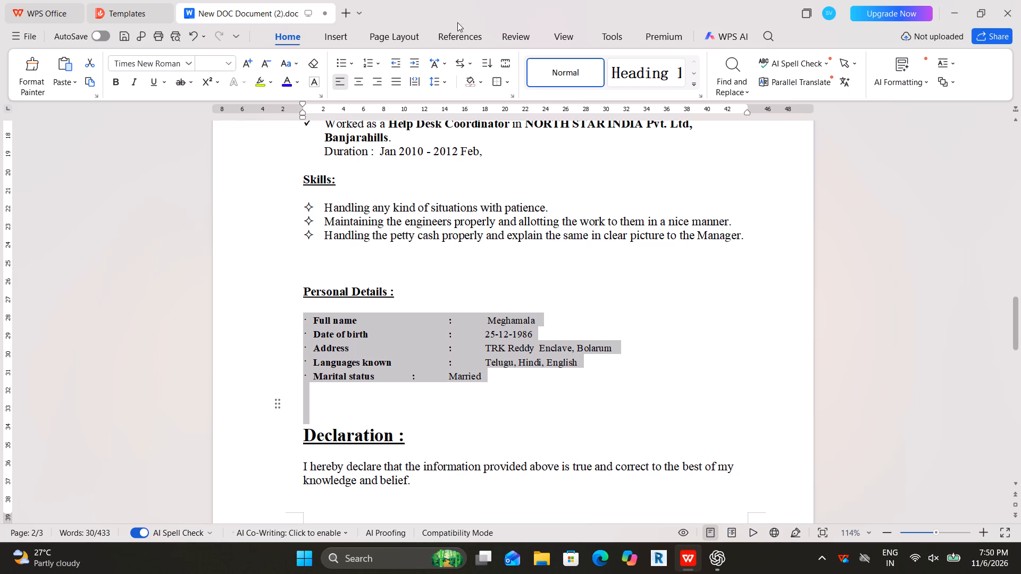
{"action": "left_click", "coordinate": [352, 64]}
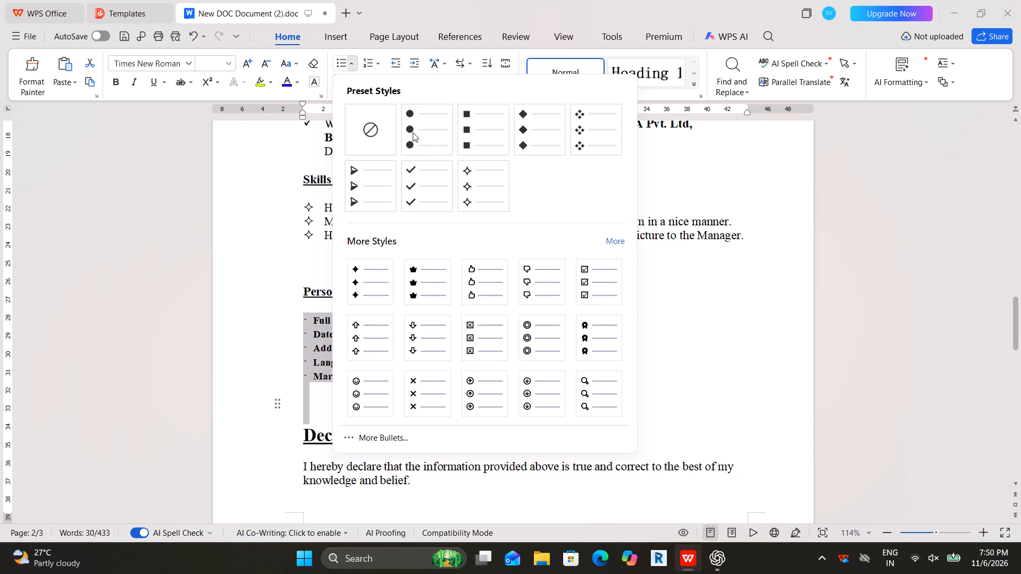
{"action": "left_click", "coordinate": [413, 132]}
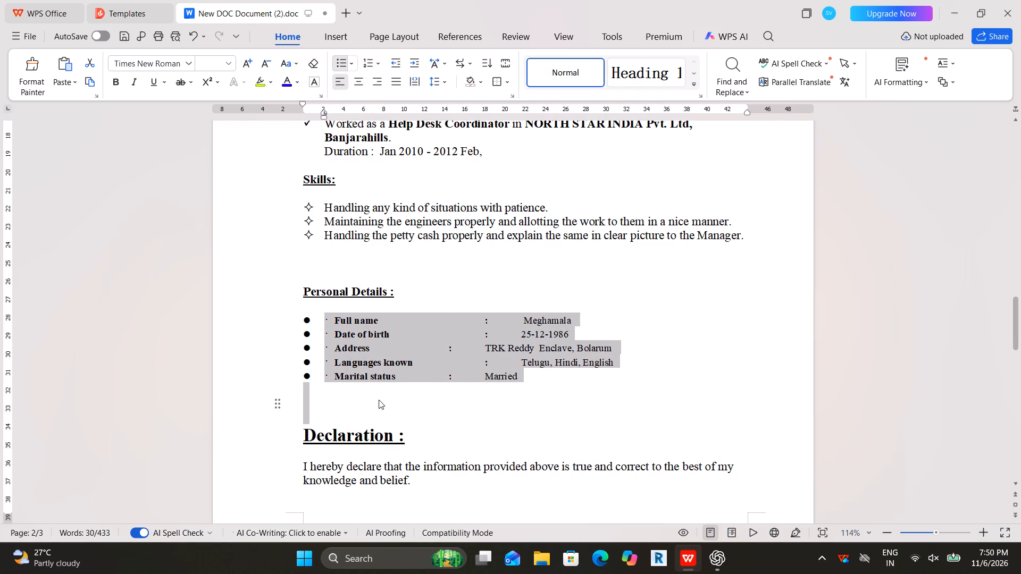
{"action": "left_click", "coordinate": [379, 400]}
Align the colons of the Address and Marital status rows with the other Personal Details rows using one tab each.
{"action": "left_click", "coordinate": [447, 351]}
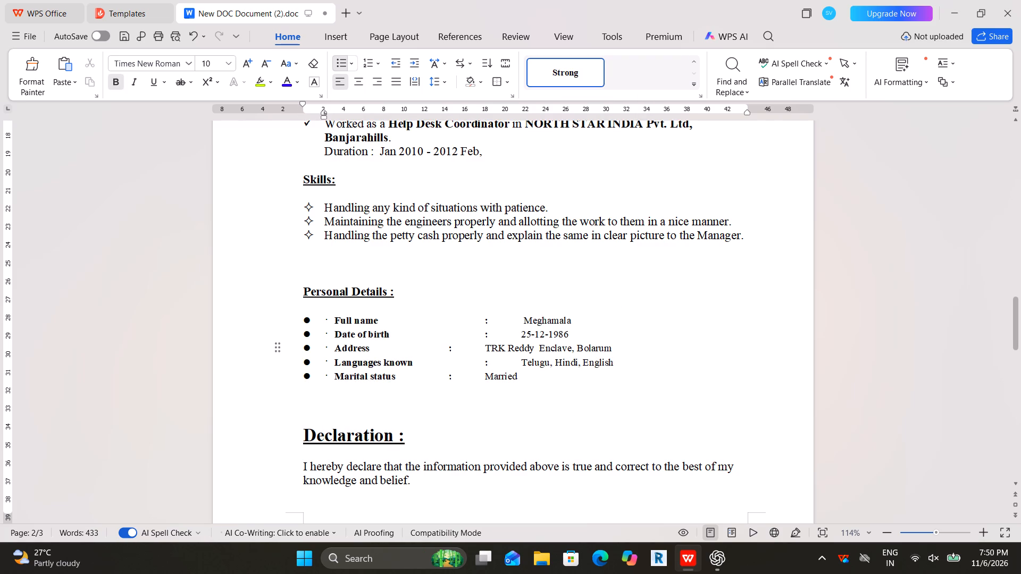
{"action": "key", "text": "Tab"}
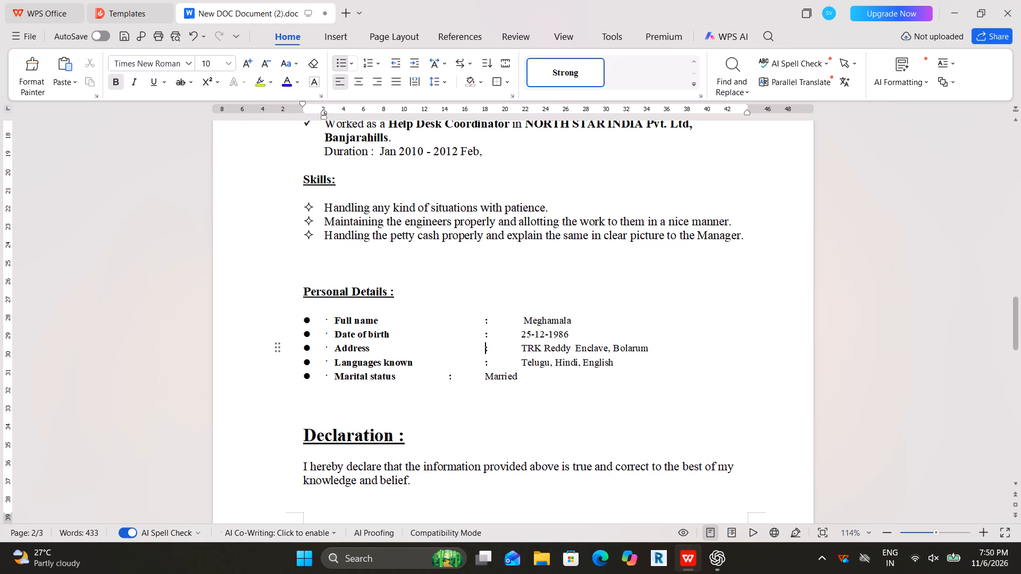
{"action": "left_click", "coordinate": [442, 374]}
{"action": "key", "text": "Tab"}
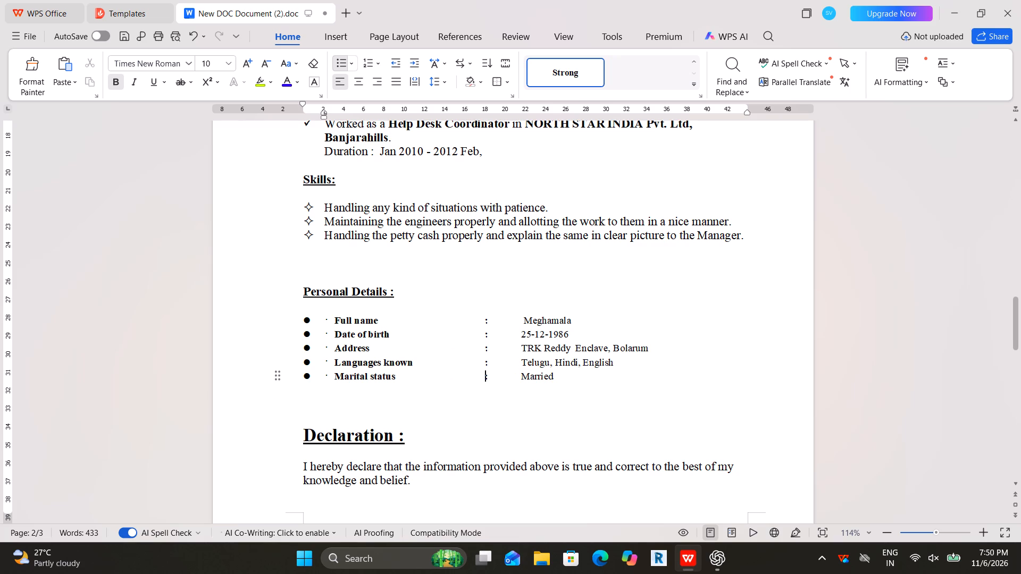
Save the document.
{"action": "key", "text": "ctrl+s"}
Delete the leftover small dot characters before the labels in all five Personal Details rows, keeping the round bullets.
{"action": "left_click_drag", "start_coordinate": [327, 320], "coordinate": [325, 330]}
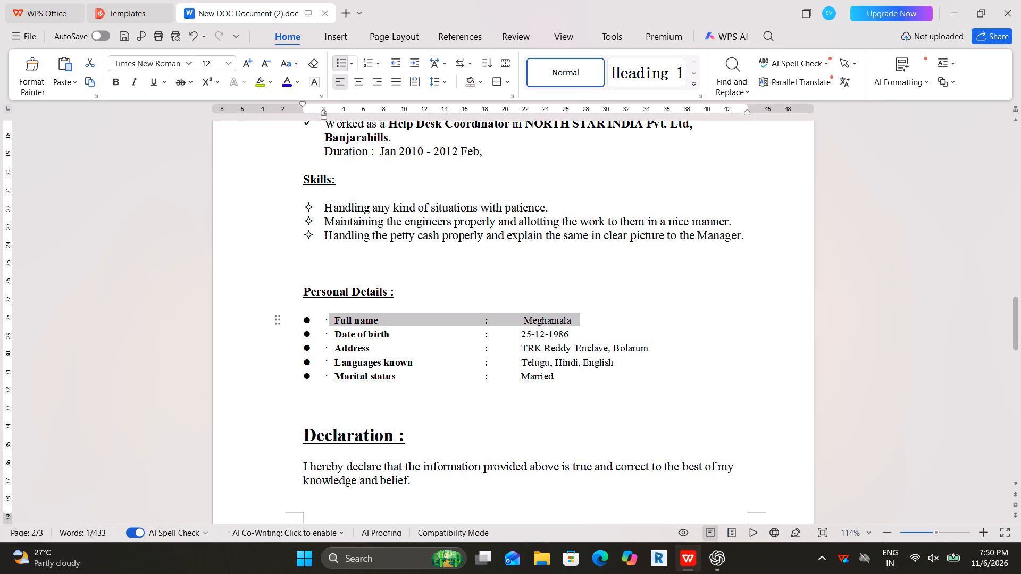
{"action": "left_click_drag", "start_coordinate": [325, 330], "coordinate": [320, 319]}
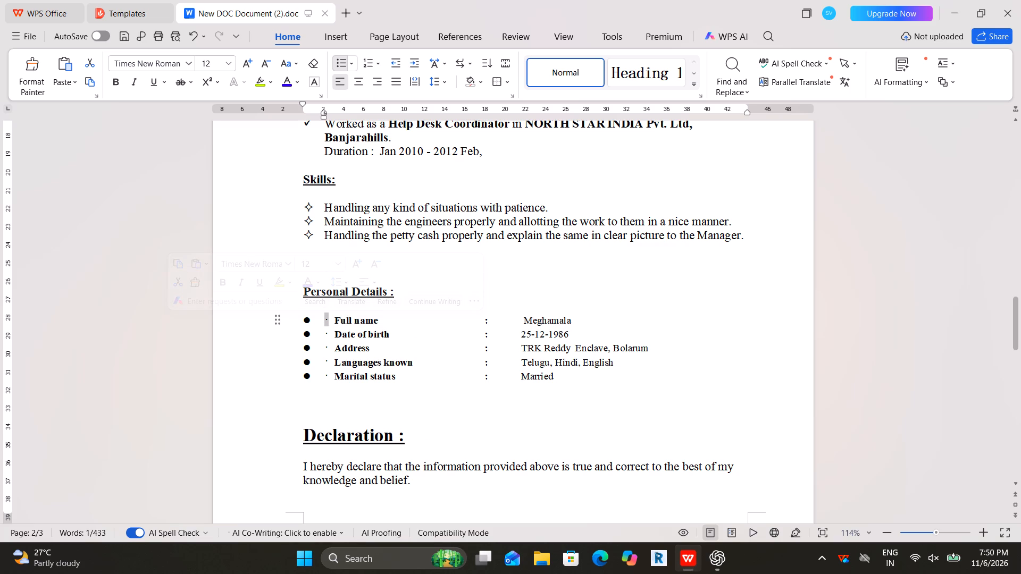
{"action": "key", "text": "BackSpace"}
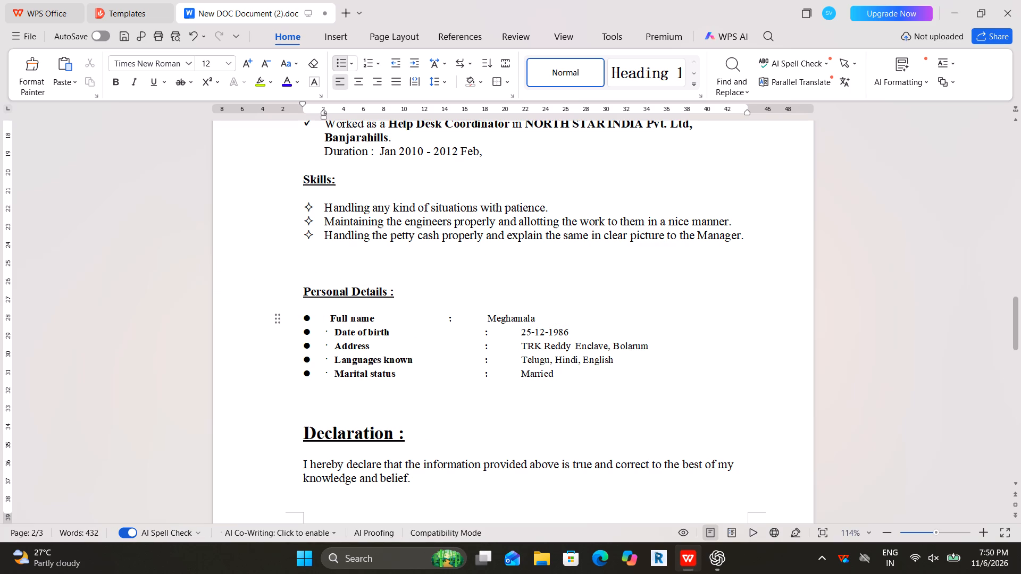
{"action": "left_click", "coordinate": [329, 332]}
{"action": "key", "text": "BackSpace"}
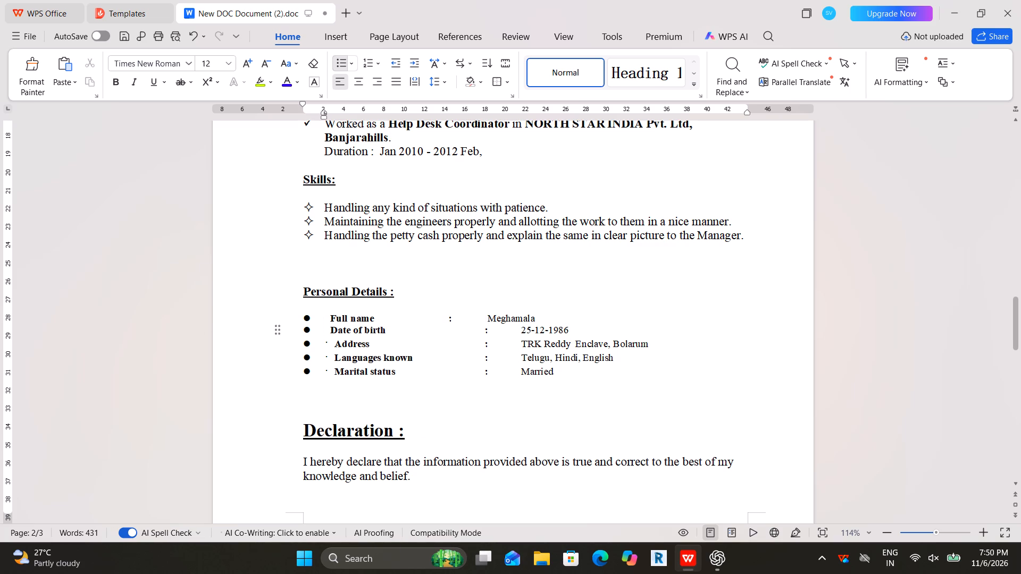
{"action": "left_click", "coordinate": [328, 342]}
{"action": "key", "text": "BackSpace"}
{"action": "left_click_drag", "start_coordinate": [332, 354], "coordinate": [321, 351]}
{"action": "key", "text": "BackSpace"}
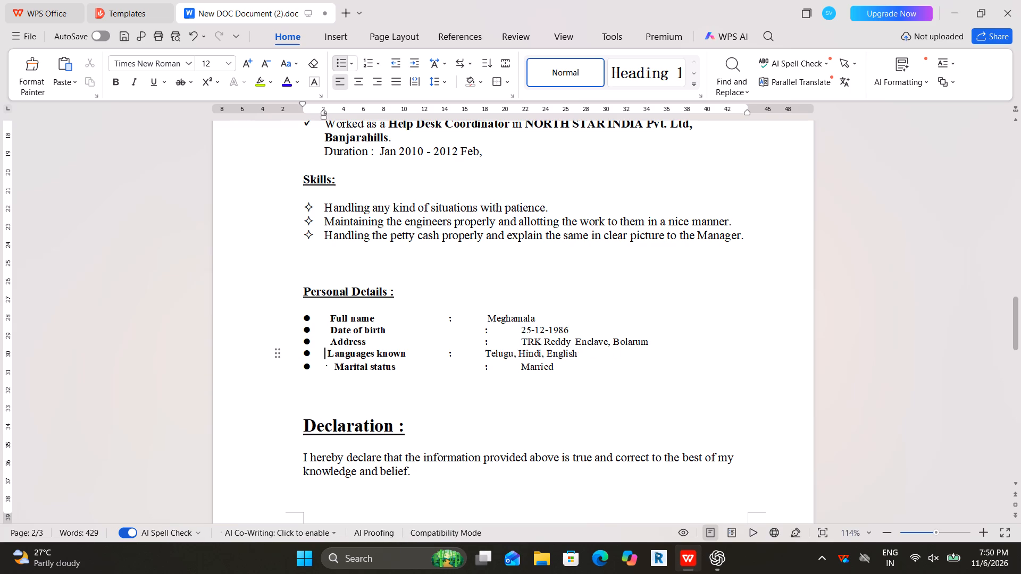
{"action": "left_click_drag", "start_coordinate": [330, 369], "coordinate": [325, 367]}
{"action": "key", "text": "BackSpace"}
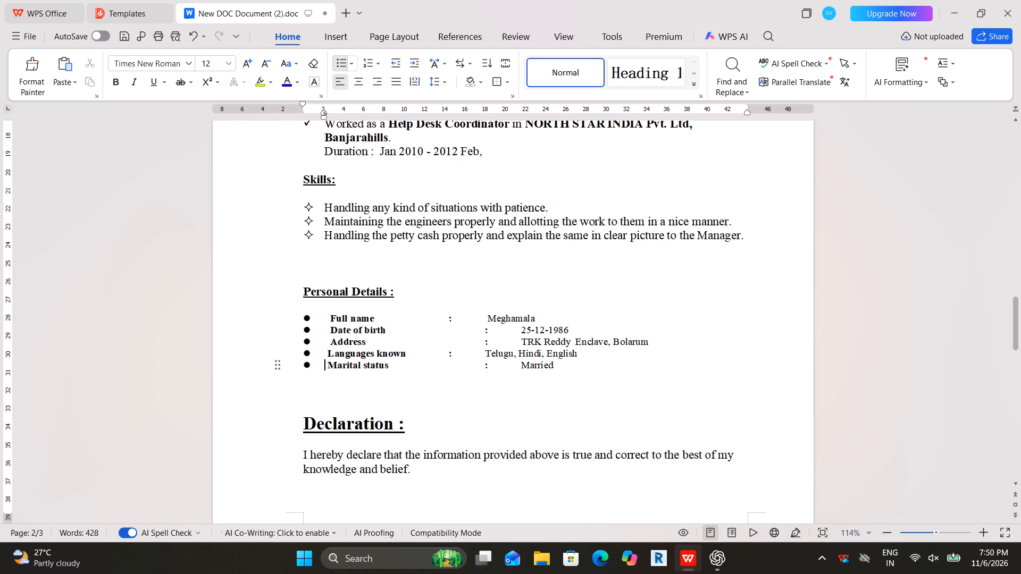
Remove the extra leading space before the Address, Date of birth and Full name labels so they line up with the labels below.
{"action": "left_click", "coordinate": [330, 345]}
{"action": "key", "text": "BackSpace"}
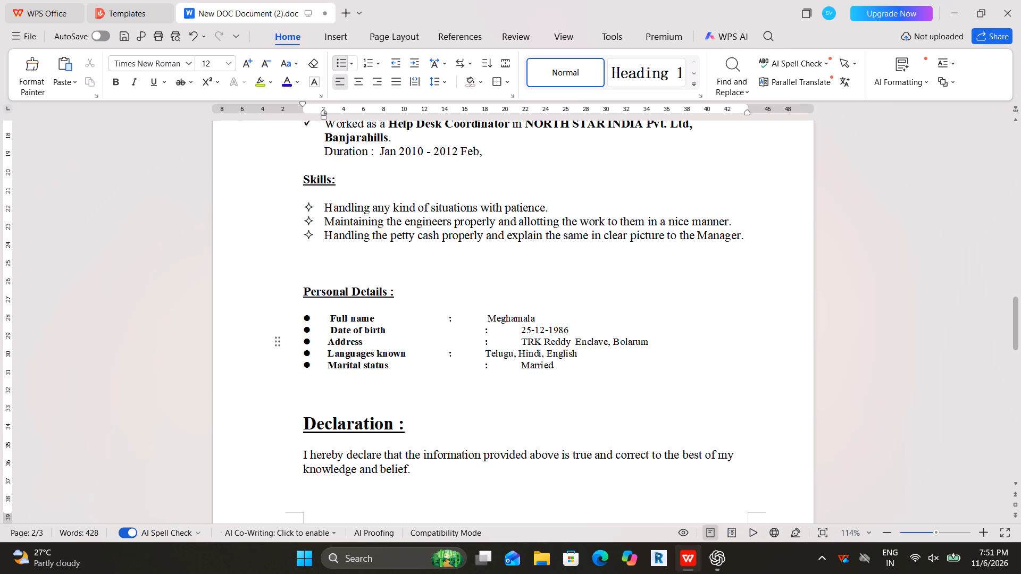
{"action": "left_click", "coordinate": [330, 331]}
{"action": "key", "text": "BackSpace"}
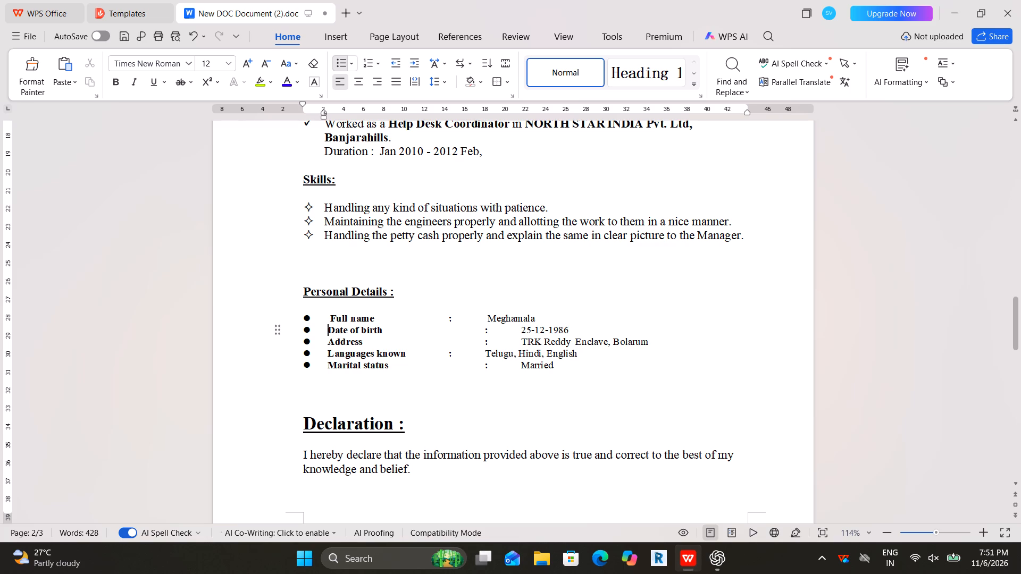
{"action": "left_click", "coordinate": [328, 319]}
{"action": "key", "text": "BackSpace"}
Align the colons of the Full name and Languages known rows with the other Personal Details rows using one tab each.
{"action": "left_click", "coordinate": [434, 320]}
{"action": "key", "text": "Tab"}
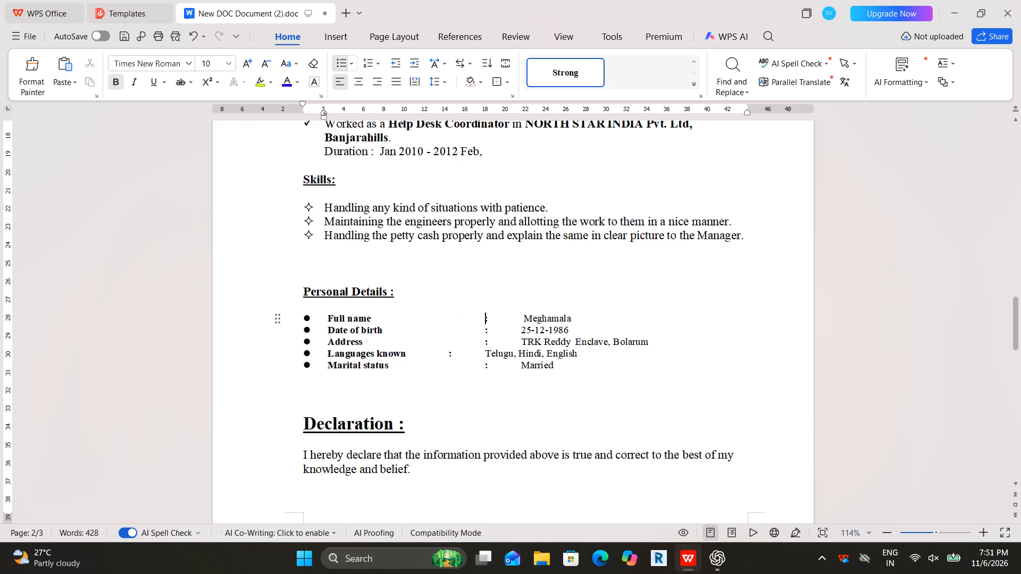
{"action": "left_click", "coordinate": [436, 353]}
{"action": "key", "text": "Tab"}
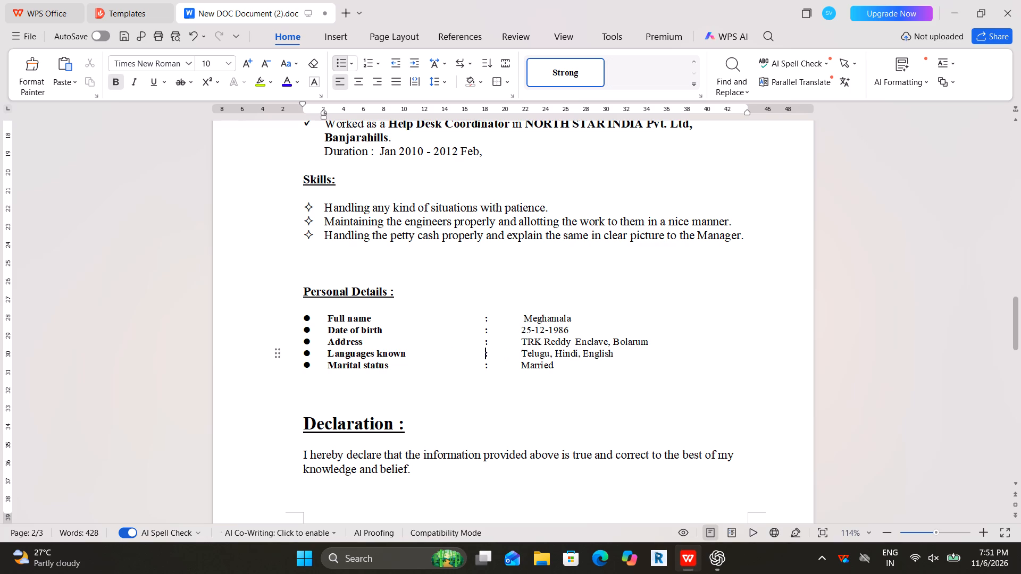
Save the document.
{"action": "key", "text": "ctrl+s"}
Delete the extra empty paragraph between the Skills list and the Personal Details heading.
{"action": "scroll", "coordinate": [501, 418], "scroll_direction": "down", "scroll_amount": 4}
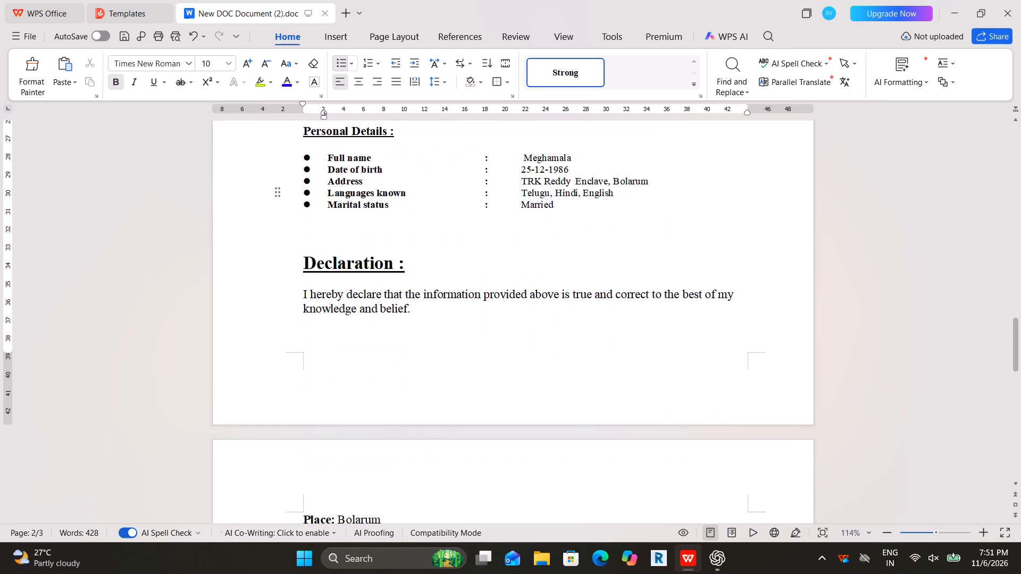
{"action": "scroll", "coordinate": [501, 417], "scroll_direction": "down", "scroll_amount": 4}
{"action": "scroll", "coordinate": [501, 417], "scroll_direction": "up", "scroll_amount": 8}
{"action": "scroll", "coordinate": [501, 417], "scroll_direction": "down", "scroll_amount": 1}
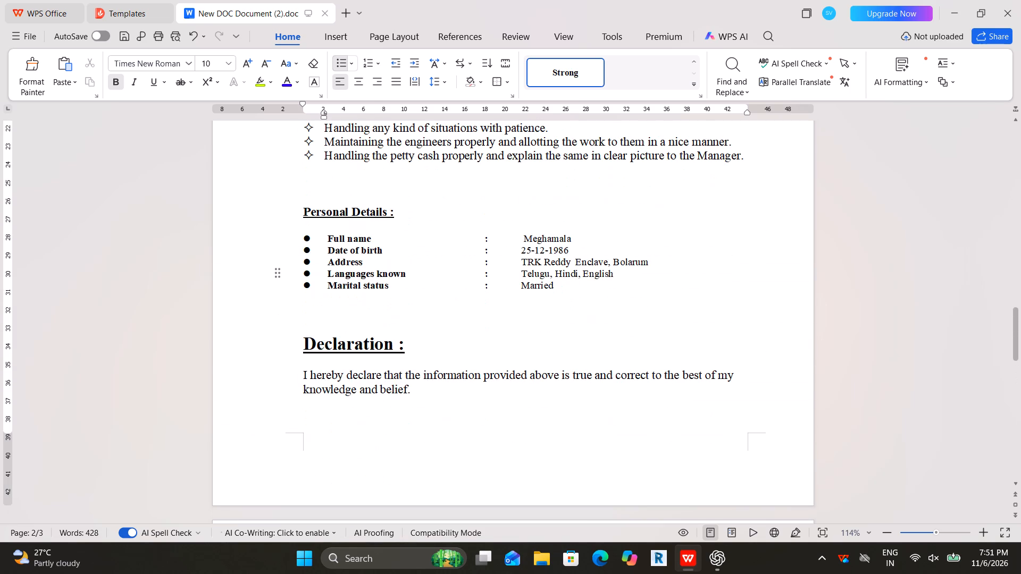
{"action": "left_click", "coordinate": [297, 179]}
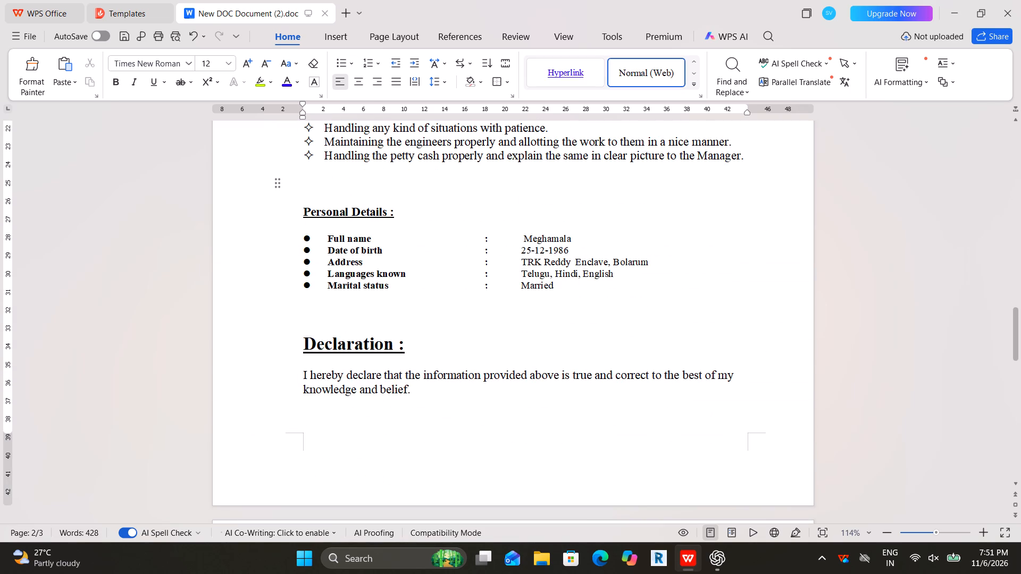
{"action": "key", "text": "Delete"}
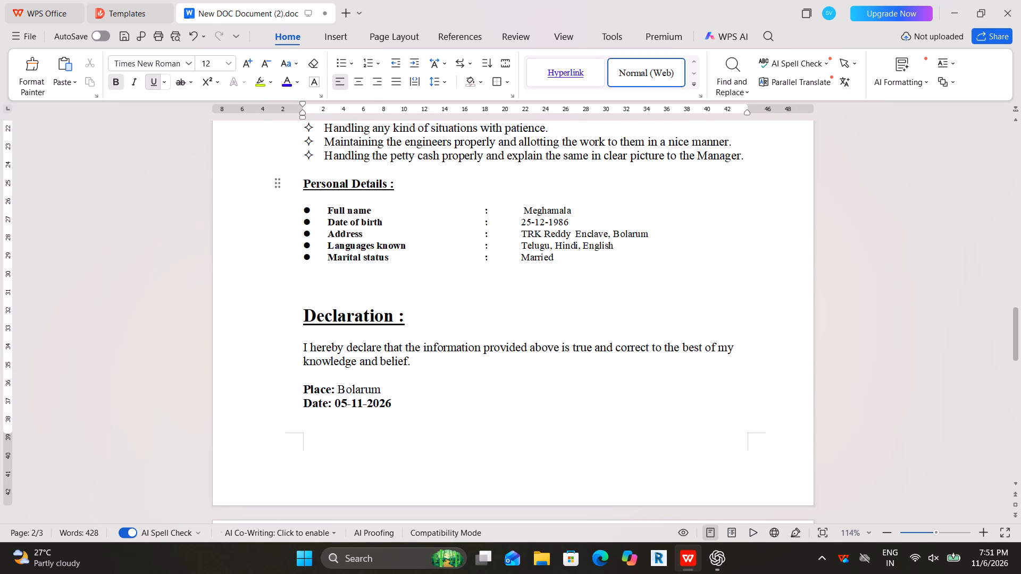
Delete empty paragraphs following the Date line at the end of the résumé.
{"action": "scroll", "coordinate": [385, 376], "scroll_direction": "down", "scroll_amount": 6}
{"action": "scroll", "coordinate": [385, 376], "scroll_direction": "up", "scroll_amount": 1}
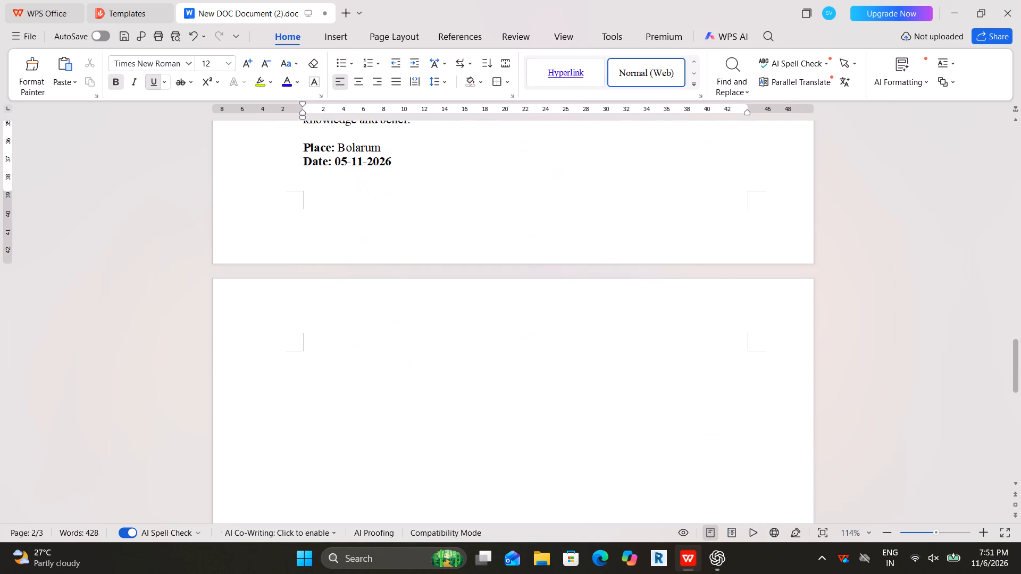
{"action": "scroll", "coordinate": [385, 376], "scroll_direction": "up", "scroll_amount": 1}
{"action": "left_click", "coordinate": [415, 248]}
{"action": "key", "text": "Delete"}
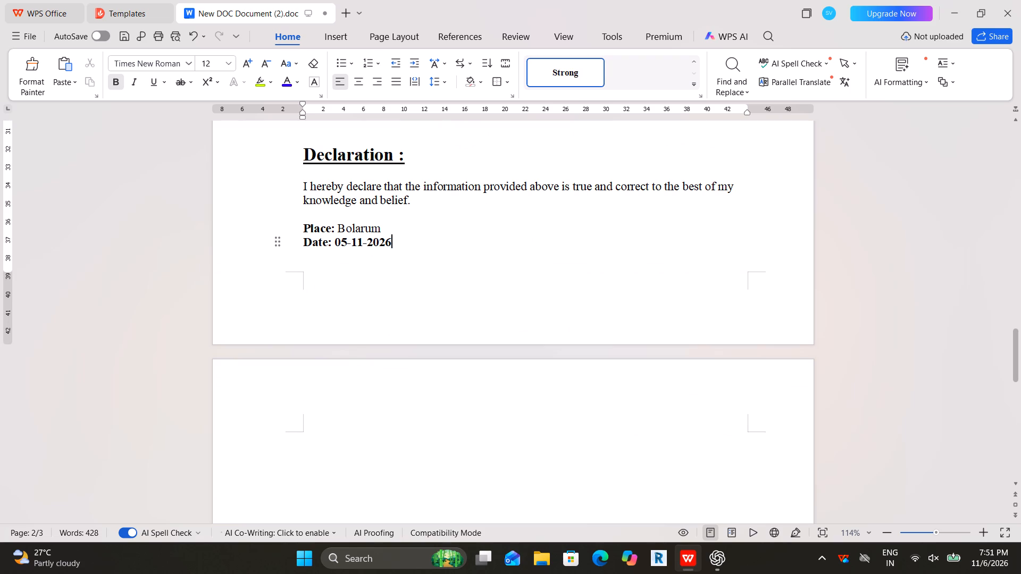
{"action": "key", "text": "Delete"}
{"action": "key", "text": "Delete"}
{"action": "key", "text": "Delete"}
Remove bold from the whole Date line and from the letters "Plac" of the Place label.
{"action": "left_click_drag", "start_coordinate": [393, 243], "coordinate": [294, 243]}
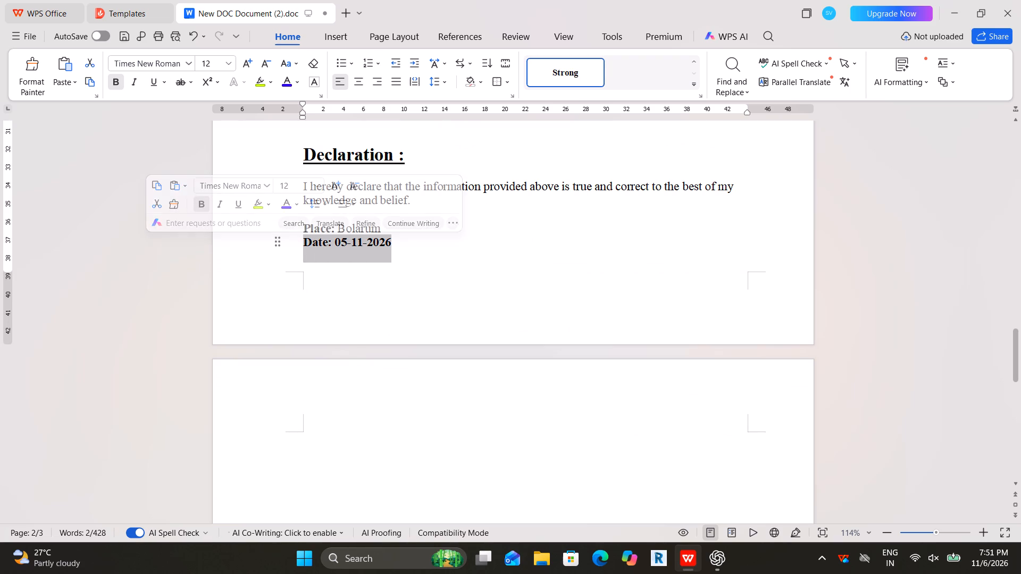
{"action": "left_click", "coordinate": [116, 80]}
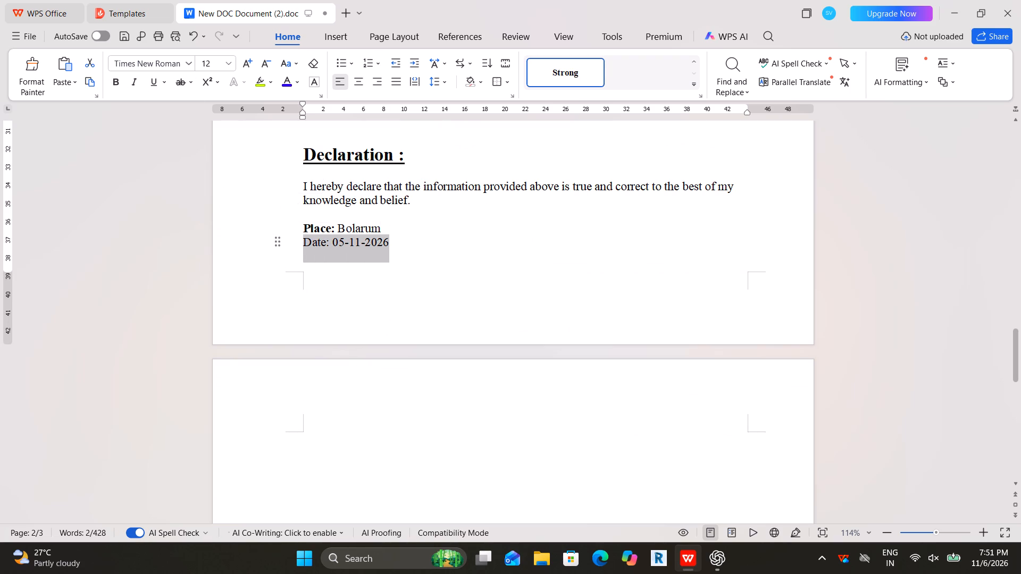
{"action": "left_click", "coordinate": [434, 307]}
{"action": "left_click_drag", "start_coordinate": [328, 227], "coordinate": [302, 223]}
{"action": "left_click", "coordinate": [115, 81]}
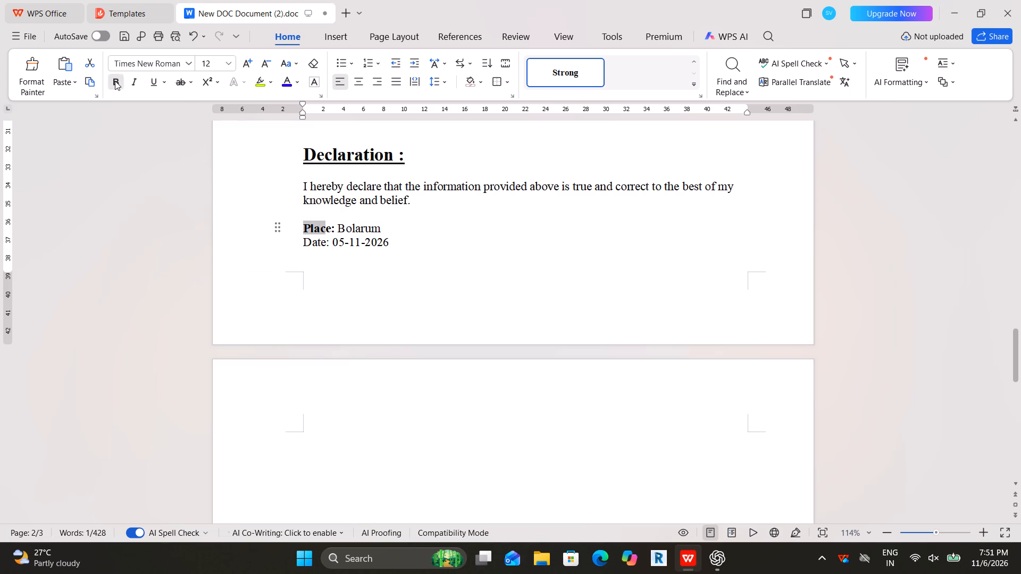
{"action": "left_click", "coordinate": [500, 291]}
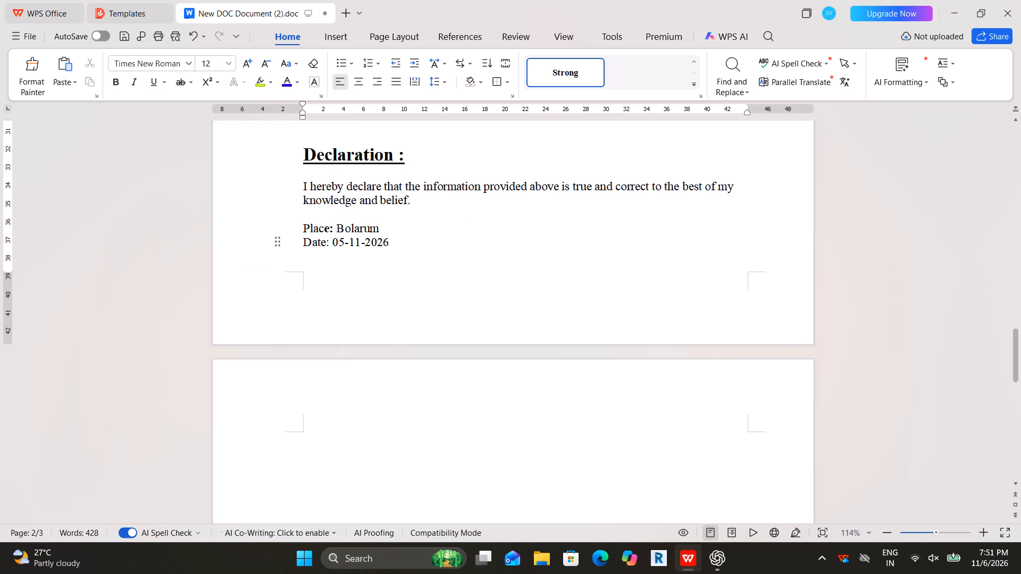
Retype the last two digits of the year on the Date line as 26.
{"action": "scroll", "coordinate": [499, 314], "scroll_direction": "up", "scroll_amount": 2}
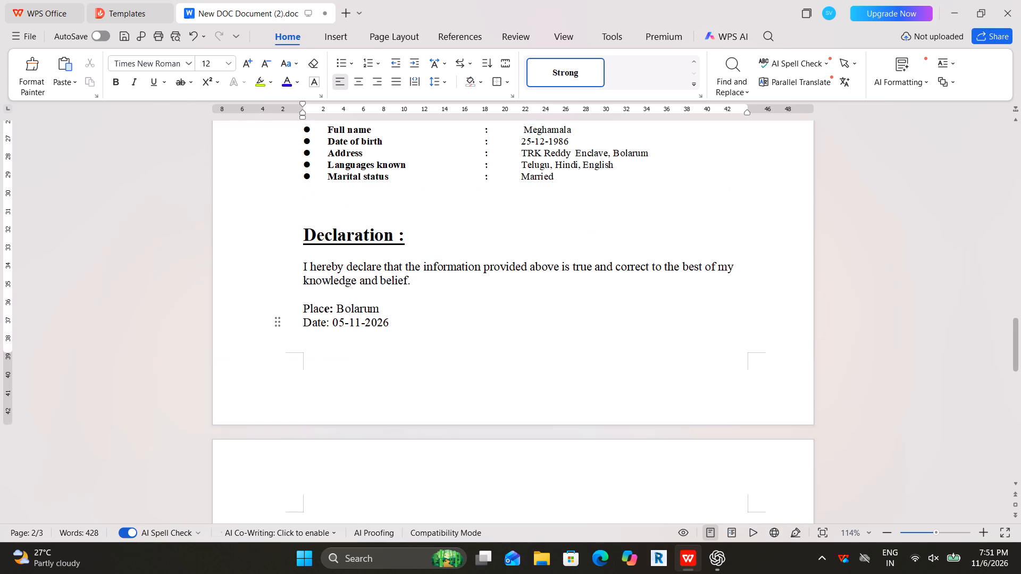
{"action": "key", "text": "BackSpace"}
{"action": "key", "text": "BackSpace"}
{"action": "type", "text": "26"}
Delete the remaining empty paragraphs after the Date line to remove the blank third page.
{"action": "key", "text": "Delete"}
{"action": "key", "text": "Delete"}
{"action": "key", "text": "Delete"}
Review the page layout from the work experience entries down to the declaration at the end of the résumé.
{"action": "scroll", "coordinate": [479, 334], "scroll_direction": "down", "scroll_amount": 2}
{"action": "scroll", "coordinate": [479, 334], "scroll_direction": "up", "scroll_amount": 2}
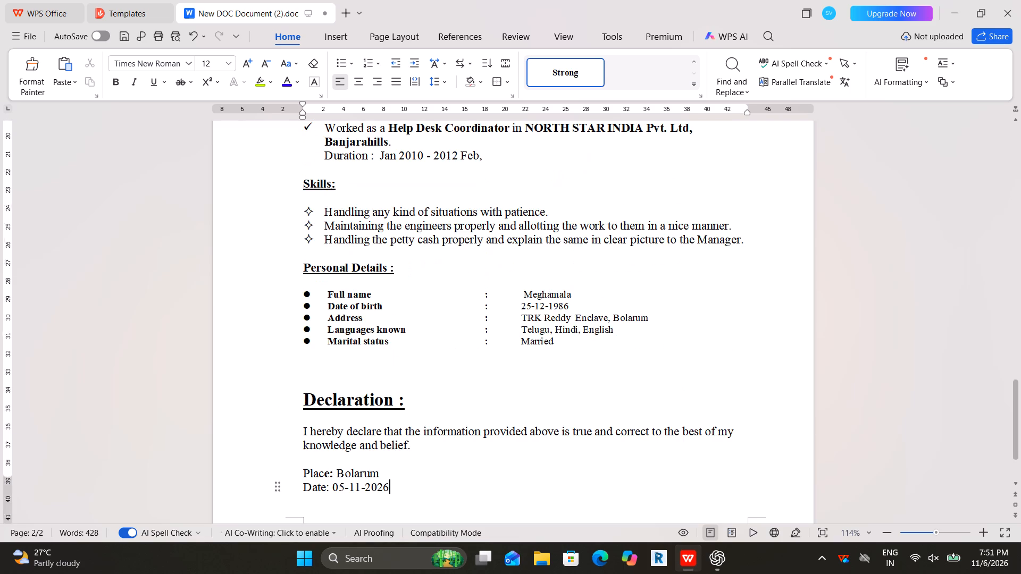
{"action": "scroll", "coordinate": [479, 335], "scroll_direction": "up", "scroll_amount": 1}
{"action": "scroll", "coordinate": [479, 335], "scroll_direction": "down", "scroll_amount": 11}
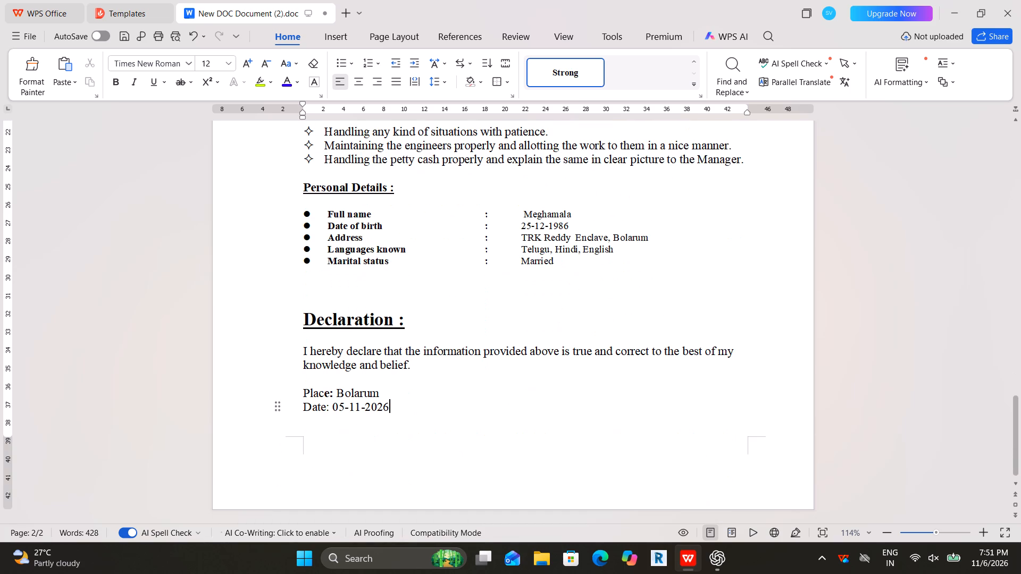
{"action": "scroll", "coordinate": [479, 337], "scroll_direction": "up", "scroll_amount": 10}
{"action": "scroll", "coordinate": [479, 337], "scroll_direction": "down", "scroll_amount": 1}
{"action": "scroll", "coordinate": [479, 337], "scroll_direction": "up", "scroll_amount": 8}
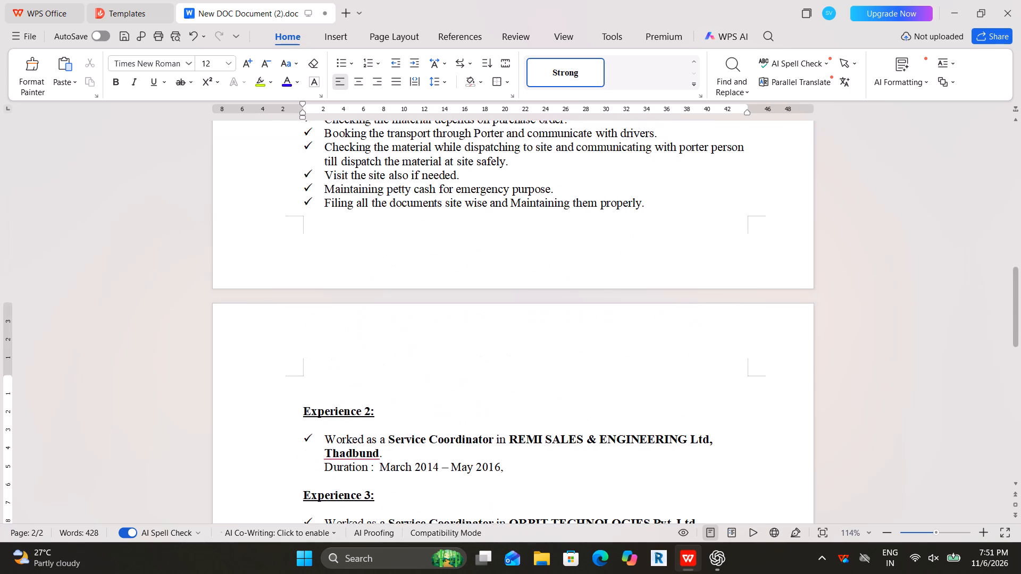
{"action": "scroll", "coordinate": [479, 337], "scroll_direction": "up", "scroll_amount": 3}
{"action": "scroll", "coordinate": [479, 337], "scroll_direction": "down", "scroll_amount": 13}
{"action": "scroll", "coordinate": [479, 337], "scroll_direction": "up", "scroll_amount": 1}
{"action": "scroll", "coordinate": [479, 337], "scroll_direction": "down", "scroll_amount": 12}
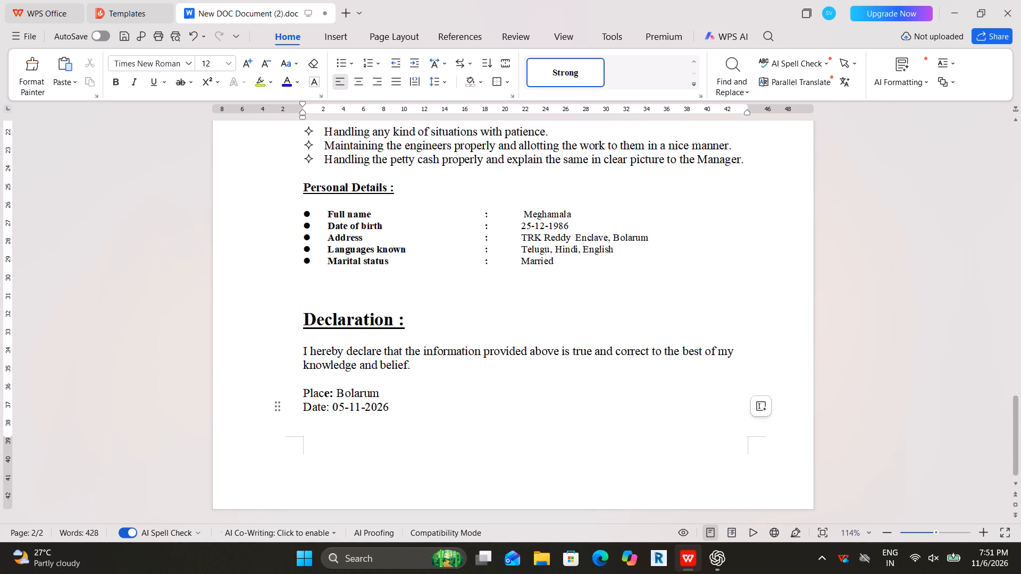
Remove bold from the letter "e" in the Place label.
{"action": "left_click", "coordinate": [327, 393]}
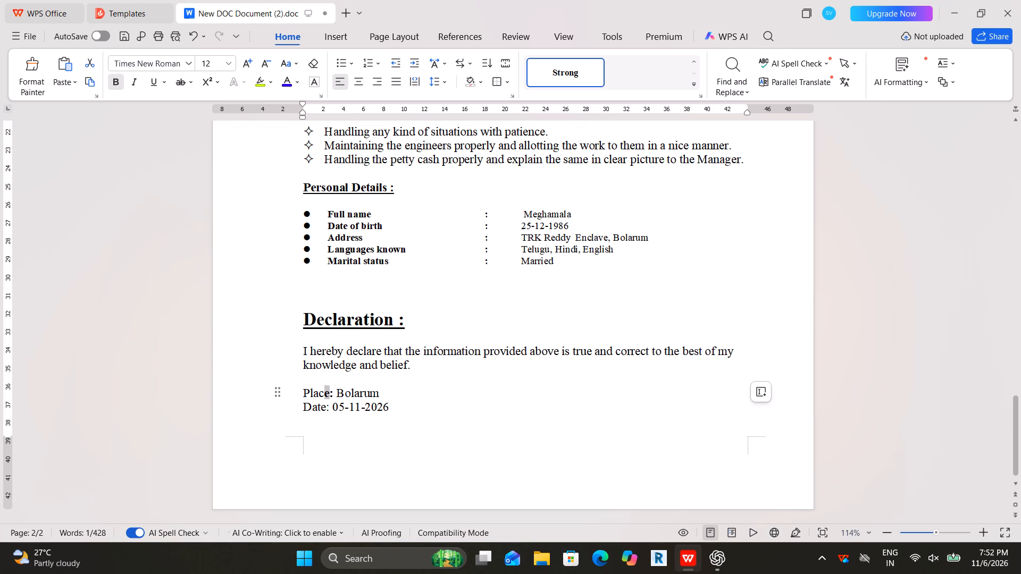
{"action": "key", "text": "ctrl+b"}
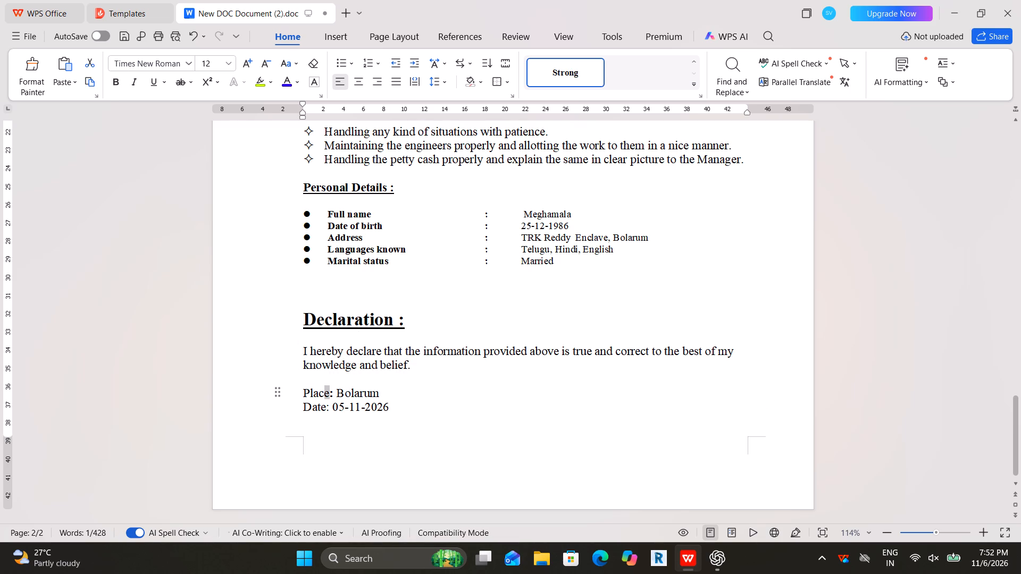
{"action": "left_click", "coordinate": [403, 401]}
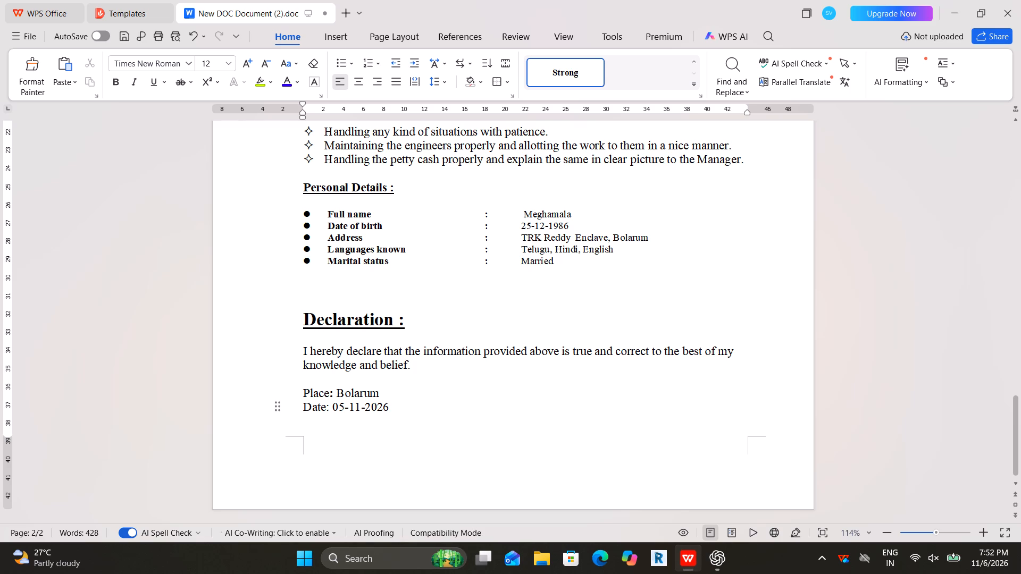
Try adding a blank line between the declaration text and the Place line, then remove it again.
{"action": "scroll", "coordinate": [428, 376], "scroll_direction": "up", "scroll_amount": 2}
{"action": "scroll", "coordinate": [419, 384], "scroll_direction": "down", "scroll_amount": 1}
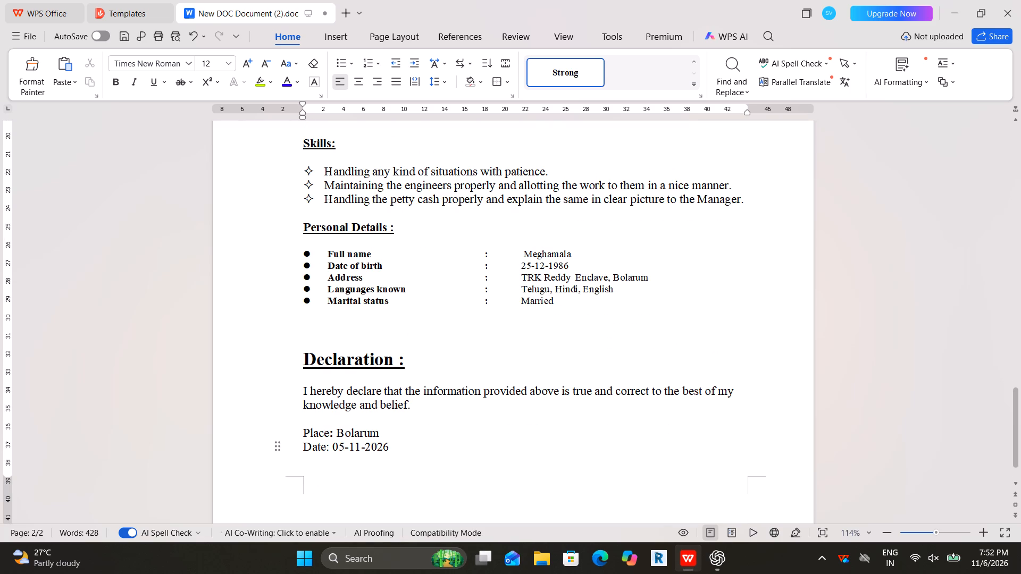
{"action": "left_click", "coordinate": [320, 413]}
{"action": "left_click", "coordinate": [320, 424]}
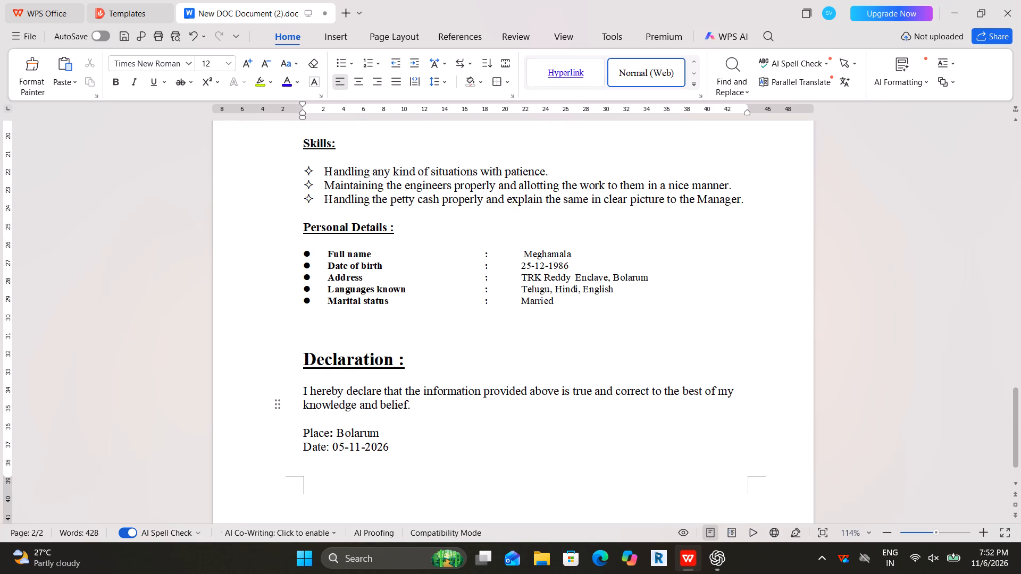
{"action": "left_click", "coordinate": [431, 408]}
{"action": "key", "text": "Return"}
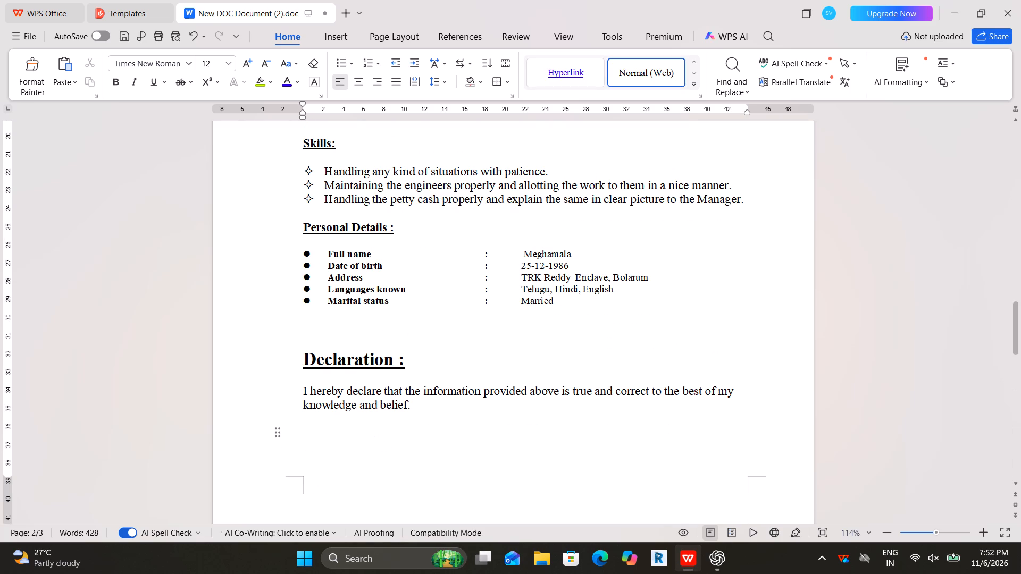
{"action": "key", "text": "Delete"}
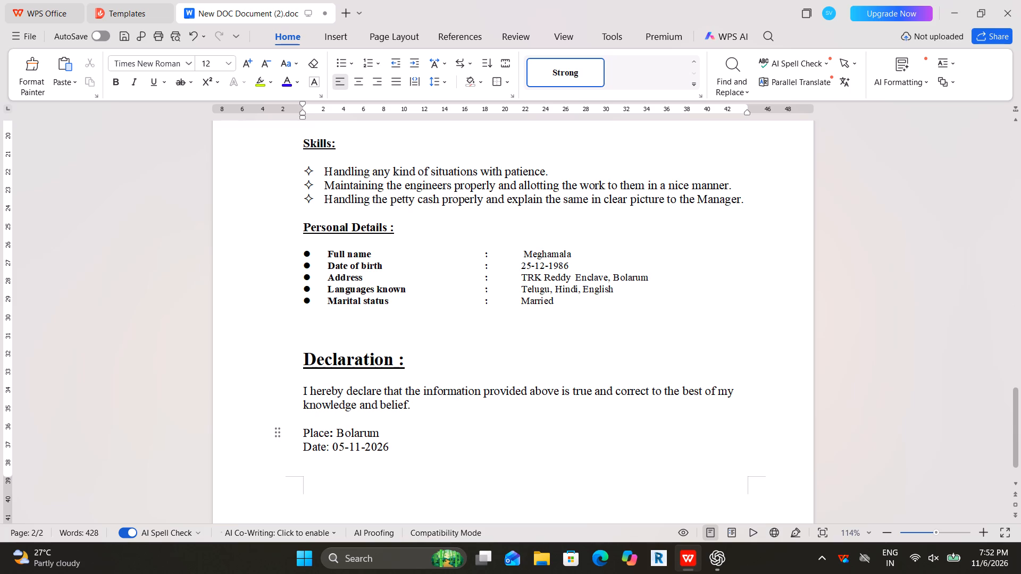
Delete the empty paragraph above the Declaration heading.
{"action": "left_click", "coordinate": [351, 337]}
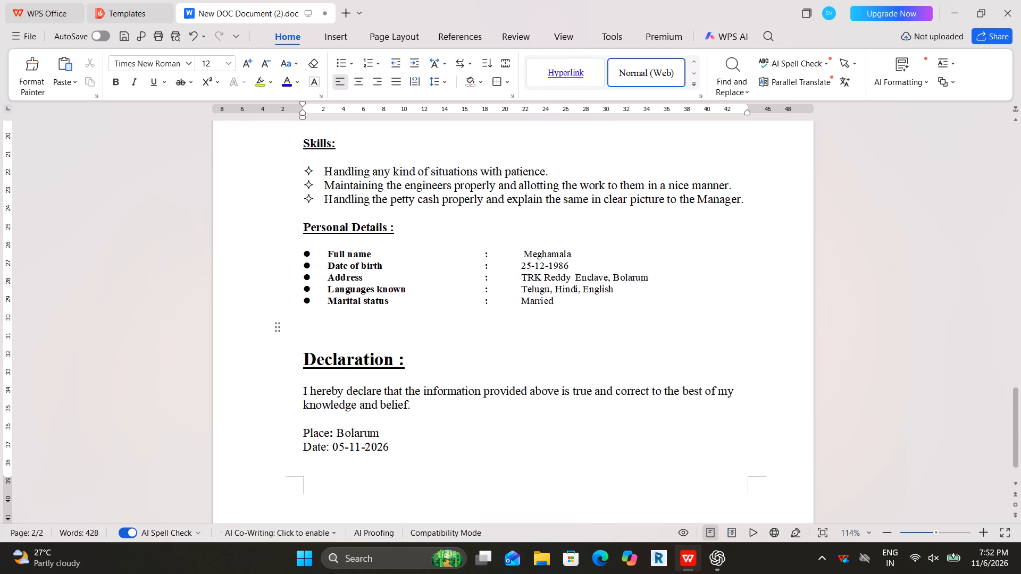
{"action": "key", "text": "Delete"}
Insert extra blank space between the declaration text and the Place line by adding one new paragraph.
{"action": "scroll", "coordinate": [372, 364], "scroll_direction": "down", "scroll_amount": 3}
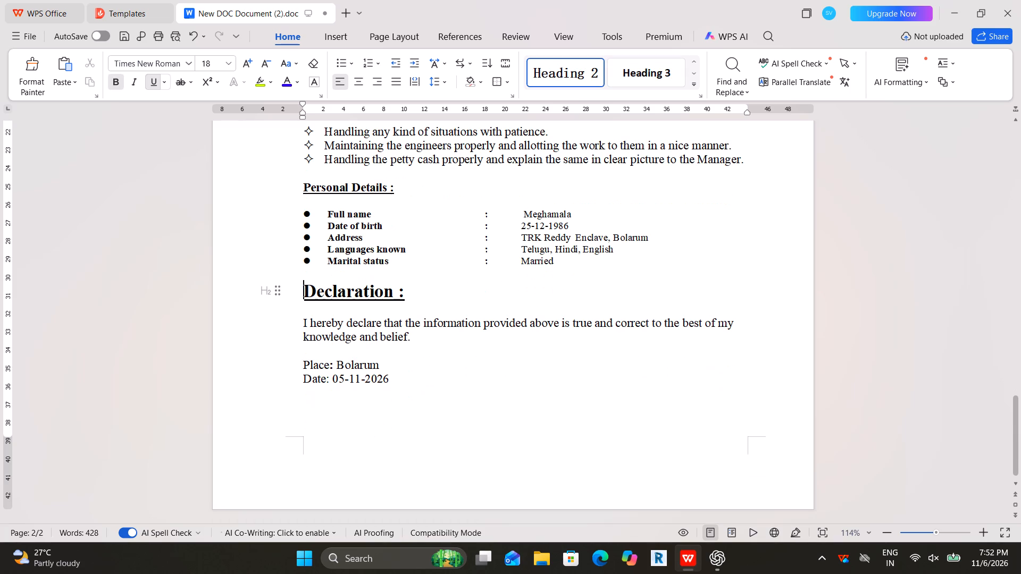
{"action": "left_click", "coordinate": [378, 349]}
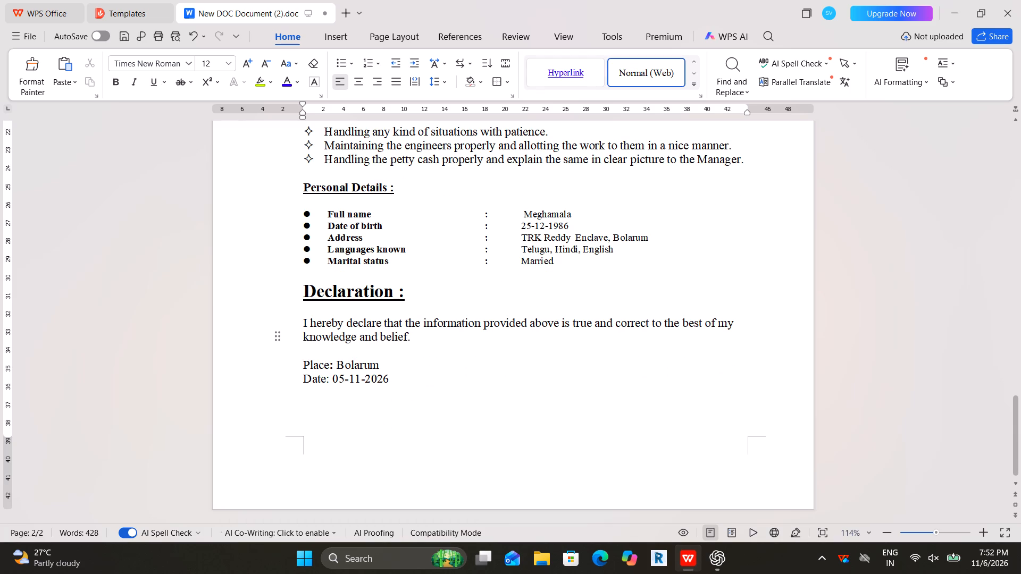
{"action": "left_click", "coordinate": [417, 344]}
{"action": "key", "text": "Return"}
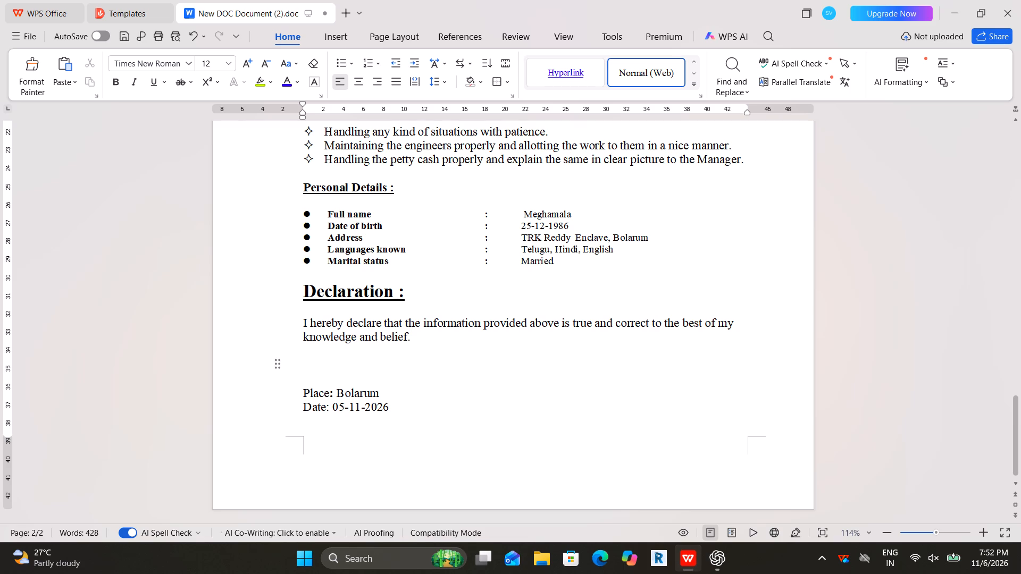
Set the Declaration heading's font size to 12.
{"action": "left_click_drag", "start_coordinate": [304, 292], "coordinate": [403, 286]}
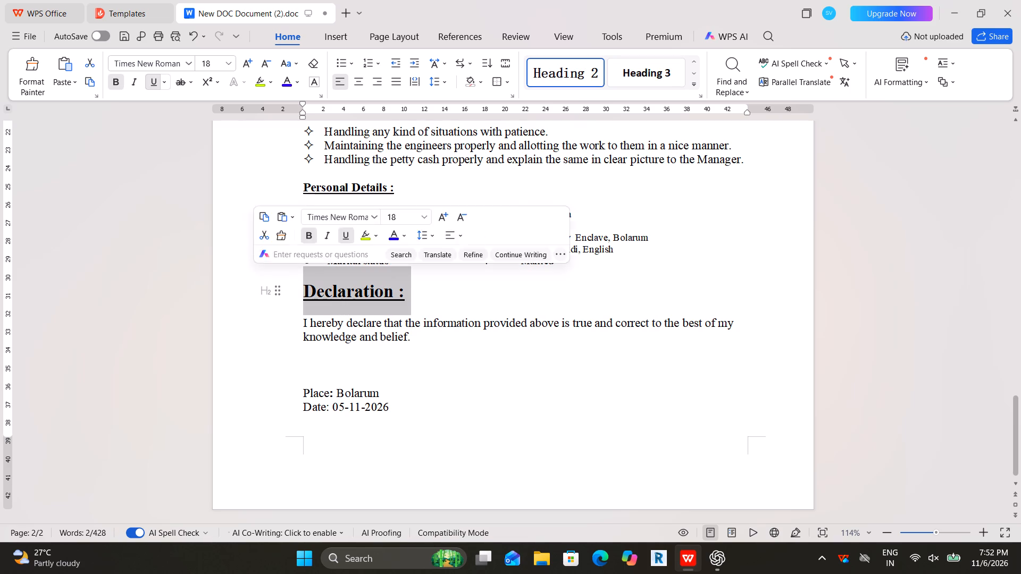
{"action": "left_click", "coordinate": [233, 65]}
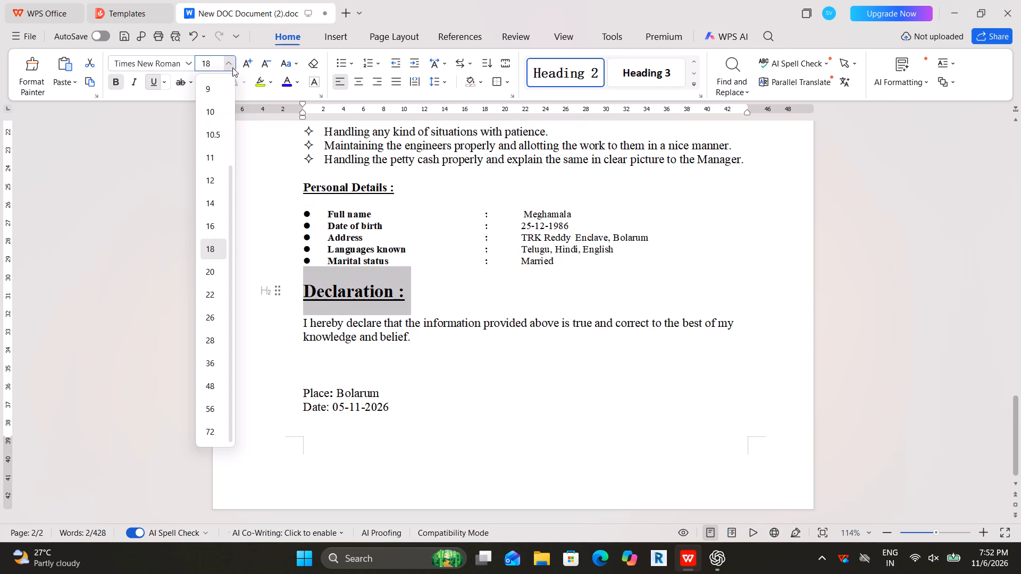
{"action": "left_click", "coordinate": [217, 181]}
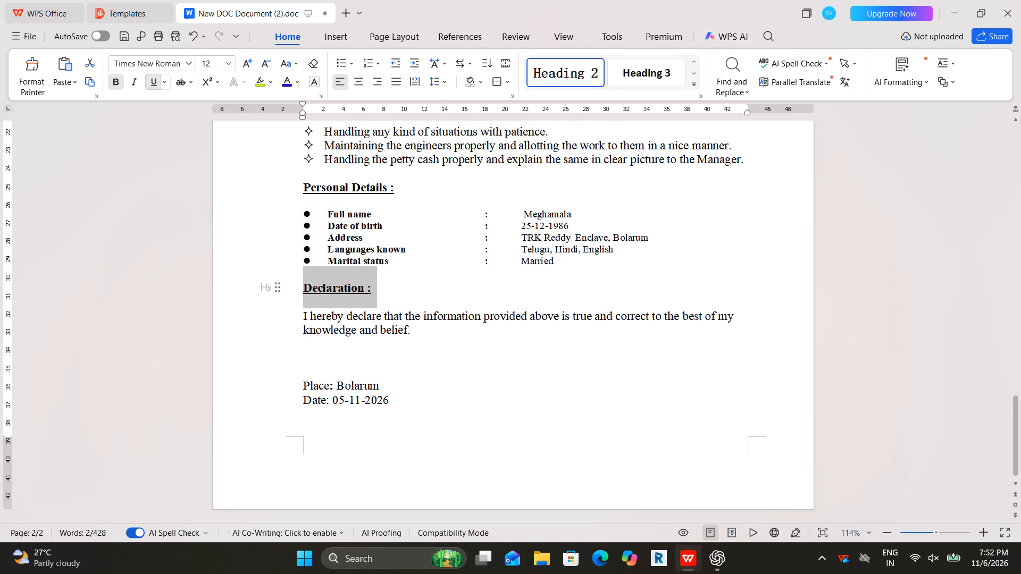
Review the résumé's layout from the Declaration section back up to the name heading on the first page.
{"action": "left_click", "coordinate": [449, 393]}
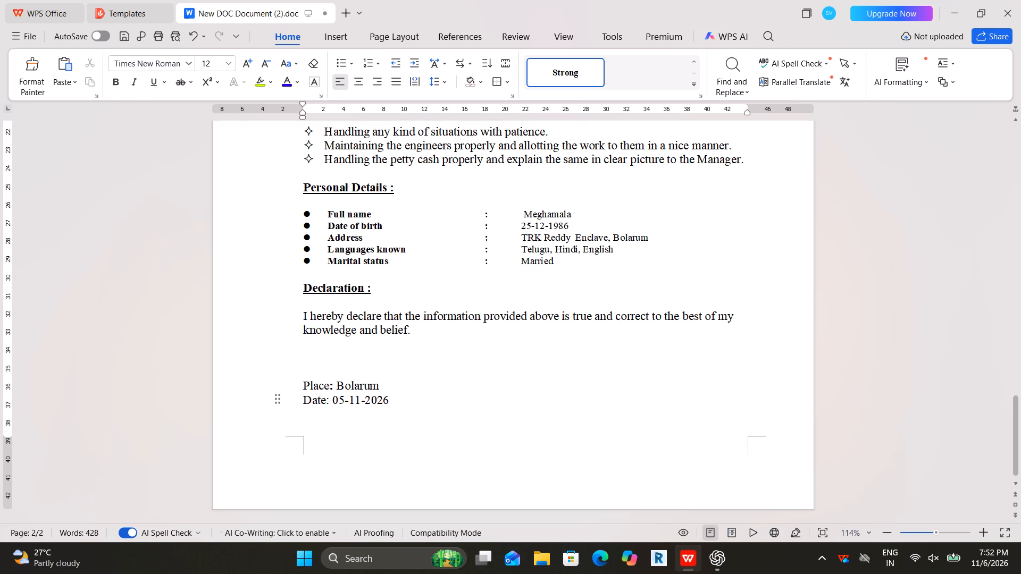
{"action": "left_click", "coordinate": [300, 315]}
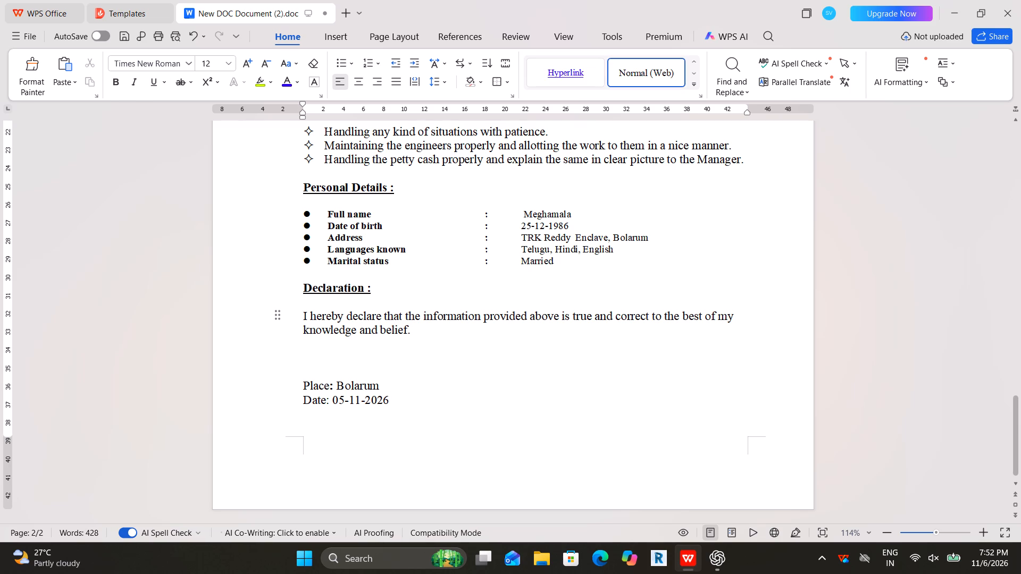
{"action": "scroll", "coordinate": [318, 312], "scroll_direction": "up", "scroll_amount": 3}
{"action": "scroll", "coordinate": [318, 312], "scroll_direction": "down", "scroll_amount": 1}
{"action": "scroll", "coordinate": [318, 312], "scroll_direction": "up", "scroll_amount": 13}
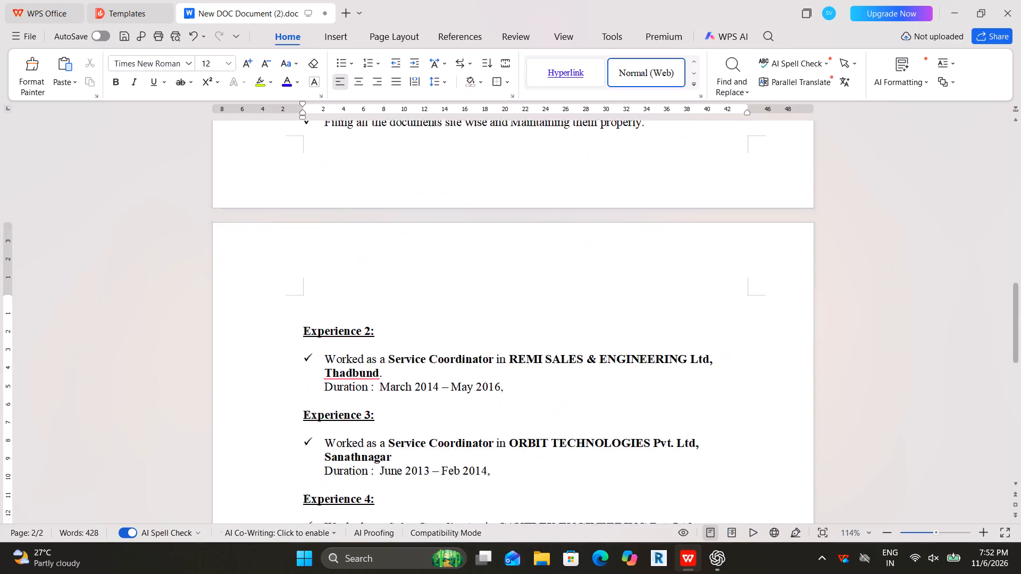
{"action": "scroll", "coordinate": [317, 311], "scroll_direction": "up", "scroll_amount": 8}
{"action": "scroll", "coordinate": [317, 311], "scroll_direction": "up", "scroll_amount": 13}
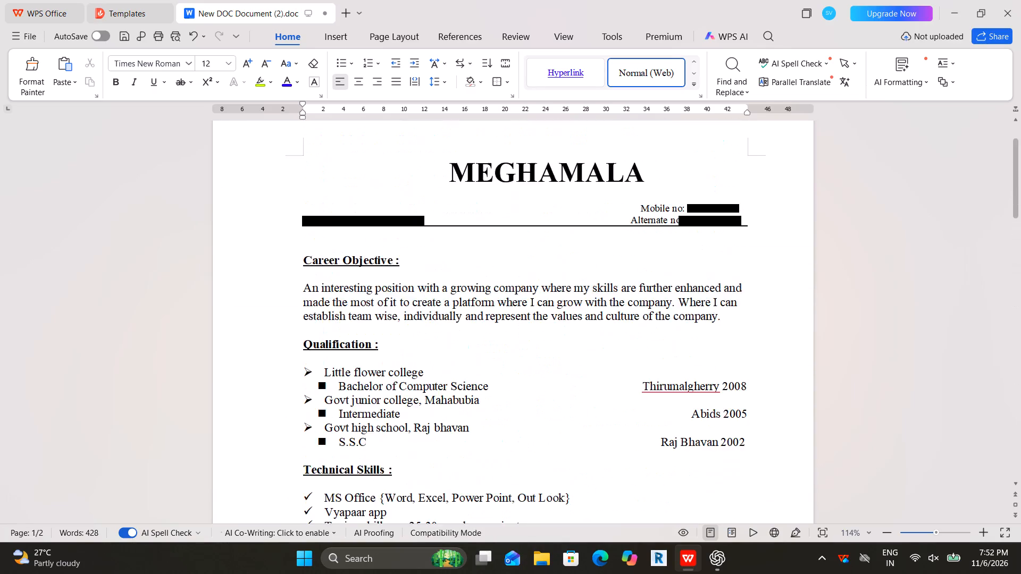
{"action": "scroll", "coordinate": [317, 311], "scroll_direction": "up", "scroll_amount": 1}
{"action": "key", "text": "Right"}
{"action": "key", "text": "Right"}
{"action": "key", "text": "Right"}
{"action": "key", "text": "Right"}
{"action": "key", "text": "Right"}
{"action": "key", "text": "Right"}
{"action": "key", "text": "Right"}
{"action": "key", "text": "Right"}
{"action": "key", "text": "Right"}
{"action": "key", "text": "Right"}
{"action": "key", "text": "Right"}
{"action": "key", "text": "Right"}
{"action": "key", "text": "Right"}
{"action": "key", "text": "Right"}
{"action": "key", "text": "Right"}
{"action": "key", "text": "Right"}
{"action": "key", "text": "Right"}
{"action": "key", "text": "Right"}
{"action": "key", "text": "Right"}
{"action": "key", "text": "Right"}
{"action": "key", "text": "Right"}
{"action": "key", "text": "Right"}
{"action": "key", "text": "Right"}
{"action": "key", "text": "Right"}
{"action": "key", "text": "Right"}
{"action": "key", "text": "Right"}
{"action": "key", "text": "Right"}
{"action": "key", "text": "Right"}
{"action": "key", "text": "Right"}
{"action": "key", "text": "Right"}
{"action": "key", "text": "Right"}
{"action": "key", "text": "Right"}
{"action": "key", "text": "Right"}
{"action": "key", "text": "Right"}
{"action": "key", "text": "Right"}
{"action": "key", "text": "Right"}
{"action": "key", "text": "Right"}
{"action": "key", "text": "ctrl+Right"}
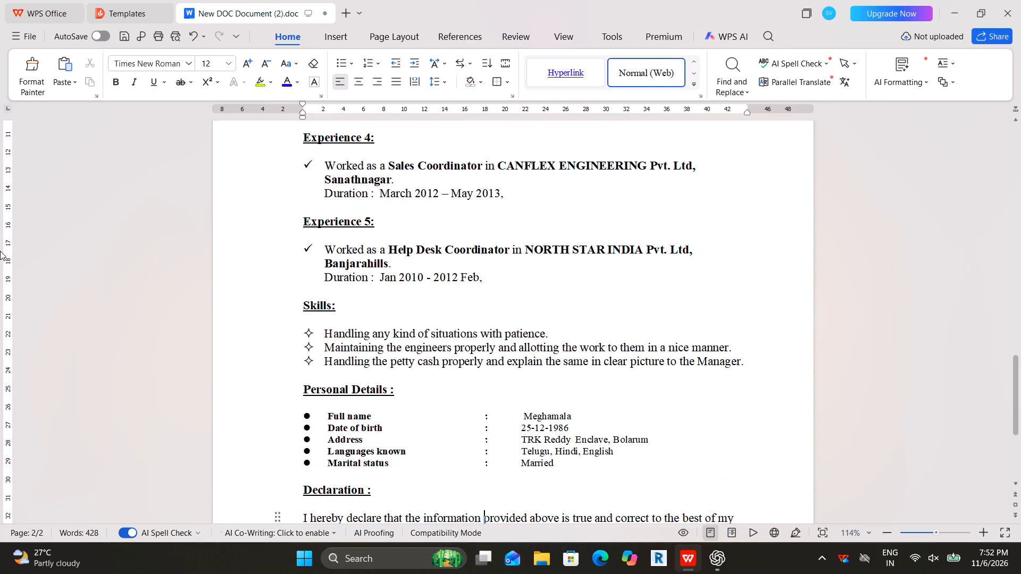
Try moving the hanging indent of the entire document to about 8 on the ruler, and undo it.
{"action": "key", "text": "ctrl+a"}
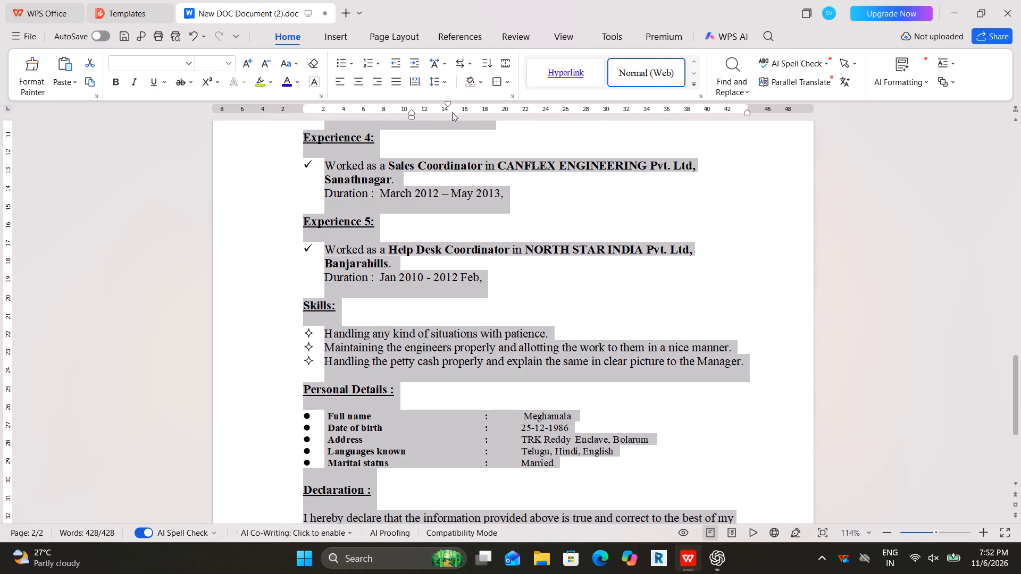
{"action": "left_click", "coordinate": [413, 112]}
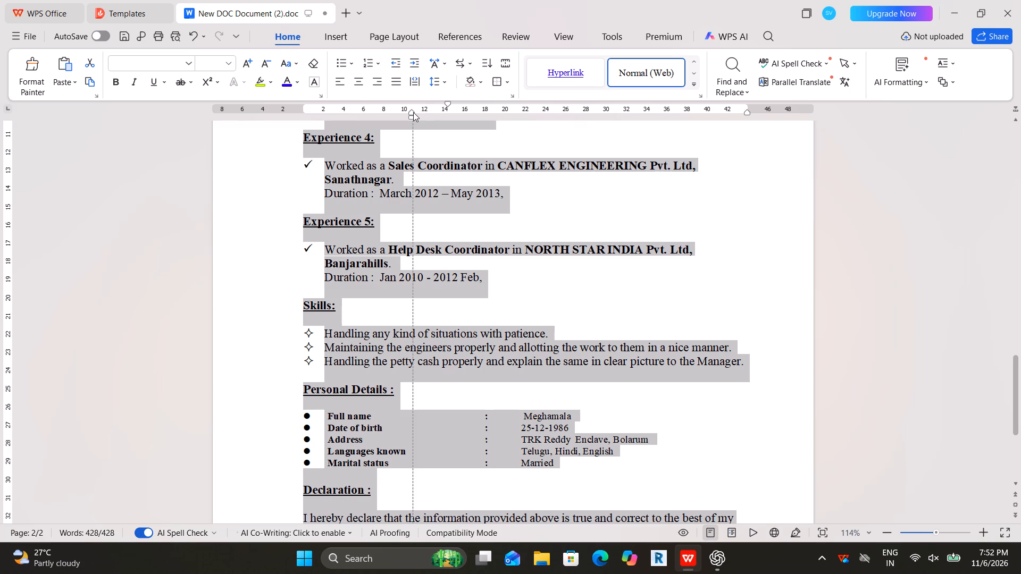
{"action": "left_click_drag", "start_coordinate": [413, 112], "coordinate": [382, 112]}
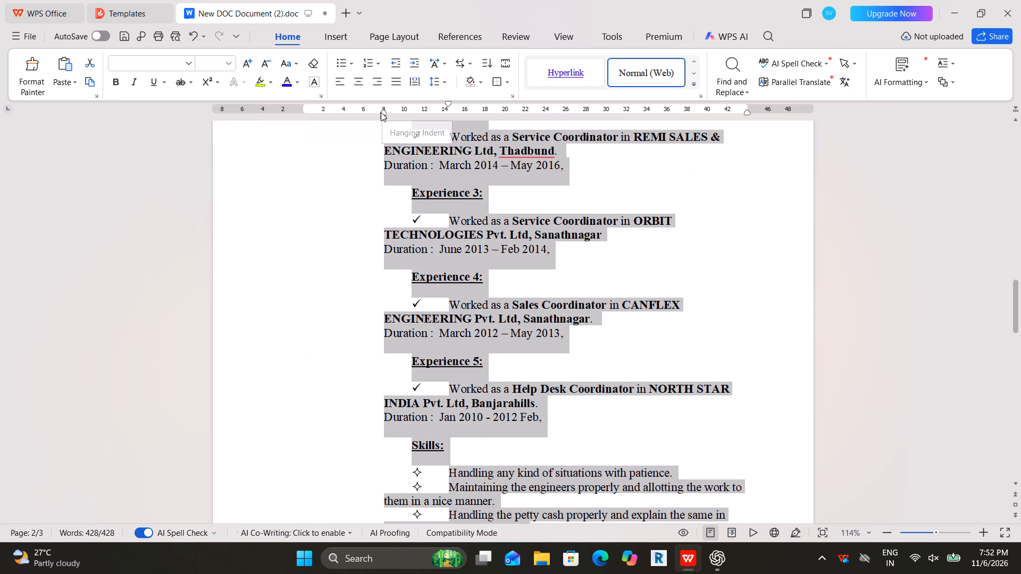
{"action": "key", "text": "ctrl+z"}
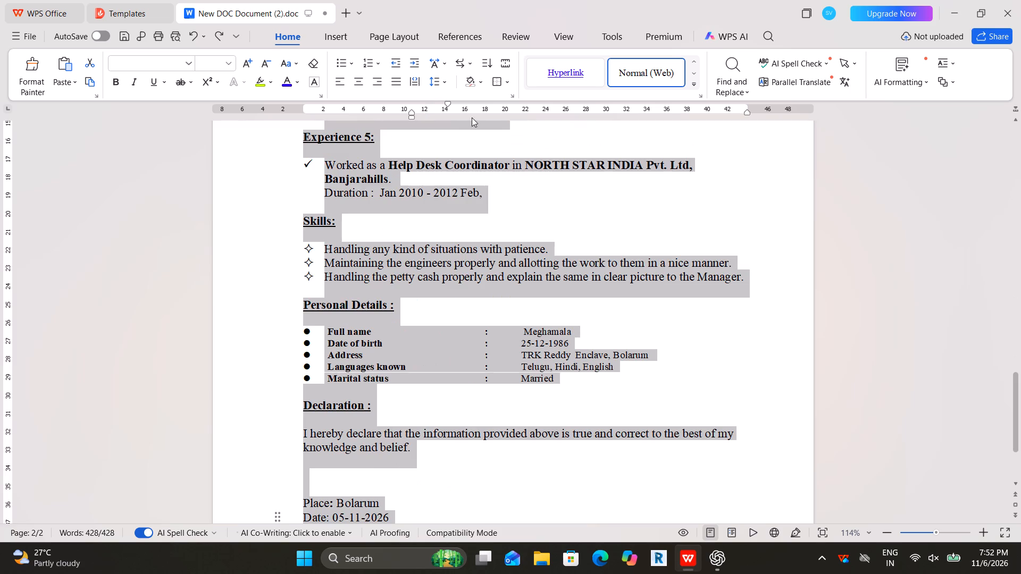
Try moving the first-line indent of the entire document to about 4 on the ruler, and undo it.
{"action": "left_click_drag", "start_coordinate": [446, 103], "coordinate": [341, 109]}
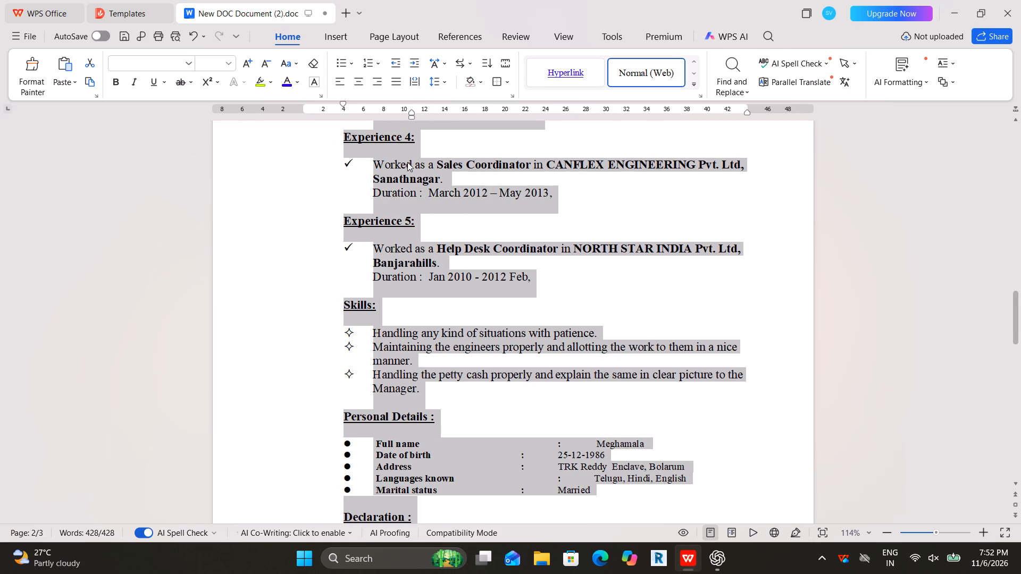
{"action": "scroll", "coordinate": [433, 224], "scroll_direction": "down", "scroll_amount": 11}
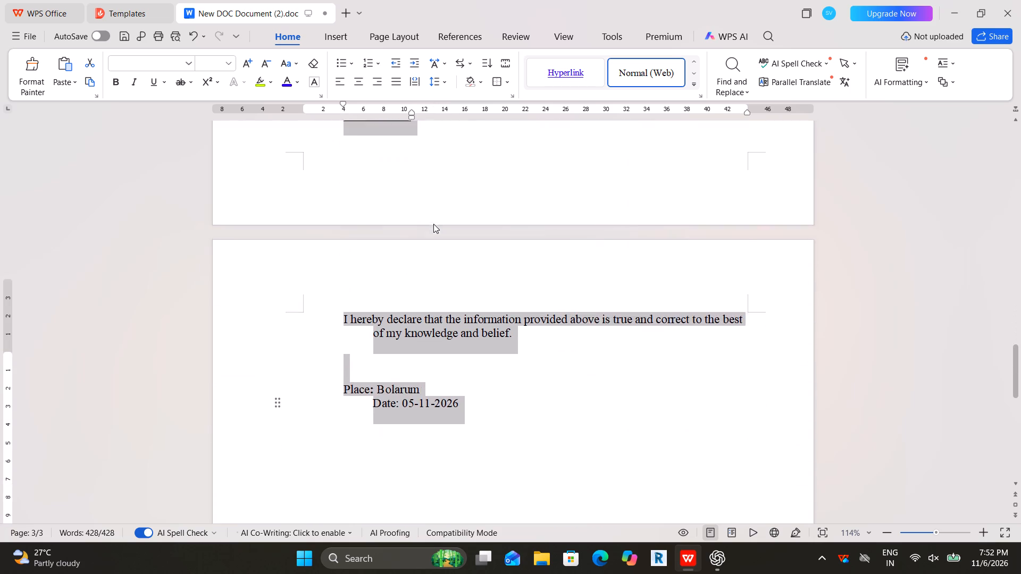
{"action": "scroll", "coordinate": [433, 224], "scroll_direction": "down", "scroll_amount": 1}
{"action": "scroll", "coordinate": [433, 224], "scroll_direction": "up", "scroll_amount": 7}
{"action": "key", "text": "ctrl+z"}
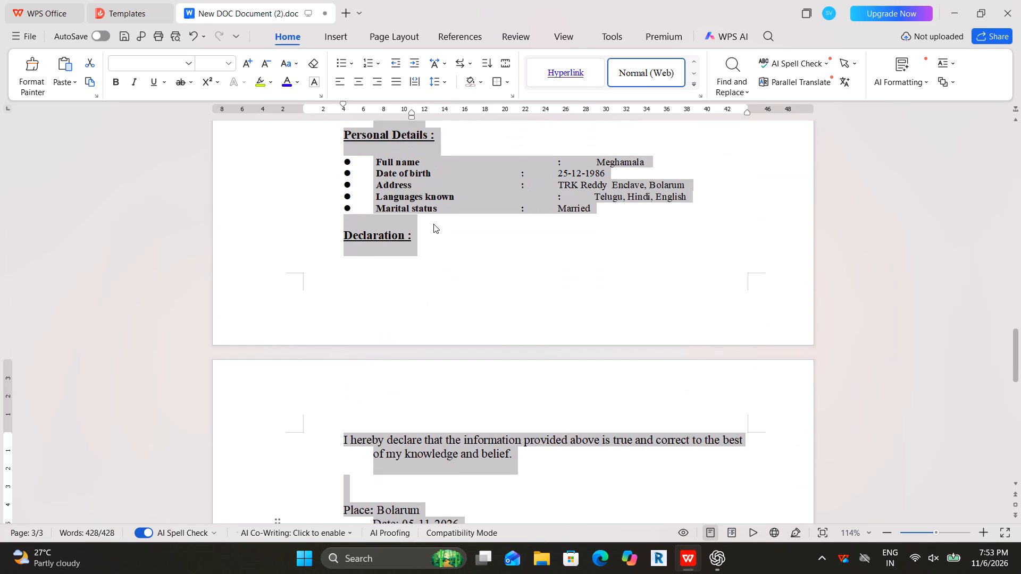
Examine the indents and spacing of all sections on both résumé pages, from the Declaration up to the name heading.
{"action": "scroll", "coordinate": [433, 224], "scroll_direction": "up", "scroll_amount": 6}
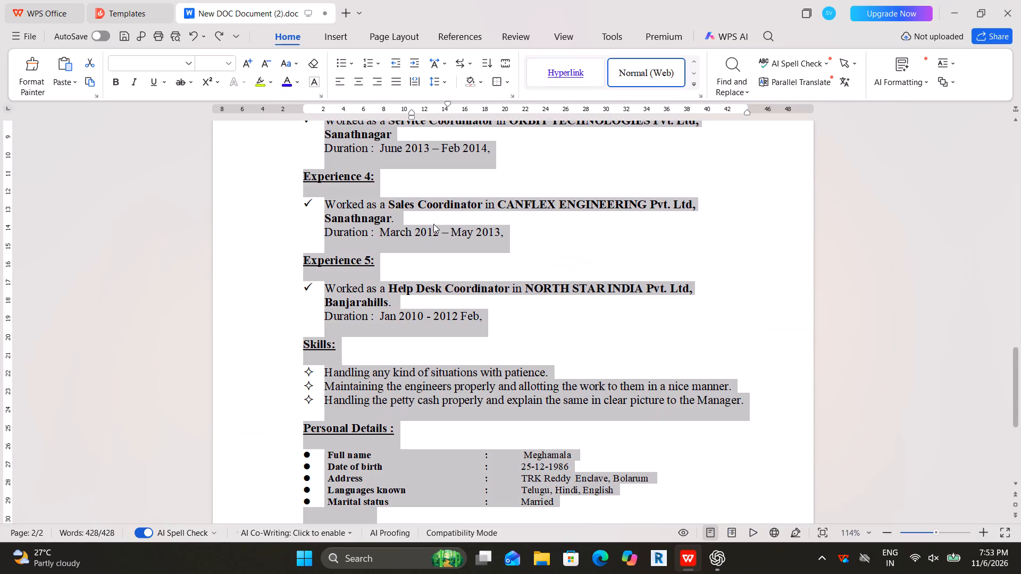
{"action": "scroll", "coordinate": [433, 224], "scroll_direction": "down", "scroll_amount": 13}
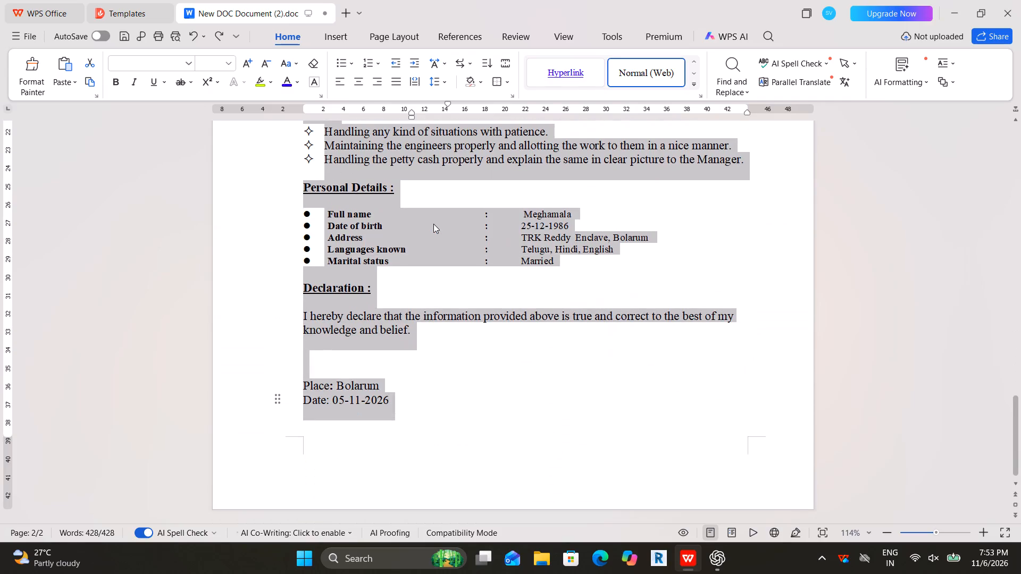
{"action": "scroll", "coordinate": [433, 224], "scroll_direction": "up", "scroll_amount": 11}
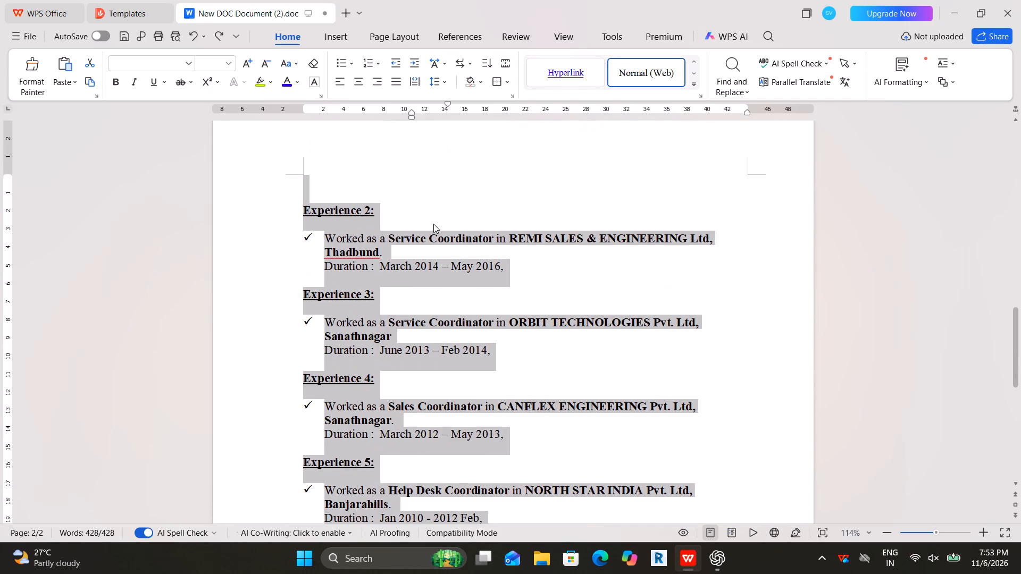
{"action": "scroll", "coordinate": [433, 224], "scroll_direction": "up", "scroll_amount": 4}
{"action": "scroll", "coordinate": [433, 224], "scroll_direction": "down", "scroll_amount": 1}
{"action": "scroll", "coordinate": [433, 224], "scroll_direction": "up", "scroll_amount": 9}
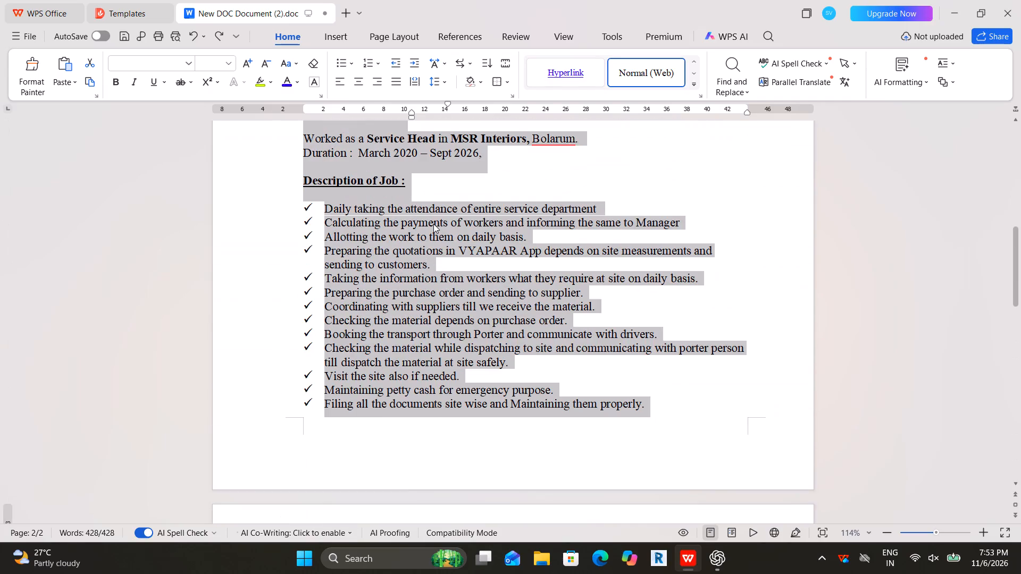
{"action": "scroll", "coordinate": [433, 224], "scroll_direction": "up", "scroll_amount": 3}
{"action": "scroll", "coordinate": [433, 224], "scroll_direction": "down", "scroll_amount": 1}
{"action": "scroll", "coordinate": [433, 224], "scroll_direction": "up", "scroll_amount": 9}
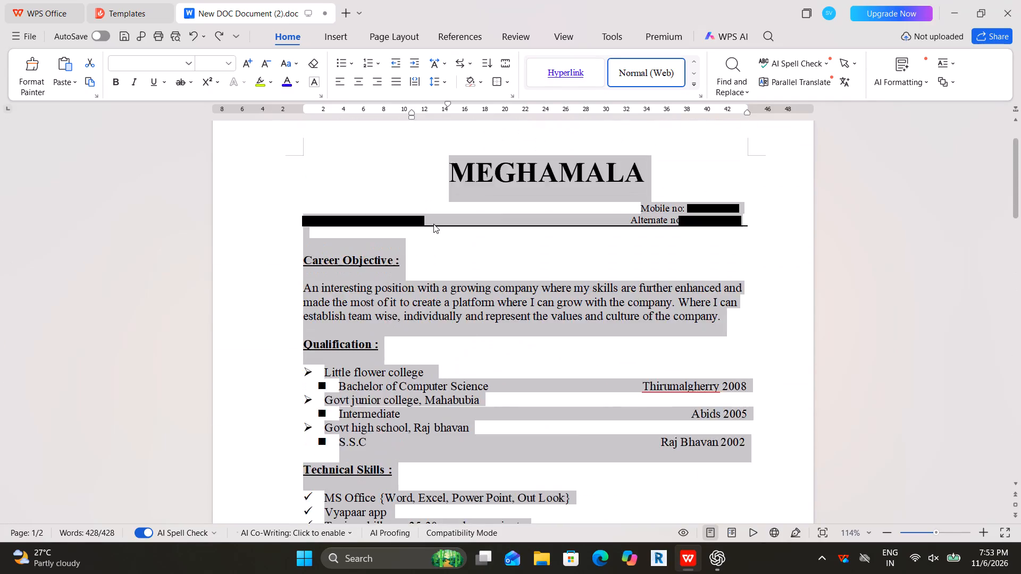
Set the font size of the name heading at the top of the résumé to 22.
{"action": "left_click", "coordinate": [375, 147]}
{"action": "left_click_drag", "start_coordinate": [636, 166], "coordinate": [634, 166]}
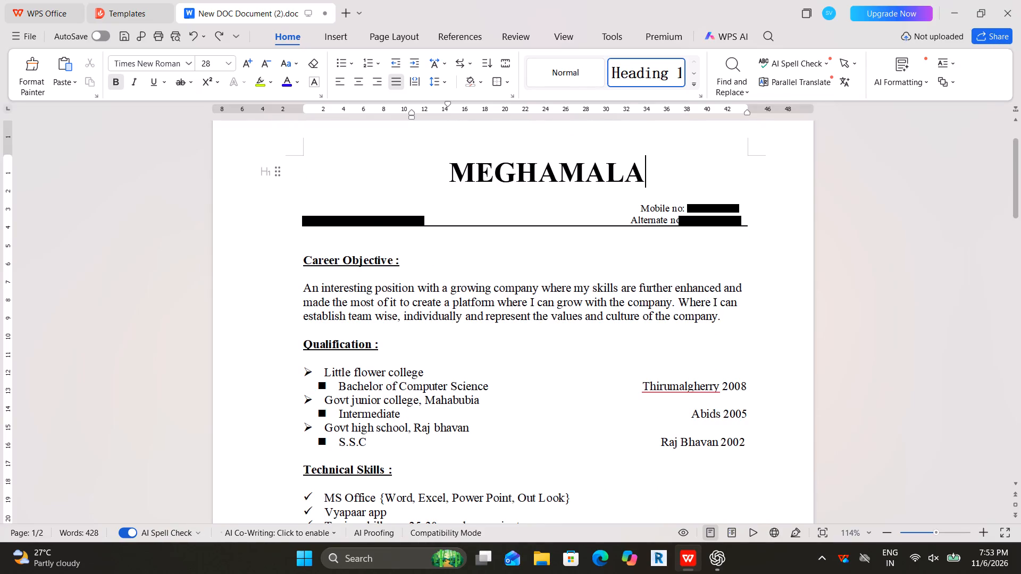
{"action": "left_click_drag", "start_coordinate": [634, 166], "coordinate": [426, 159]}
{"action": "left_click", "coordinate": [232, 63]}
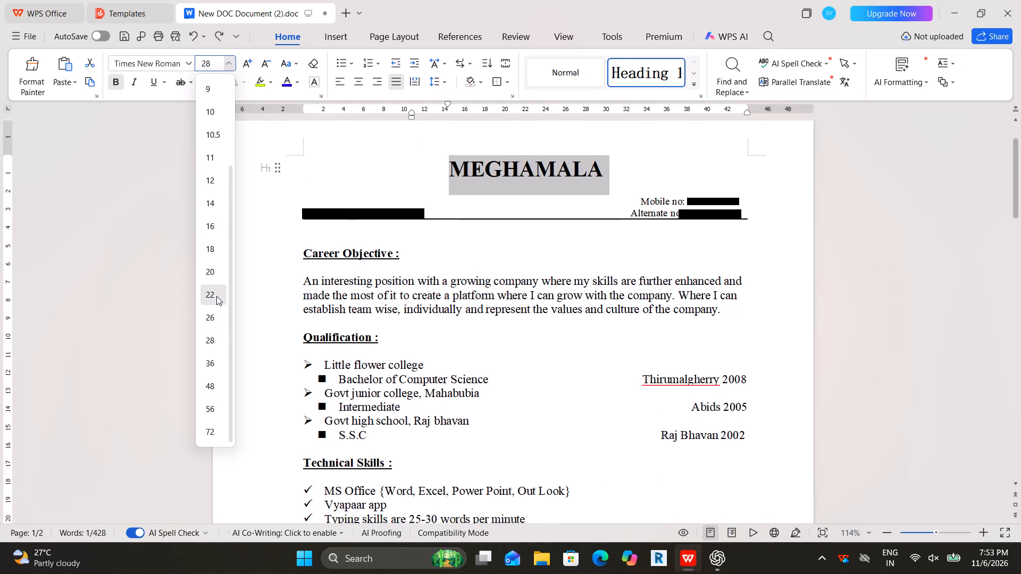
{"action": "left_click", "coordinate": [216, 296]}
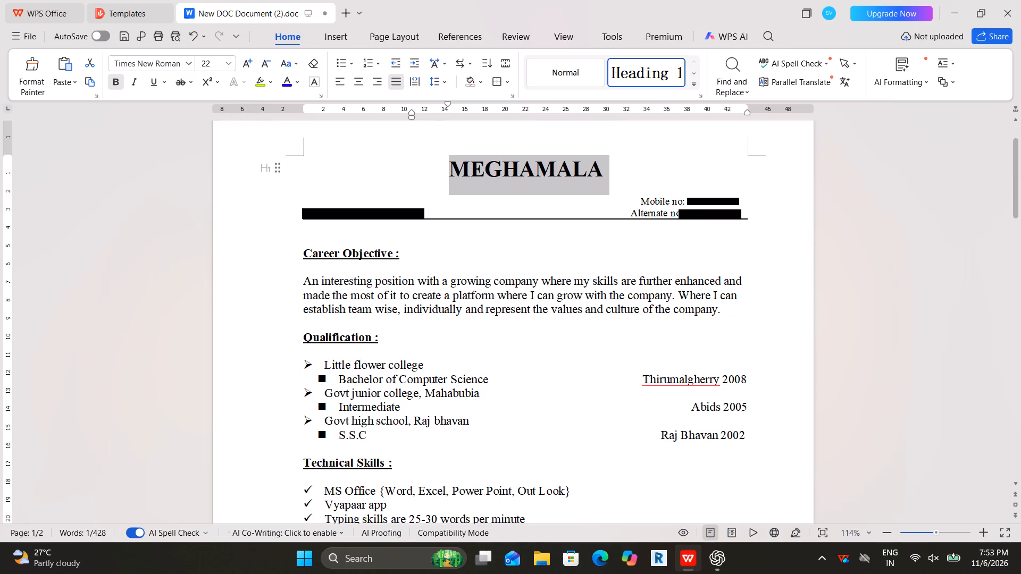
{"action": "left_click", "coordinate": [515, 244]}
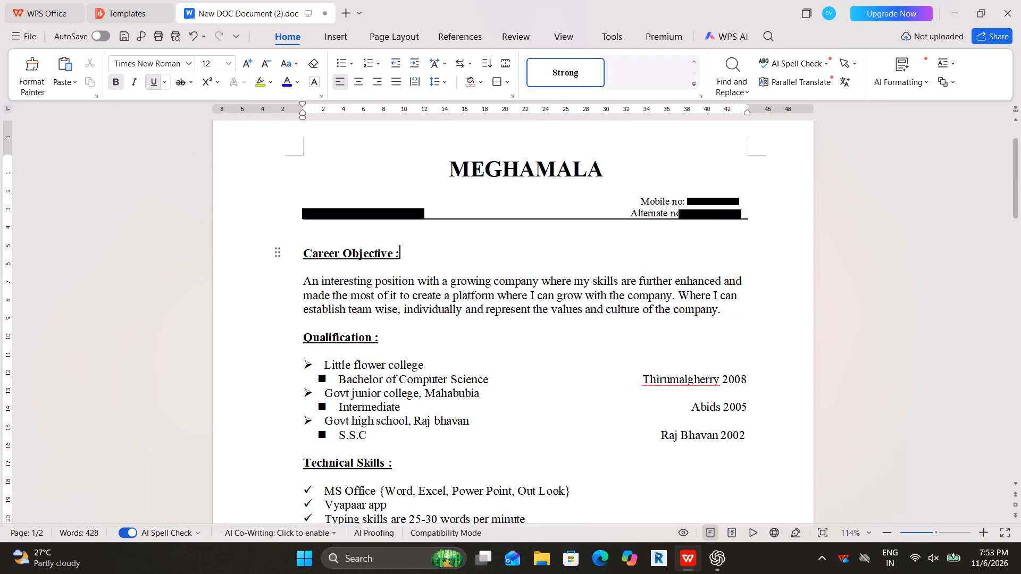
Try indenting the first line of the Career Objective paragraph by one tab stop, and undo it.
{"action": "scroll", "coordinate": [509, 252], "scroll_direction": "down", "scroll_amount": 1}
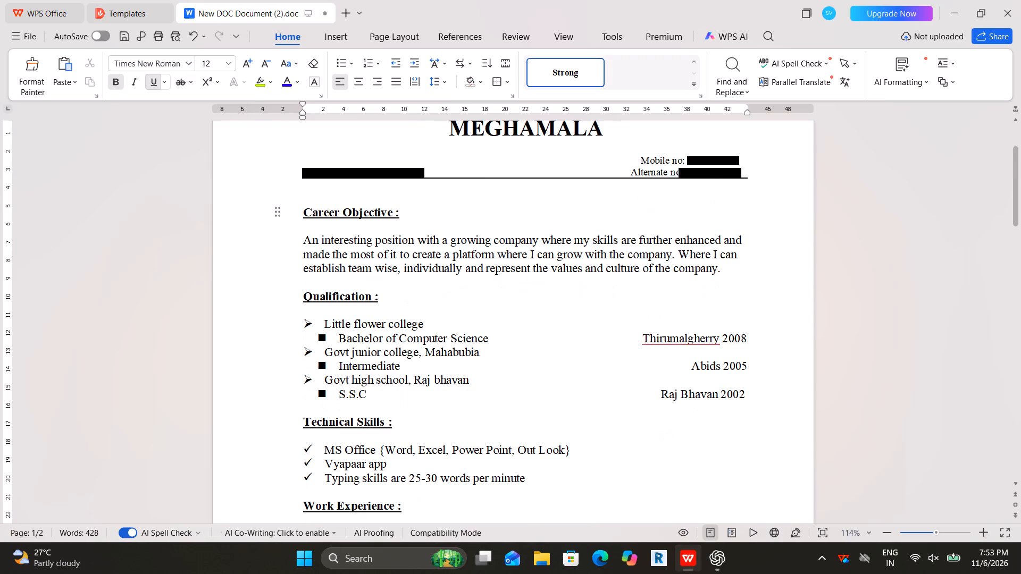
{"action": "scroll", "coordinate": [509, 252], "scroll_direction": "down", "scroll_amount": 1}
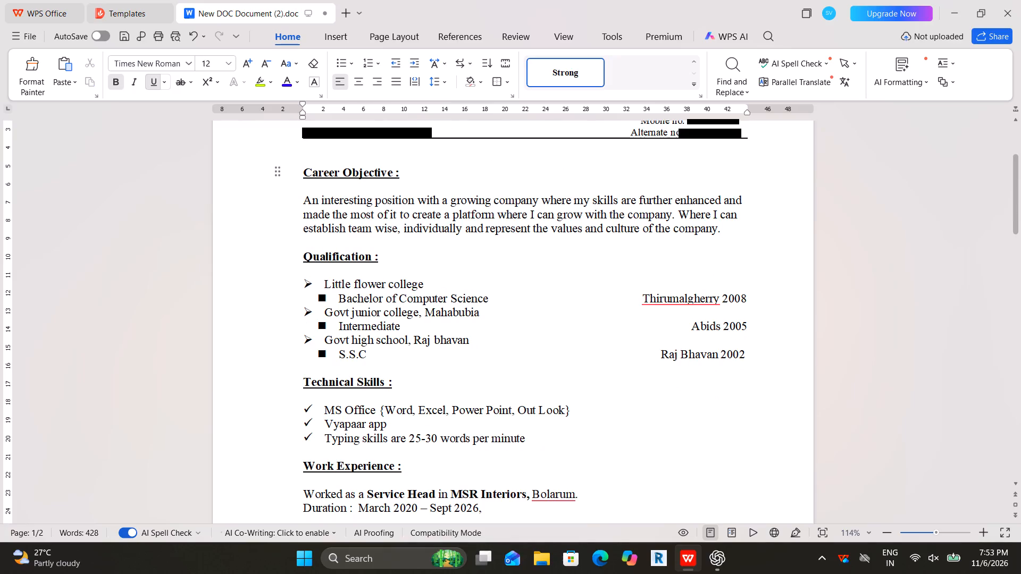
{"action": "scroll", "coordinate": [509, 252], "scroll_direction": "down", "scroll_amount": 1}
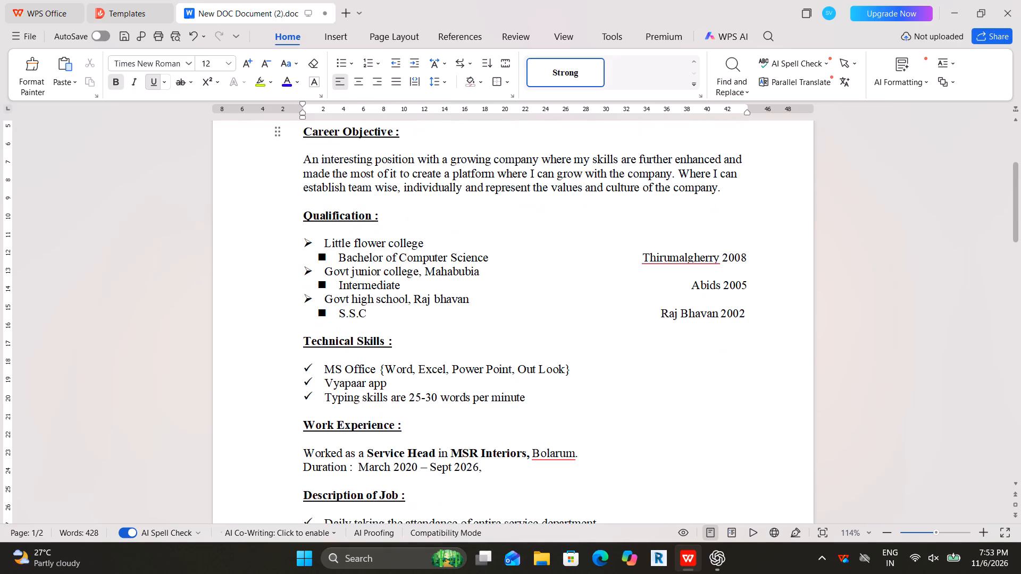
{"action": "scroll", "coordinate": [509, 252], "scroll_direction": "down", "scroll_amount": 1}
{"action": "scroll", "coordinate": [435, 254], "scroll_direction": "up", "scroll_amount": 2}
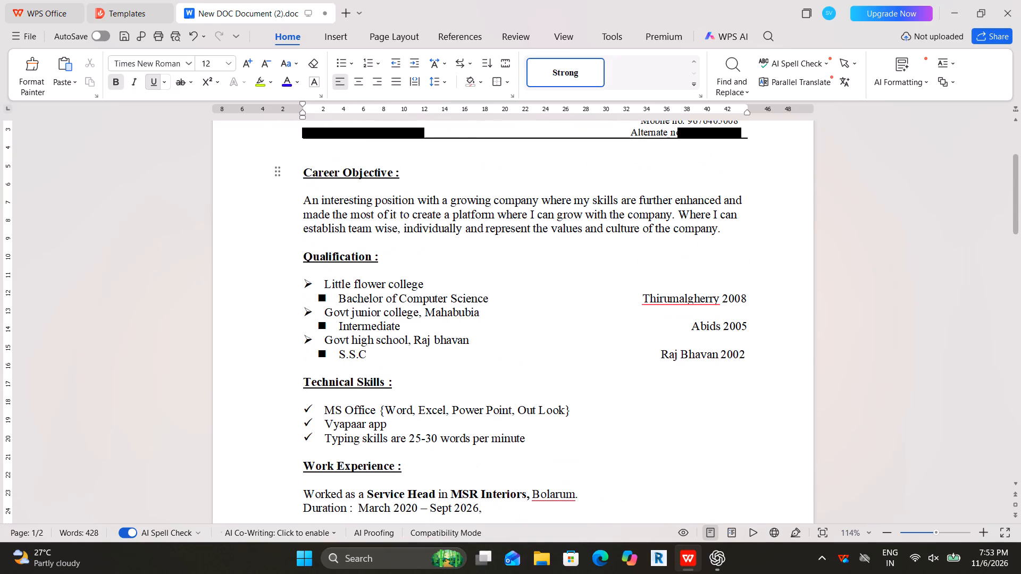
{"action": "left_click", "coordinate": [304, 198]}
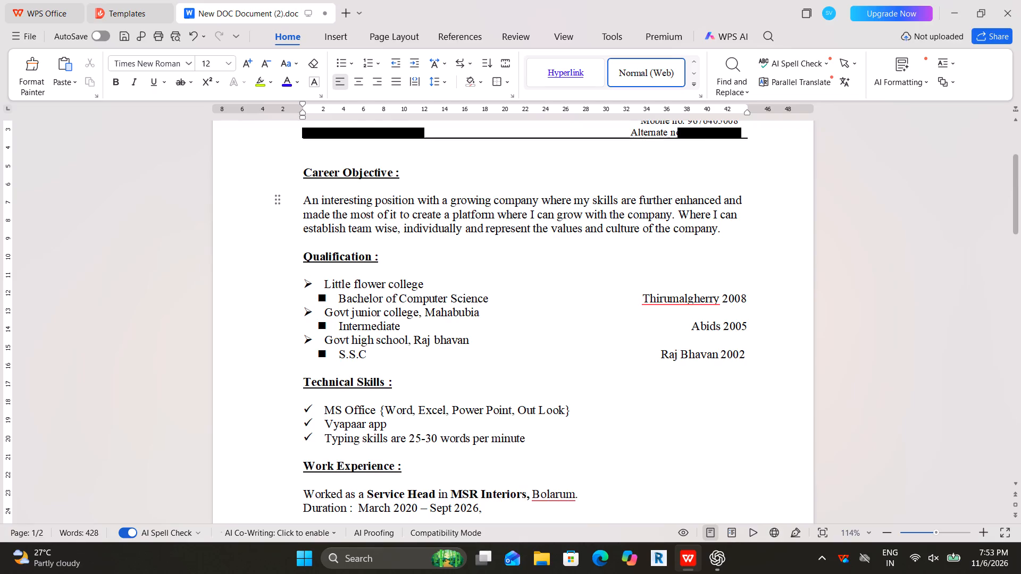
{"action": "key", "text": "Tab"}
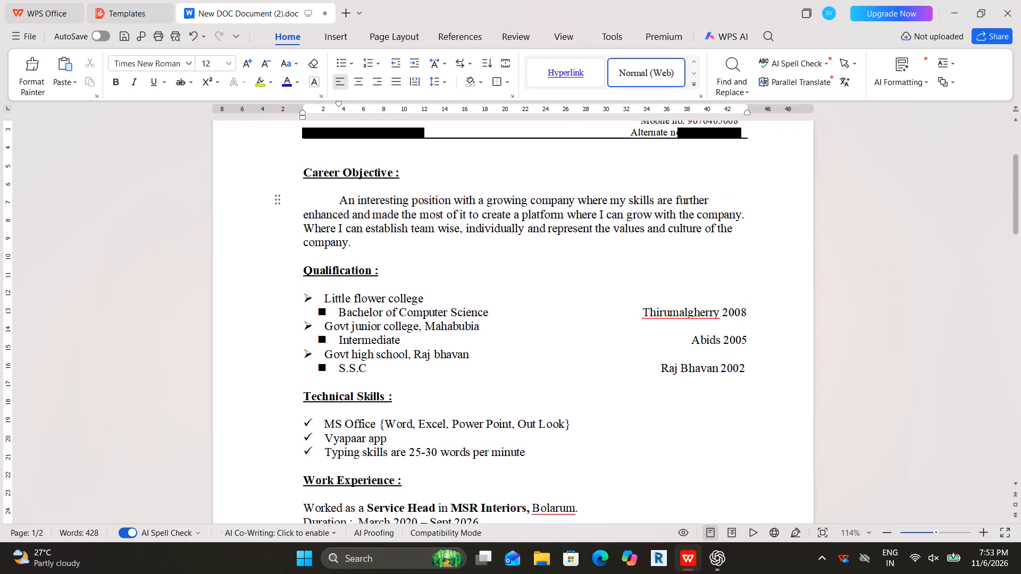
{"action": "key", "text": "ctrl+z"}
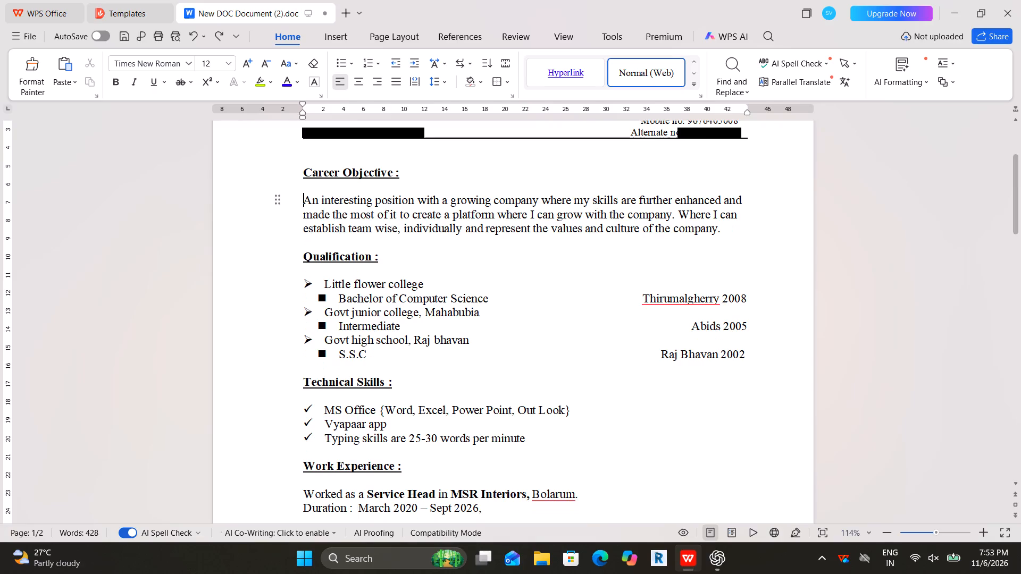
Delete the empty paragraph above the Experience 2 heading at the top of the second page.
{"action": "scroll", "coordinate": [388, 217], "scroll_direction": "down", "scroll_amount": 2}
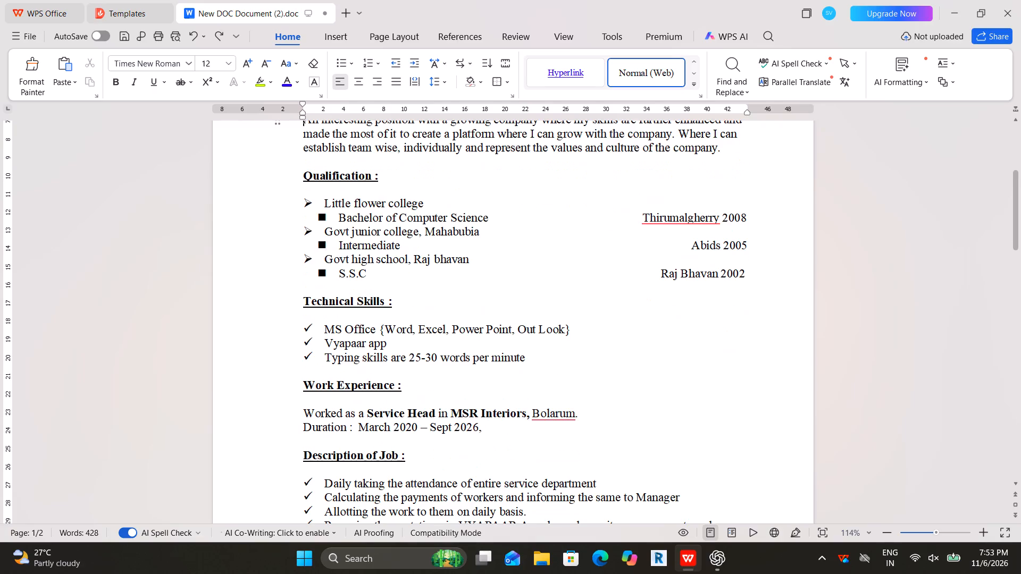
{"action": "scroll", "coordinate": [388, 217], "scroll_direction": "down", "scroll_amount": 5}
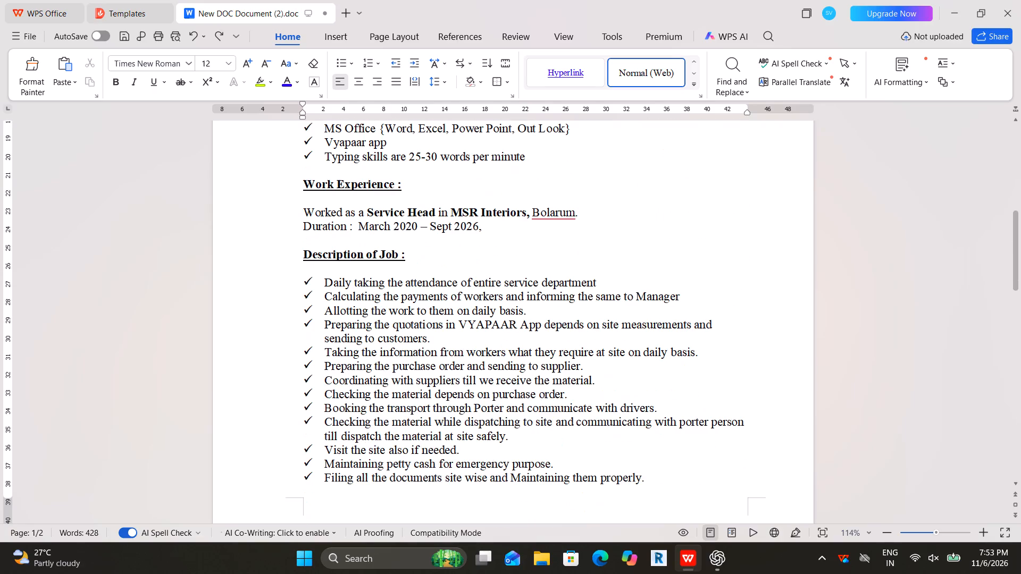
{"action": "scroll", "coordinate": [388, 217], "scroll_direction": "down", "scroll_amount": 6}
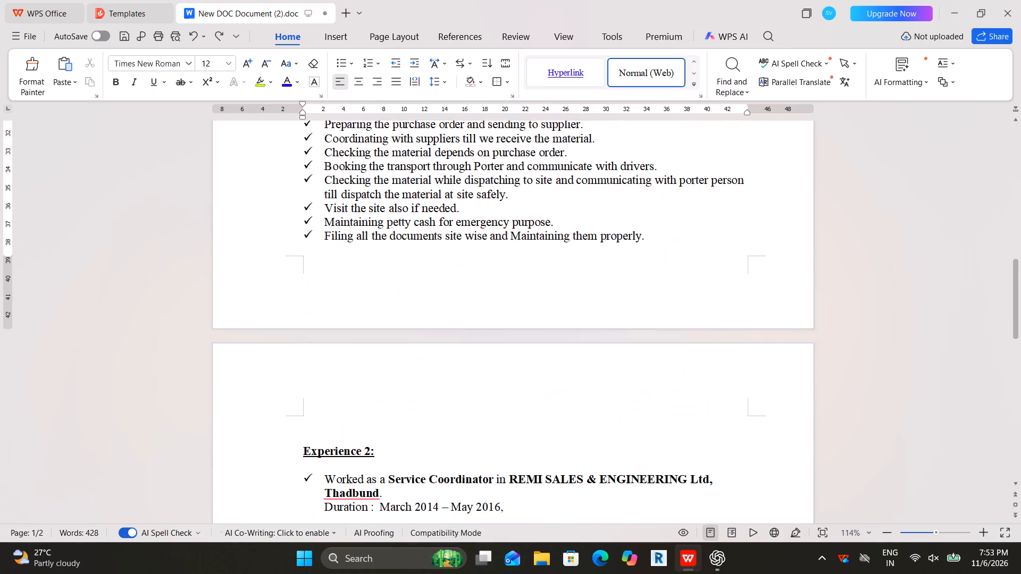
{"action": "scroll", "coordinate": [388, 217], "scroll_direction": "down", "scroll_amount": 2}
{"action": "scroll", "coordinate": [388, 217], "scroll_direction": "up", "scroll_amount": 2}
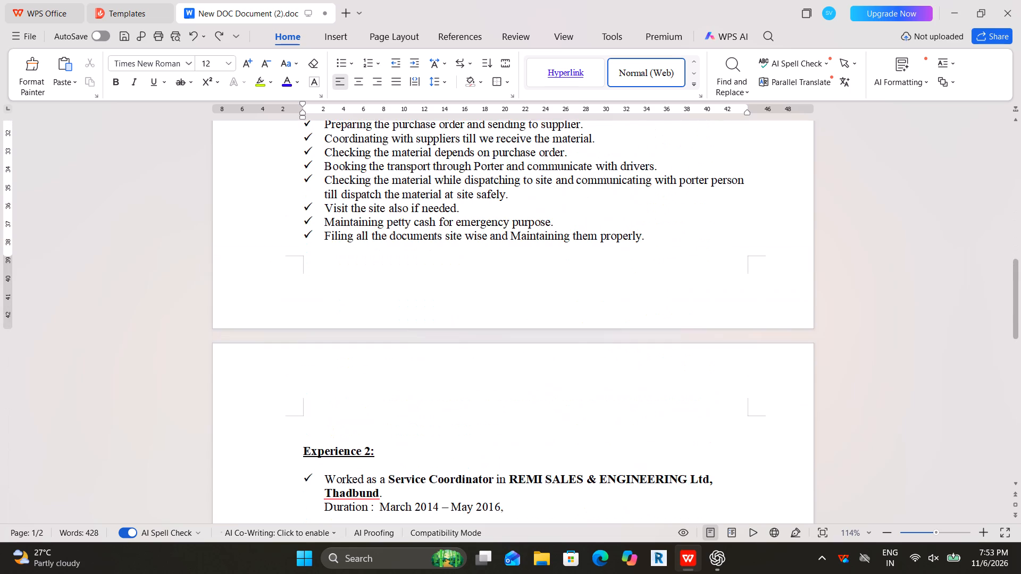
{"action": "scroll", "coordinate": [388, 220], "scroll_direction": "down", "scroll_amount": 1}
{"action": "left_click", "coordinate": [320, 382]}
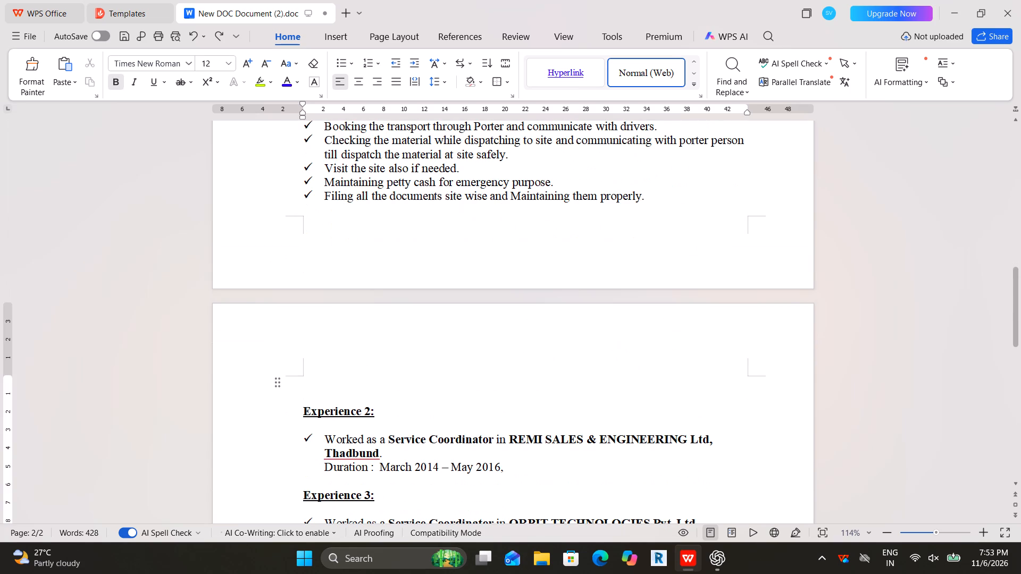
{"action": "key", "text": "BackSpace"}
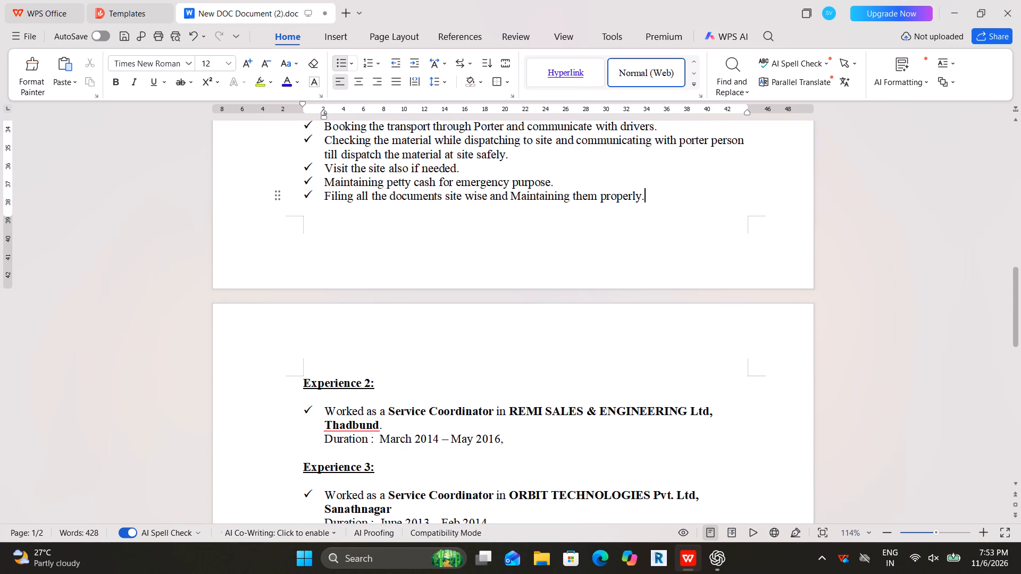
{"action": "scroll", "coordinate": [405, 245], "scroll_direction": "up", "scroll_amount": 7}
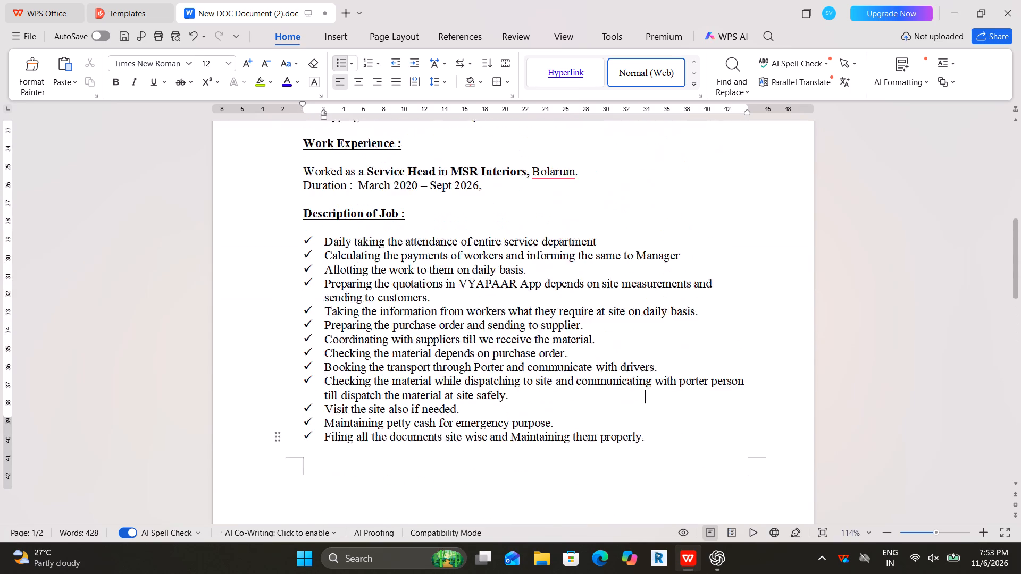
Look over the first page of the résumé up to the name heading and save the document.
{"action": "scroll", "coordinate": [405, 245], "scroll_direction": "up", "scroll_amount": 6}
{"action": "scroll", "coordinate": [405, 245], "scroll_direction": "down", "scroll_amount": 2}
{"action": "scroll", "coordinate": [405, 245], "scroll_direction": "up", "scroll_amount": 6}
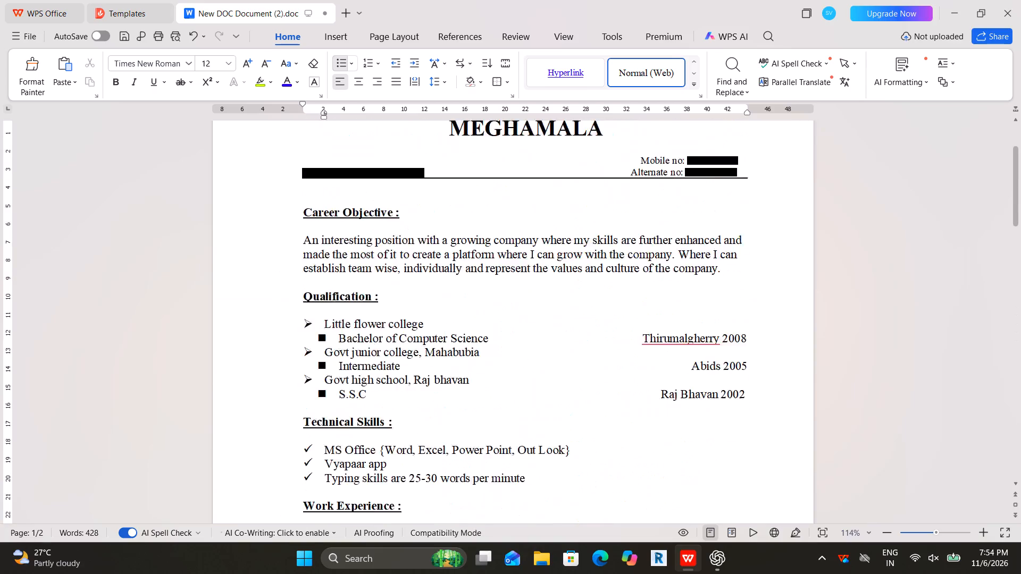
{"action": "scroll", "coordinate": [405, 245], "scroll_direction": "up", "scroll_amount": 4}
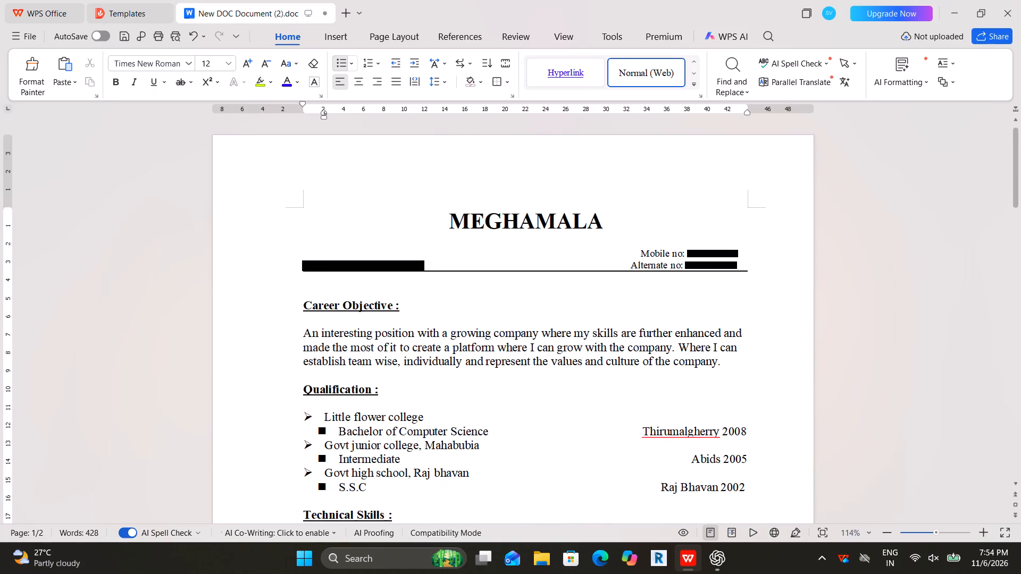
{"action": "key", "text": "ctrl+s"}
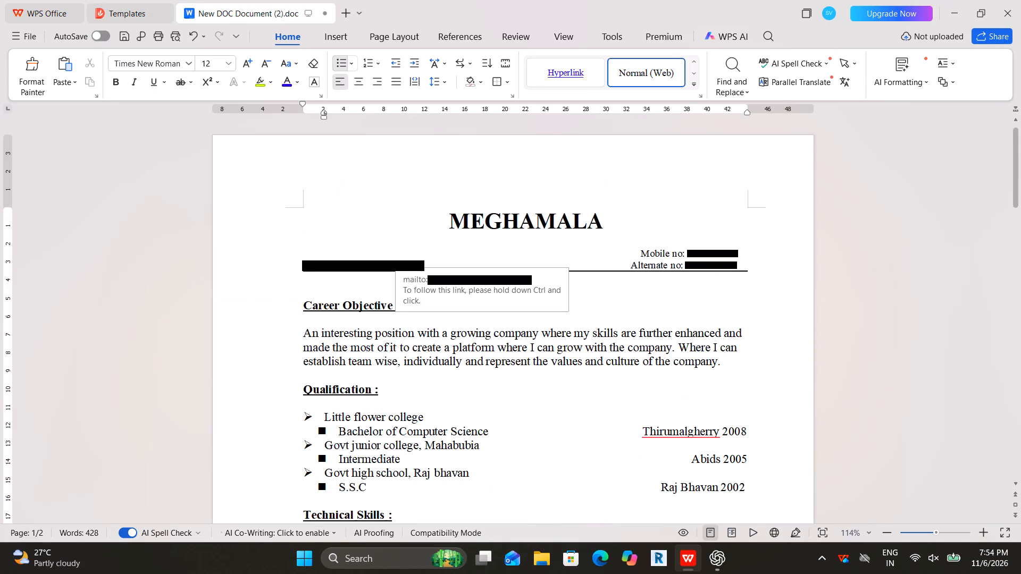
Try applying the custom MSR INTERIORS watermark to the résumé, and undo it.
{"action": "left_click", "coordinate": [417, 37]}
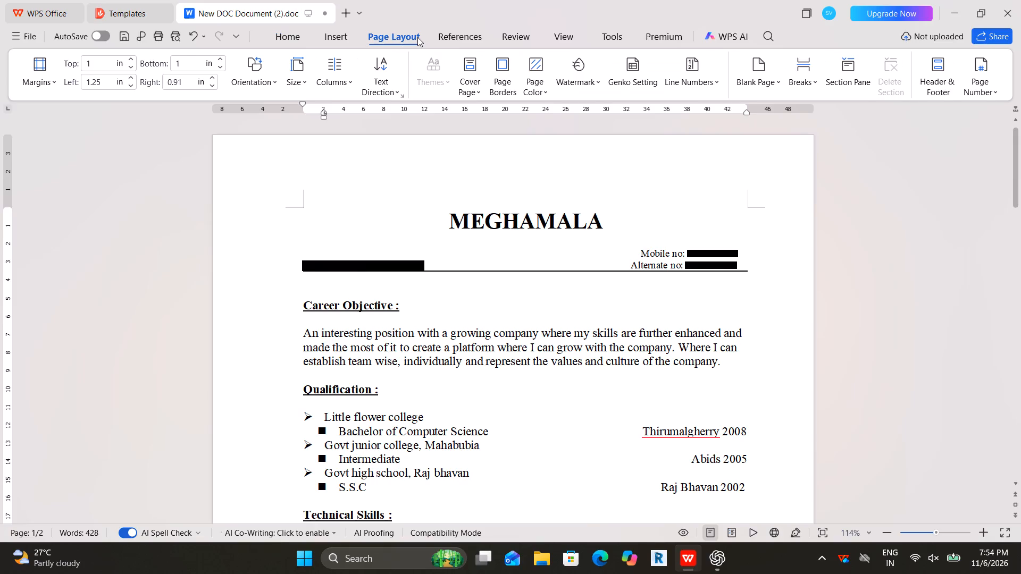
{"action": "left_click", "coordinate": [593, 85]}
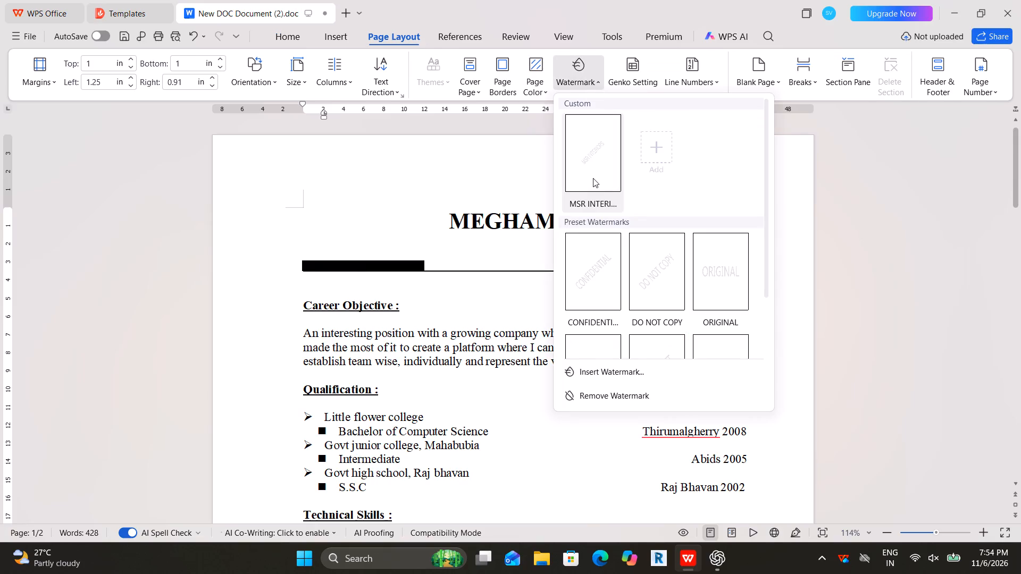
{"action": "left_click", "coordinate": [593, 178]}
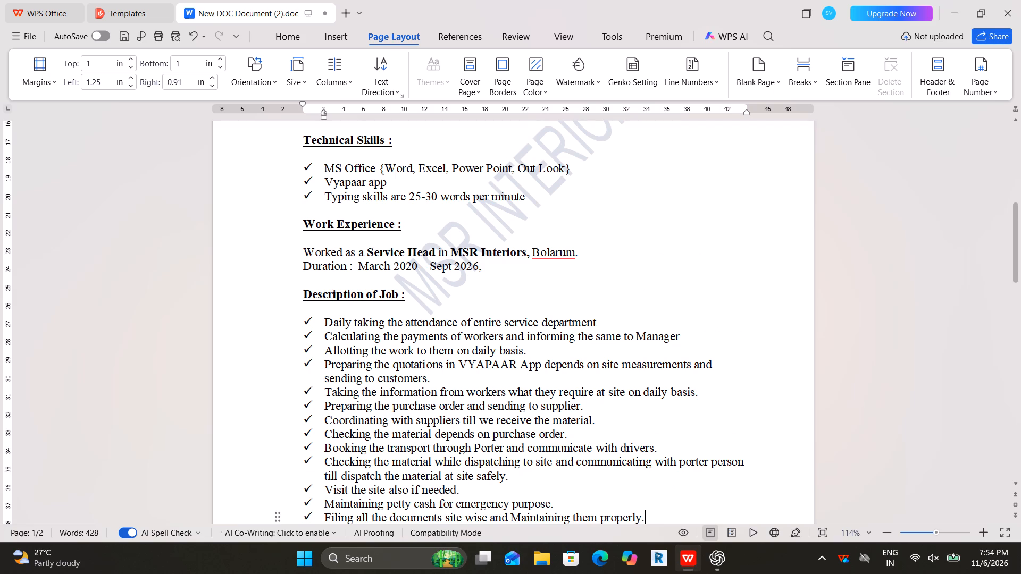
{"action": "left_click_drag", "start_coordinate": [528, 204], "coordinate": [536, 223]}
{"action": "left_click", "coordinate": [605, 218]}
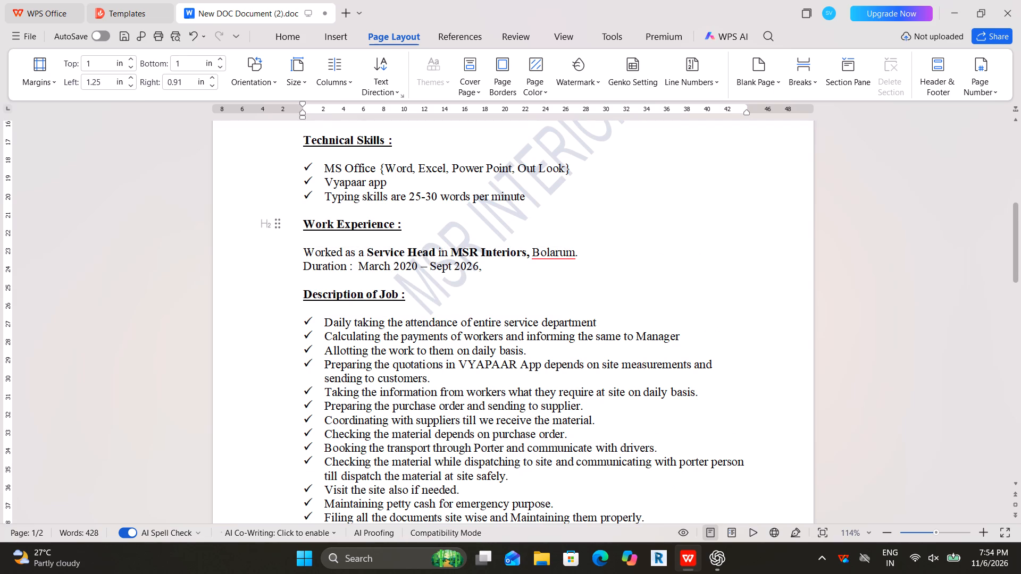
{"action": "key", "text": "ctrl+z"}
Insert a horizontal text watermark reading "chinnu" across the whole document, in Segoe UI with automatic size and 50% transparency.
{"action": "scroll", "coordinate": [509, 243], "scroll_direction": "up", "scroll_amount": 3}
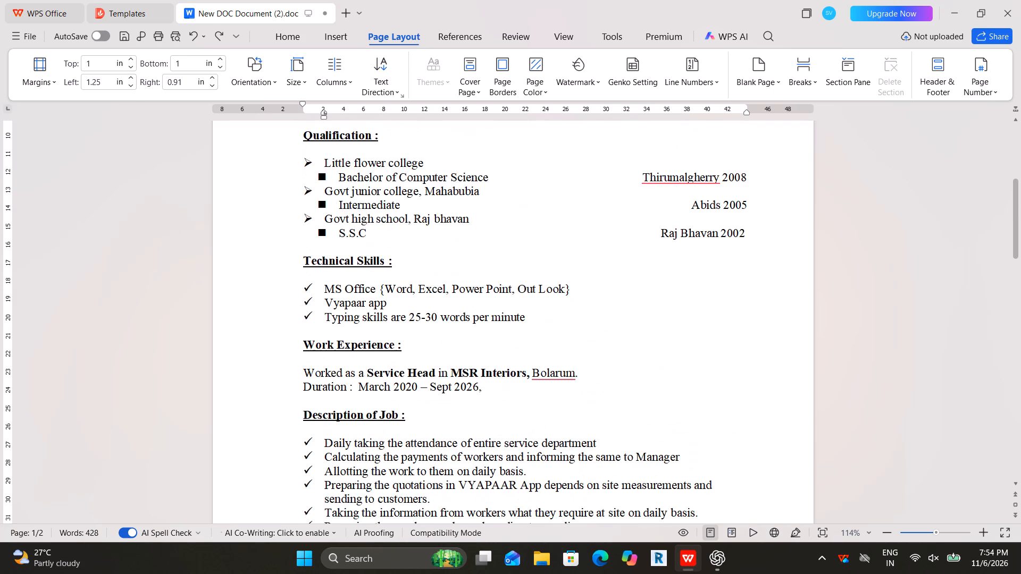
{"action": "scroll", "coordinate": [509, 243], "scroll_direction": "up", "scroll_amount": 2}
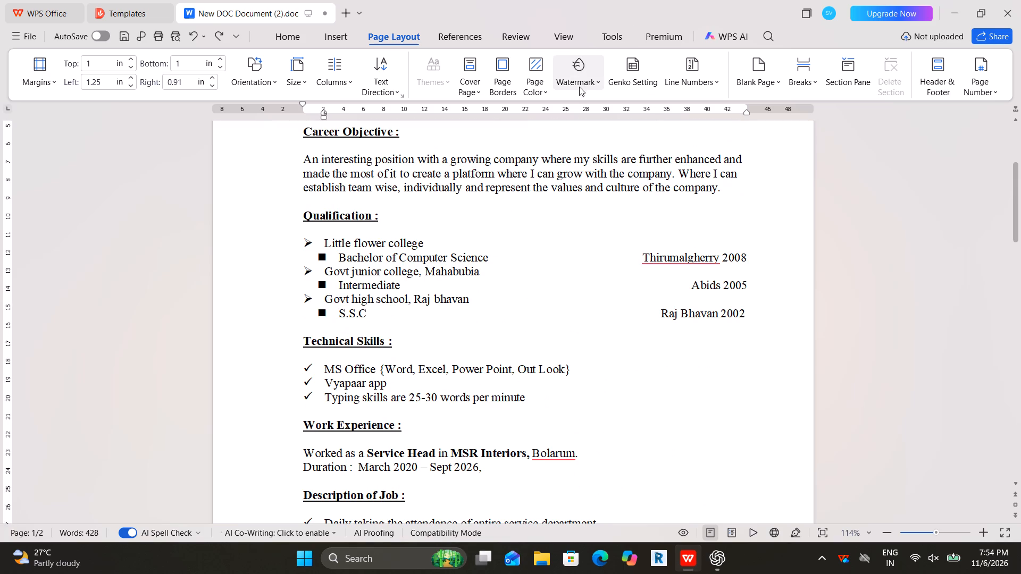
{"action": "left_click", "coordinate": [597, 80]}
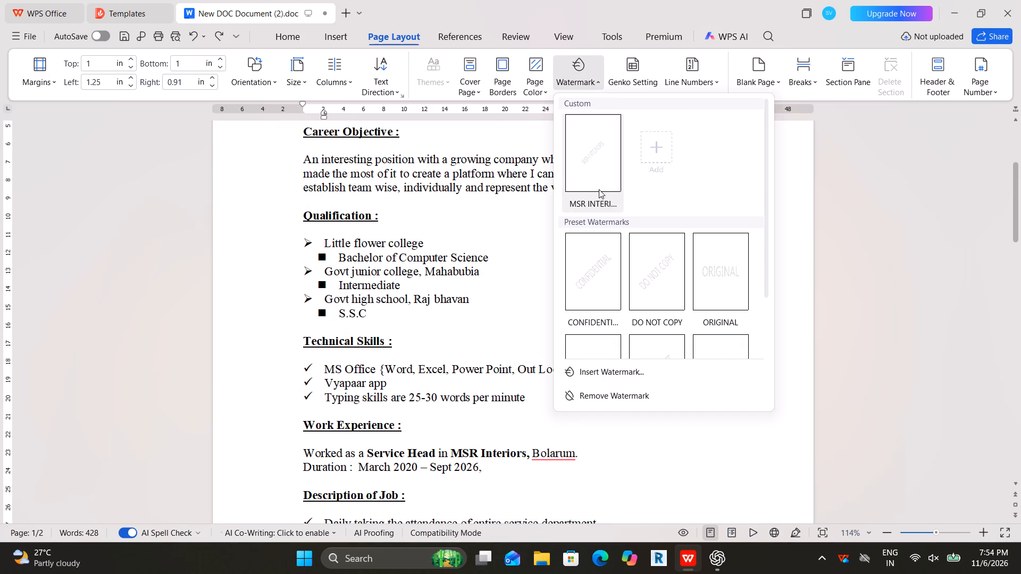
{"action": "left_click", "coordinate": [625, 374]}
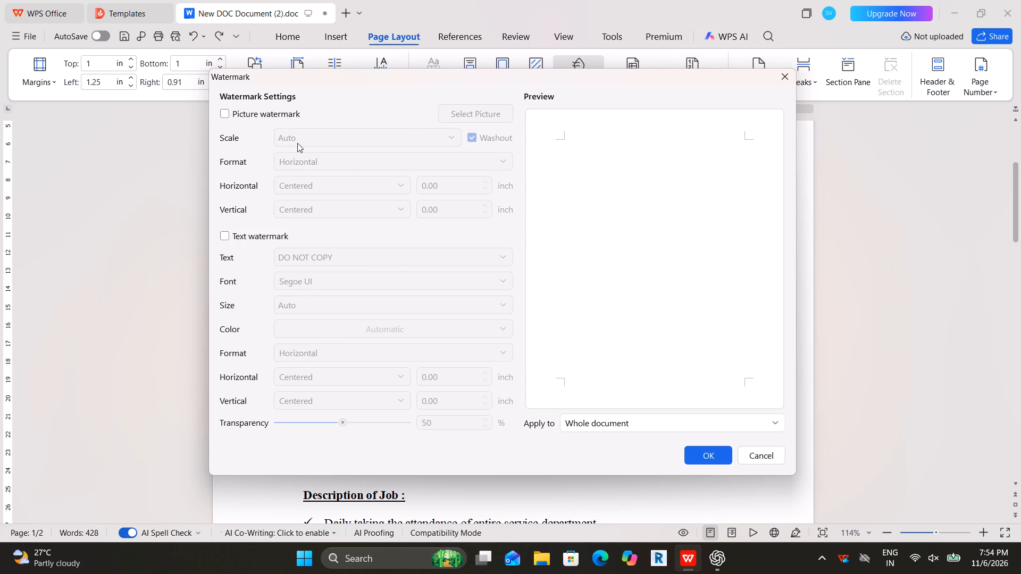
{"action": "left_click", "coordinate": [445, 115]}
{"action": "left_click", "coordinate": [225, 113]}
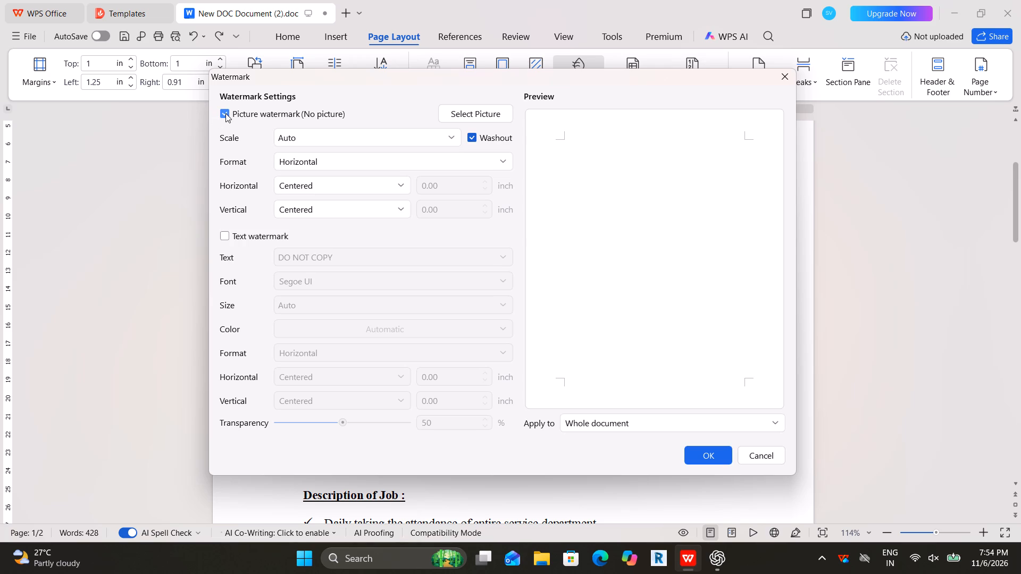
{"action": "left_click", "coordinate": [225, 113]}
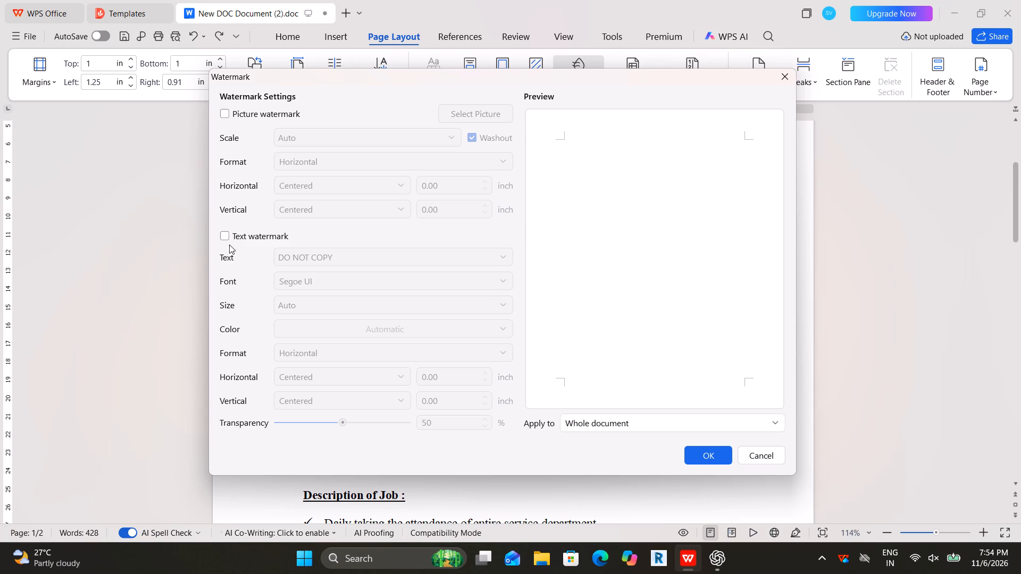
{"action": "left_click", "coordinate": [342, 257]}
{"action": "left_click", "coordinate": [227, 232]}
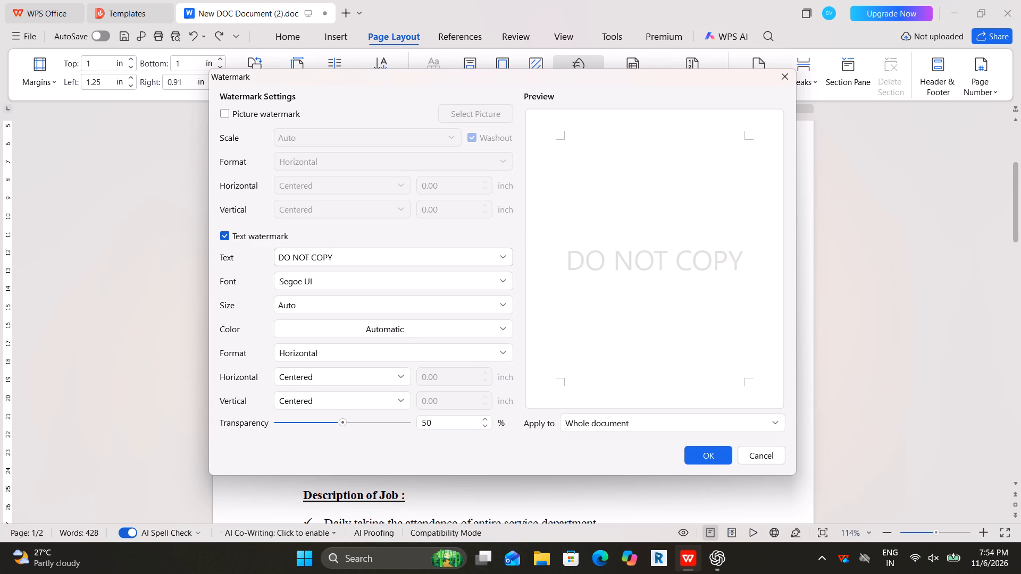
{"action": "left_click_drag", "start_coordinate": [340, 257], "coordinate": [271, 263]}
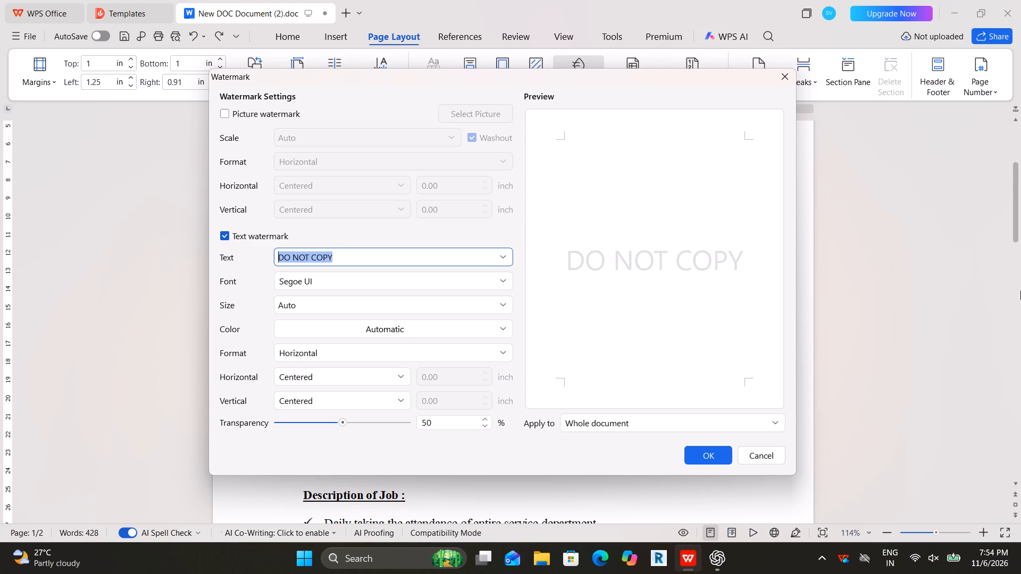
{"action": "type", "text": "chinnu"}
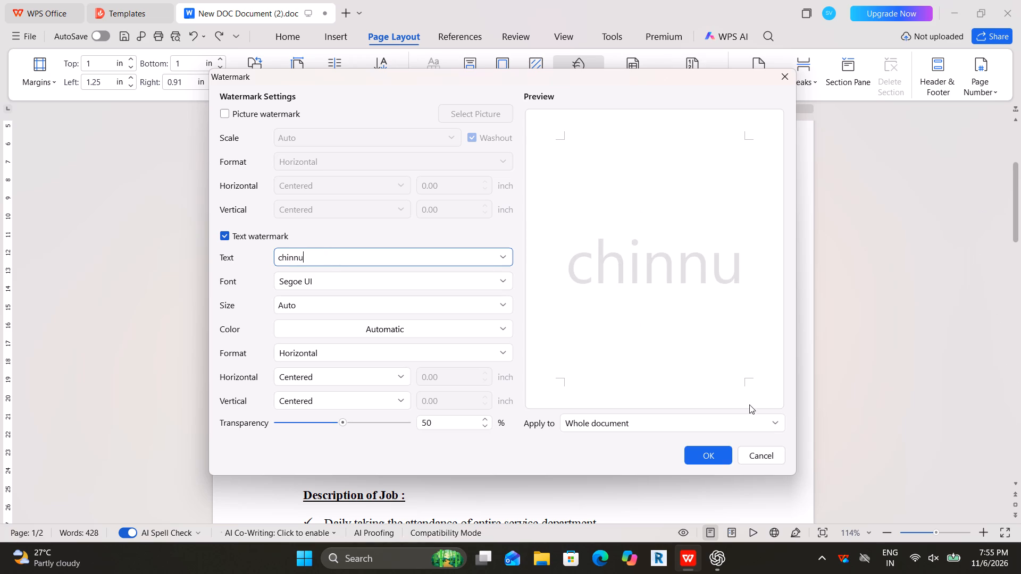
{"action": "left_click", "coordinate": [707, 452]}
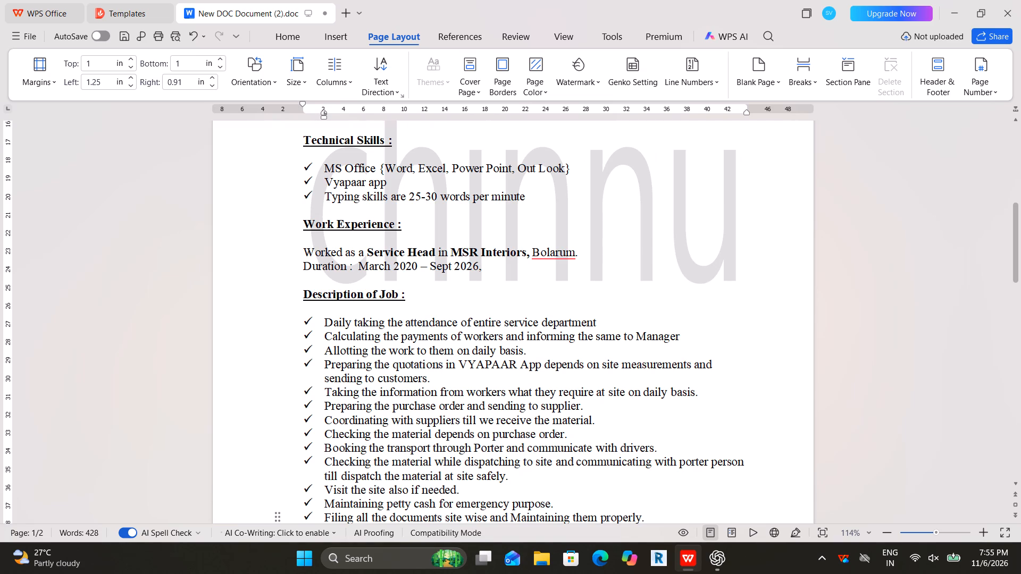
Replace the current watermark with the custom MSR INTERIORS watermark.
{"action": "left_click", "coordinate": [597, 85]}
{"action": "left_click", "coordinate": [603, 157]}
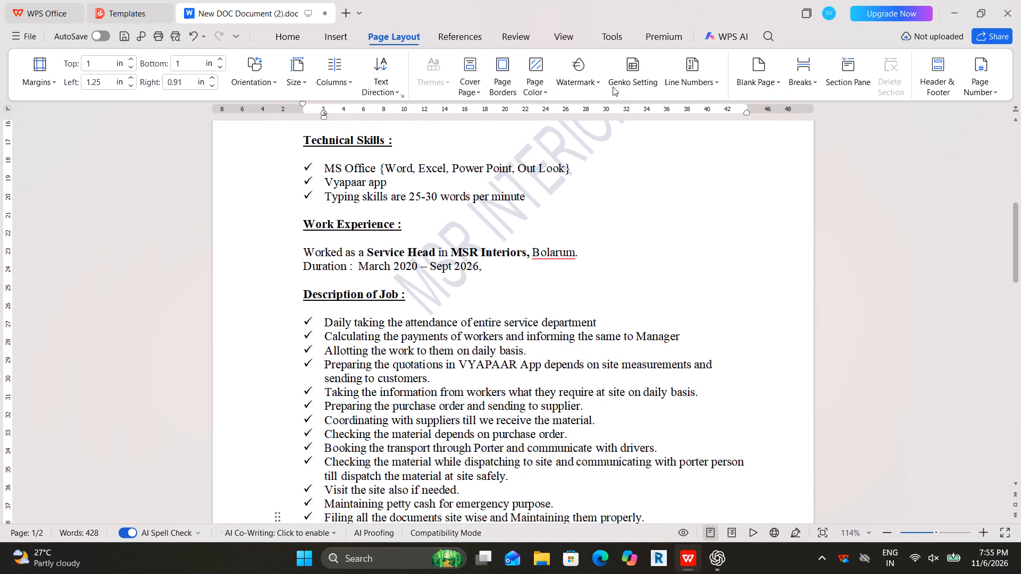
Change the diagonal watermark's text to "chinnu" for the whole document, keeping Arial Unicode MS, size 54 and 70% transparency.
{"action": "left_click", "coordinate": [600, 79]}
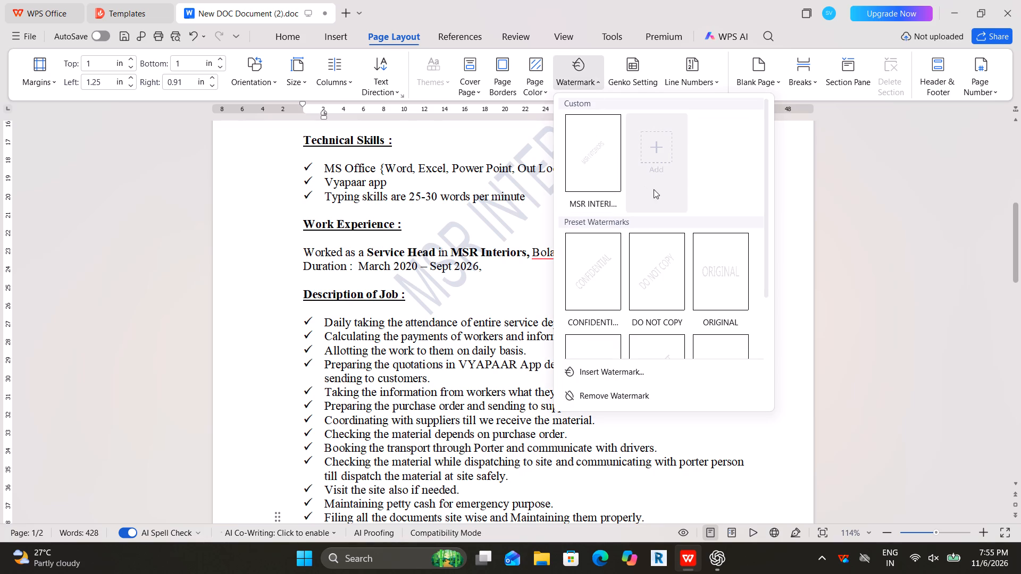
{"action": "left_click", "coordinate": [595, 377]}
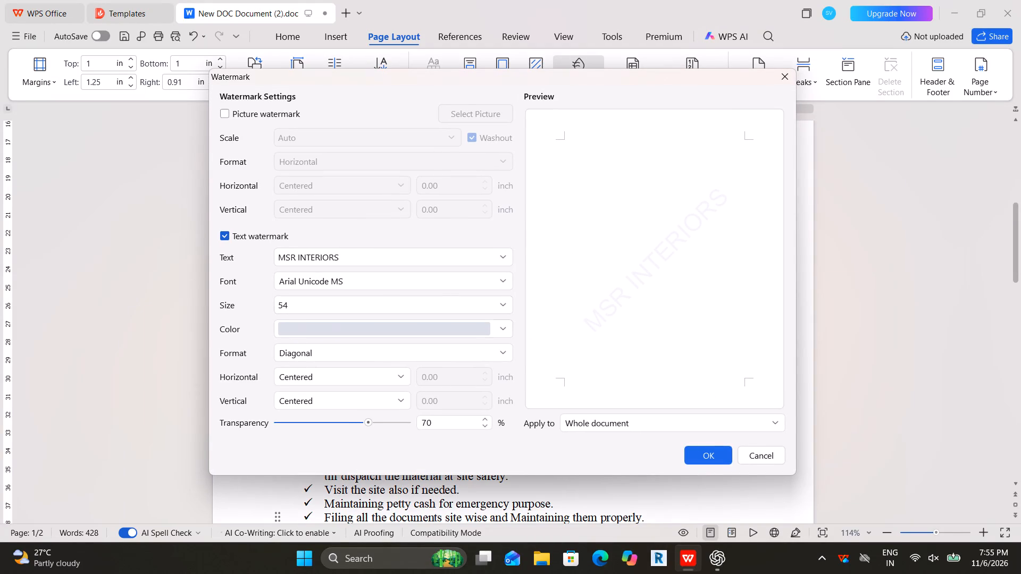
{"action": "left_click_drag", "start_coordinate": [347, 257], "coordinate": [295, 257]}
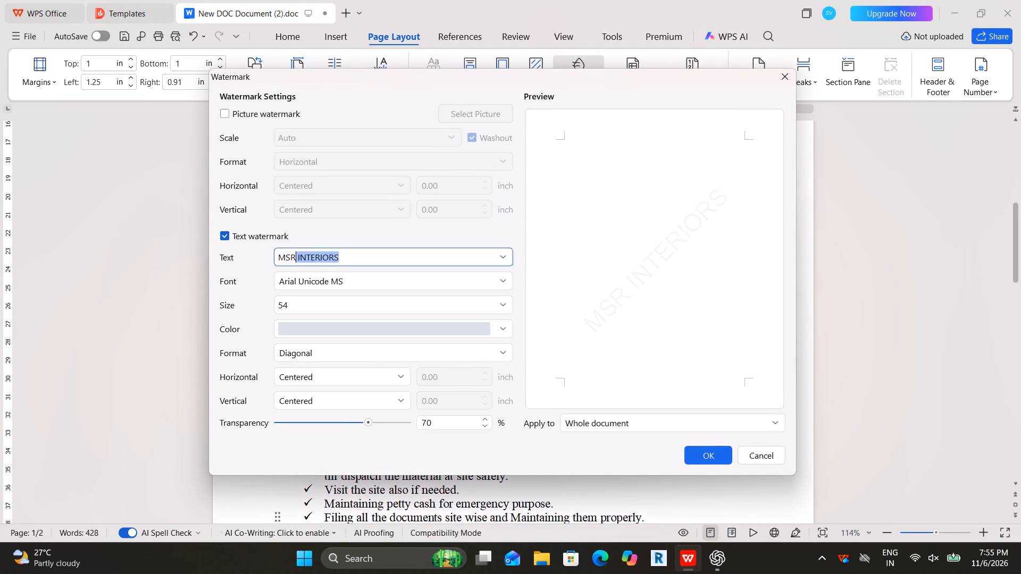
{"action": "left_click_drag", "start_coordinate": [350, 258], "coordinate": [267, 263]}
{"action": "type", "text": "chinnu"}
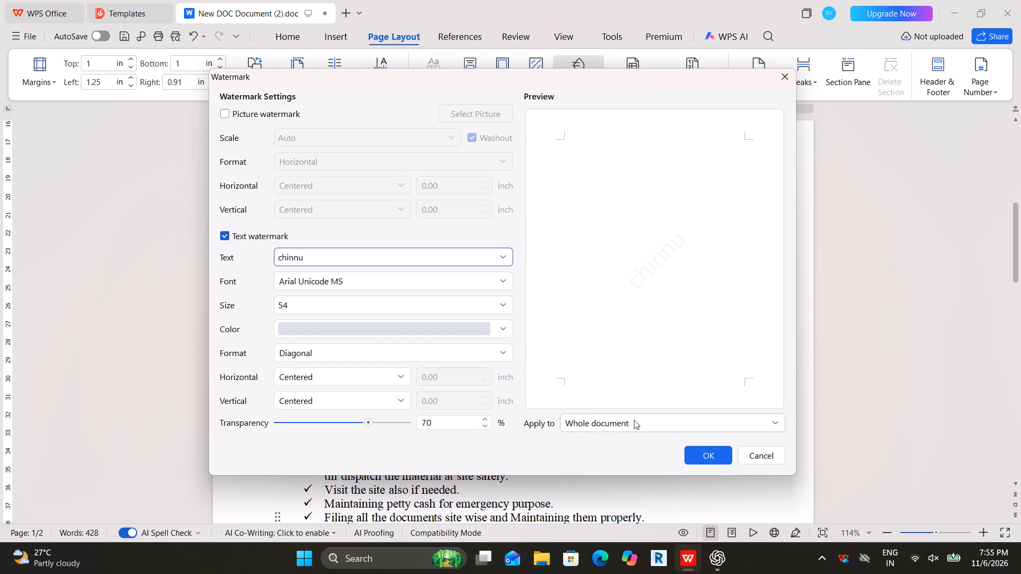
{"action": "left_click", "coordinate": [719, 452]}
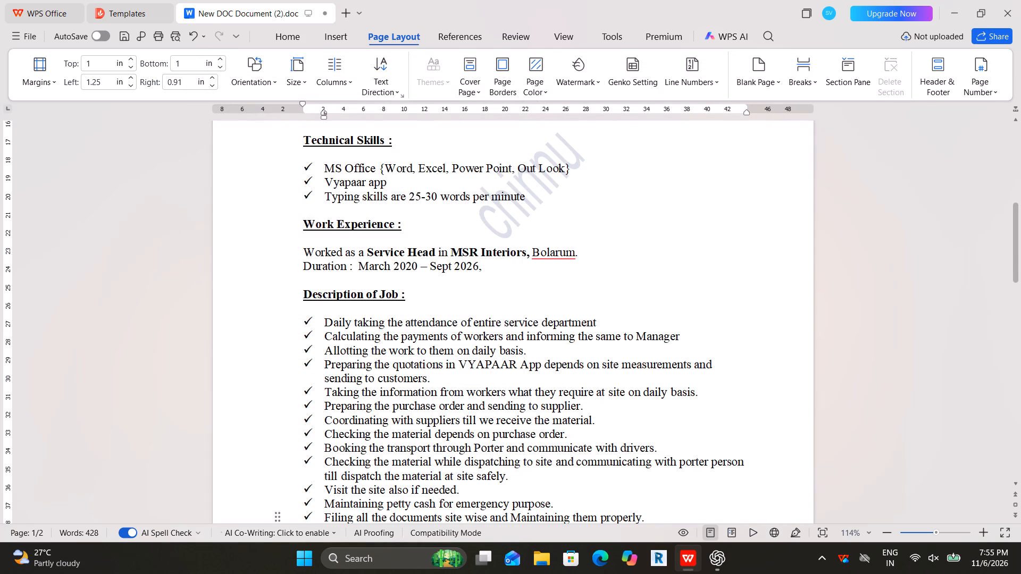
Examine how the diagonal watermark sits behind the text on both résumé pages.
{"action": "scroll", "coordinate": [588, 304], "scroll_direction": "down", "scroll_amount": 1}
{"action": "scroll", "coordinate": [588, 304], "scroll_direction": "up", "scroll_amount": 1}
{"action": "scroll", "coordinate": [588, 304], "scroll_direction": "down", "scroll_amount": 12}
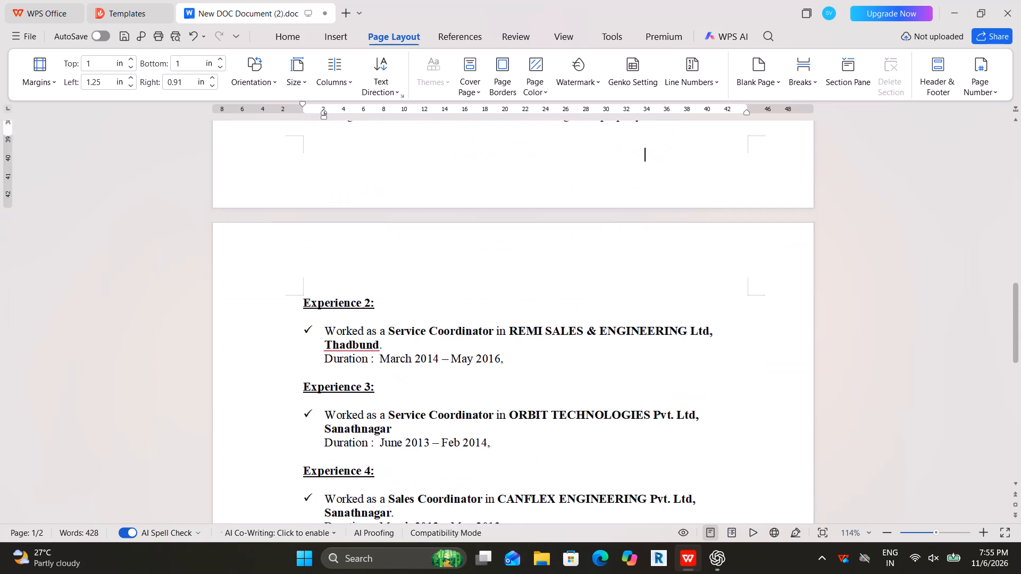
{"action": "scroll", "coordinate": [588, 304], "scroll_direction": "down", "scroll_amount": 7}
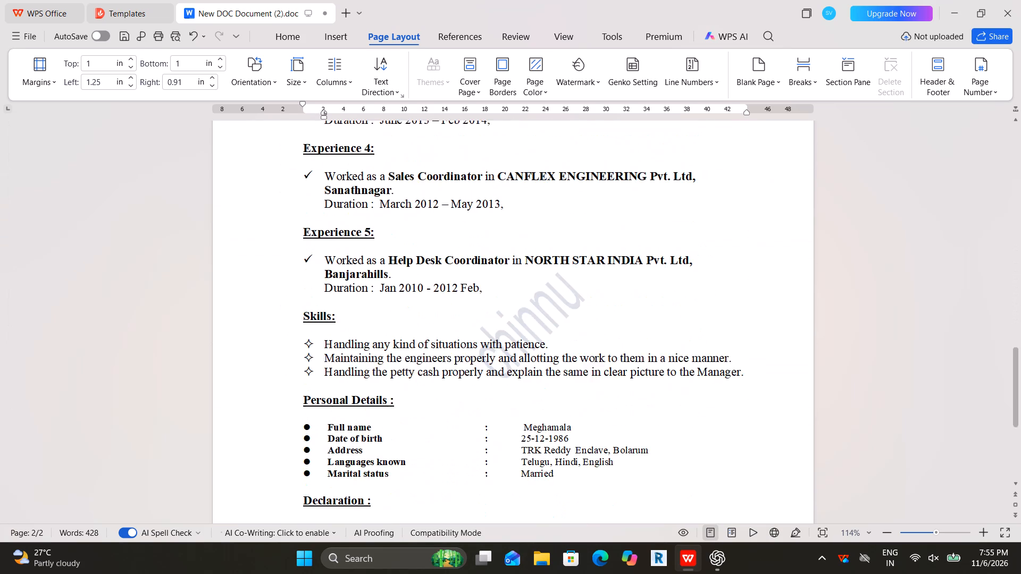
{"action": "scroll", "coordinate": [588, 304], "scroll_direction": "down", "scroll_amount": 13}
{"action": "scroll", "coordinate": [588, 304], "scroll_direction": "up", "scroll_amount": 8}
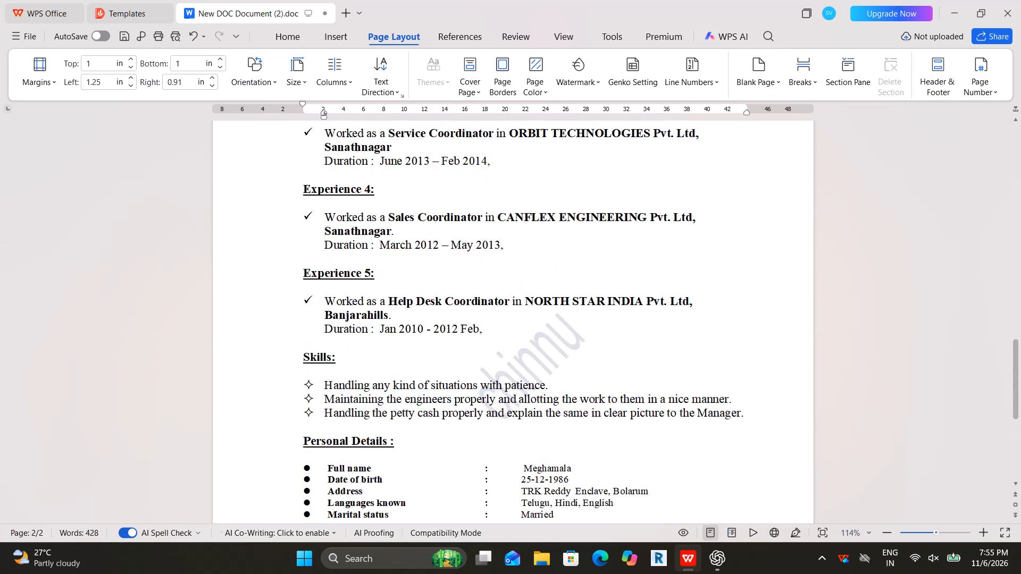
{"action": "scroll", "coordinate": [589, 304], "scroll_direction": "up", "scroll_amount": 20}
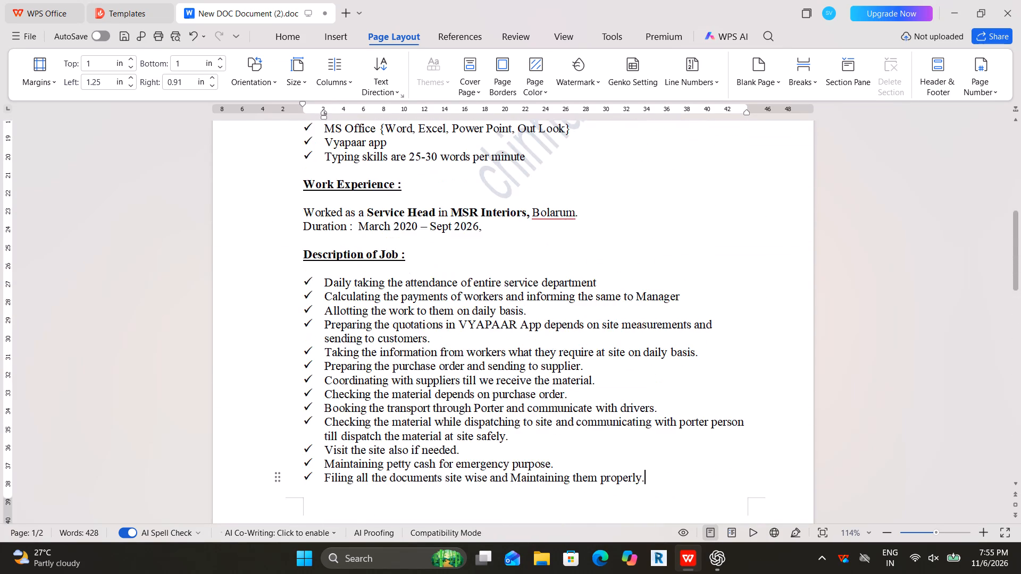
{"action": "scroll", "coordinate": [593, 302], "scroll_direction": "up", "scroll_amount": 2}
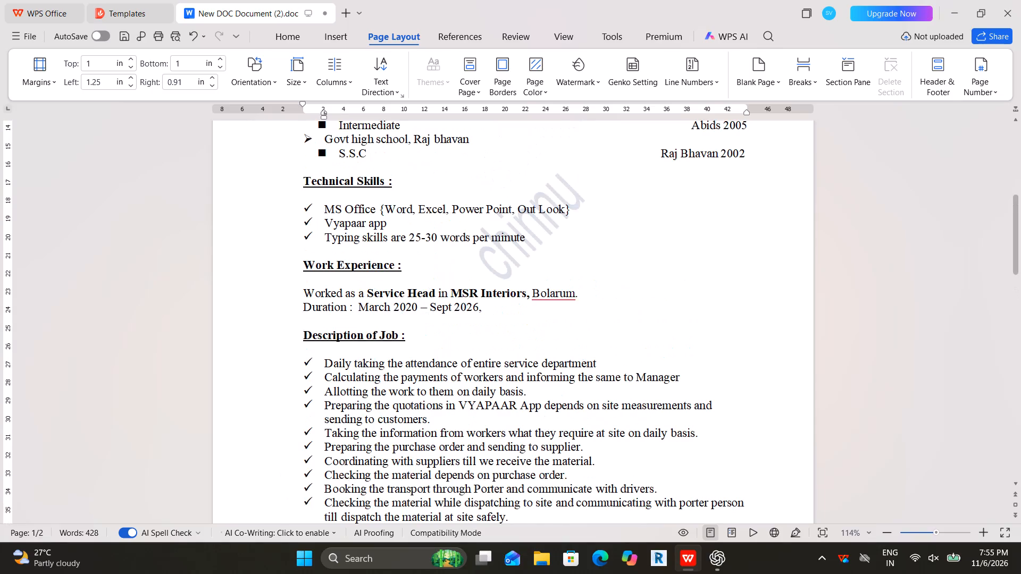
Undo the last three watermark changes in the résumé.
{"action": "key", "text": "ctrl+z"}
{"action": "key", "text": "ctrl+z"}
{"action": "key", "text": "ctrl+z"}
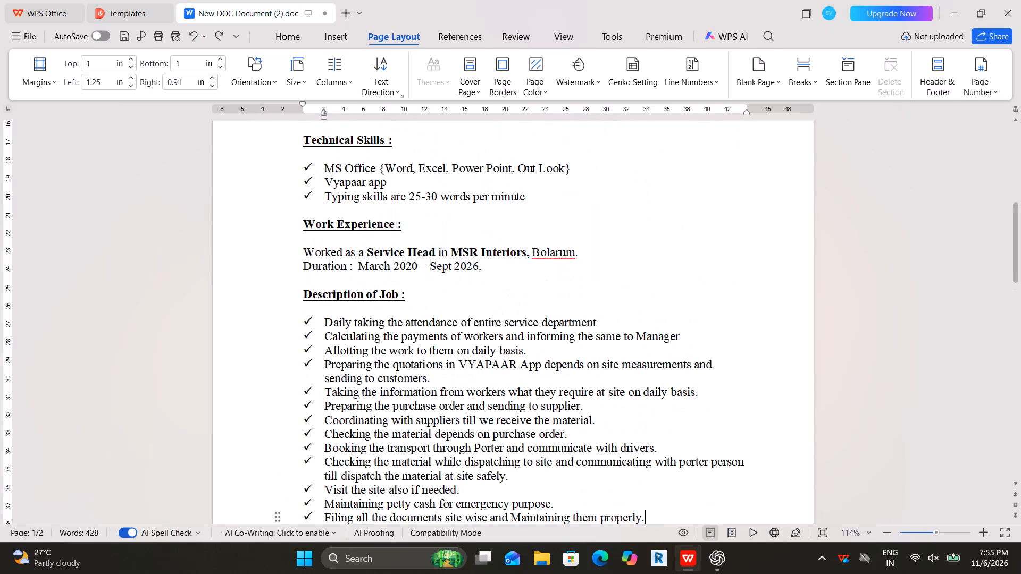
Save the résumé without a watermark and return to the name heading on the first page.
{"action": "key", "text": "ctrl+s"}
{"action": "scroll", "coordinate": [594, 302], "scroll_direction": "up", "scroll_amount": 14}
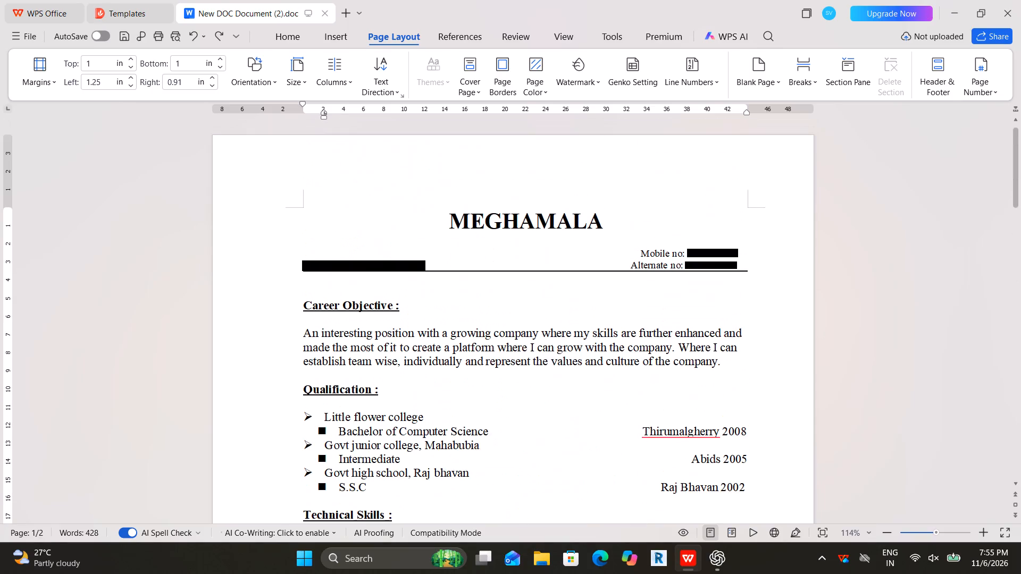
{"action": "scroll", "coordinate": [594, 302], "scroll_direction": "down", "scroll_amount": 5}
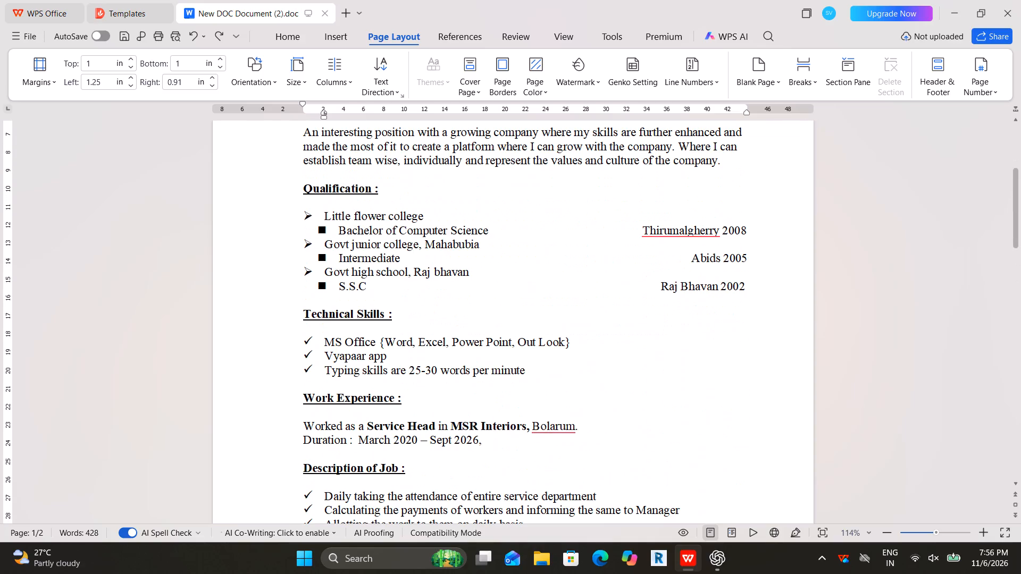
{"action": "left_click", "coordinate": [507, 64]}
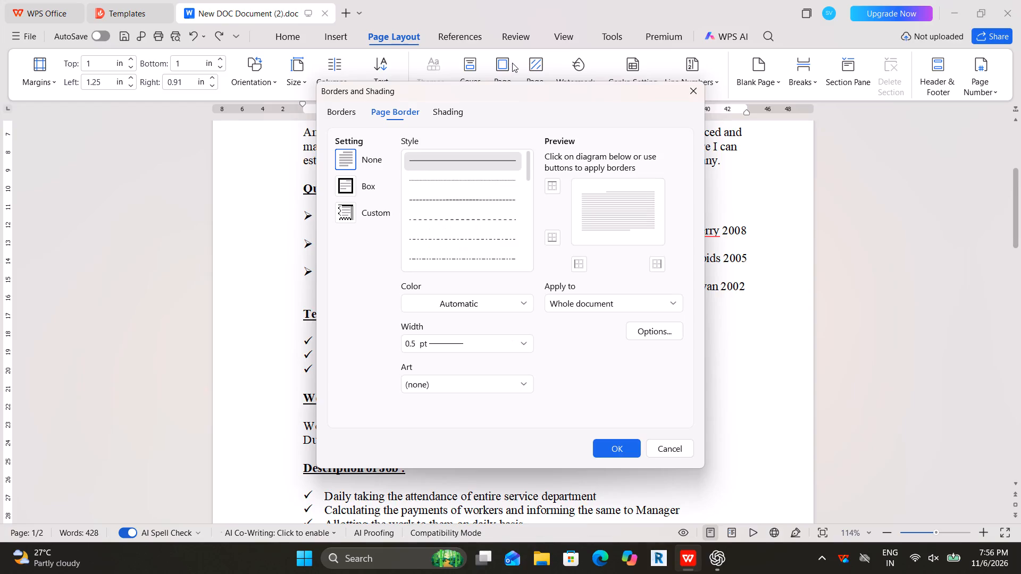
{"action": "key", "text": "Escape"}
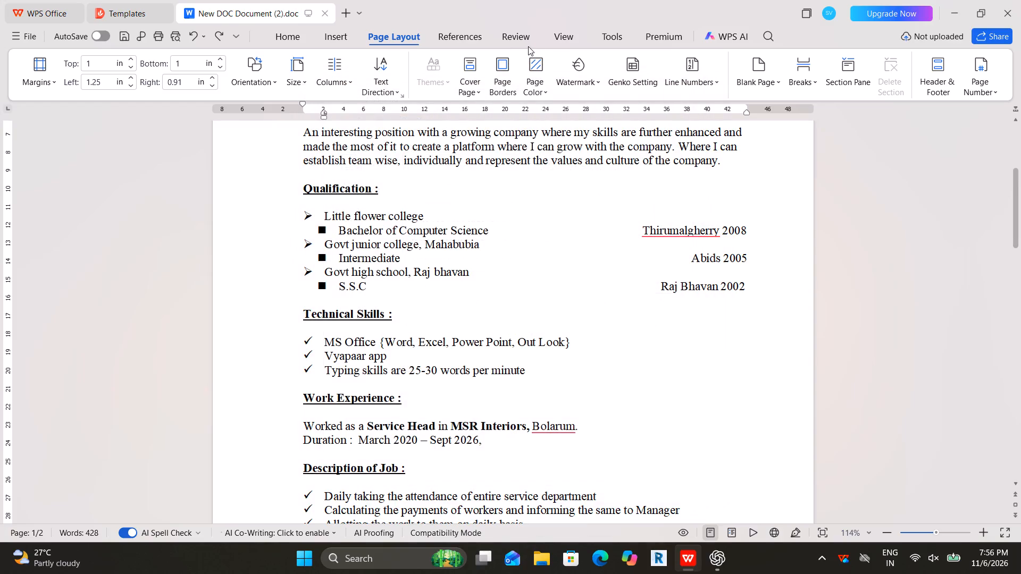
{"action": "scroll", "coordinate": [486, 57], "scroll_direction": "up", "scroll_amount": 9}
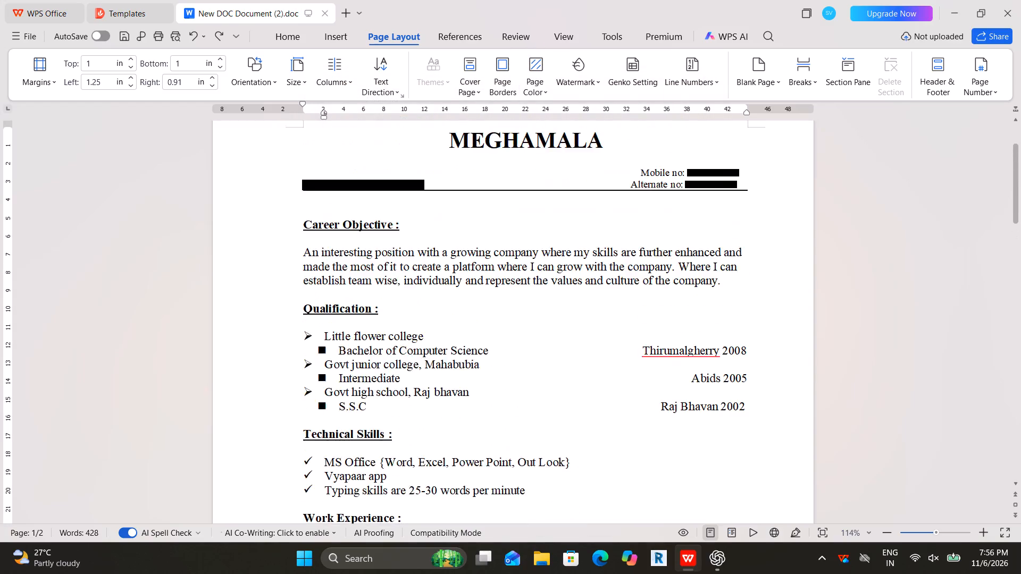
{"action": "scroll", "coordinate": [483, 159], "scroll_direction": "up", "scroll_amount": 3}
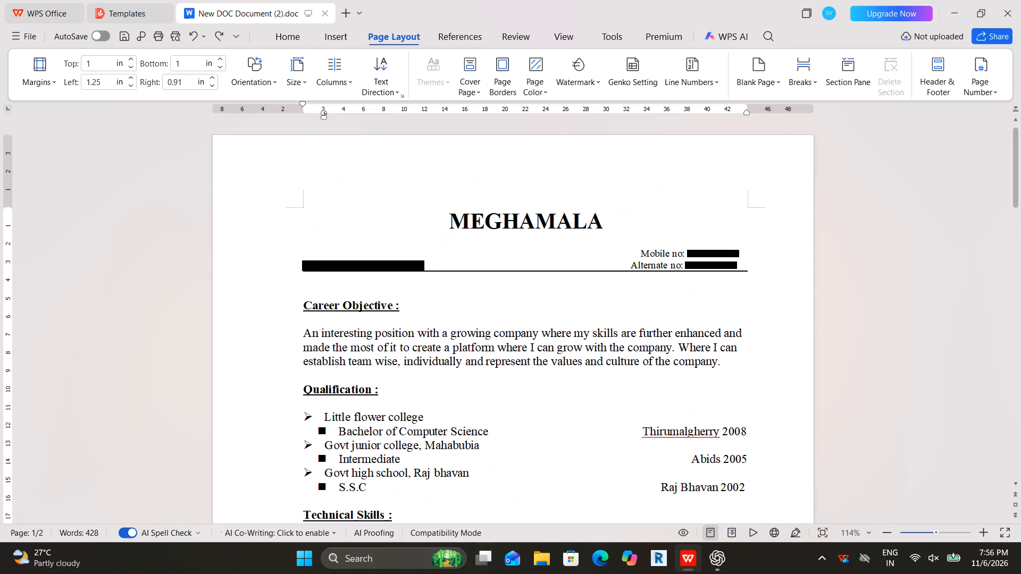
Remove the trailing colon and space from the "Career Objective" and "Qualification" headings.
{"action": "scroll", "coordinate": [450, 218], "scroll_direction": "down", "scroll_amount": 4}
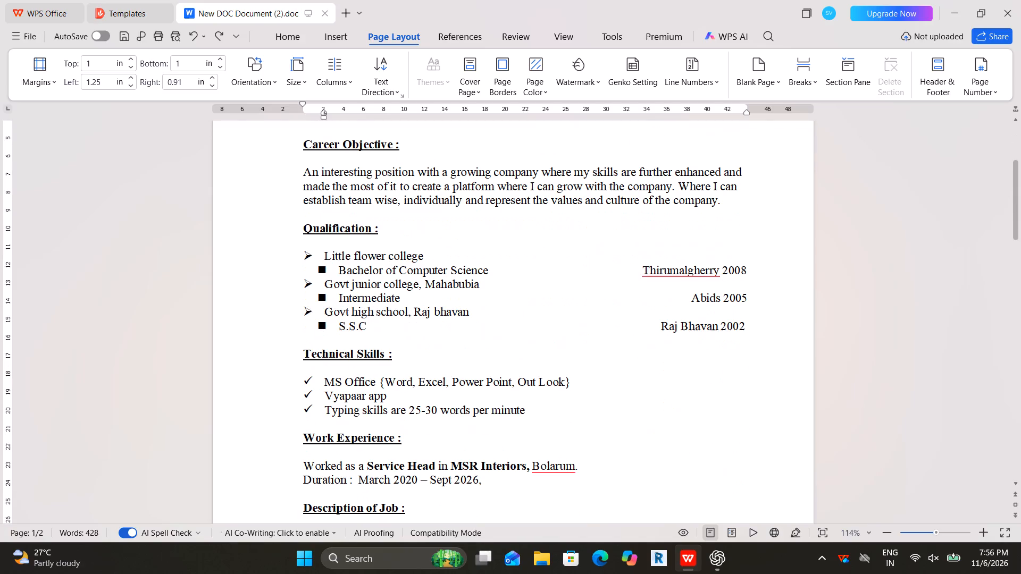
{"action": "left_click", "coordinate": [402, 145]}
{"action": "key", "text": "BackSpace"}
{"action": "left_click", "coordinate": [382, 229]}
{"action": "key", "text": "BackSpace"}
{"action": "key", "text": "BackSpace"}
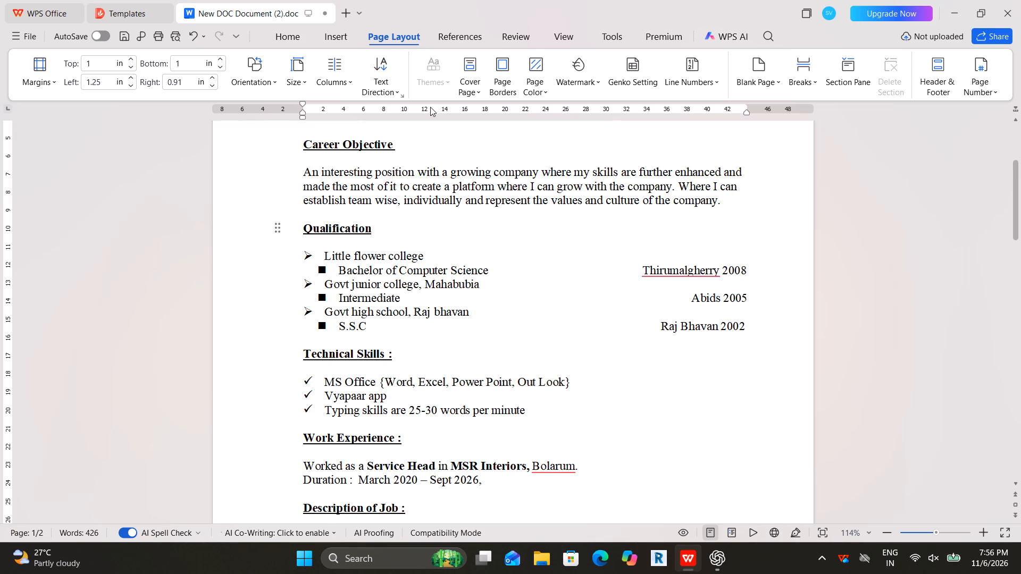
{"action": "left_click", "coordinate": [408, 147]}
{"action": "key", "text": "BackSpace"}
Remove the trailing colon and space from the "Technical Skills" and "Work Experience" headings.
{"action": "scroll", "coordinate": [404, 239], "scroll_direction": "down", "scroll_amount": 2}
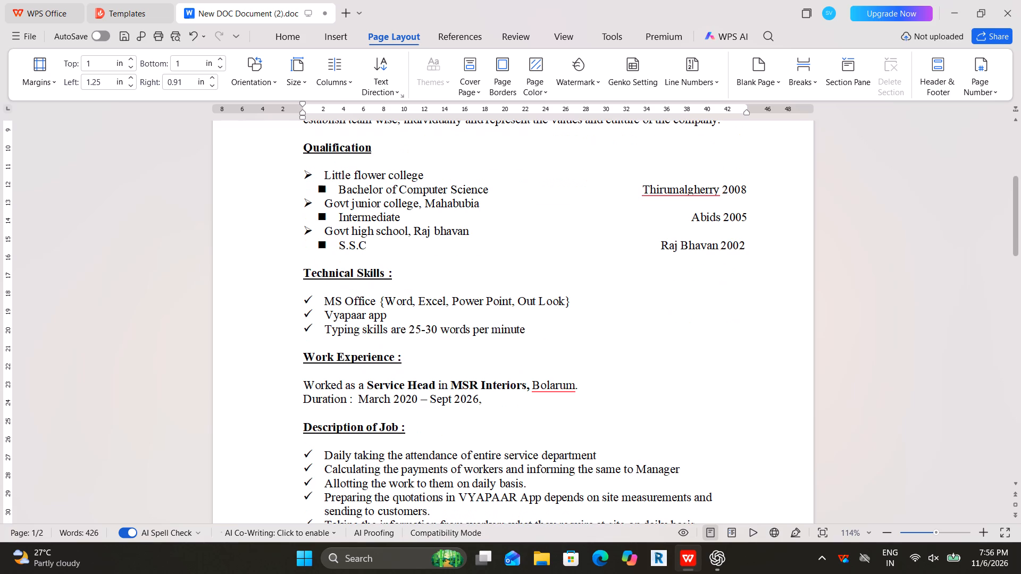
{"action": "left_click", "coordinate": [400, 269]}
{"action": "key", "text": "BackSpace"}
{"action": "key", "text": "BackSpace"}
{"action": "scroll", "coordinate": [363, 291], "scroll_direction": "down", "scroll_amount": 2}
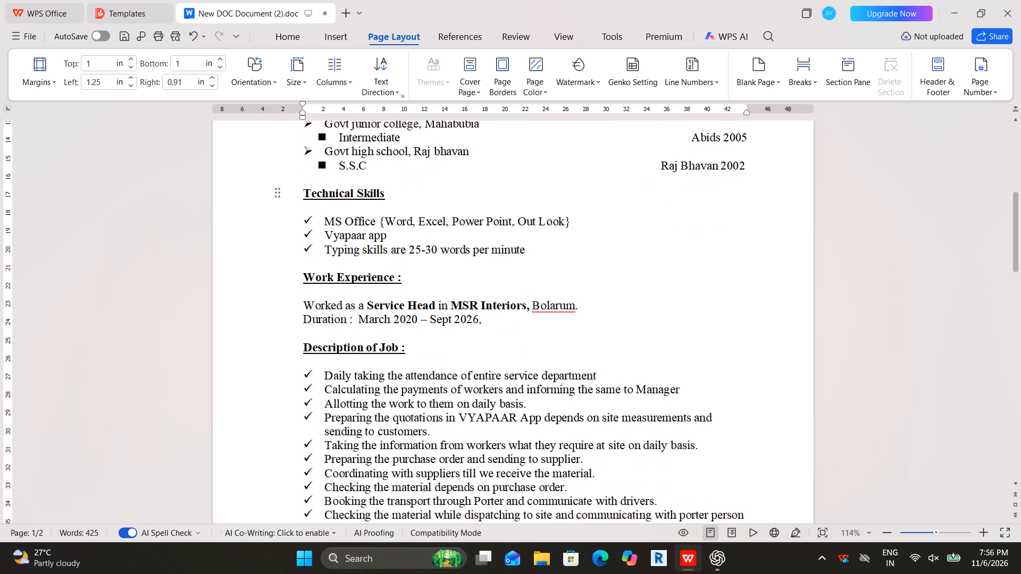
{"action": "left_click", "coordinate": [406, 276]}
{"action": "key", "text": "BackSpace"}
{"action": "key", "text": "BackSpace"}
Apply a check-mark bullet to the MSR Interiors Service Head entry under Work Experience.
{"action": "scroll", "coordinate": [399, 276], "scroll_direction": "down", "scroll_amount": 1}
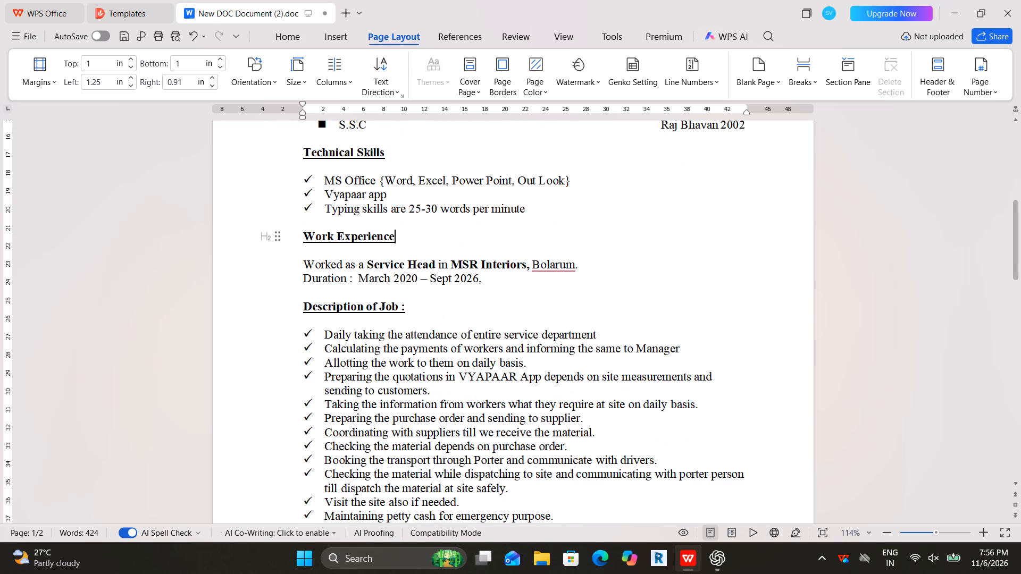
{"action": "scroll", "coordinate": [399, 276], "scroll_direction": "down", "scroll_amount": 2}
{"action": "scroll", "coordinate": [399, 276], "scroll_direction": "up", "scroll_amount": 2}
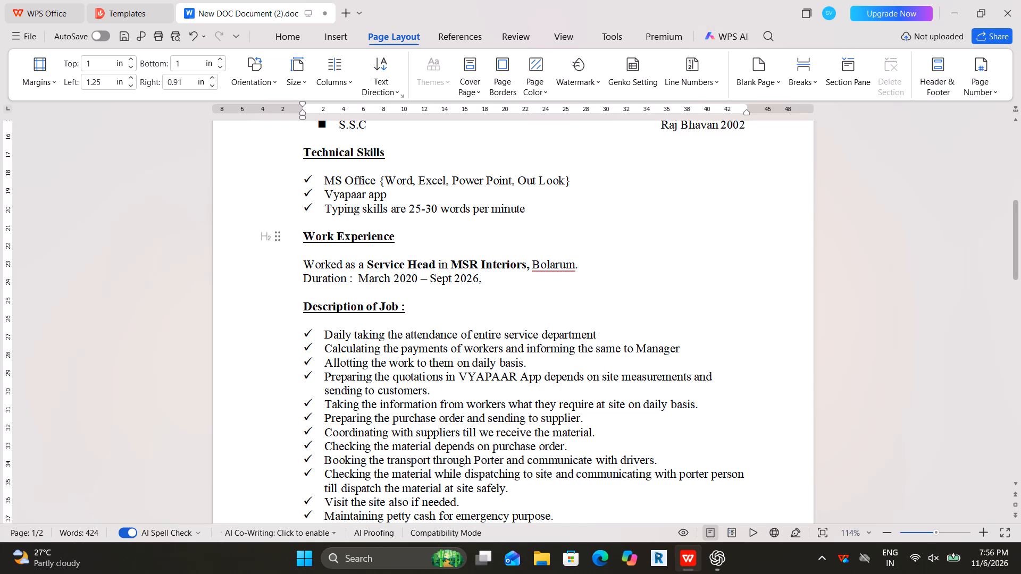
{"action": "left_click", "coordinate": [303, 262]}
{"action": "left_click", "coordinate": [33, 38]}
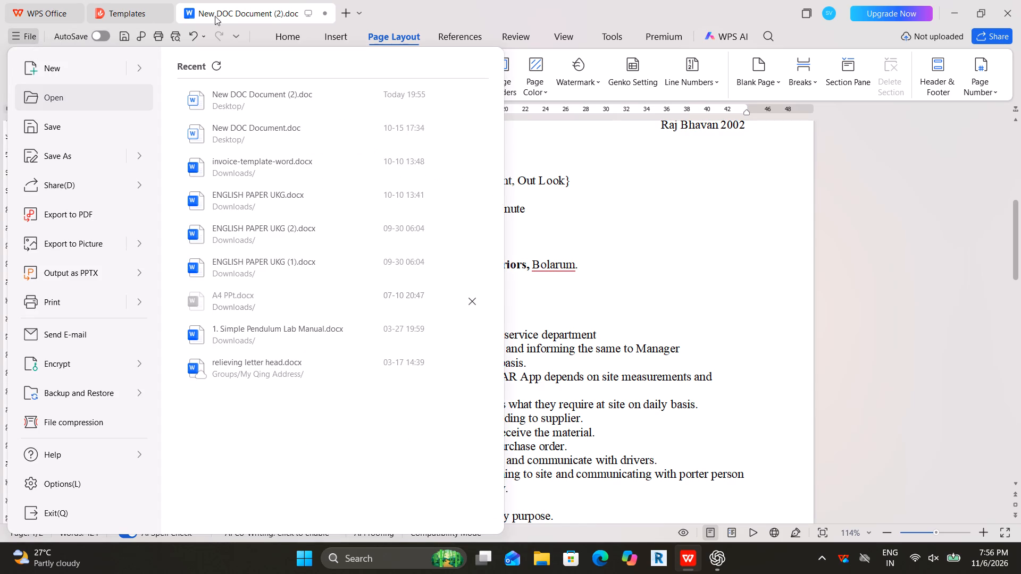
{"action": "left_click", "coordinate": [297, 34]}
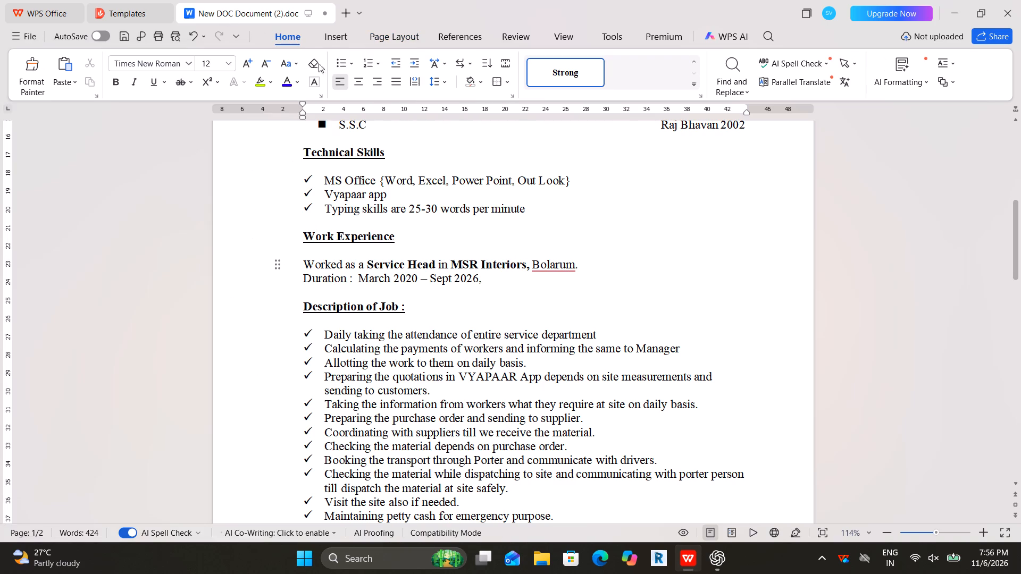
{"action": "left_click", "coordinate": [353, 64]}
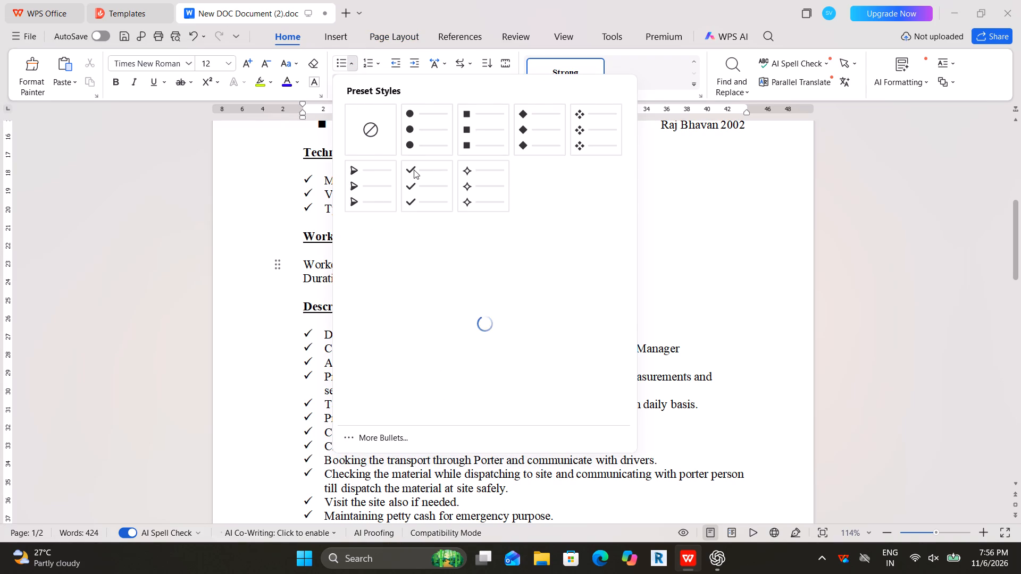
{"action": "left_click", "coordinate": [414, 170]}
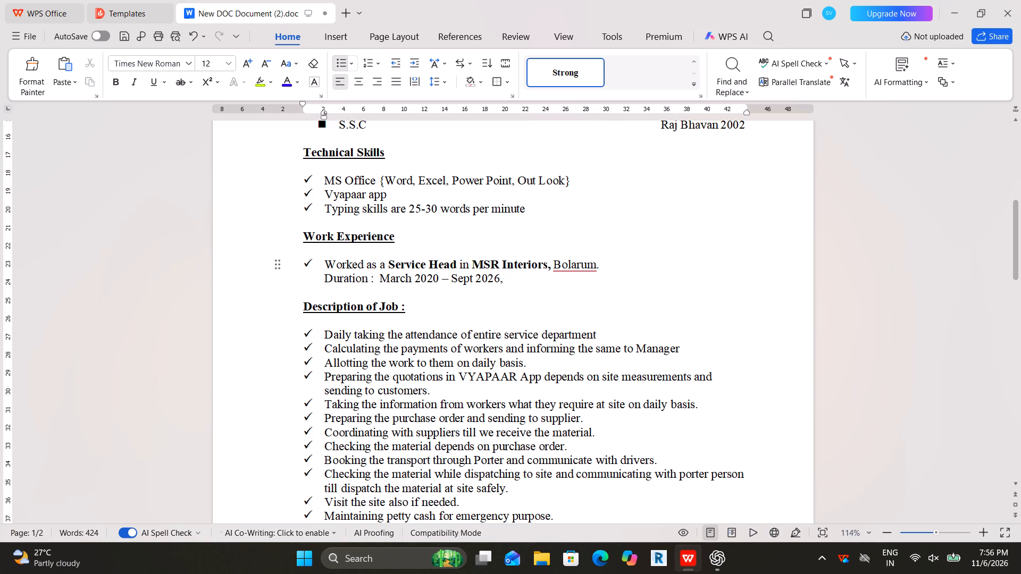
Append the number 1 to the heading so it reads "Work Experience 1".
{"action": "left_click", "coordinate": [406, 239]}
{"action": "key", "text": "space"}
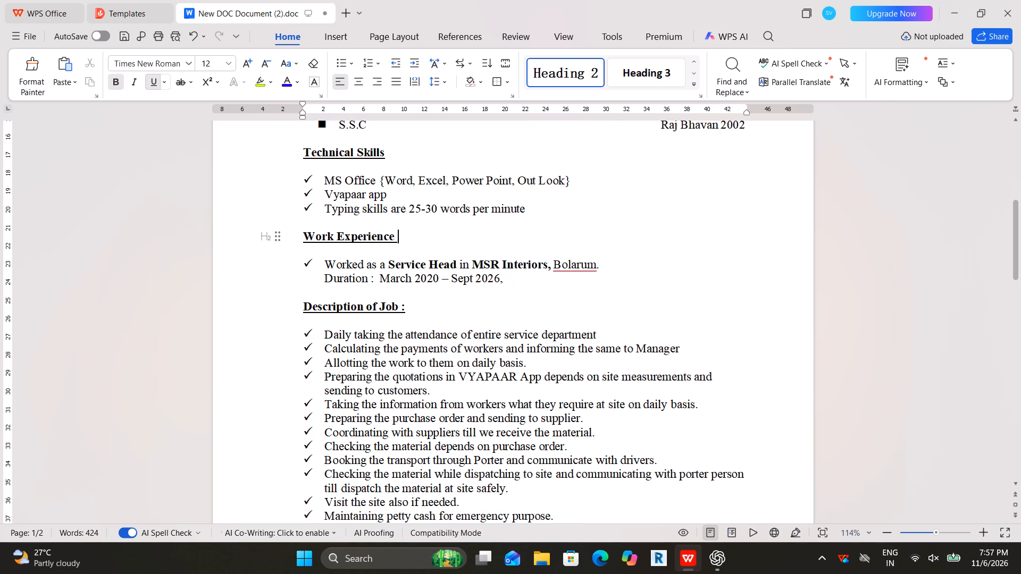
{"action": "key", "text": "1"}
Review the rest of the résumé, from the job description through the experience, skills and personal details sections to the closing place and date.
{"action": "scroll", "coordinate": [435, 224], "scroll_direction": "down", "scroll_amount": 1}
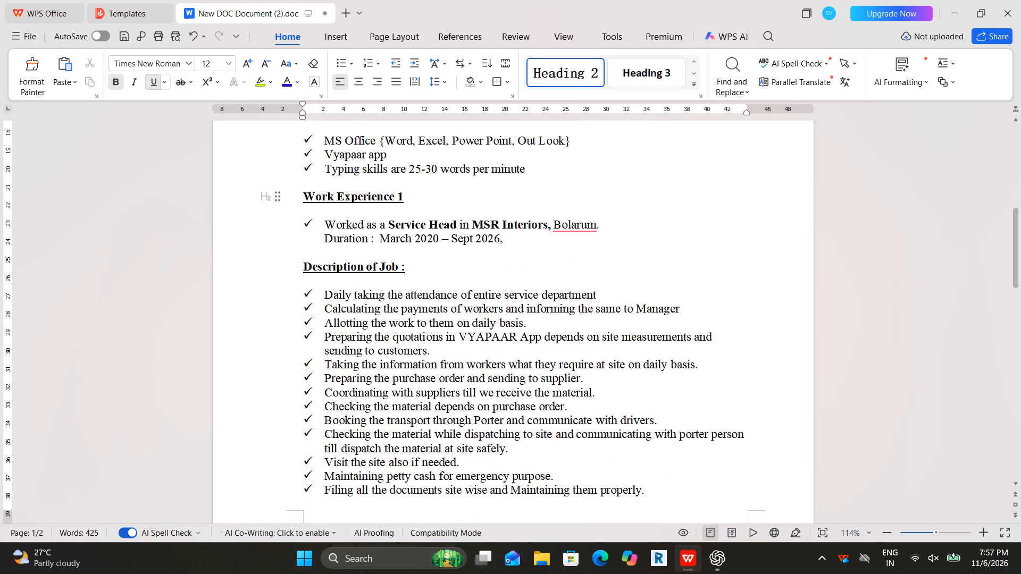
{"action": "scroll", "coordinate": [437, 218], "scroll_direction": "down", "scroll_amount": 1}
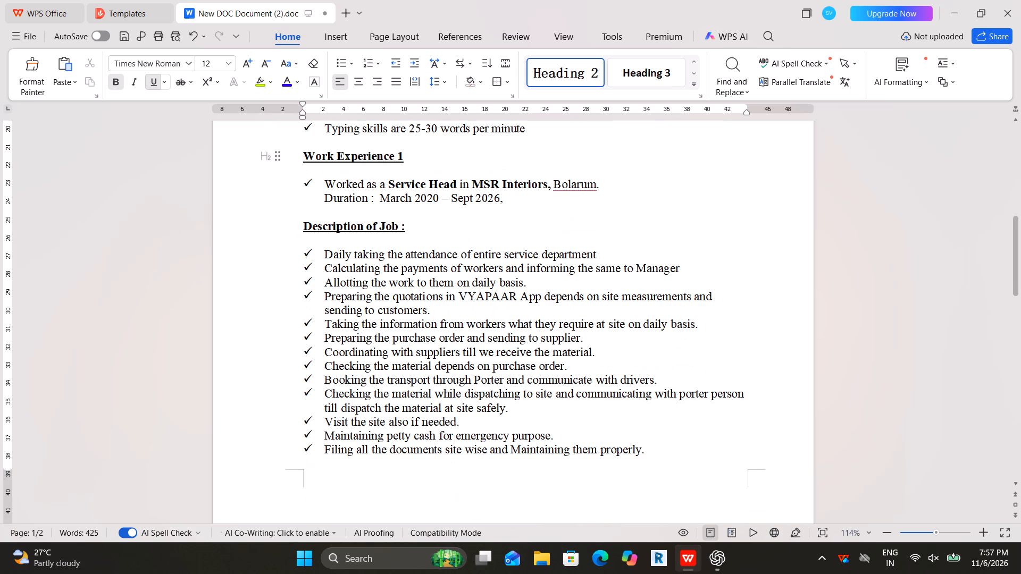
{"action": "scroll", "coordinate": [437, 218], "scroll_direction": "down", "scroll_amount": 1}
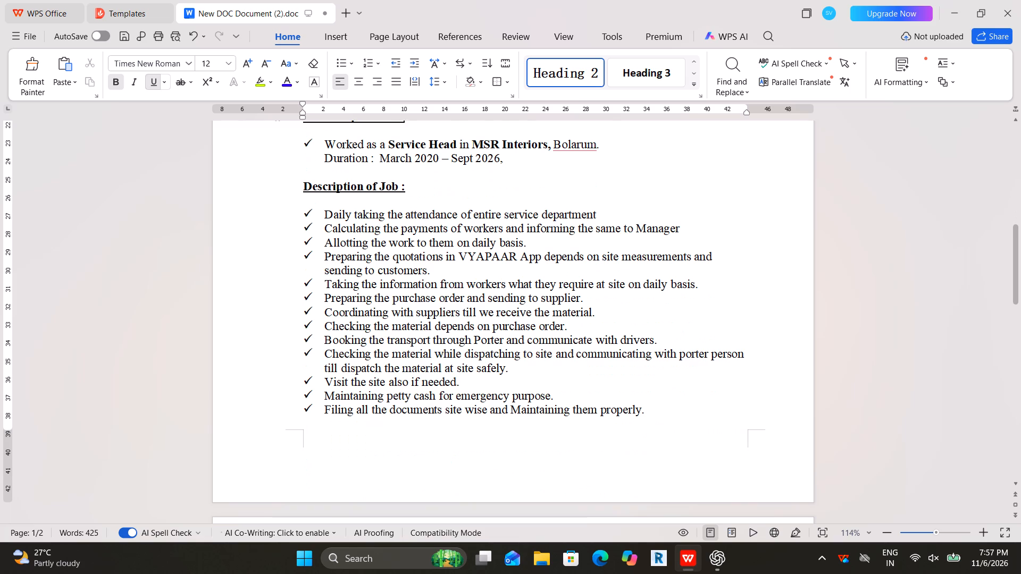
{"action": "scroll", "coordinate": [437, 218], "scroll_direction": "down", "scroll_amount": 2}
{"action": "scroll", "coordinate": [440, 220], "scroll_direction": "up", "scroll_amount": 1}
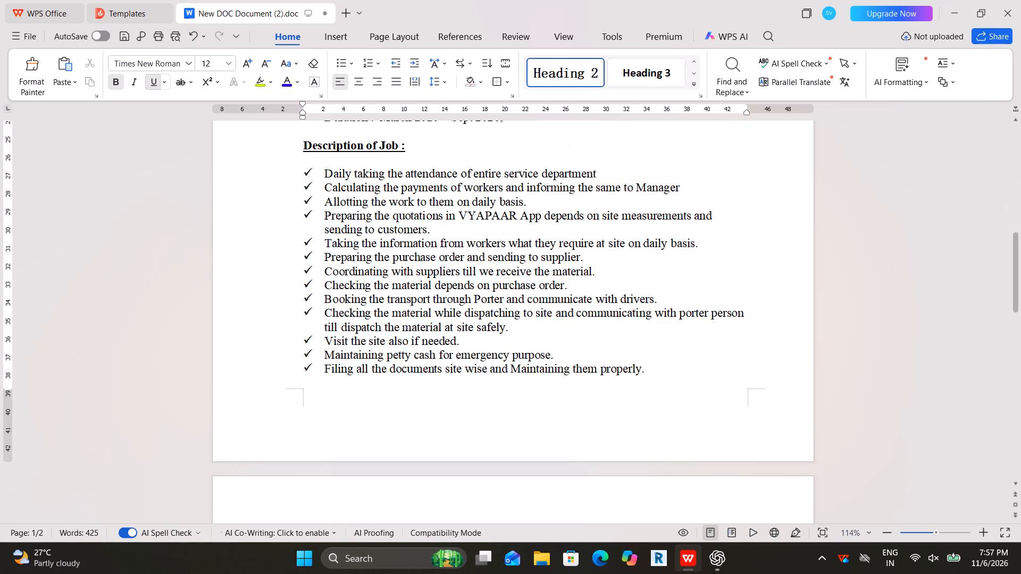
{"action": "scroll", "coordinate": [440, 220], "scroll_direction": "down", "scroll_amount": 1}
{"action": "scroll", "coordinate": [440, 220], "scroll_direction": "up", "scroll_amount": 1}
{"action": "scroll", "coordinate": [440, 220], "scroll_direction": "down", "scroll_amount": 6}
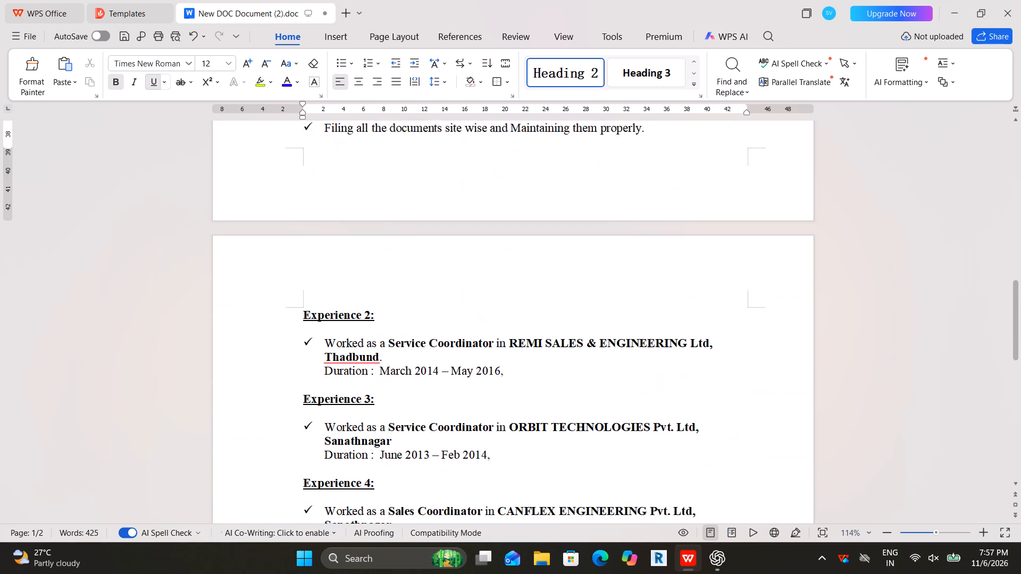
{"action": "scroll", "coordinate": [440, 220], "scroll_direction": "down", "scroll_amount": 4}
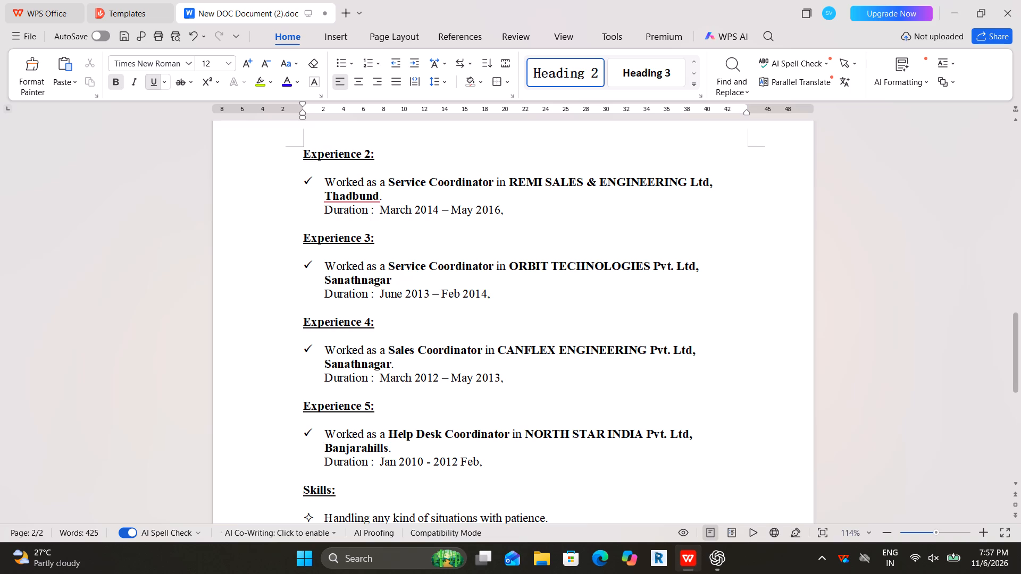
{"action": "scroll", "coordinate": [449, 244], "scroll_direction": "down", "scroll_amount": 4}
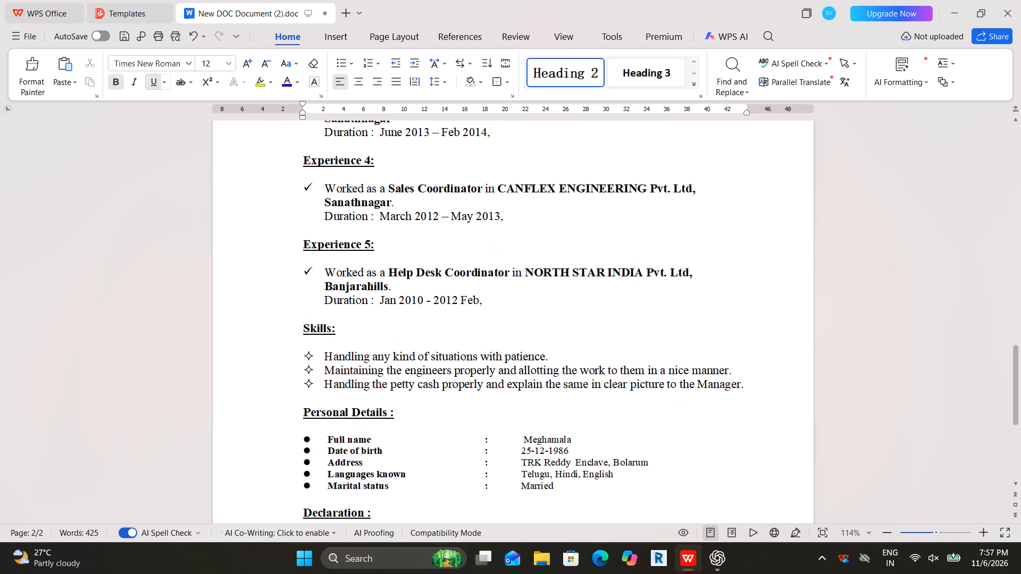
{"action": "scroll", "coordinate": [492, 198], "scroll_direction": "down", "scroll_amount": 2}
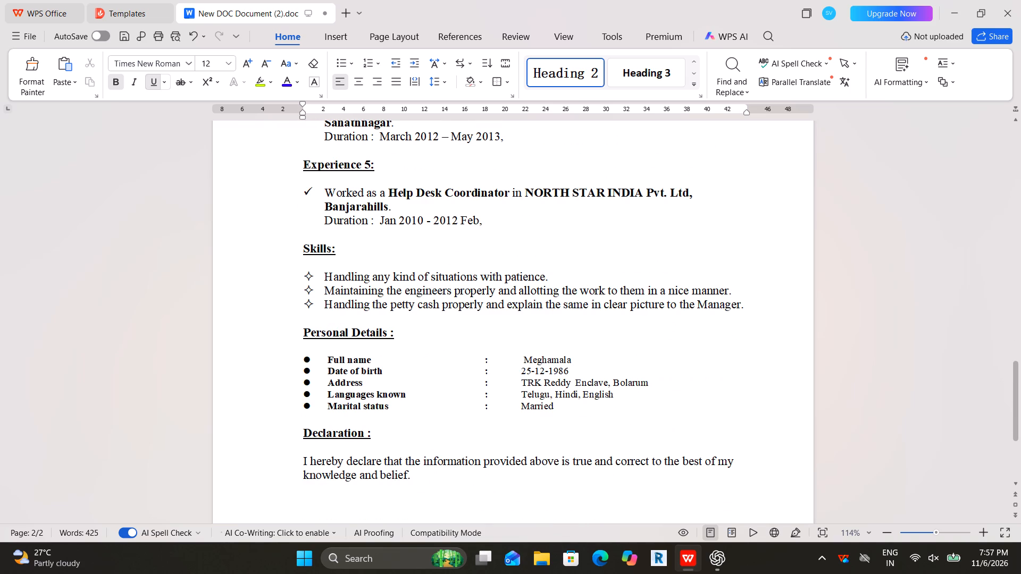
{"action": "scroll", "coordinate": [316, 358], "scroll_direction": "down", "scroll_amount": 1}
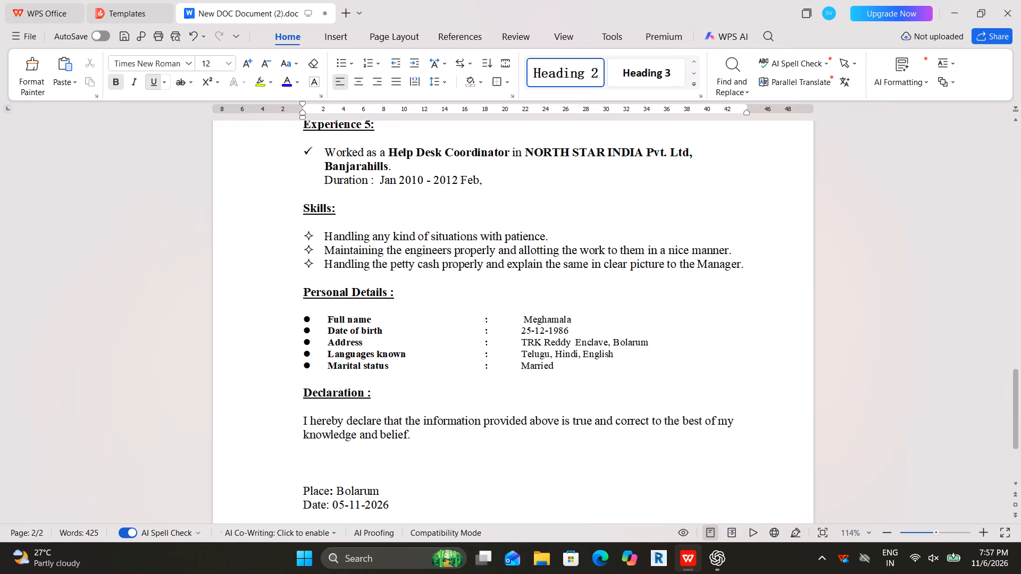
Dismiss the AI writing suggestion beside the Marital status line in Personal Details.
{"action": "left_click_drag", "start_coordinate": [521, 314], "coordinate": [565, 368]}
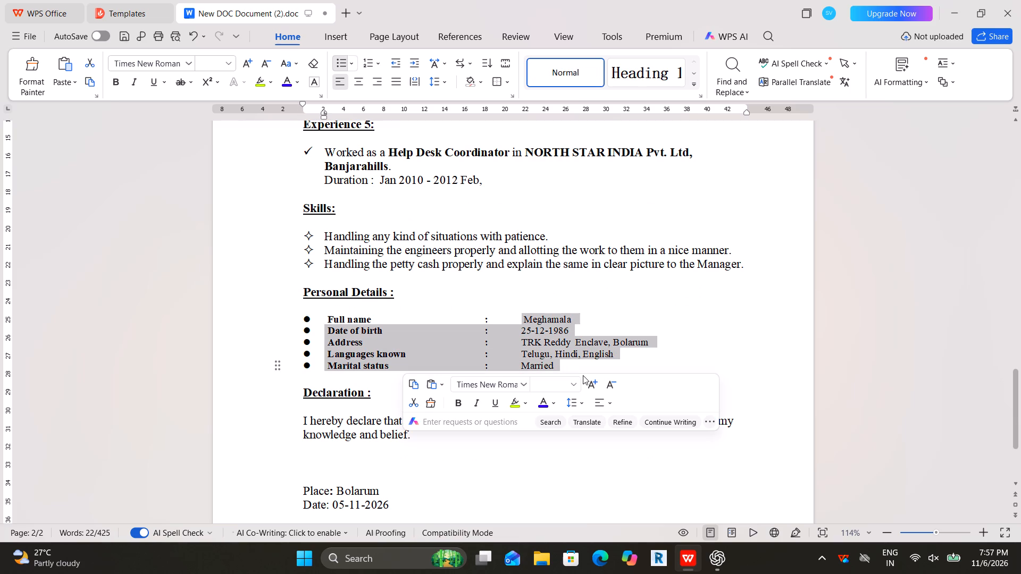
{"action": "left_click", "coordinate": [583, 375]}
{"action": "left_click", "coordinate": [564, 364]}
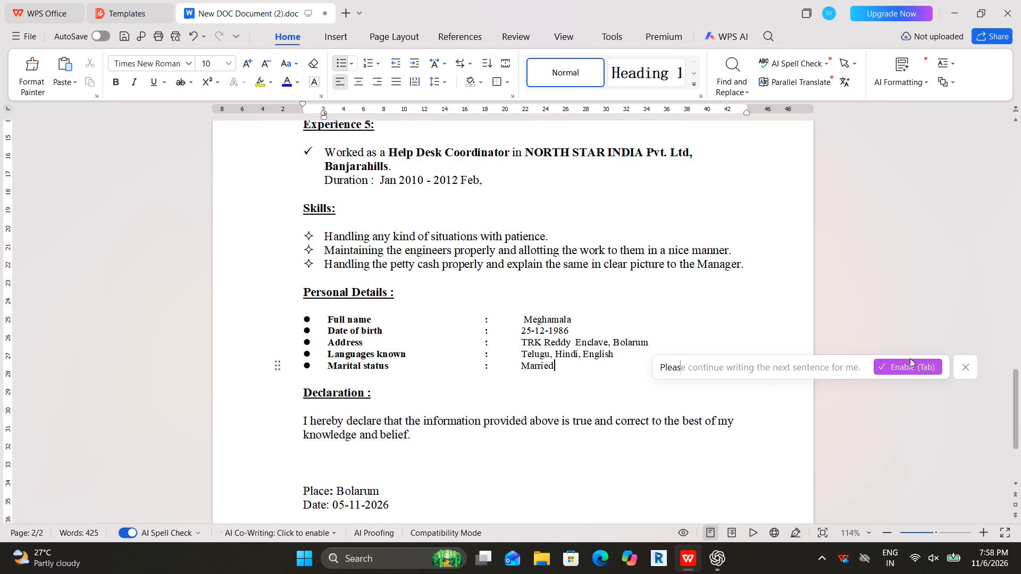
{"action": "left_click", "coordinate": [973, 370]}
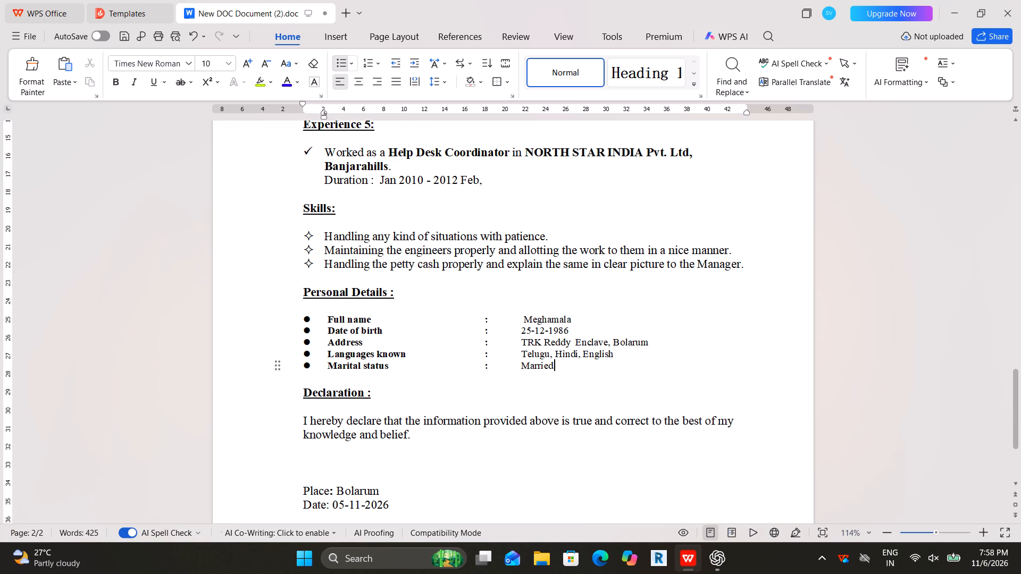
Replace the gap before the Full name value in Personal Details with spaces so it aligns with the values below.
{"action": "left_click", "coordinate": [522, 320]}
{"action": "key", "text": "BackSpace"}
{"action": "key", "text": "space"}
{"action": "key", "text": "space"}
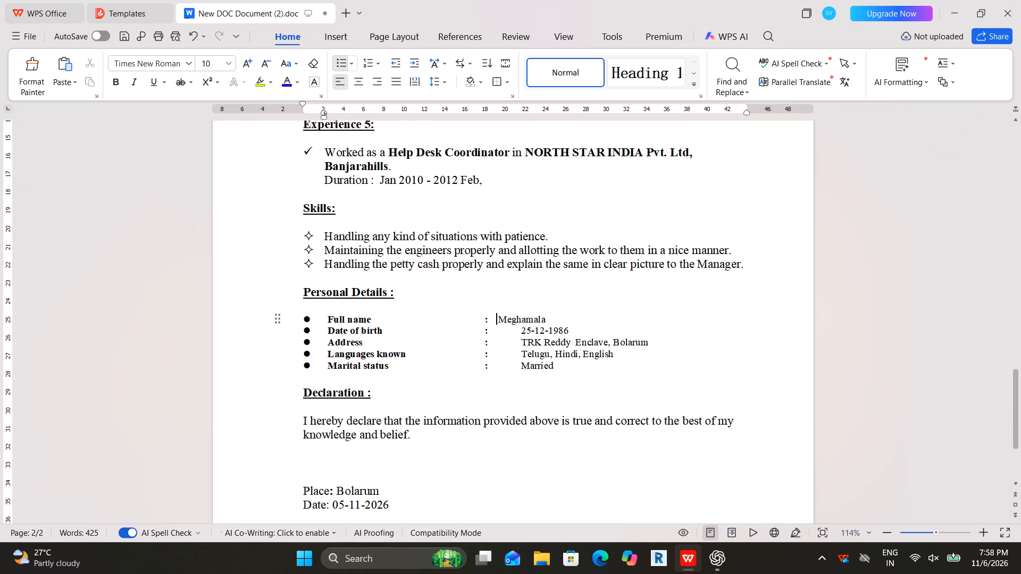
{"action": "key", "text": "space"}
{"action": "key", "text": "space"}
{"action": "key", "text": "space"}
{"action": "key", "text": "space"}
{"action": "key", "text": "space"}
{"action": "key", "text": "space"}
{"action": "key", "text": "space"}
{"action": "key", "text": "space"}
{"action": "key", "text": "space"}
Select the Personal Details text from the Full name value through the end of the Marital status line.
{"action": "left_click_drag", "start_coordinate": [518, 320], "coordinate": [579, 367]}
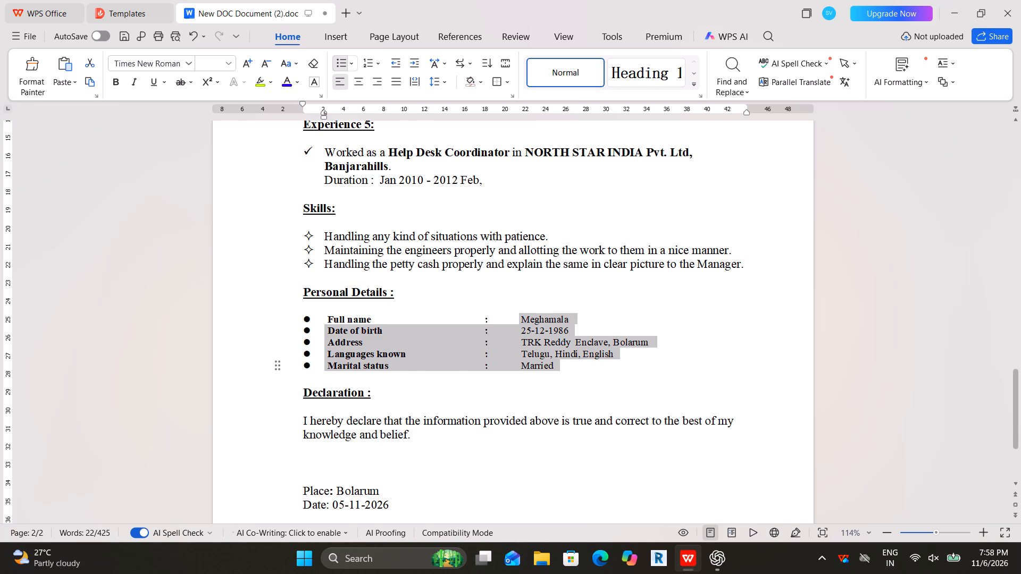
{"action": "left_click_drag", "start_coordinate": [579, 367], "coordinate": [579, 367]}
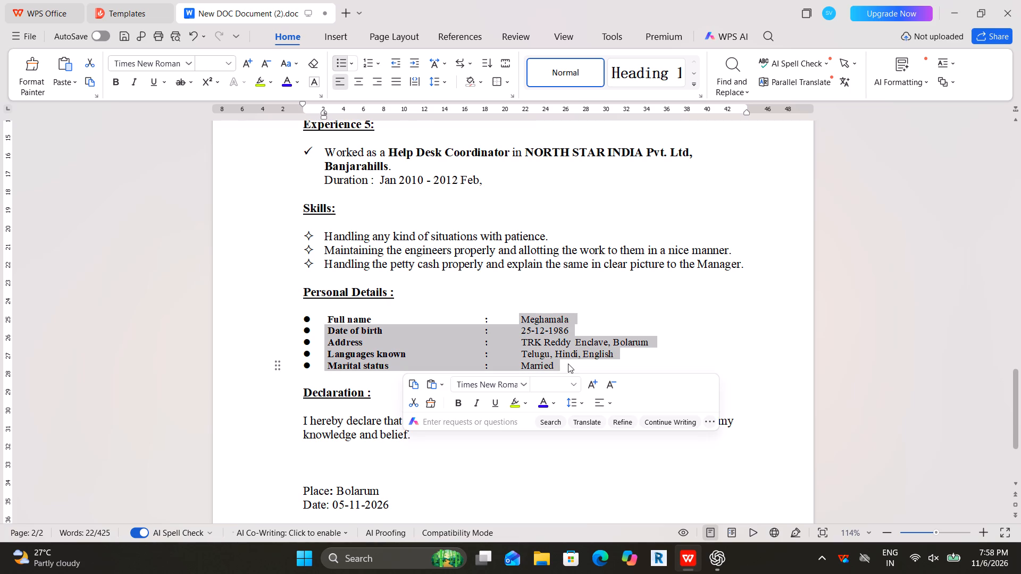
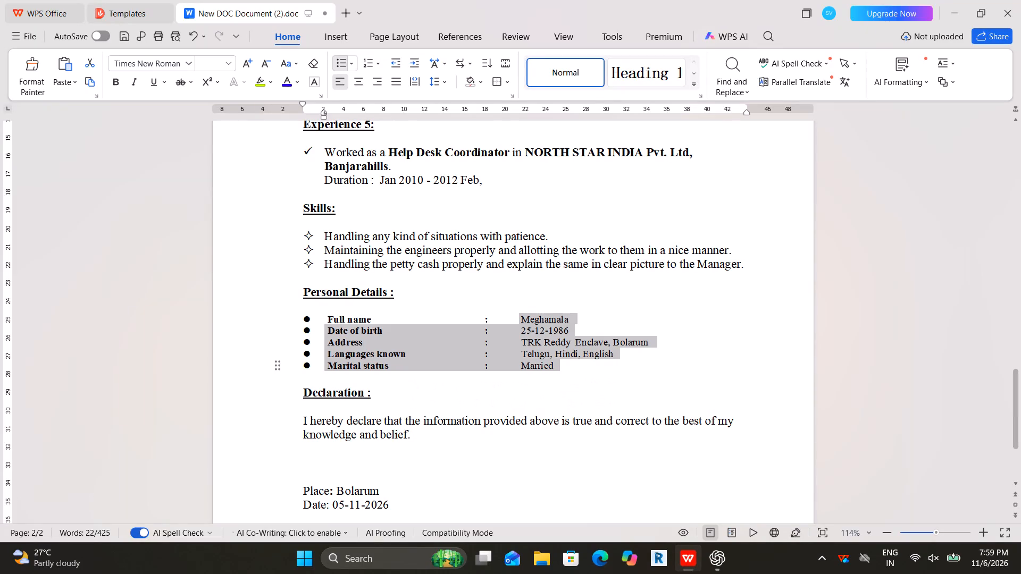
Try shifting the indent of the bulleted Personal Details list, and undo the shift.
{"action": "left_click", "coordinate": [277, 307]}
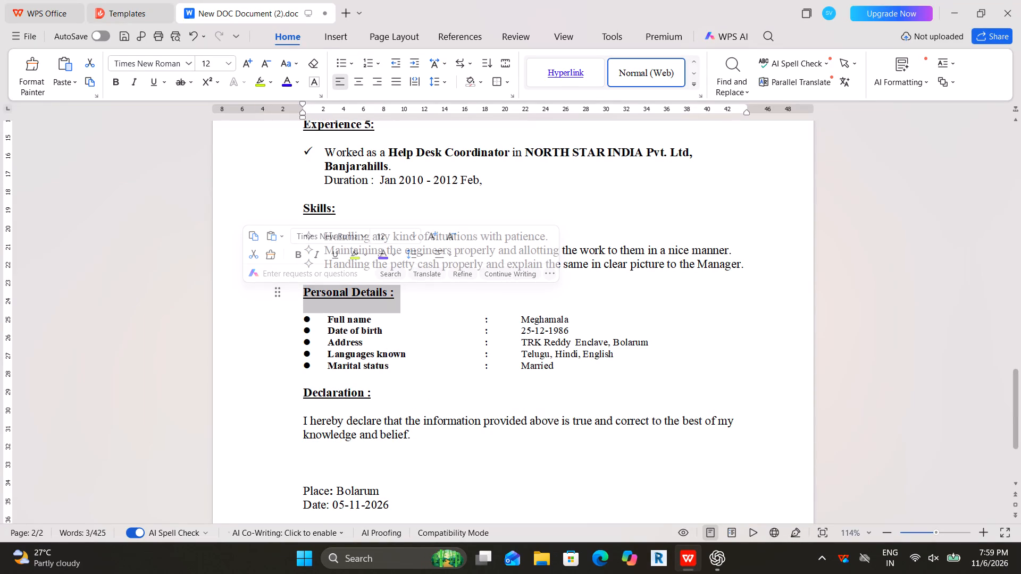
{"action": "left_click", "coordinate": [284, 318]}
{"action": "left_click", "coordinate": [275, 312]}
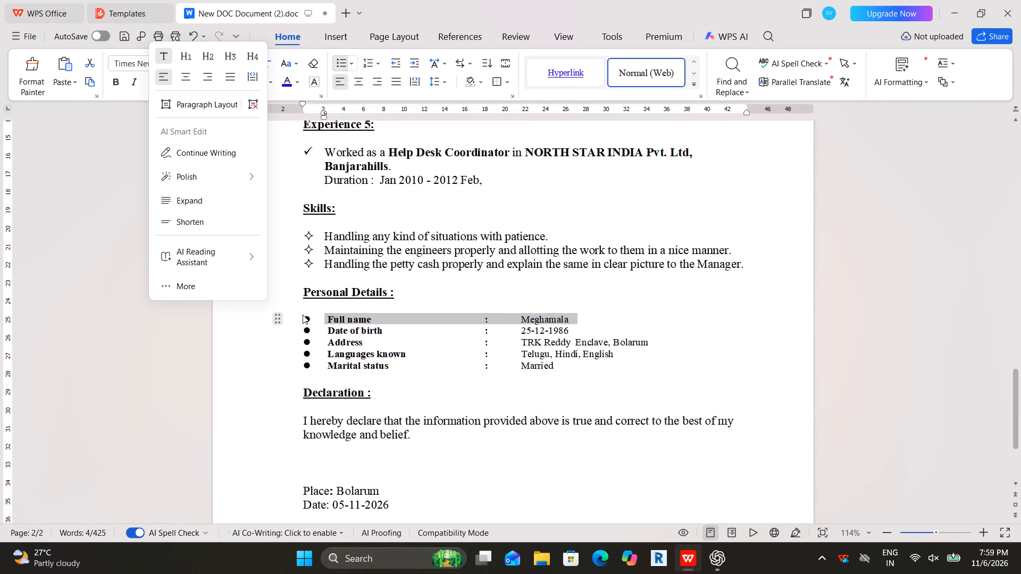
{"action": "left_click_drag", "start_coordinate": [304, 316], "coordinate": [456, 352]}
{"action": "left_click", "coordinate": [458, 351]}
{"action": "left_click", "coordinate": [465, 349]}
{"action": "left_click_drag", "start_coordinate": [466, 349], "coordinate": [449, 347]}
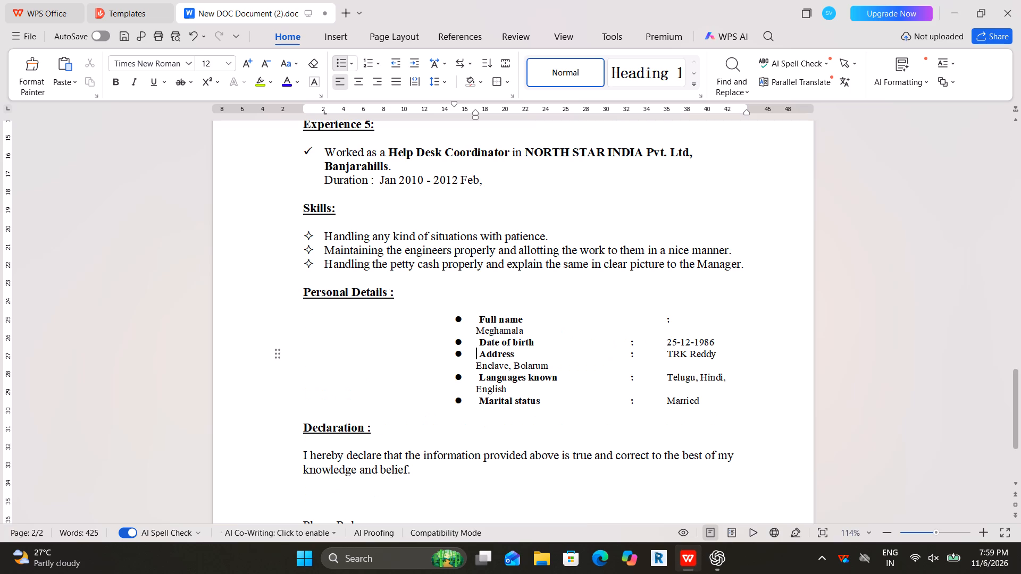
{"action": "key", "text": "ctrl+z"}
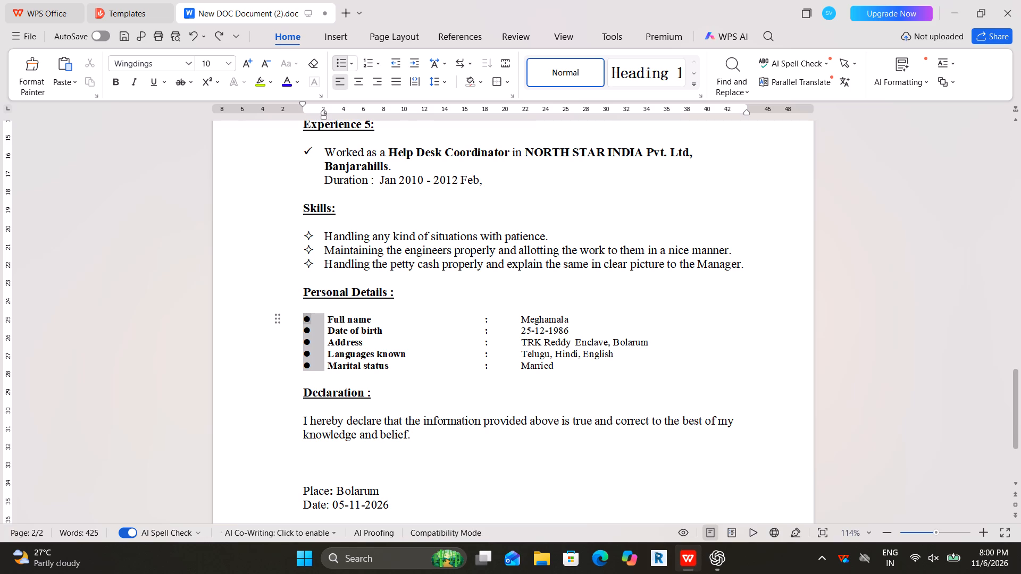
Increase the font size of all five Personal Details lines, from Full name to Marital status, by one increment.
{"action": "left_click", "coordinate": [664, 346]}
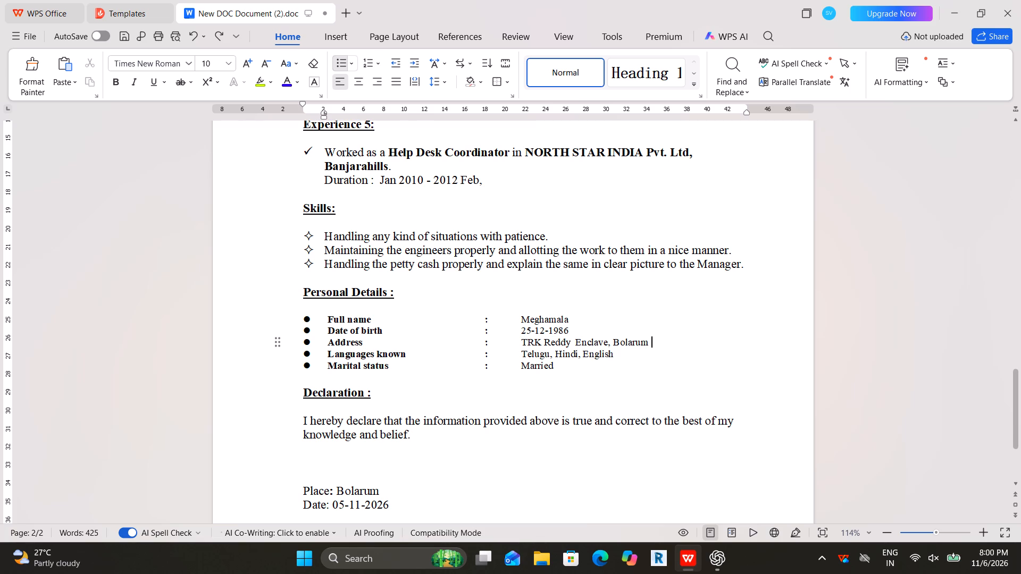
{"action": "left_click_drag", "start_coordinate": [332, 318], "coordinate": [337, 318]}
{"action": "left_click", "coordinate": [403, 366]}
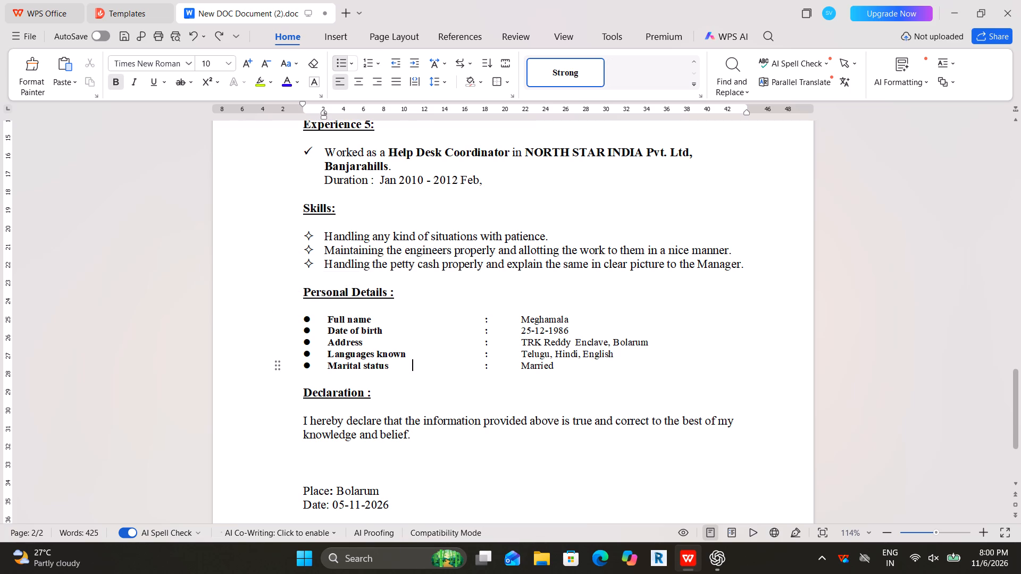
{"action": "left_click_drag", "start_coordinate": [328, 319], "coordinate": [599, 366]}
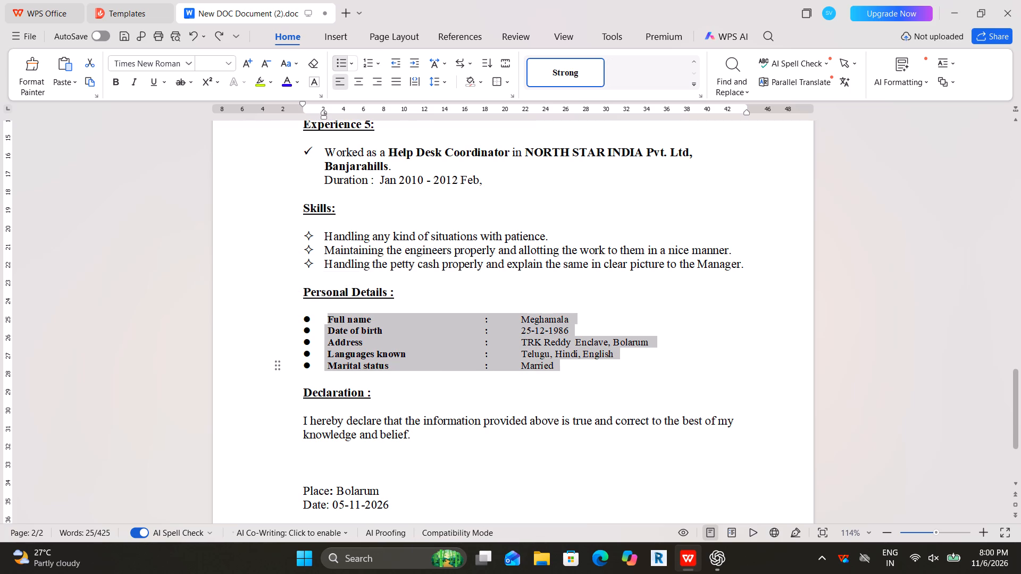
{"action": "left_click_drag", "start_coordinate": [599, 366], "coordinate": [609, 366]}
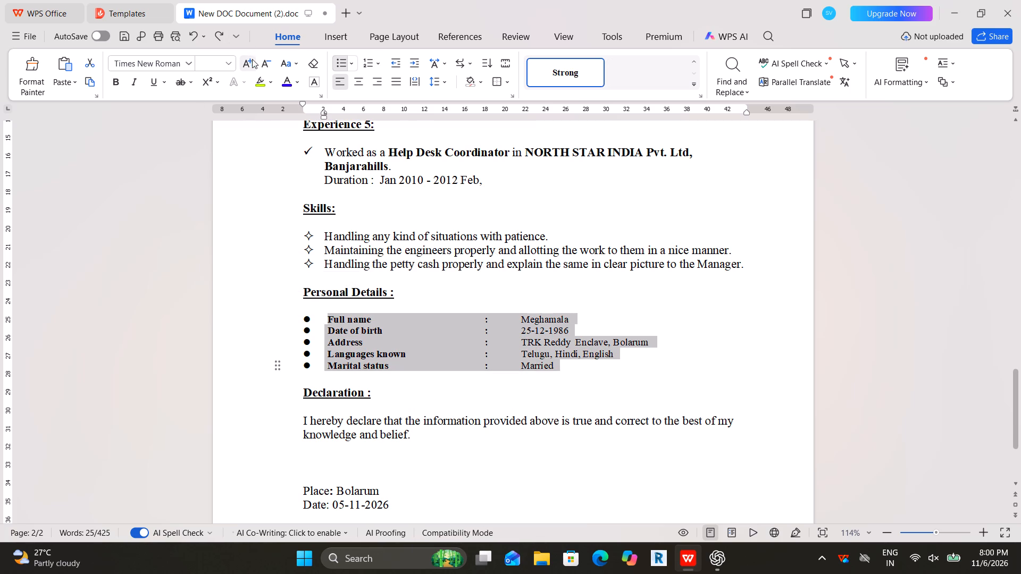
{"action": "left_click", "coordinate": [250, 62]}
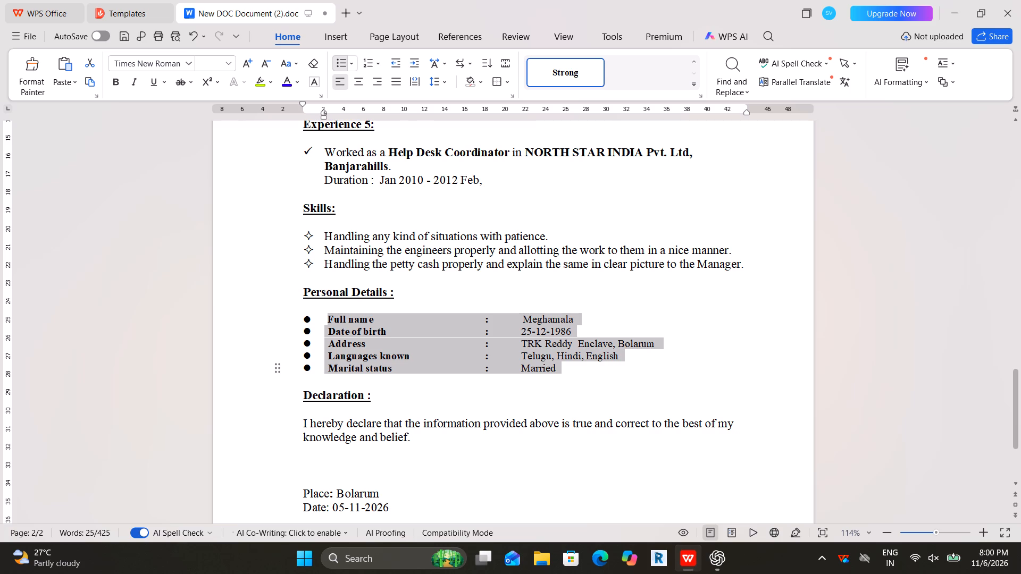
{"action": "left_click", "coordinate": [528, 418]}
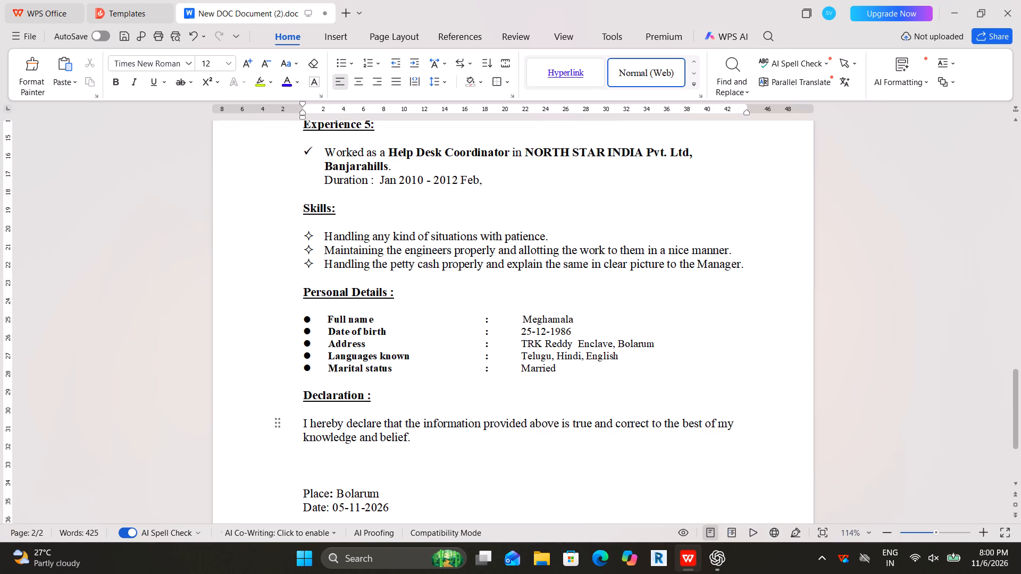
Save the résumé document.
{"action": "key", "text": "ctrl+s"}
Save a copy of the résumé to the Desktop as a Word 97-2003 document named "megha resume".
{"action": "scroll", "coordinate": [481, 387], "scroll_direction": "down", "scroll_amount": 1}
{"action": "scroll", "coordinate": [481, 387], "scroll_direction": "up", "scroll_amount": 2}
{"action": "scroll", "coordinate": [482, 385], "scroll_direction": "down", "scroll_amount": 2}
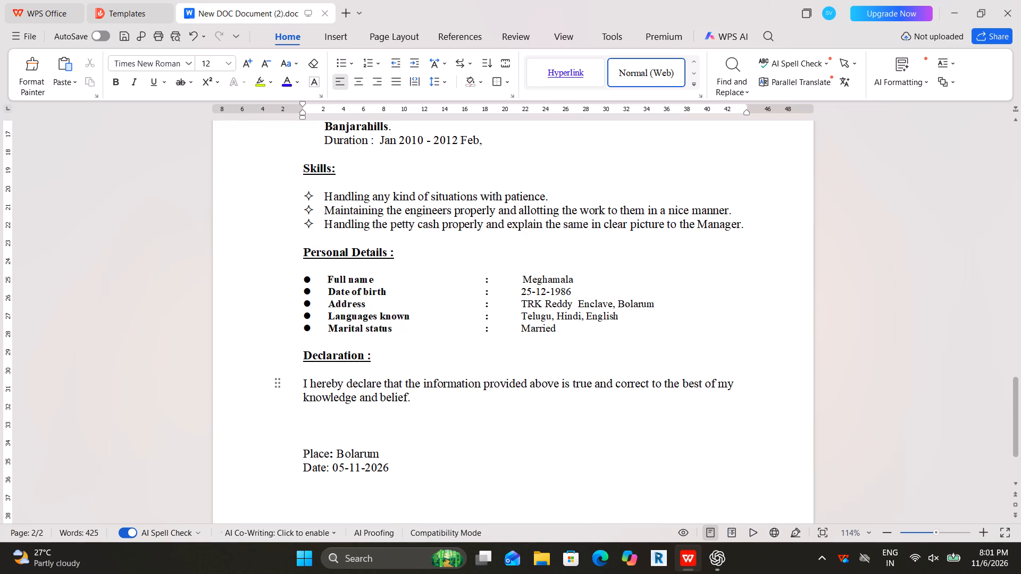
{"action": "left_click", "coordinate": [15, 40]}
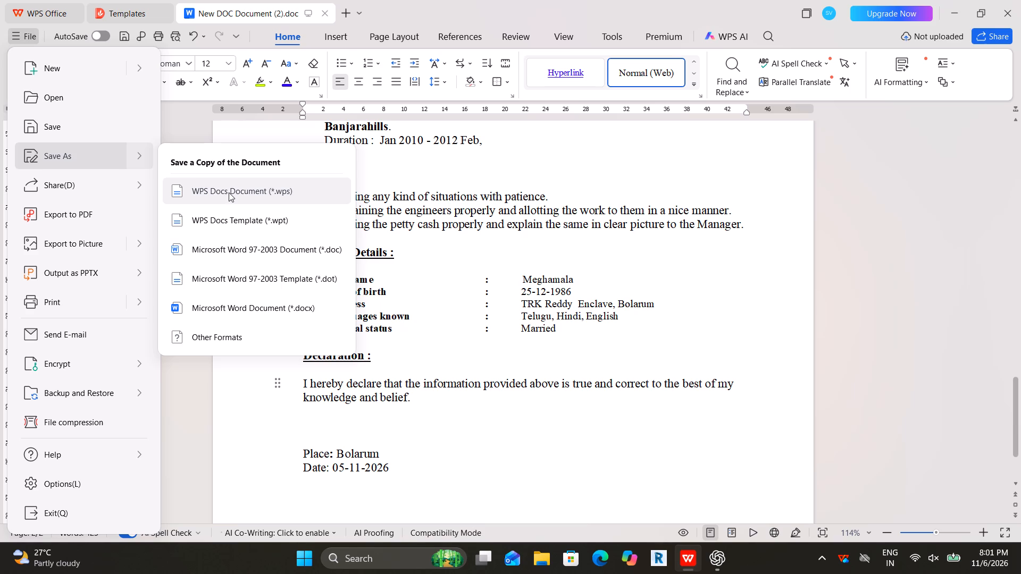
{"action": "left_click", "coordinate": [267, 246]}
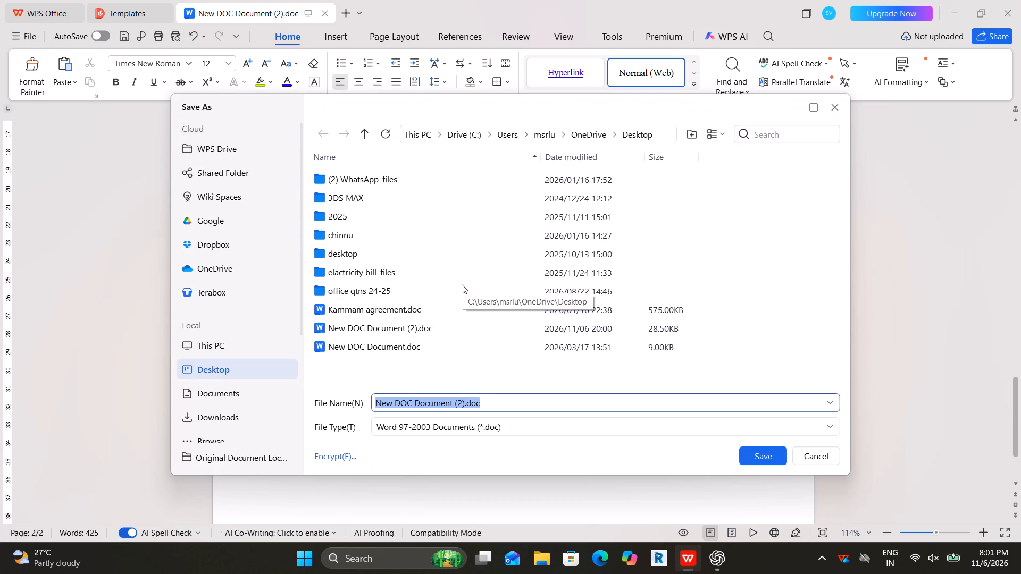
{"action": "type", "text": "megha"}
{"action": "key", "text": "space"}
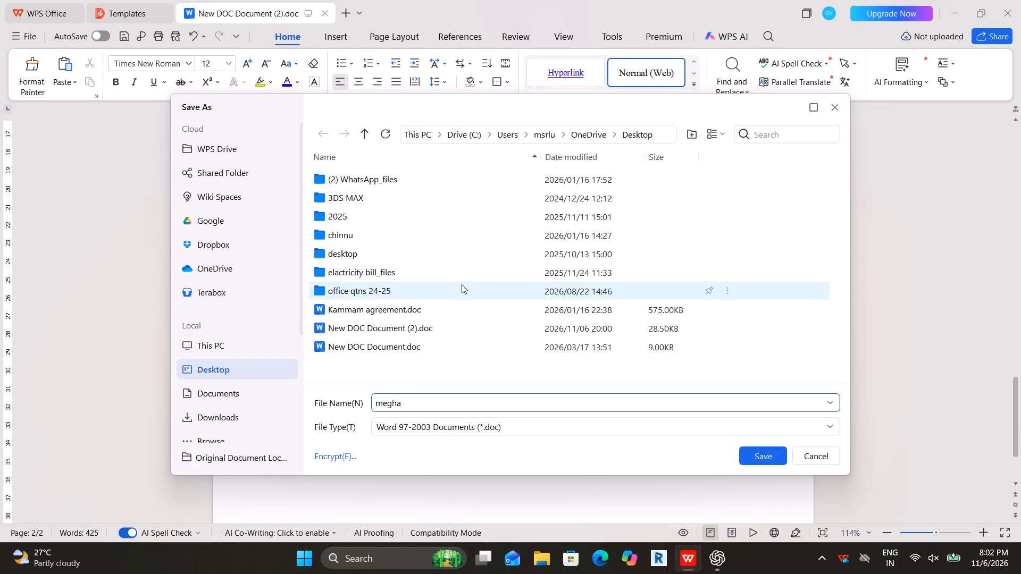
{"action": "type", "text": "re"}
{"action": "type", "text": "sume"}
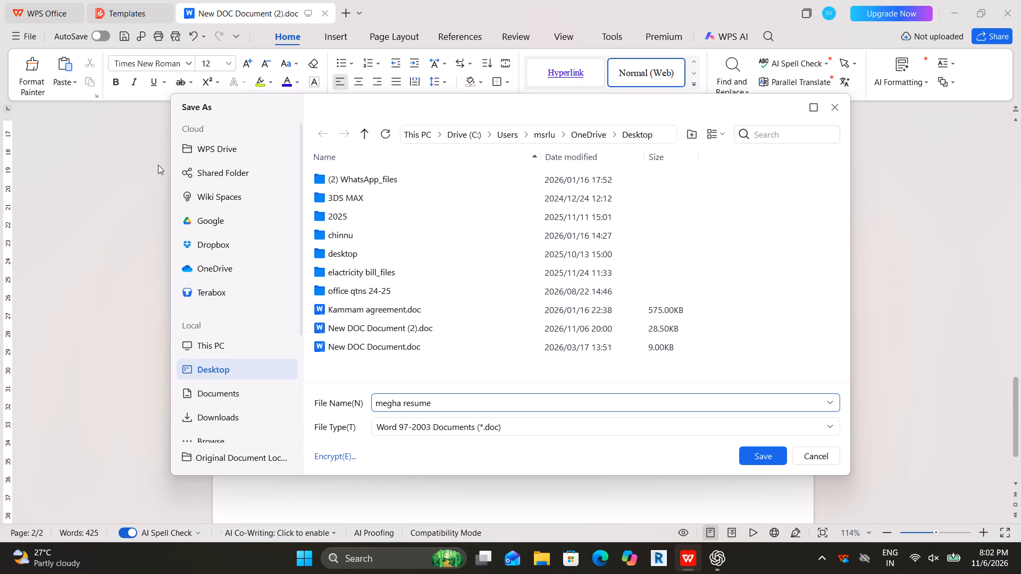
{"action": "left_click", "coordinate": [206, 372]}
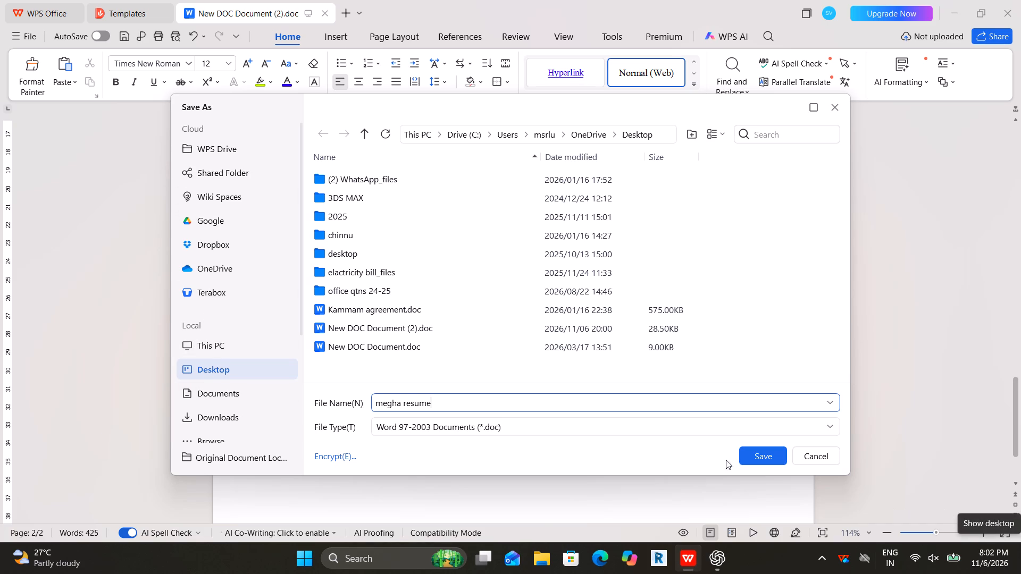
{"action": "left_click", "coordinate": [754, 458]}
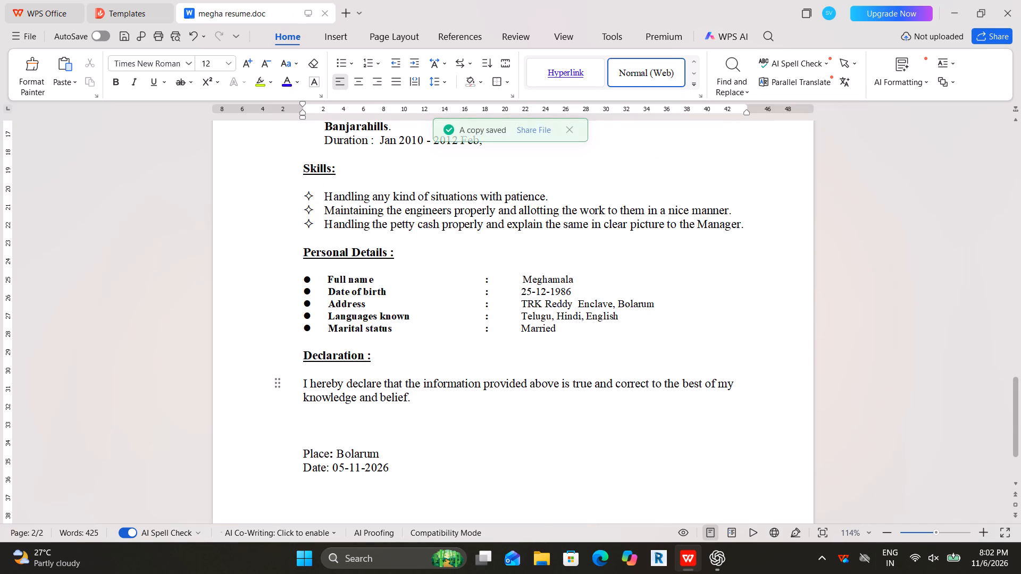
Close the WPS Office and ChatGPT windows to get back to the desktop.
{"action": "left_click", "coordinate": [1010, 13]}
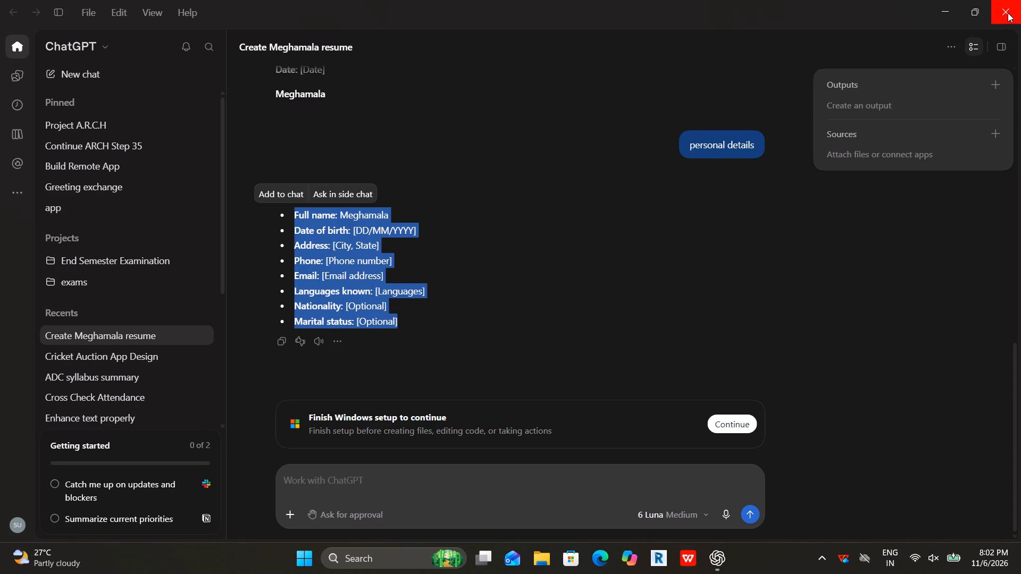
{"action": "left_click", "coordinate": [1008, 13]}
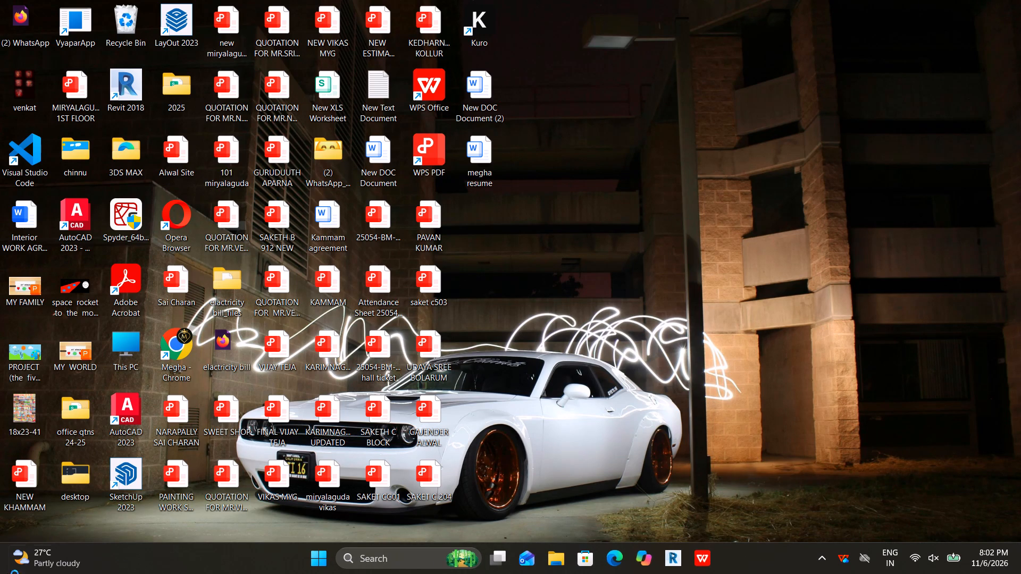
Open the "megha resume" file from the desktop in WPS Office, review both pages through to the closing date, and close it.
{"action": "double_click", "coordinate": [480, 162]}
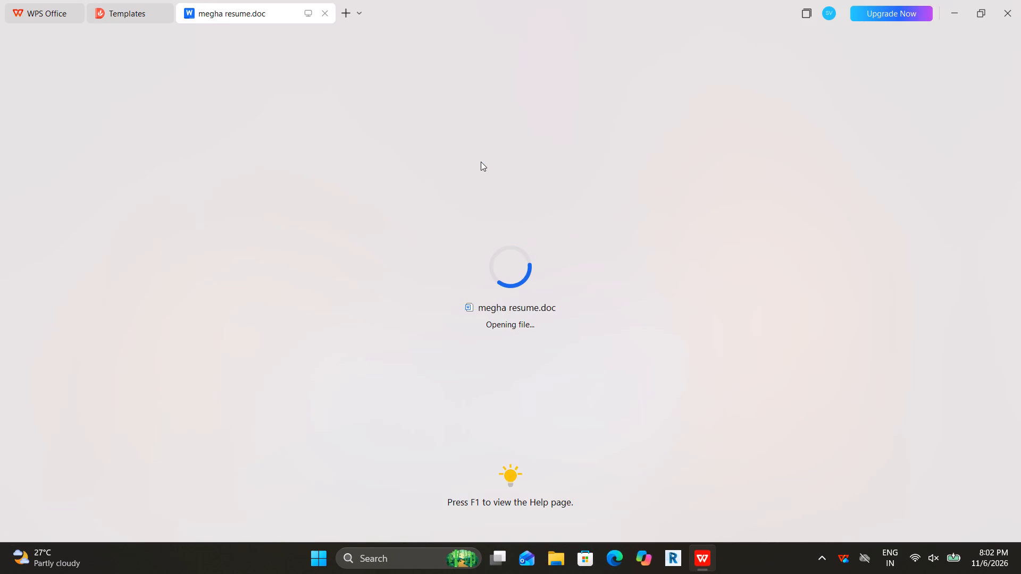
{"action": "scroll", "coordinate": [464, 427], "scroll_direction": "down", "scroll_amount": 4}
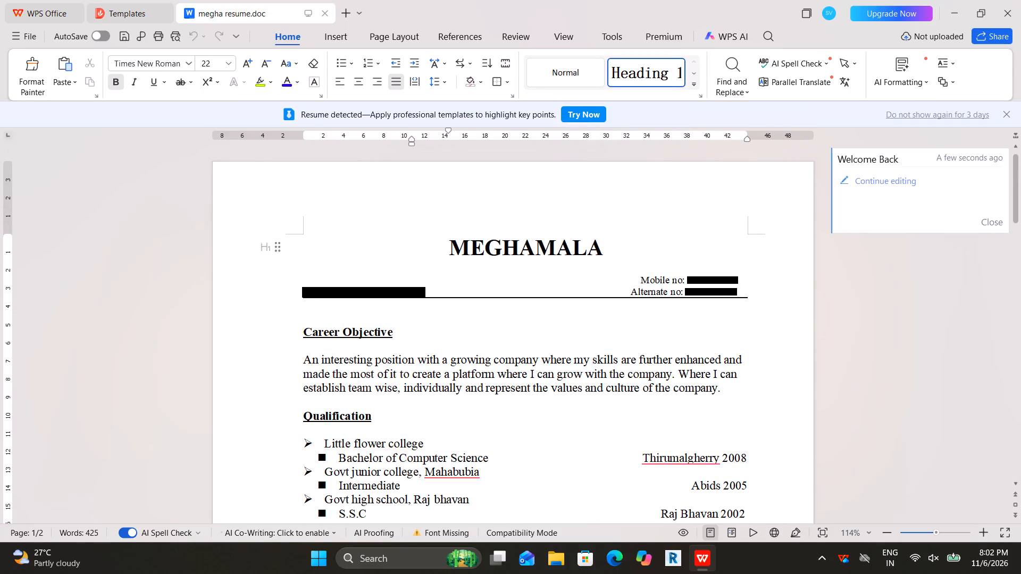
{"action": "scroll", "coordinate": [464, 427], "scroll_direction": "down", "scroll_amount": 11}
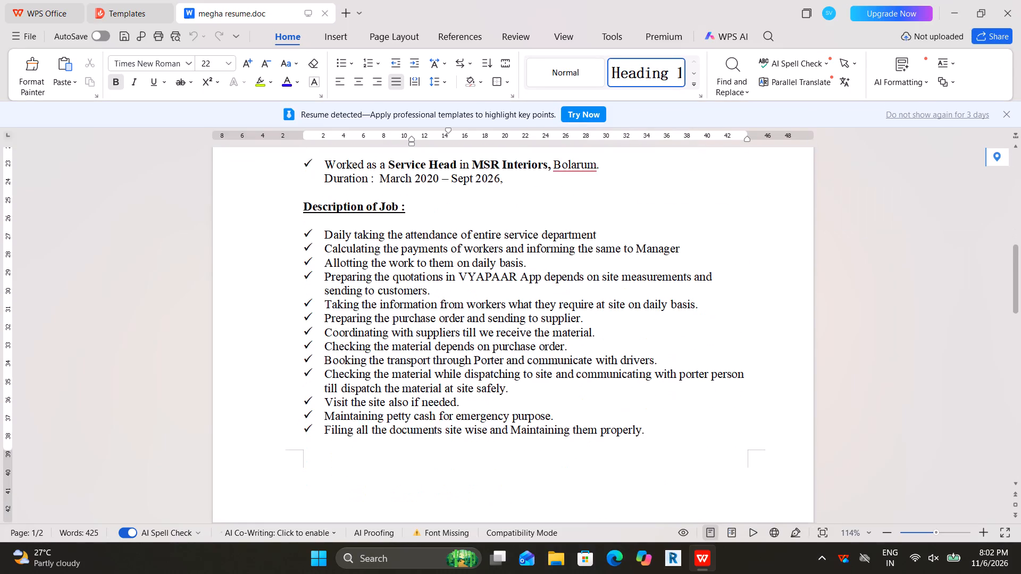
{"action": "scroll", "coordinate": [464, 427], "scroll_direction": "down", "scroll_amount": 15}
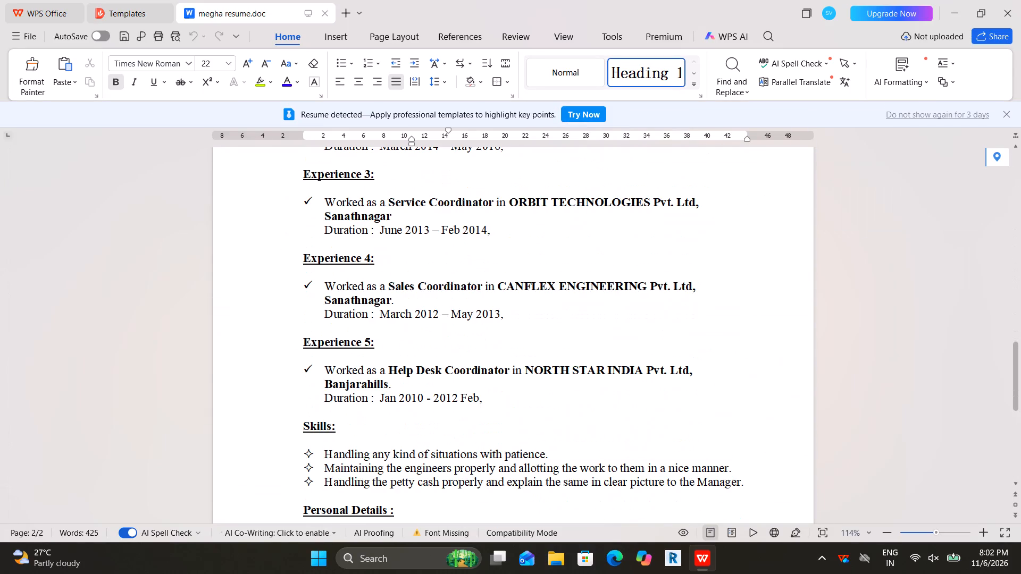
{"action": "scroll", "coordinate": [464, 427], "scroll_direction": "down", "scroll_amount": 2}
{"action": "scroll", "coordinate": [464, 427], "scroll_direction": "up", "scroll_amount": 2}
{"action": "scroll", "coordinate": [464, 427], "scroll_direction": "down", "scroll_amount": 1}
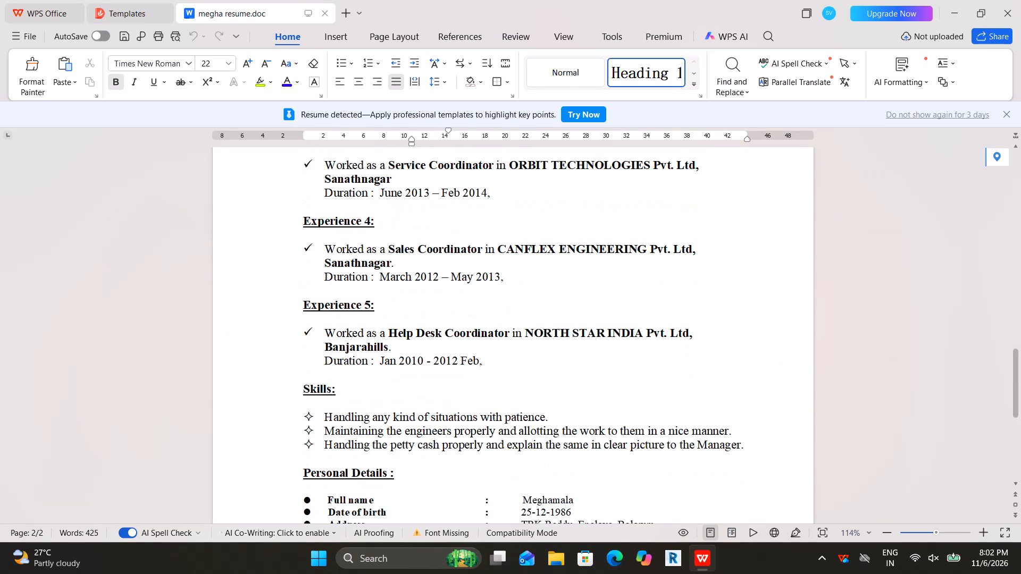
{"action": "scroll", "coordinate": [464, 427], "scroll_direction": "down", "scroll_amount": 5}
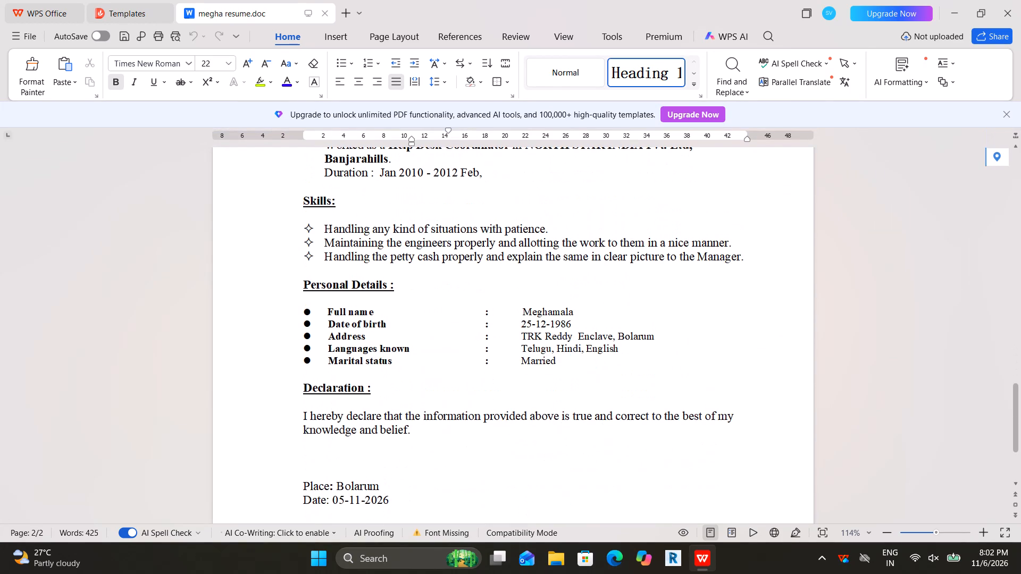
{"action": "left_click", "coordinate": [1007, 12]}
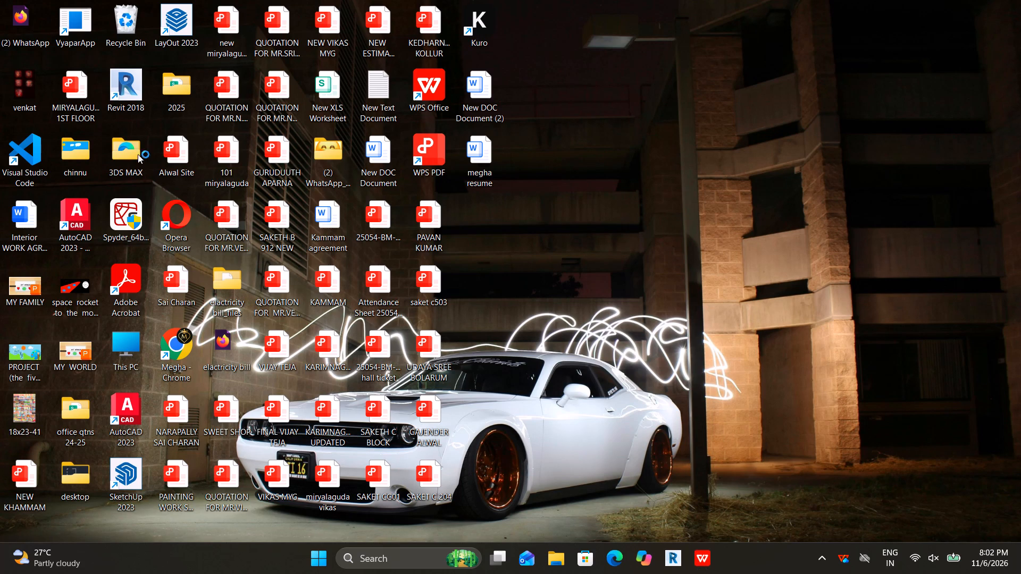
Switch to Chrome using the desktop's Megha profile and open WhatsApp Web.
{"action": "double_click", "coordinate": [178, 349]}
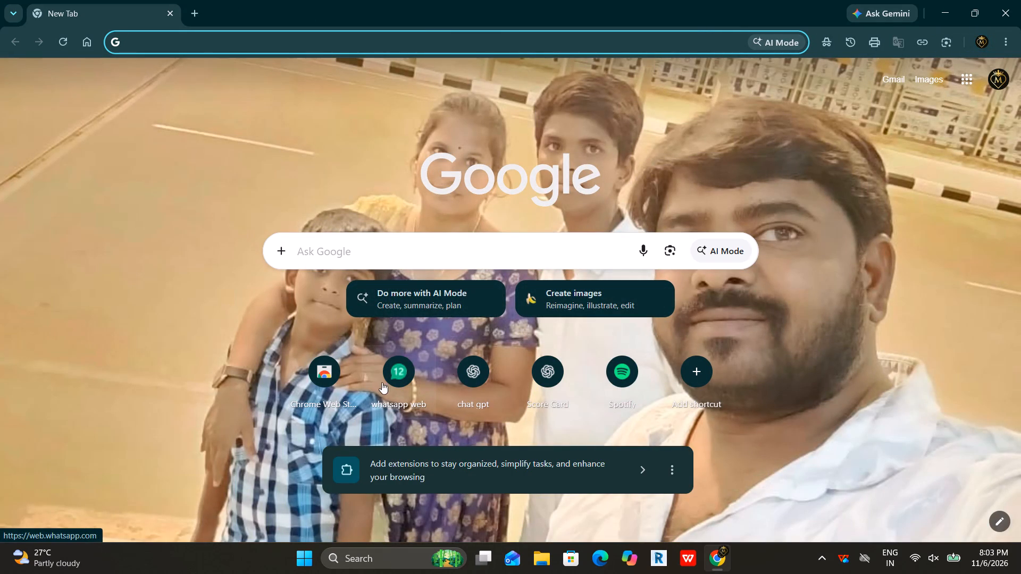
{"action": "left_click", "coordinate": [395, 376]}
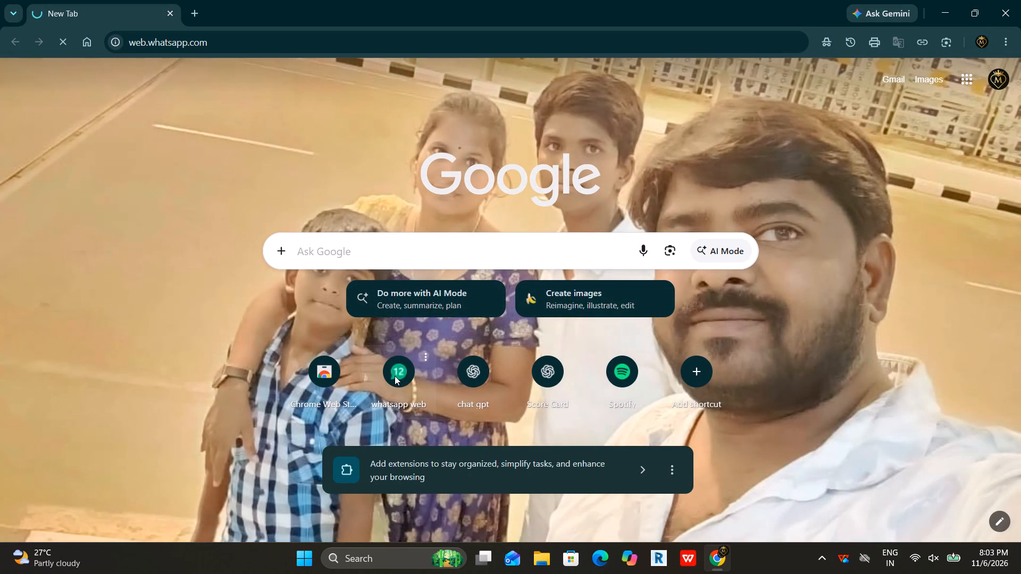